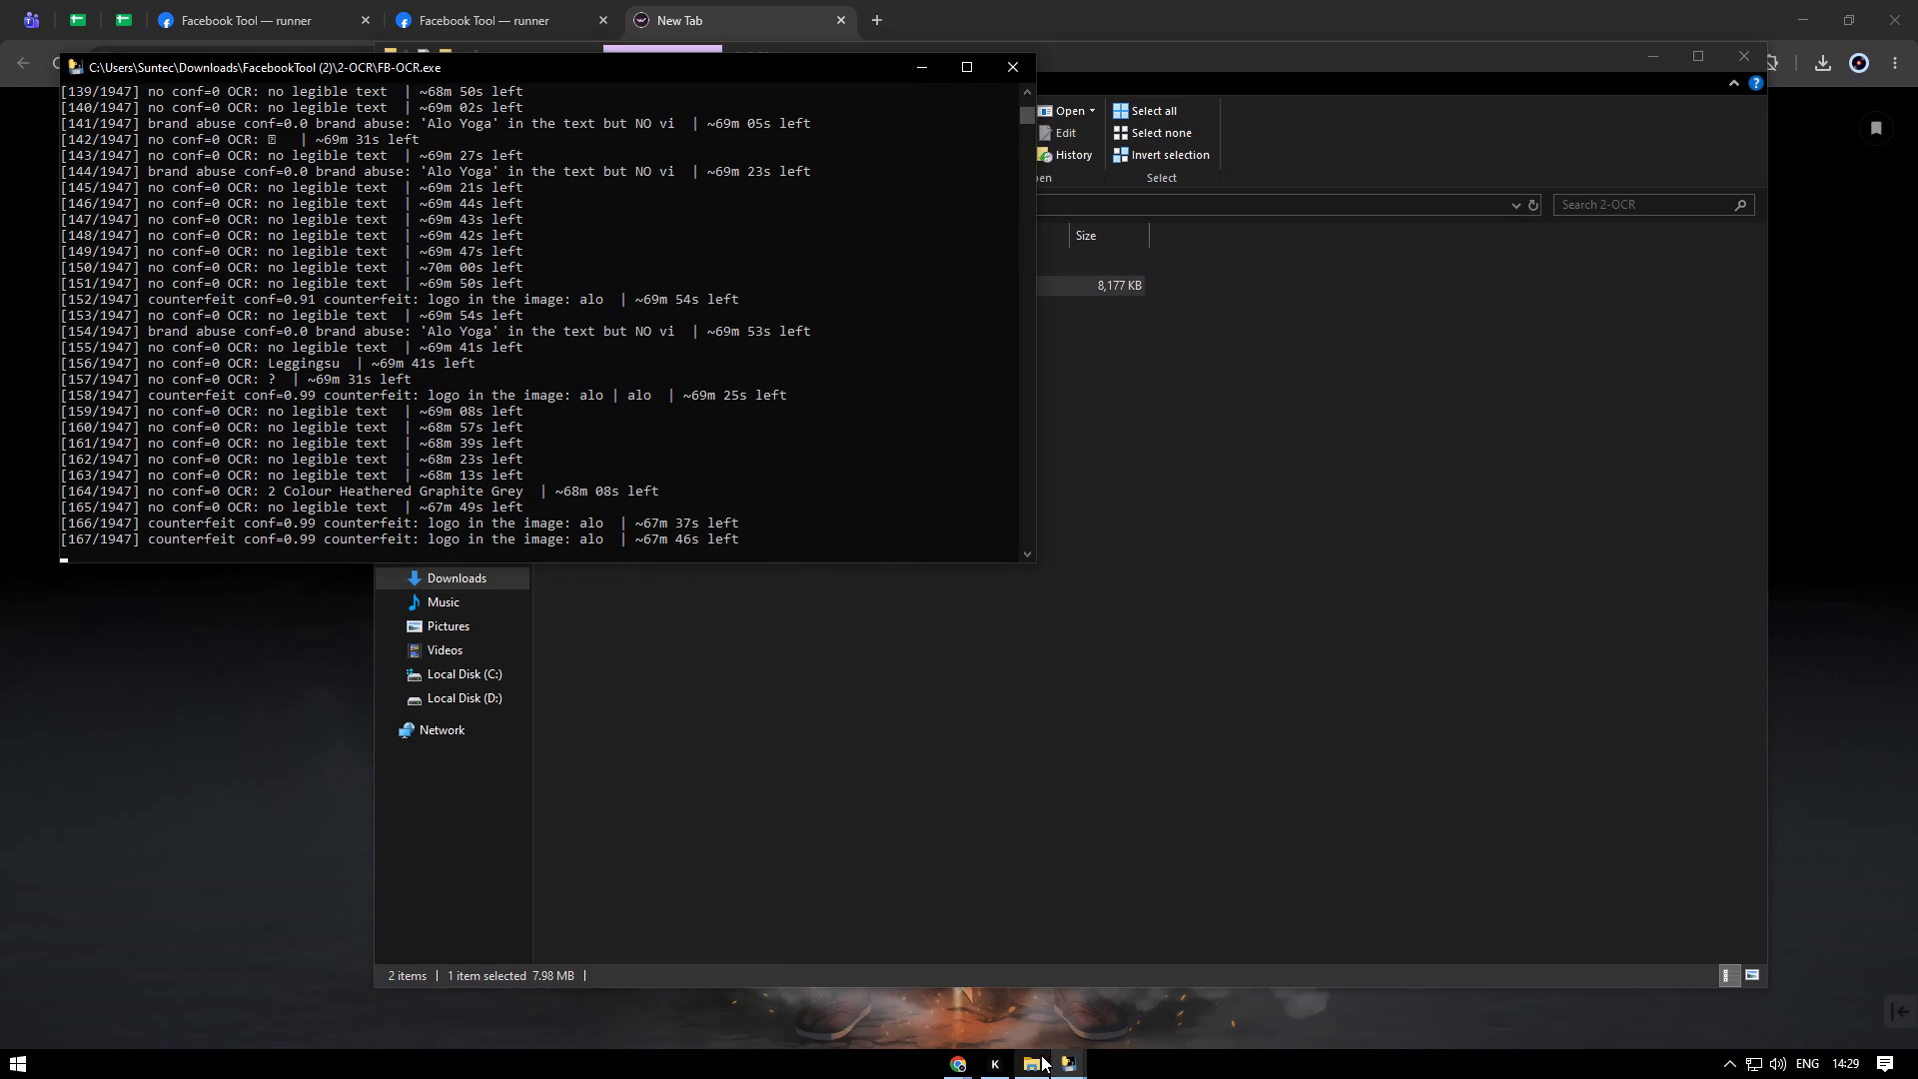
Check the progress of the two running FB-OCR console windows.
left_click(1064, 1064)
left_click(1006, 1010)
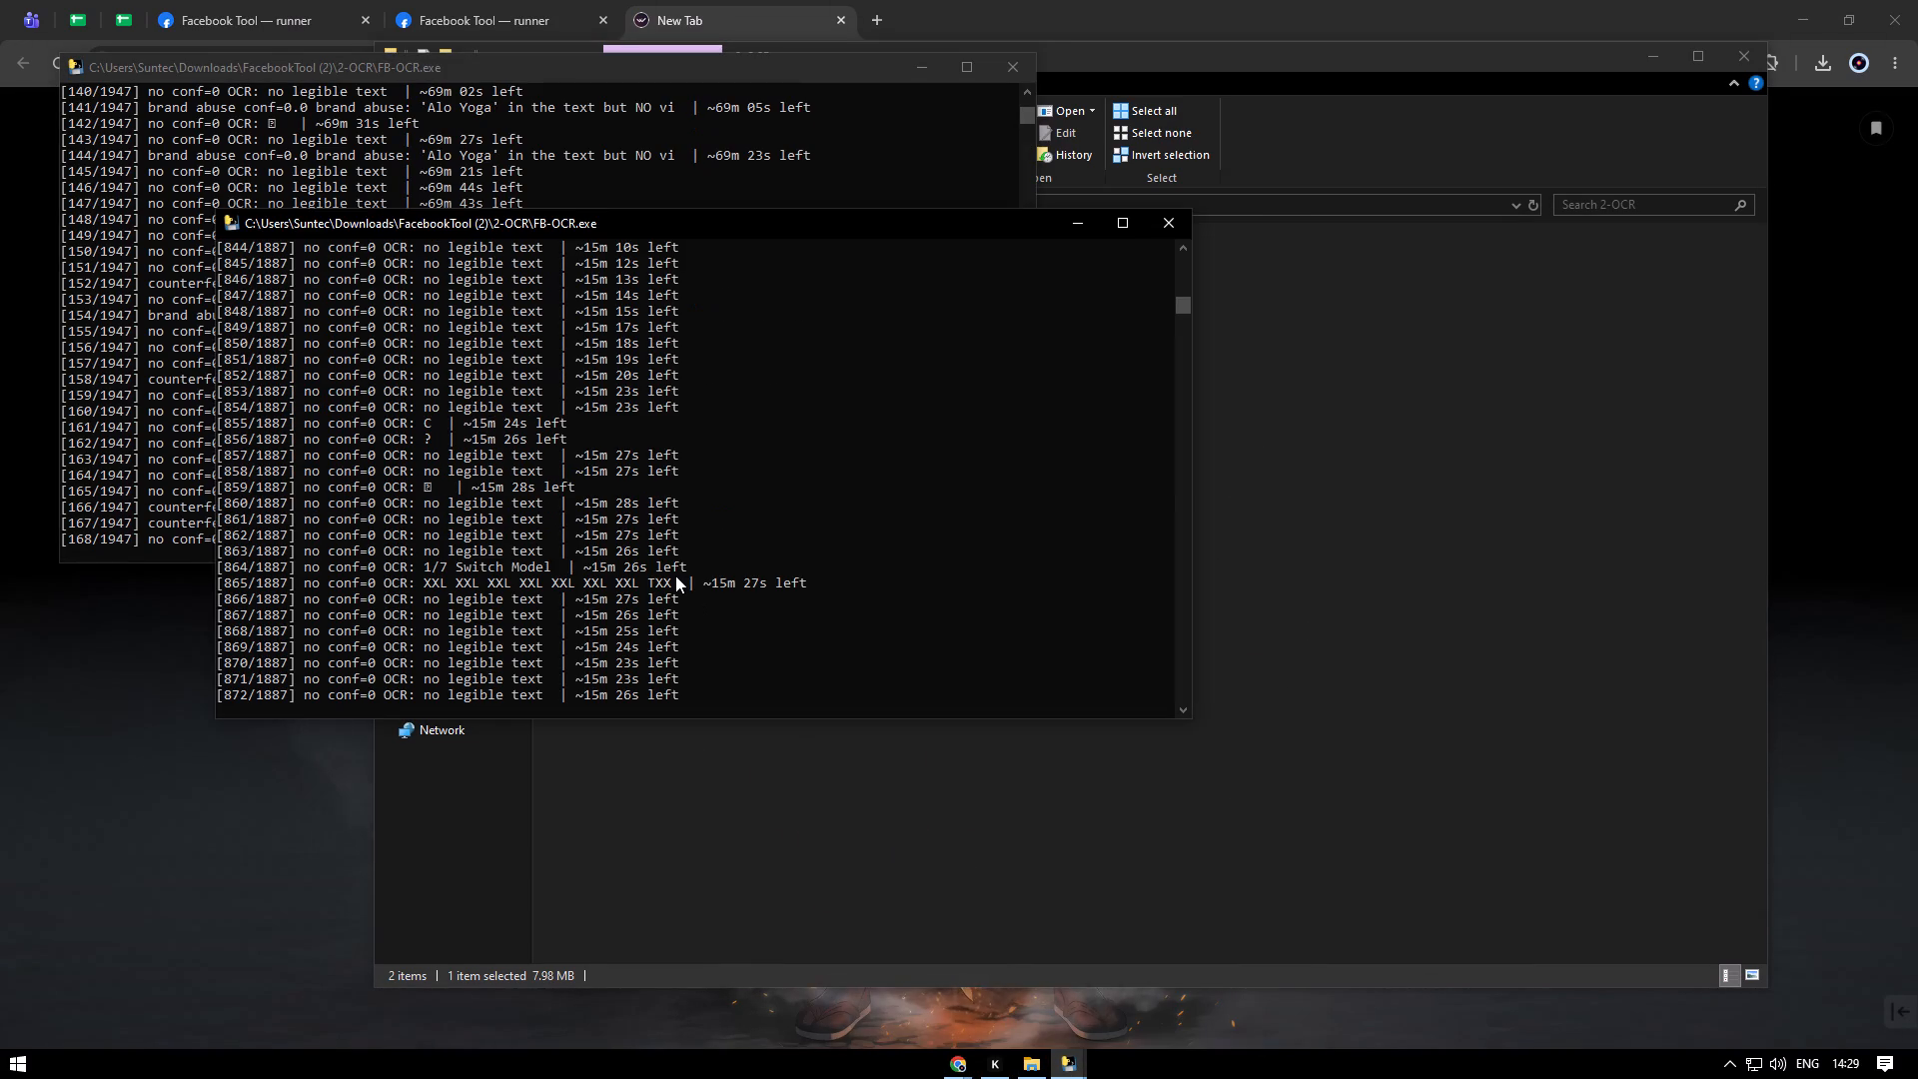
scroll(675, 575, "down", 1)
scroll(175, 499, "down", 1)
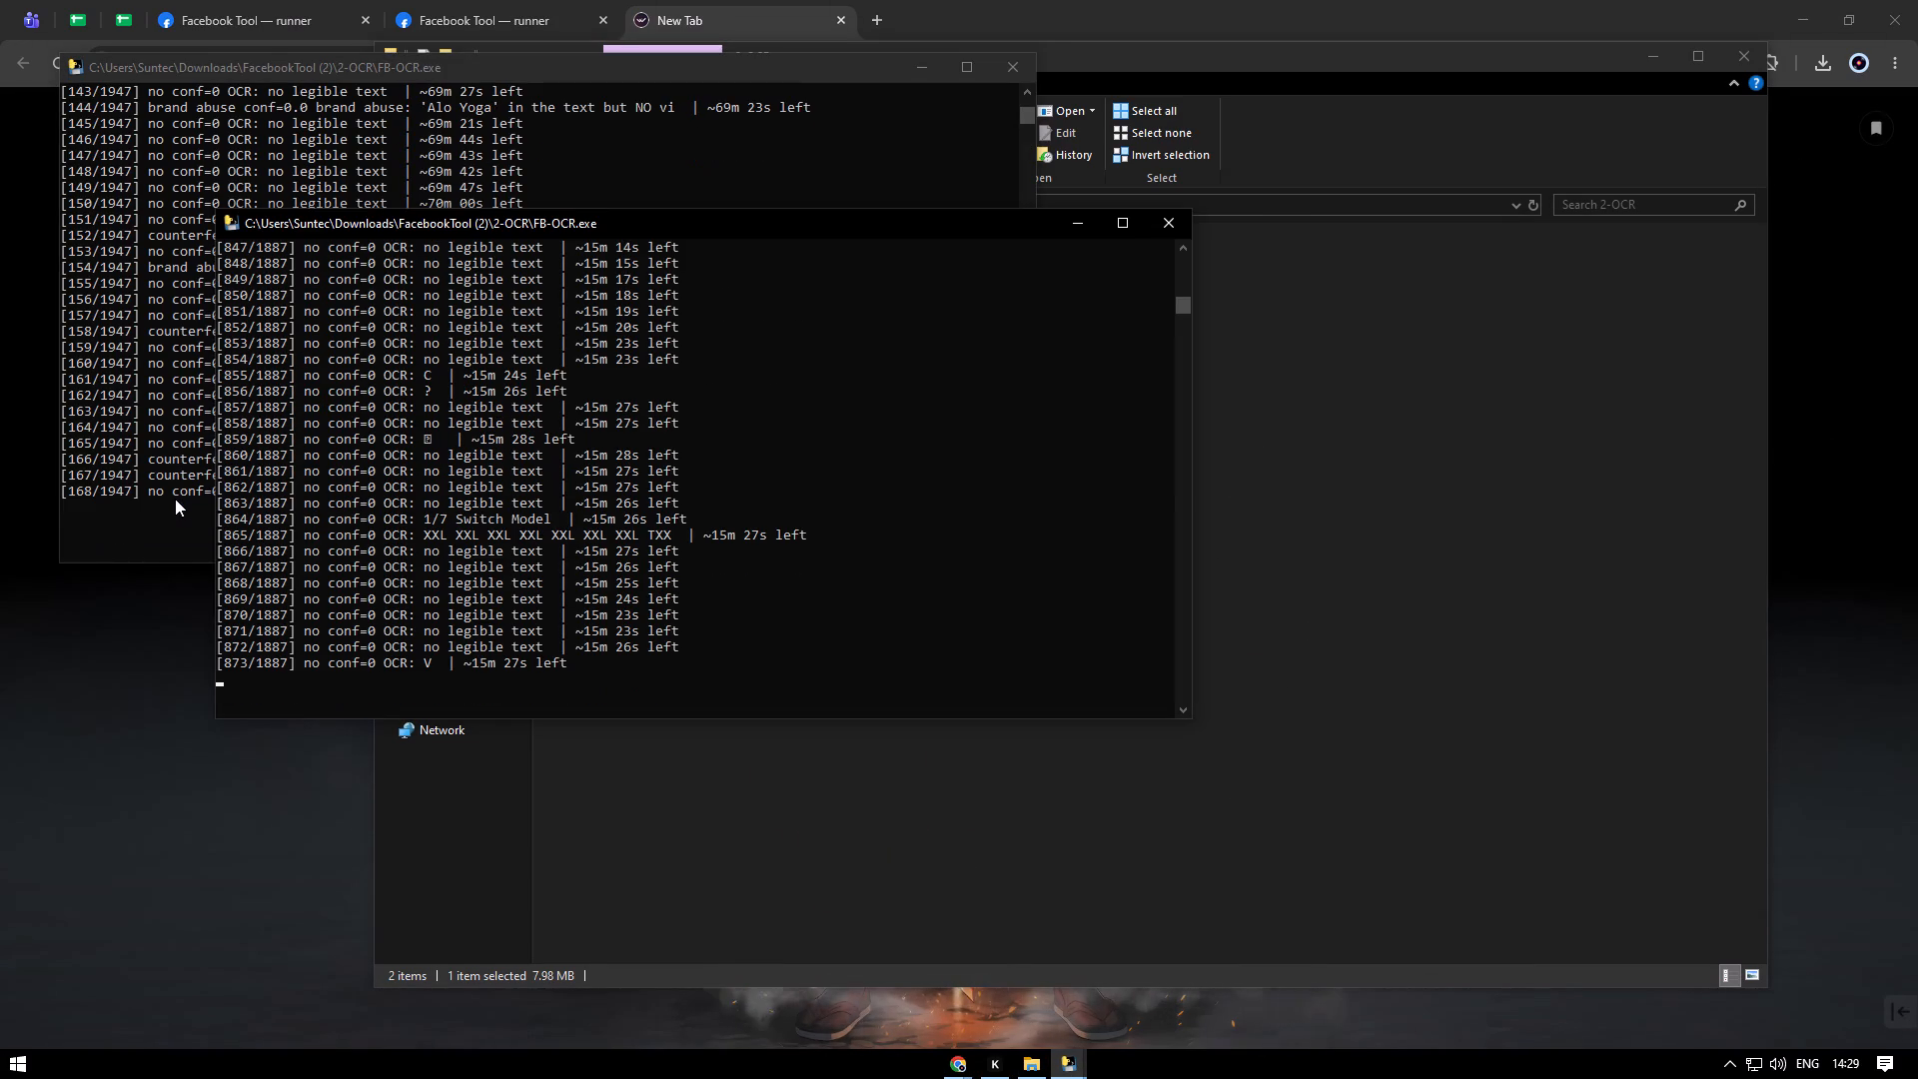
left_click(1331, 361)
Check the Cincinnati and Pittsburgh marketplace runs in the Facebook Tool against their rows in the US-EAST worksheet.
left_click(315, 0)
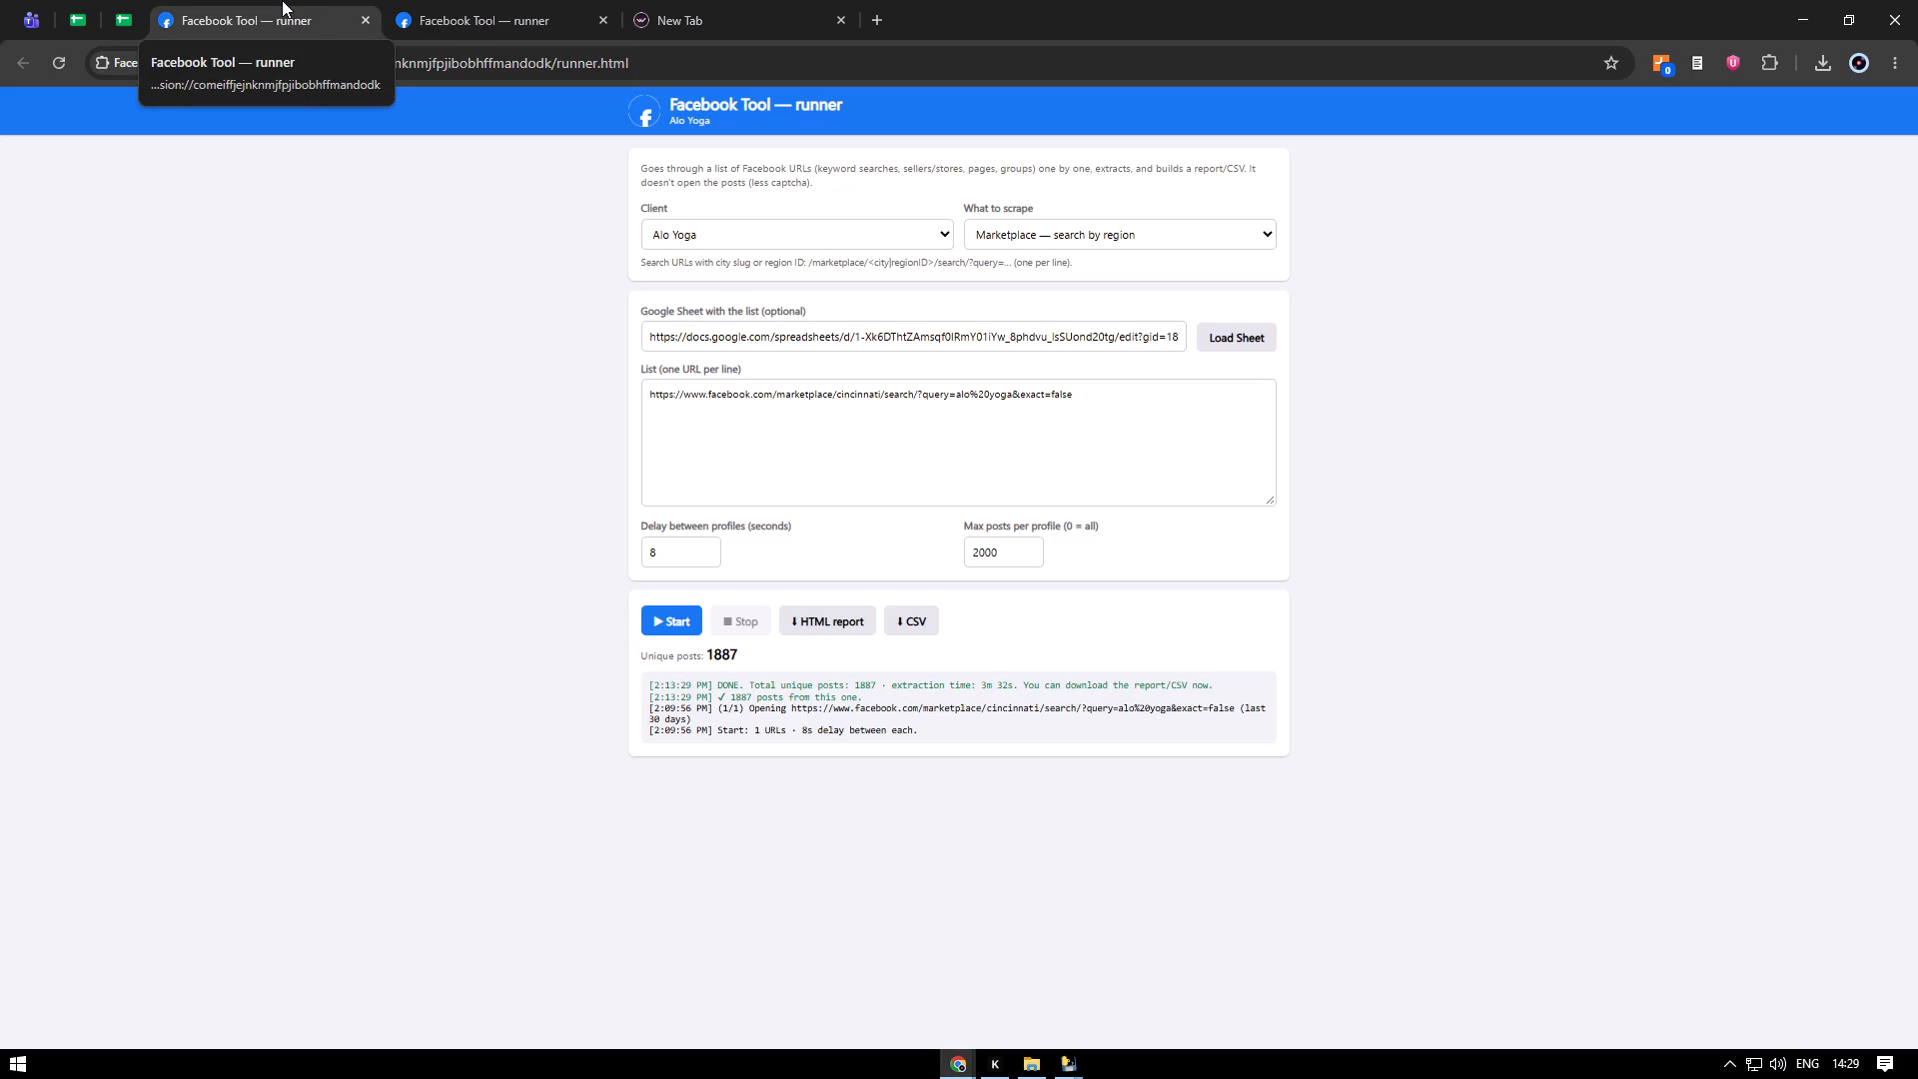
left_click(109, 0)
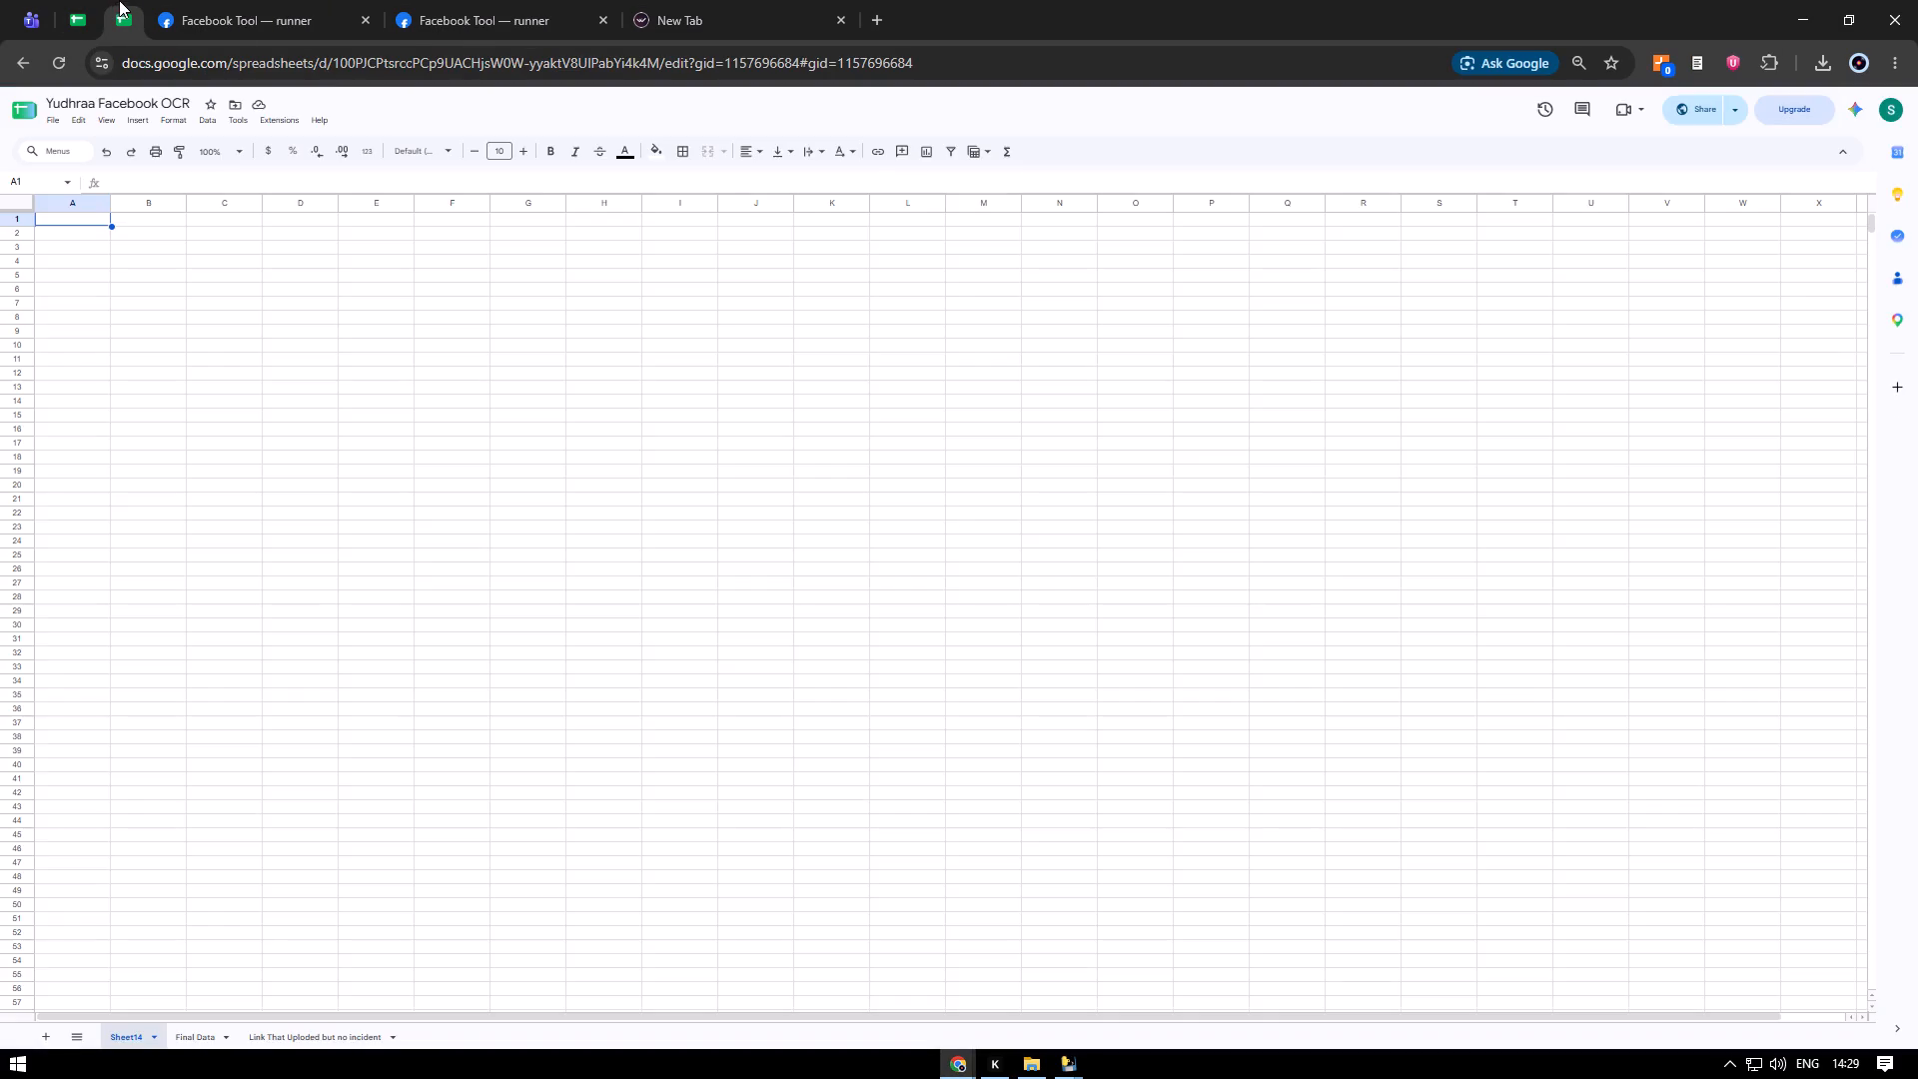
left_click(89, 0)
key("Up")
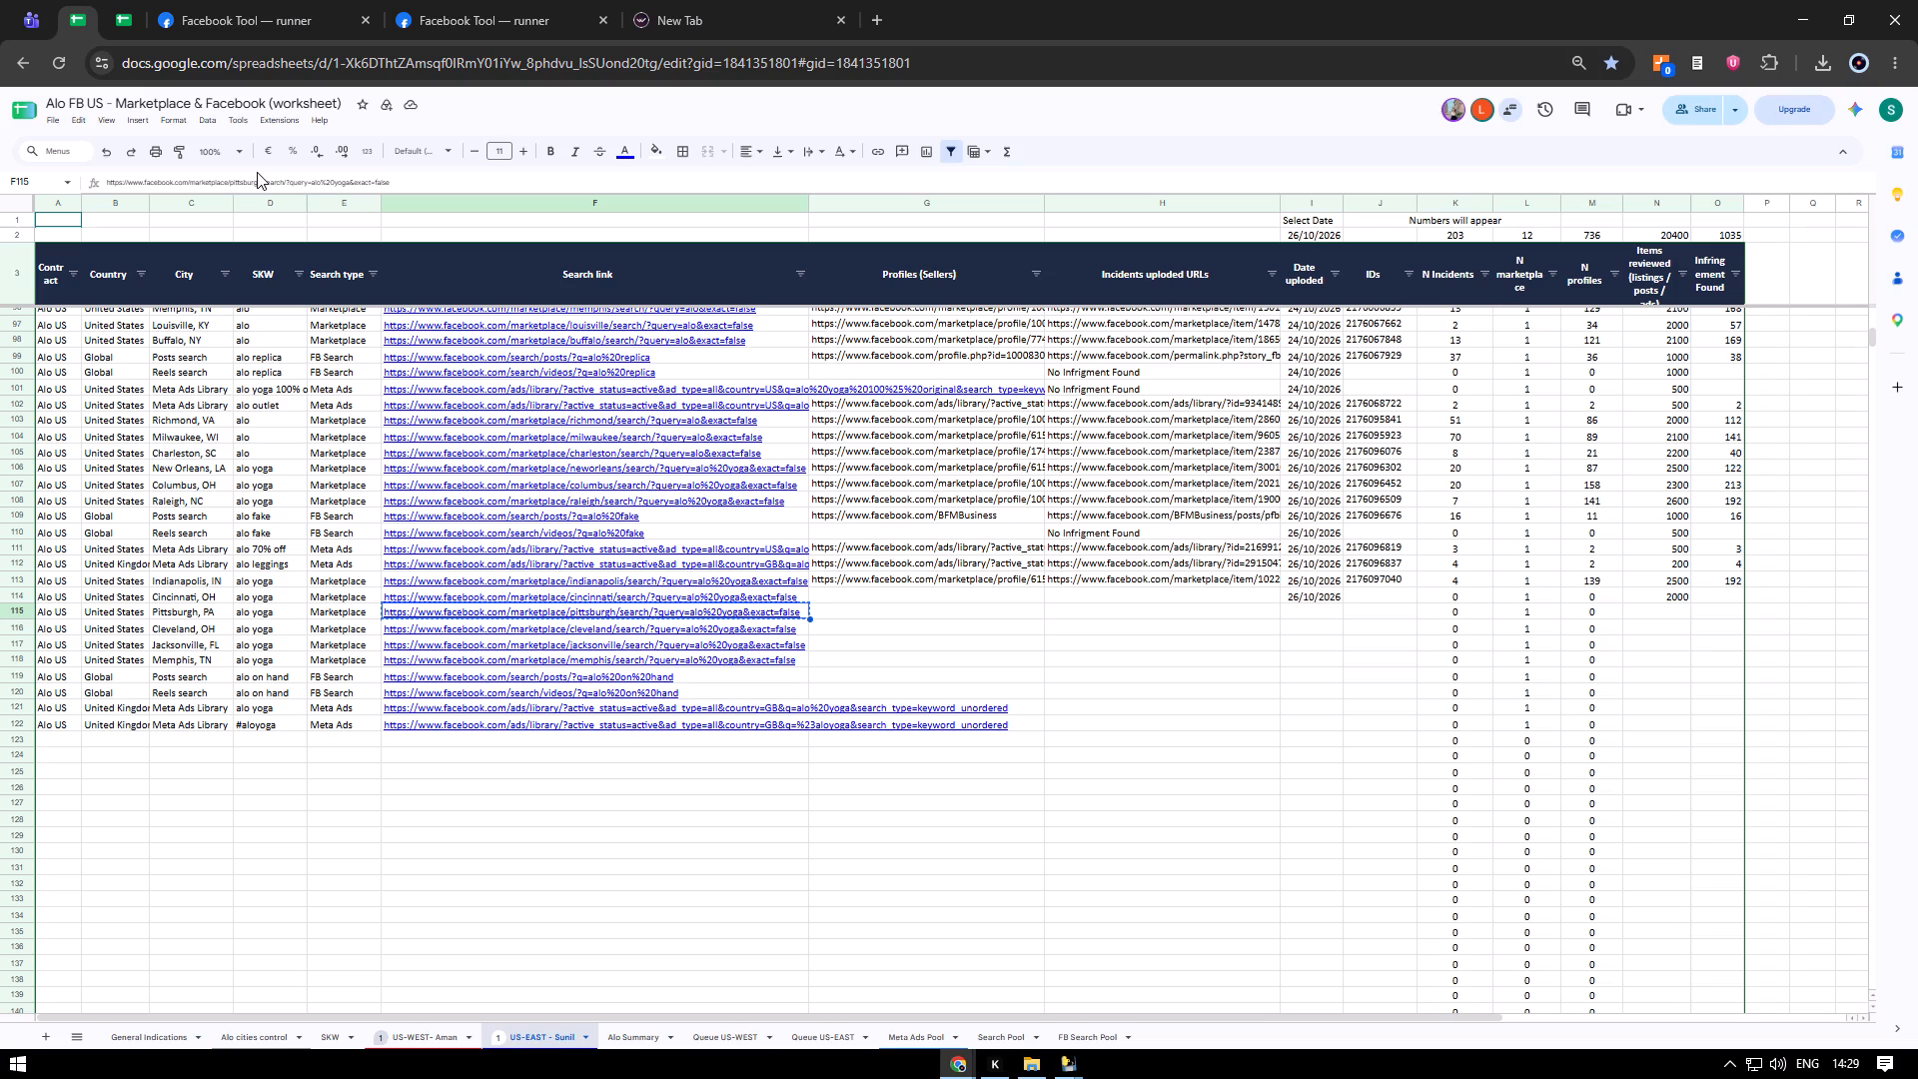
key("Down")
key("Up")
left_click(477, 0)
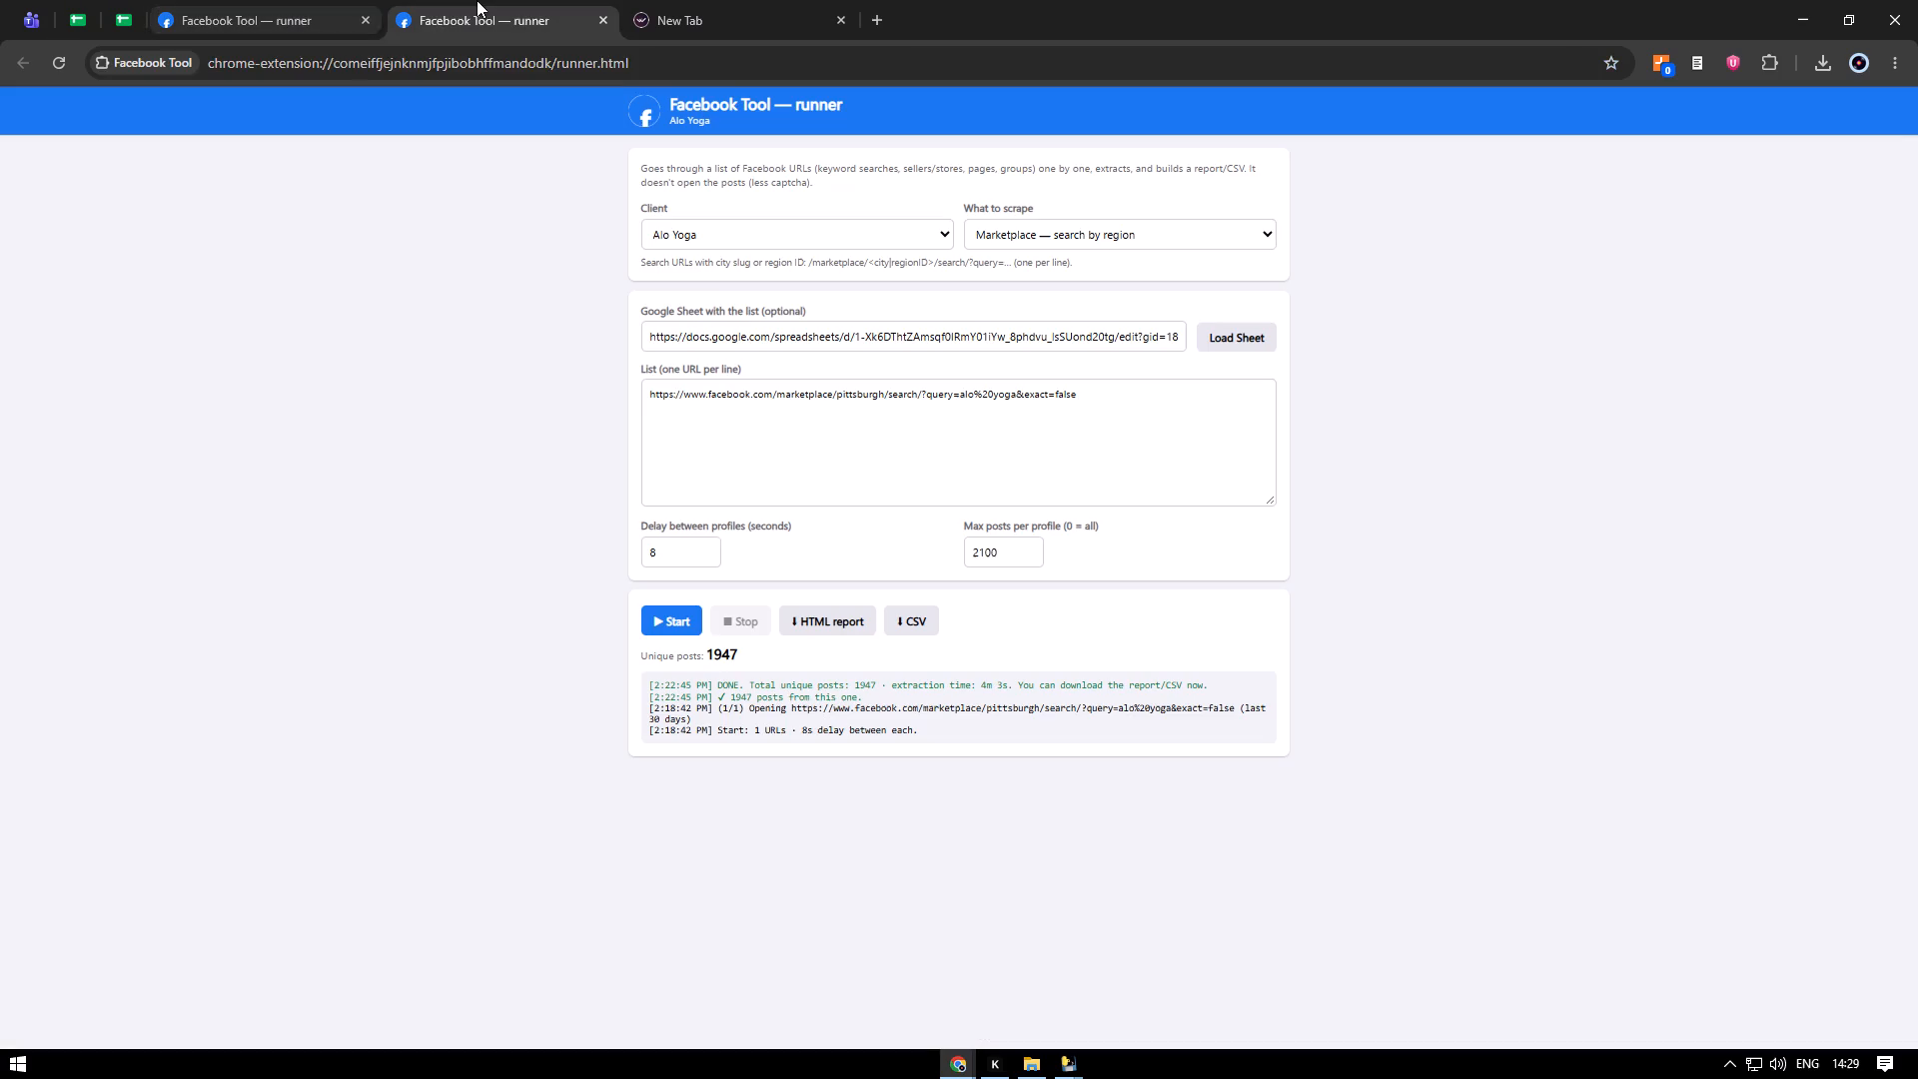
left_click(107, 0)
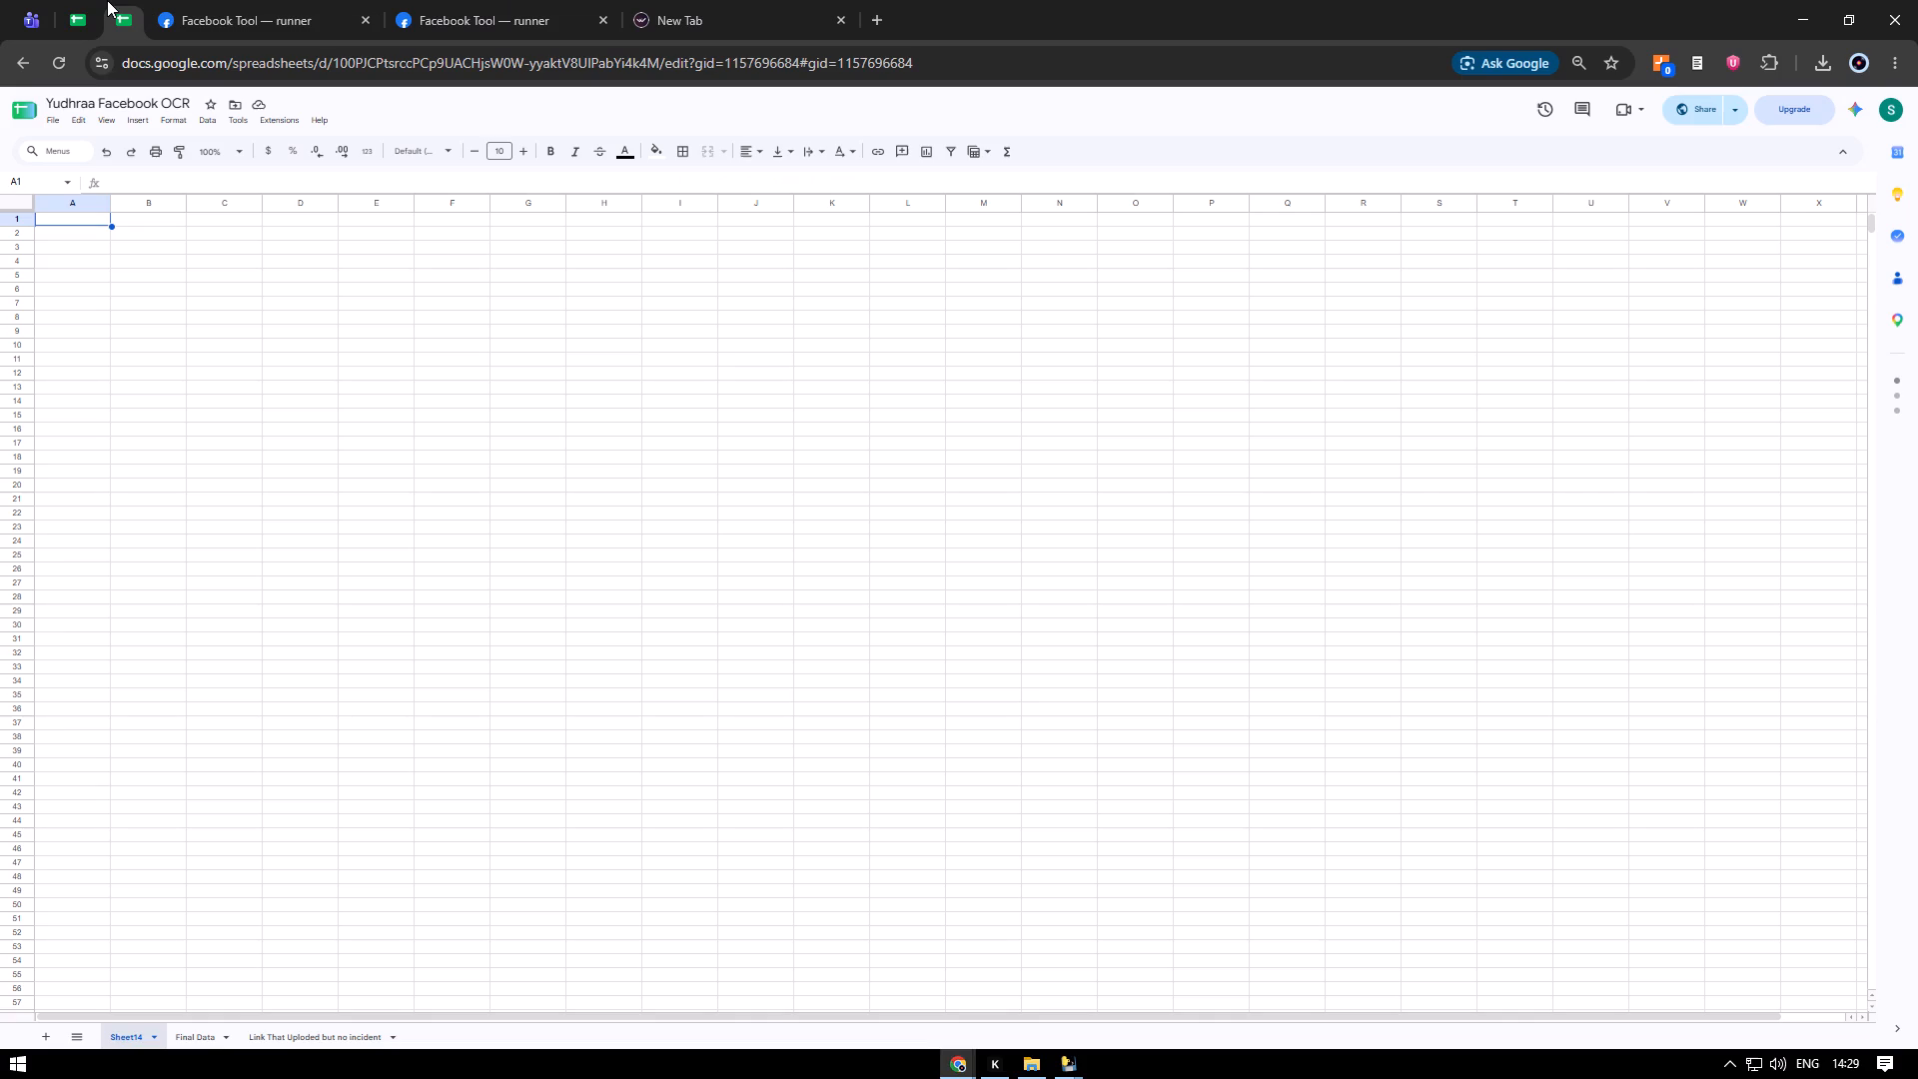
left_click(79, 0)
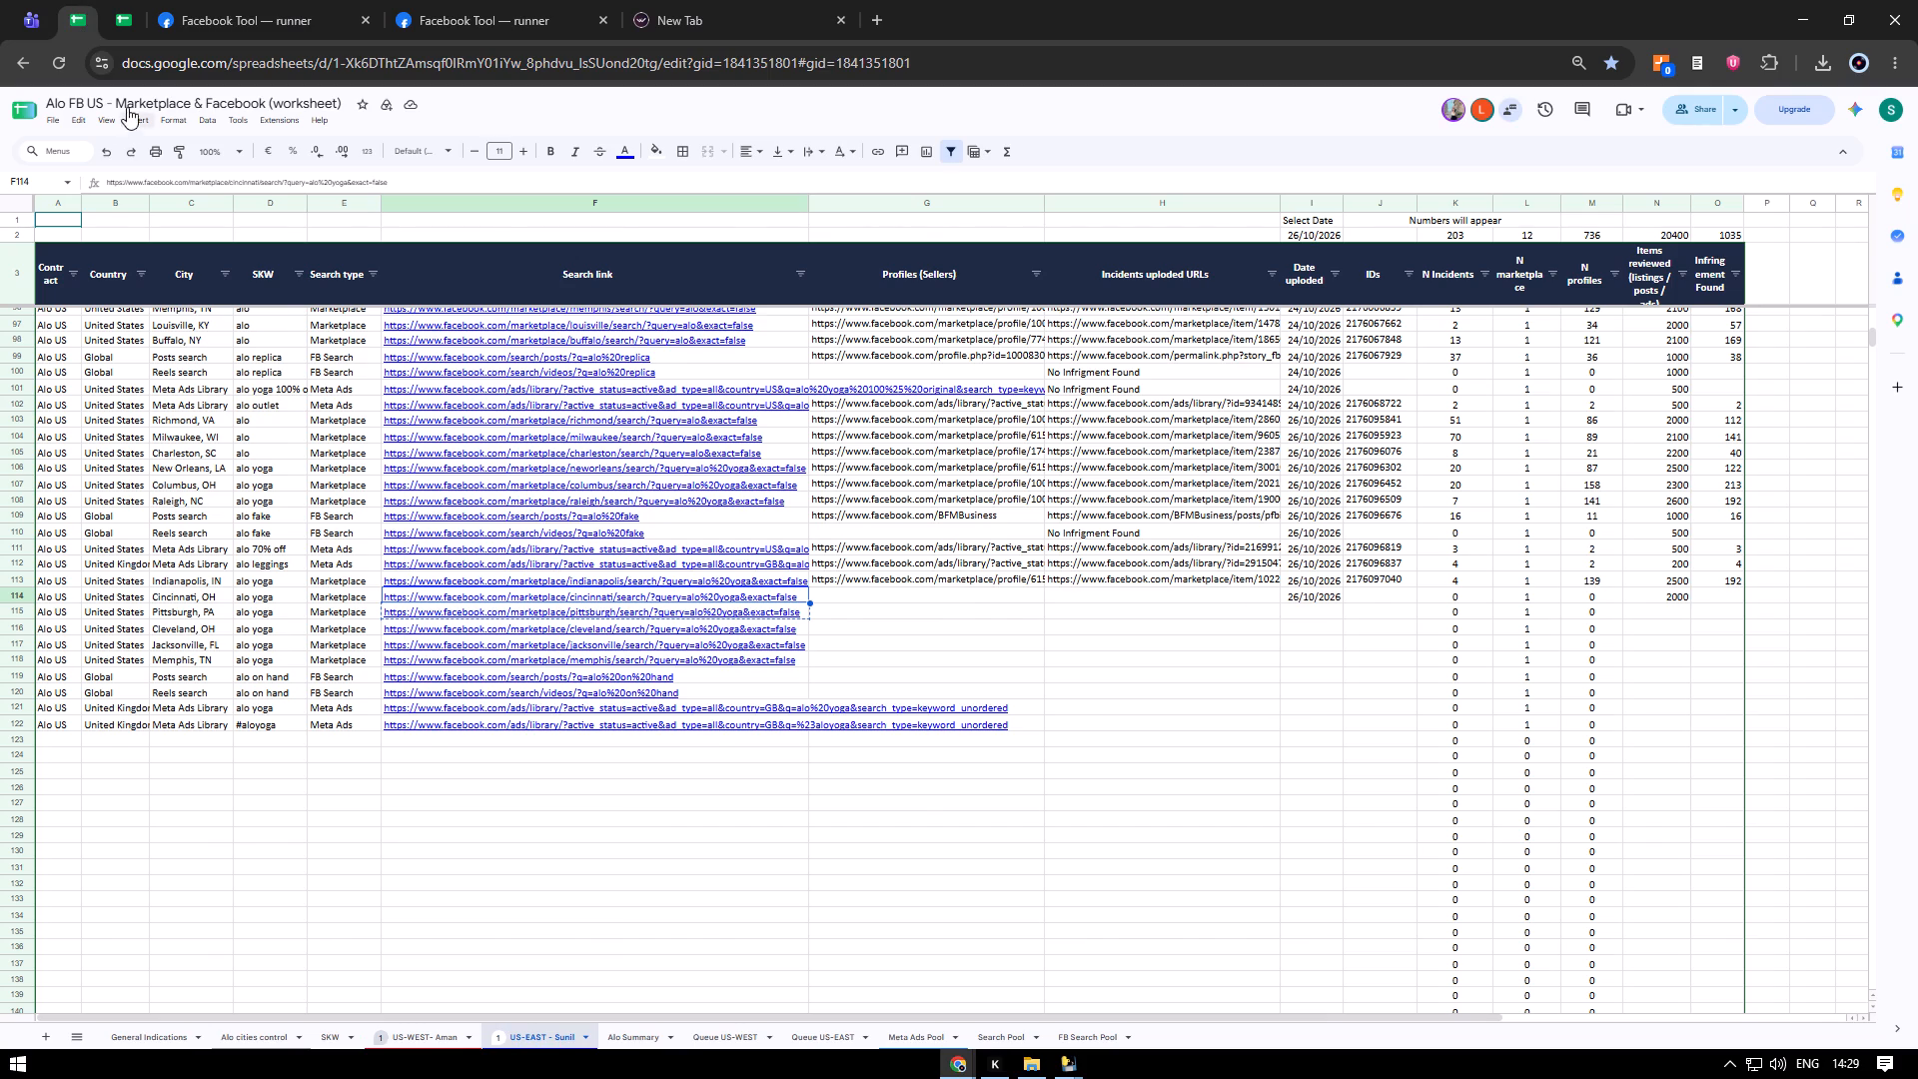
Review the most recent incident entries on the Final Data sheet of the Facebook OCR spreadsheet.
left_click(110, 0)
left_click(202, 1029)
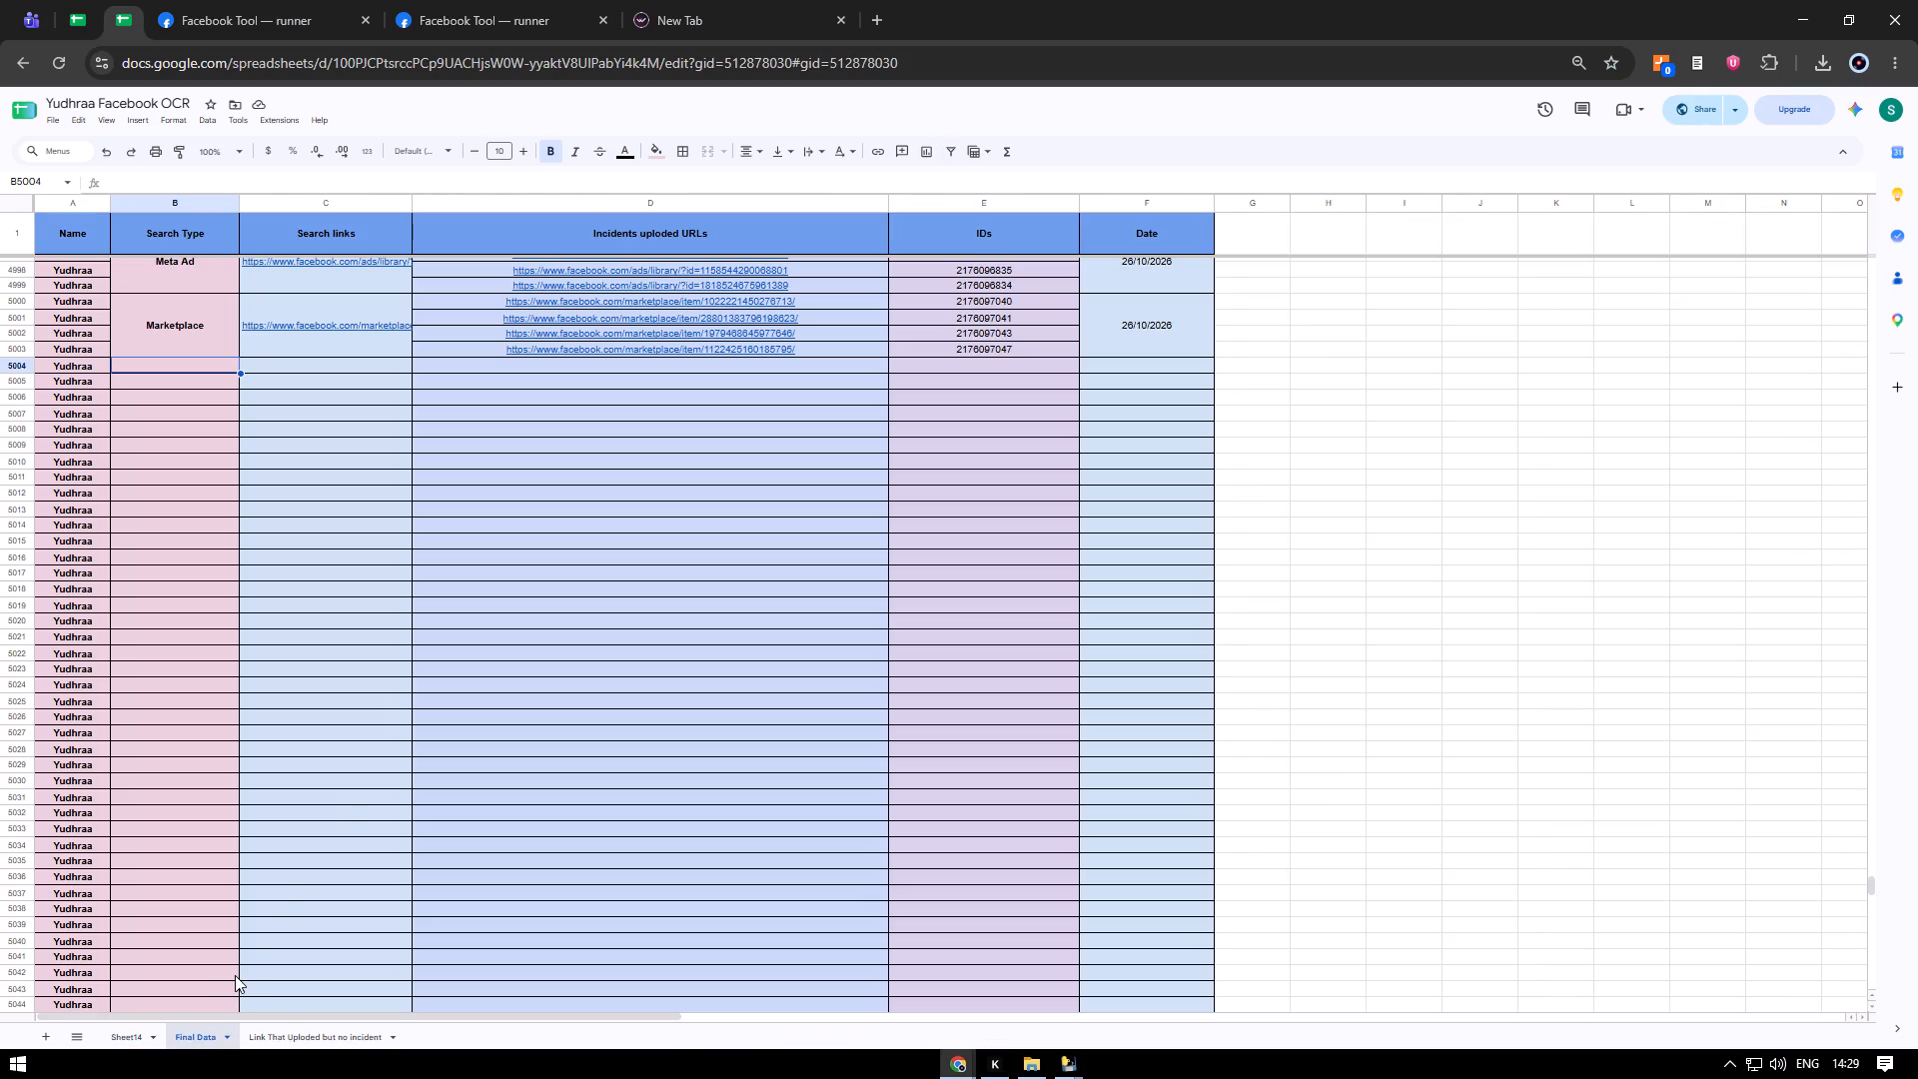
scroll(780, 566, "up", 7)
scroll(782, 565, "down", 1)
scroll(794, 571, "up", 1)
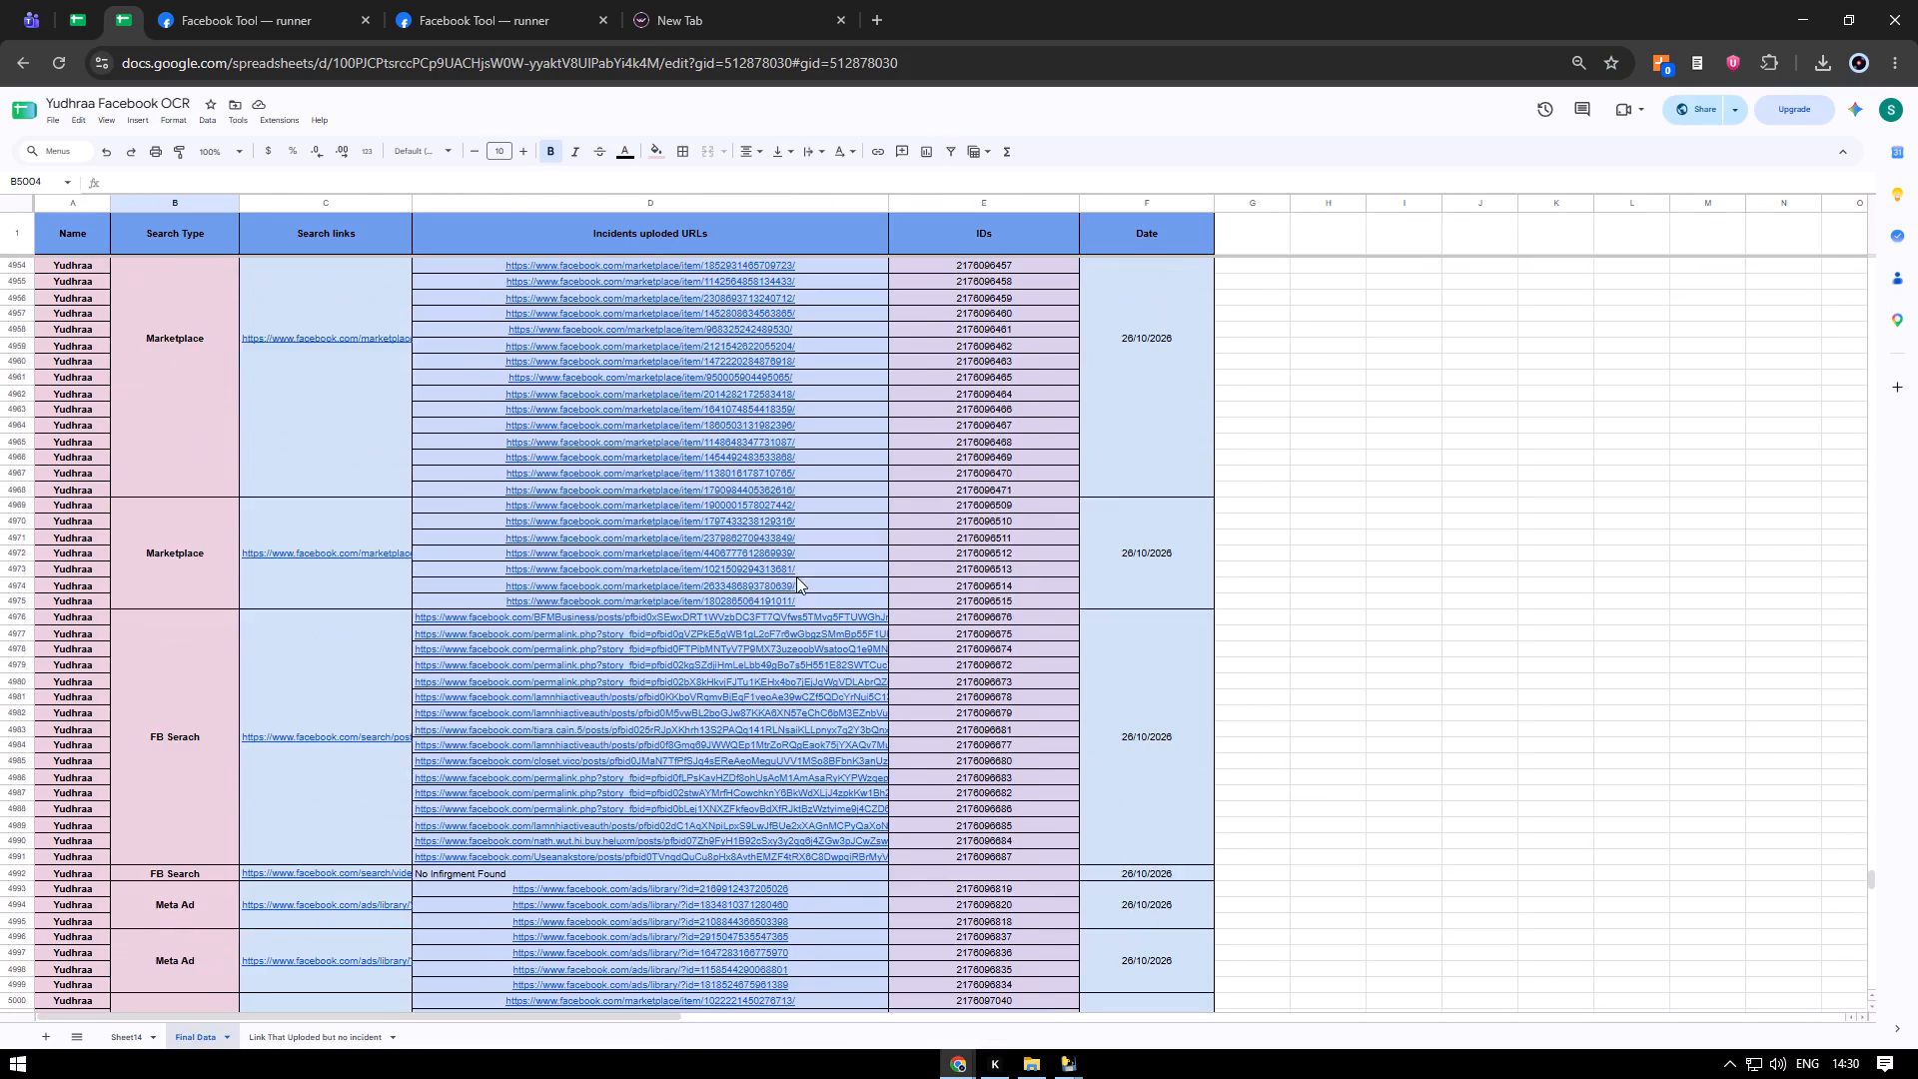
scroll(792, 581, "down", 5)
Examine the US-WEST sheet of the Alo FB US worksheet for search links still without results, from row 95 down.
left_click(89, 0)
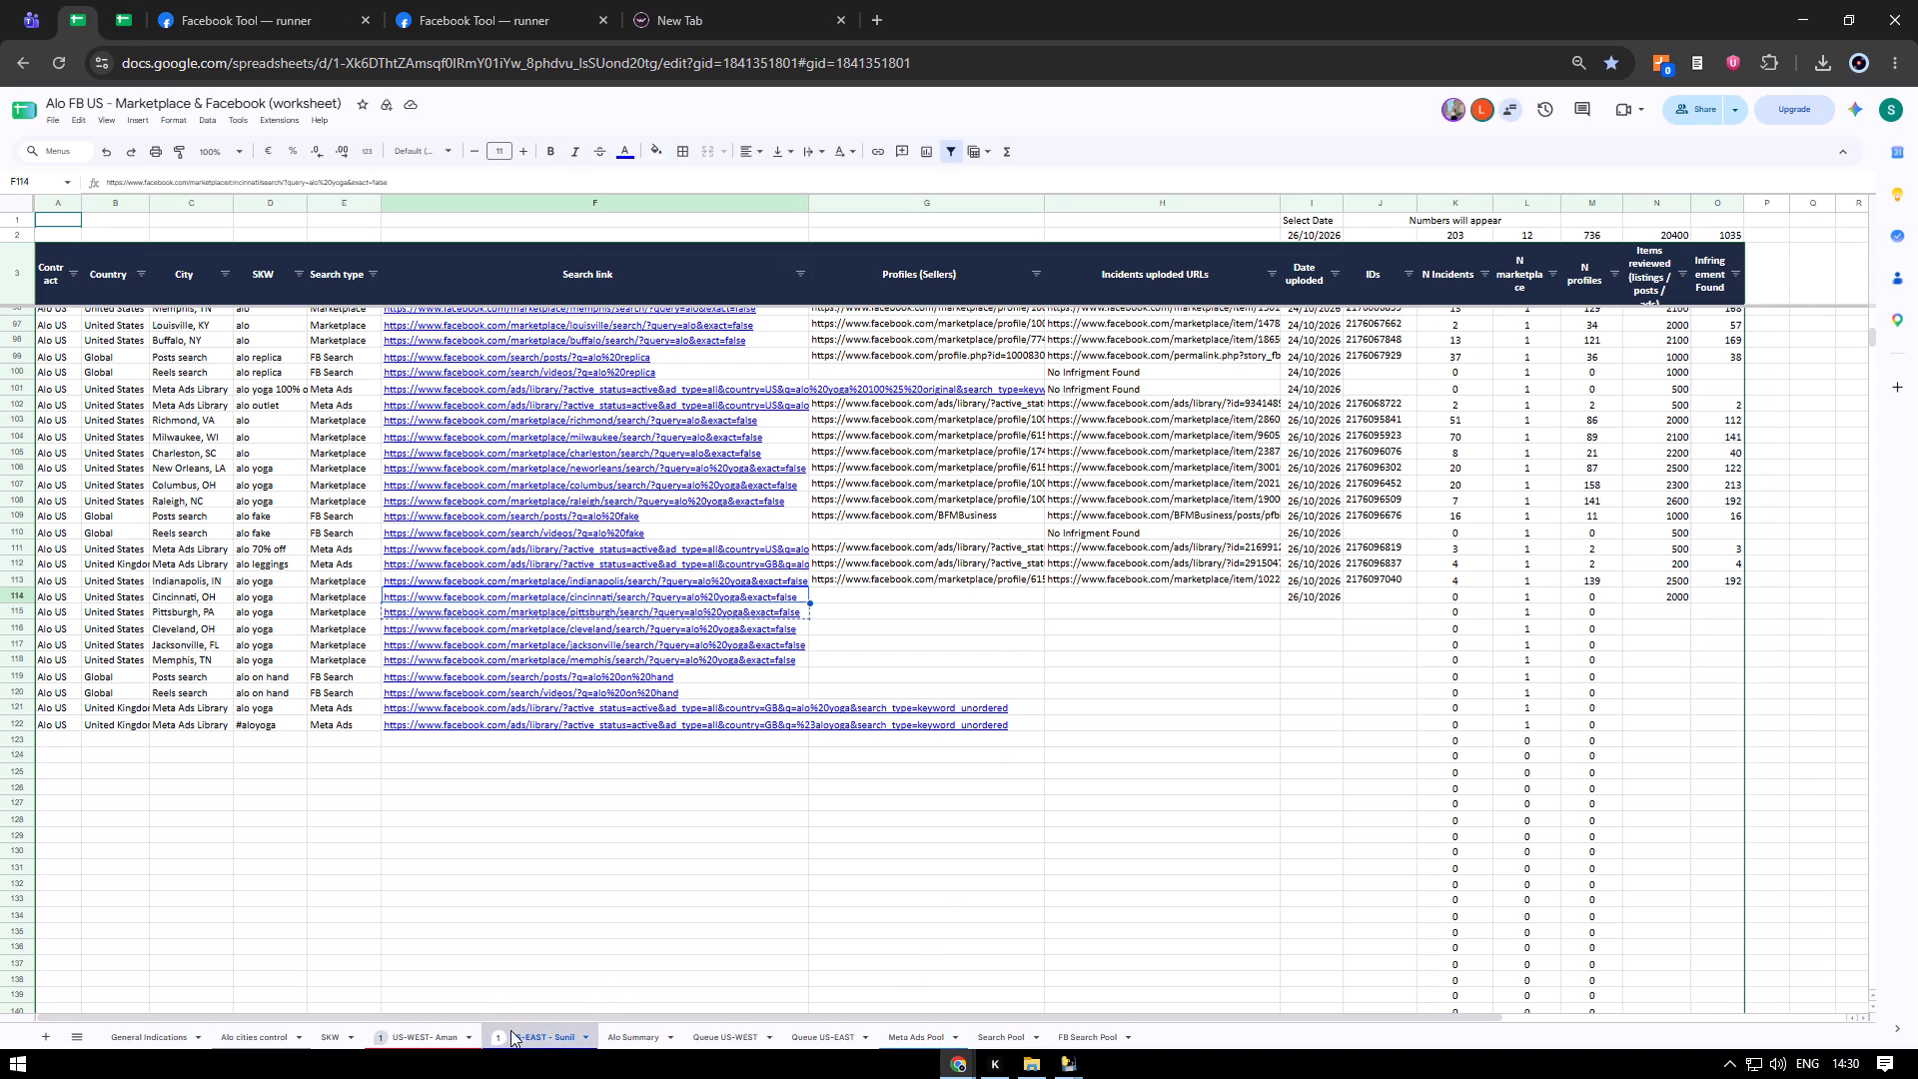
left_click(426, 1043)
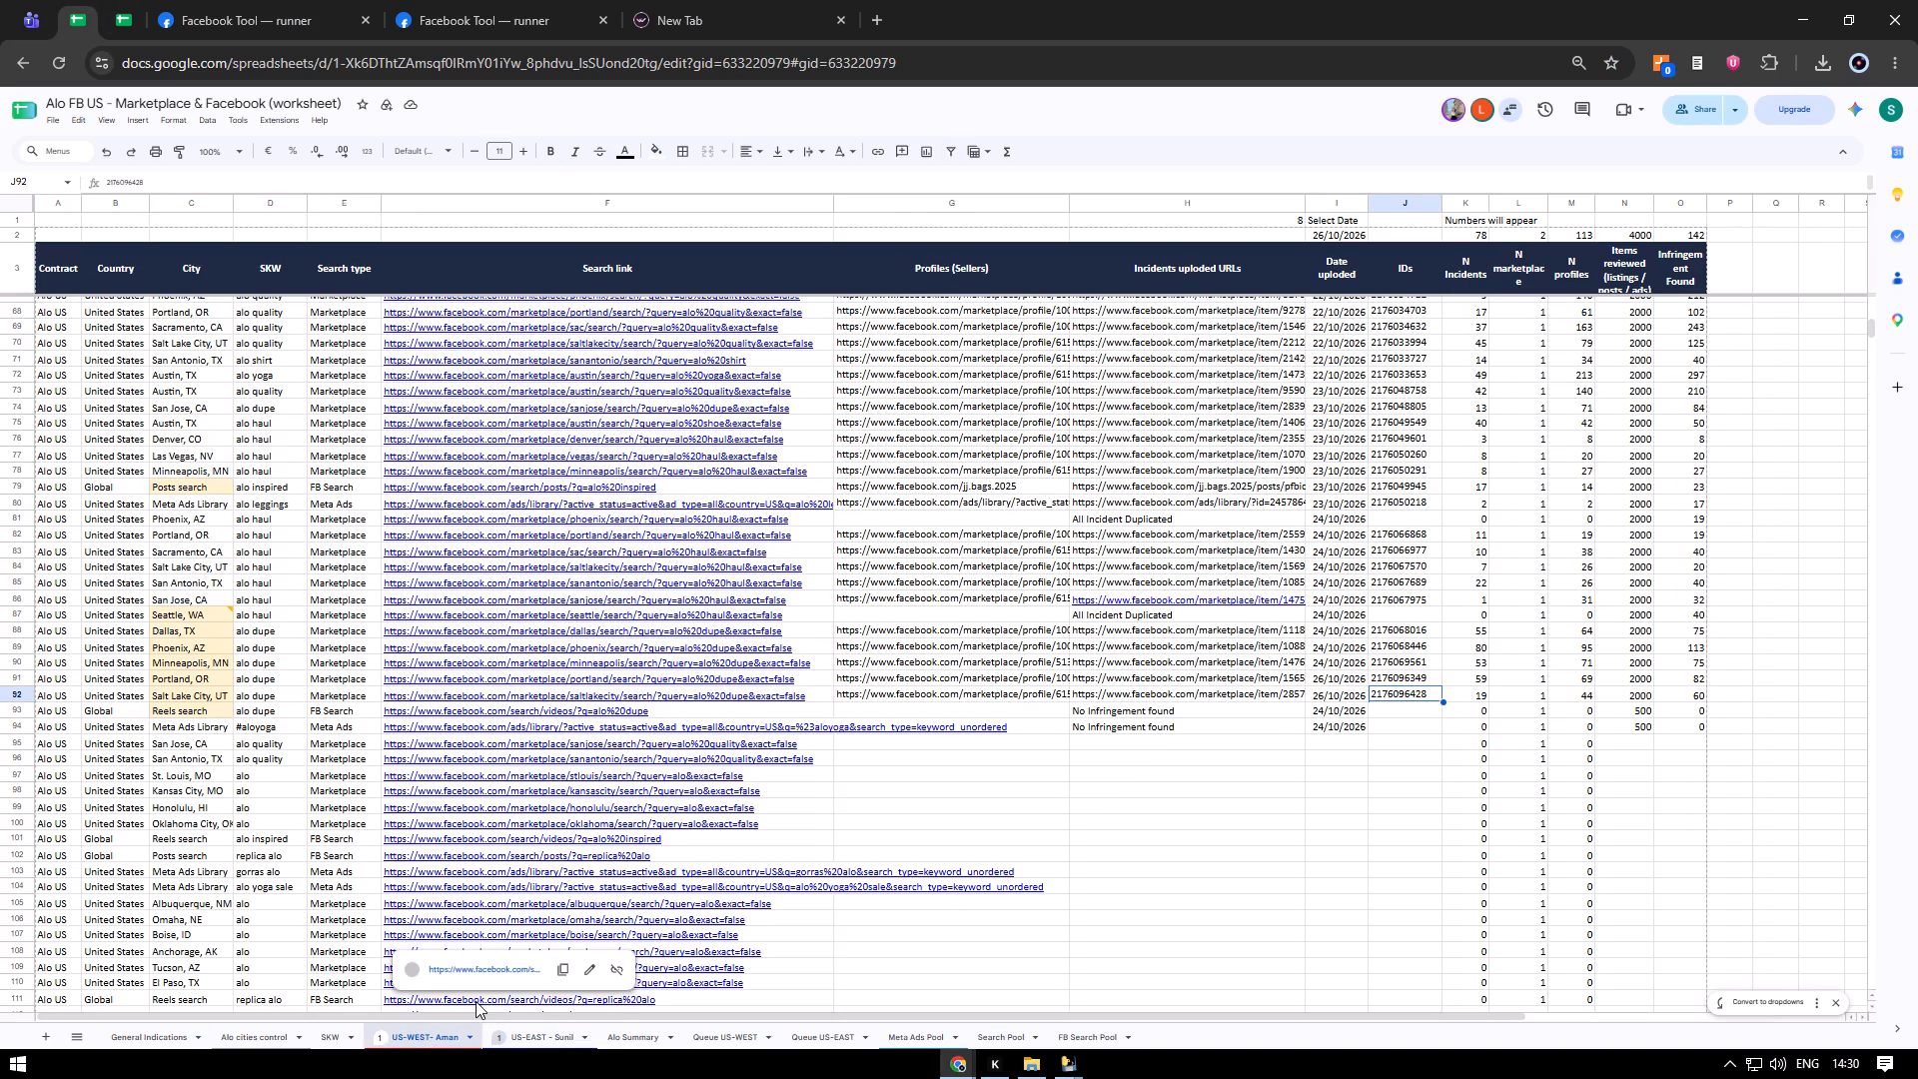
scroll(1204, 936, "down", 2)
scroll(1227, 911, "up", 3)
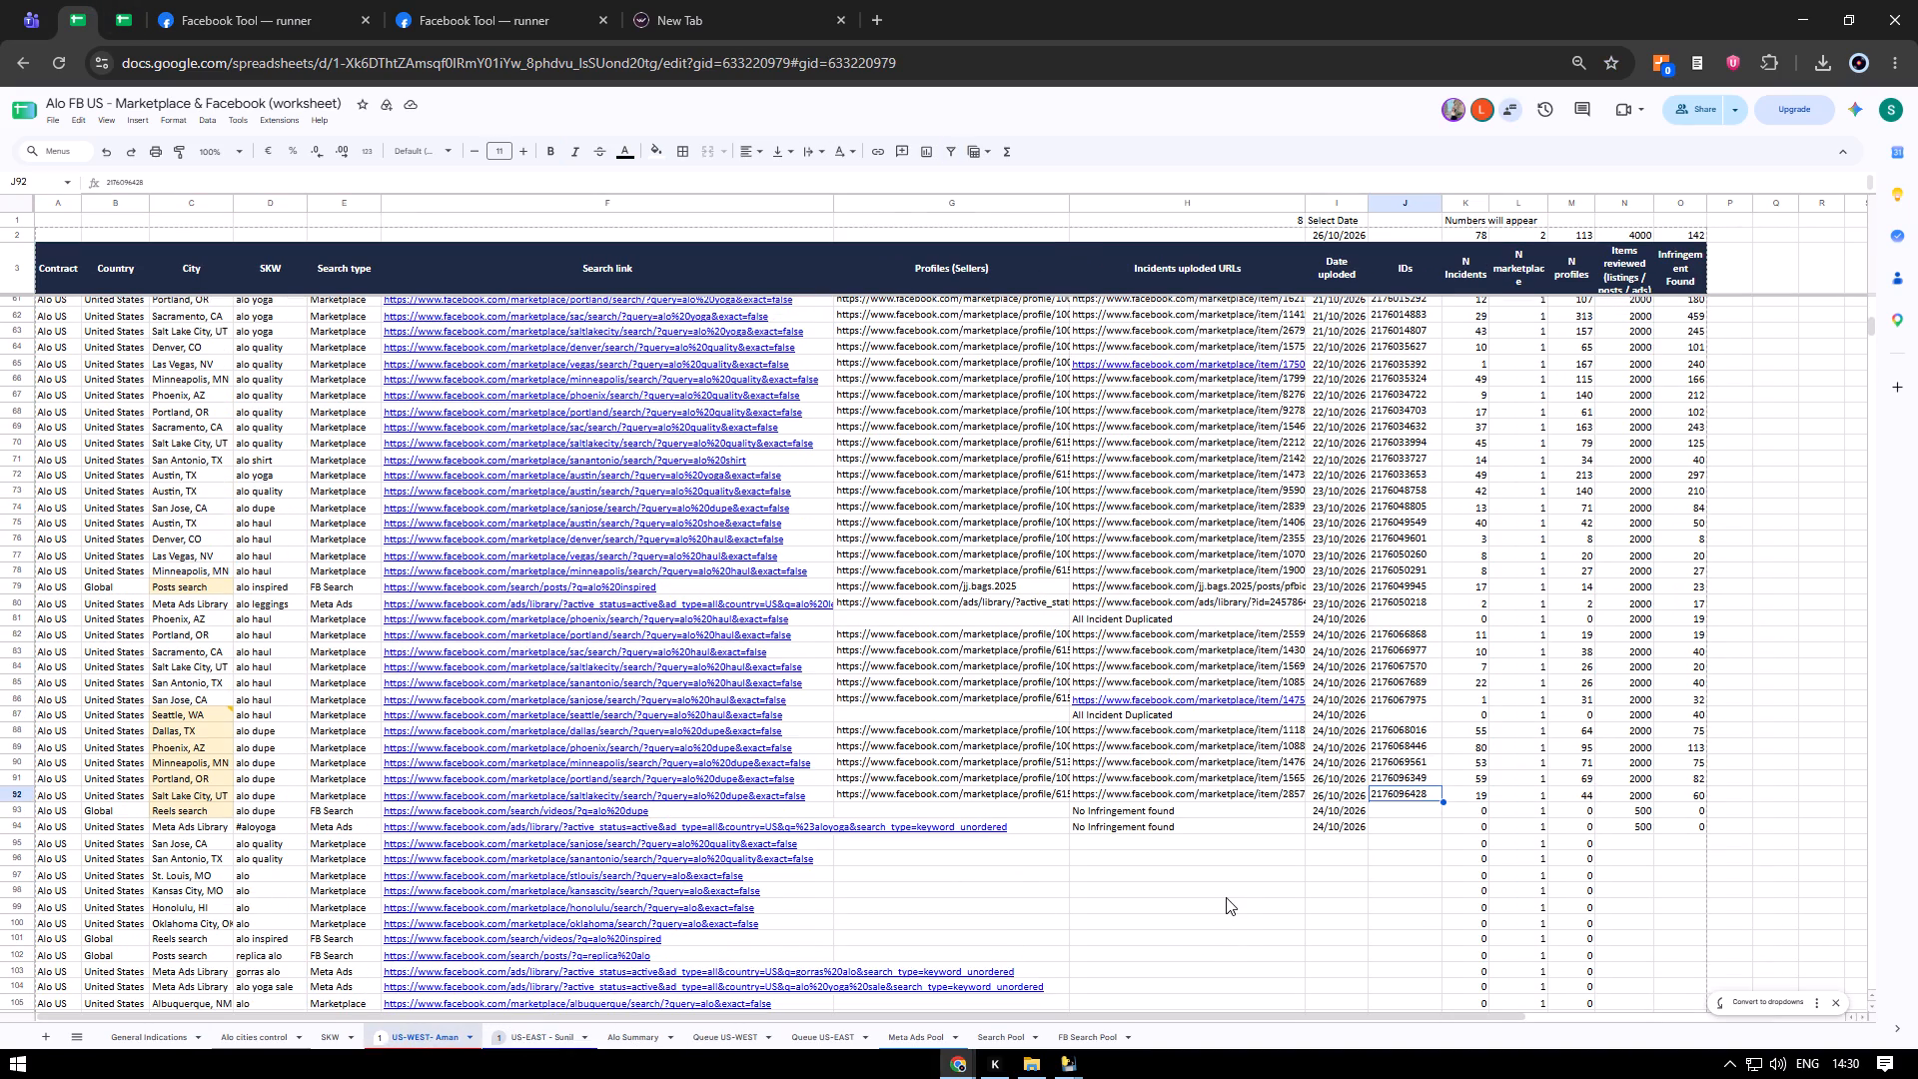
left_click(1218, 897)
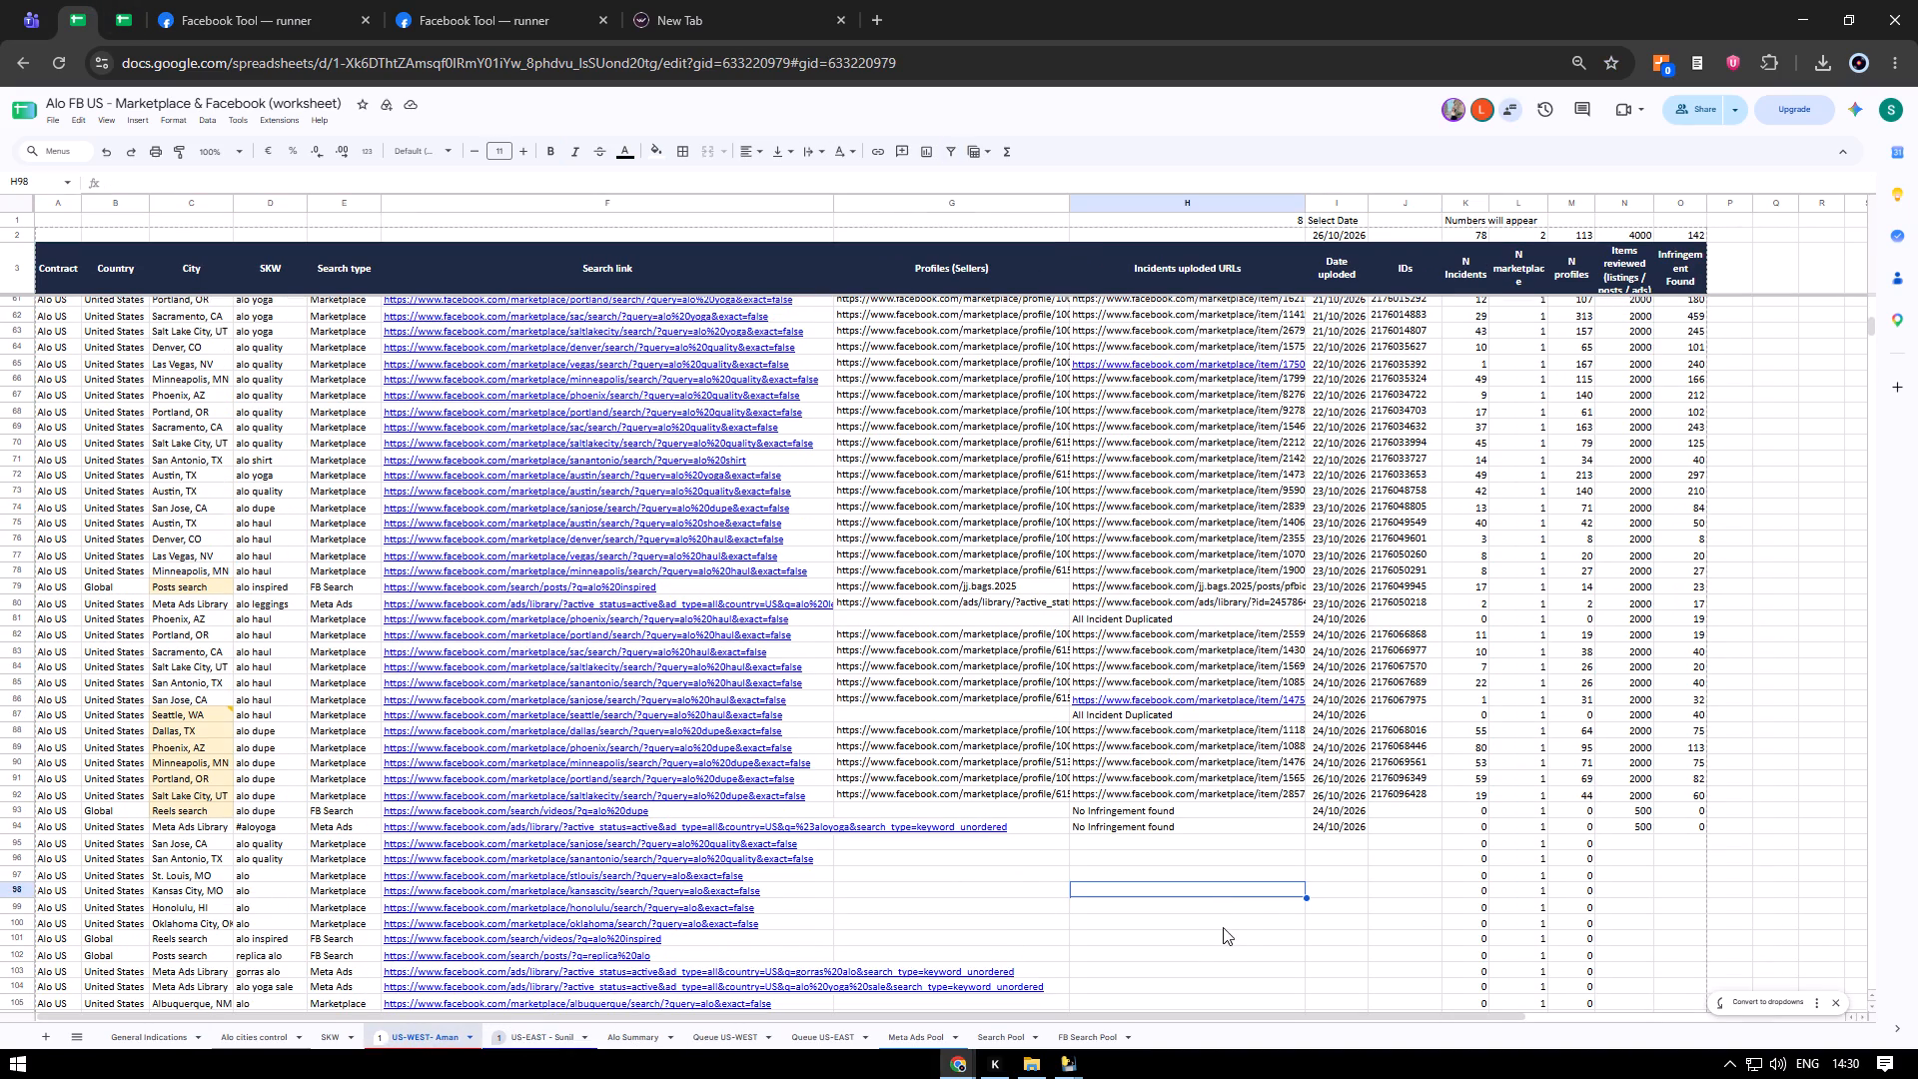
scroll(954, 832, "down", 2)
scroll(1138, 786, "down", 1)
scroll(1141, 811, "up", 1)
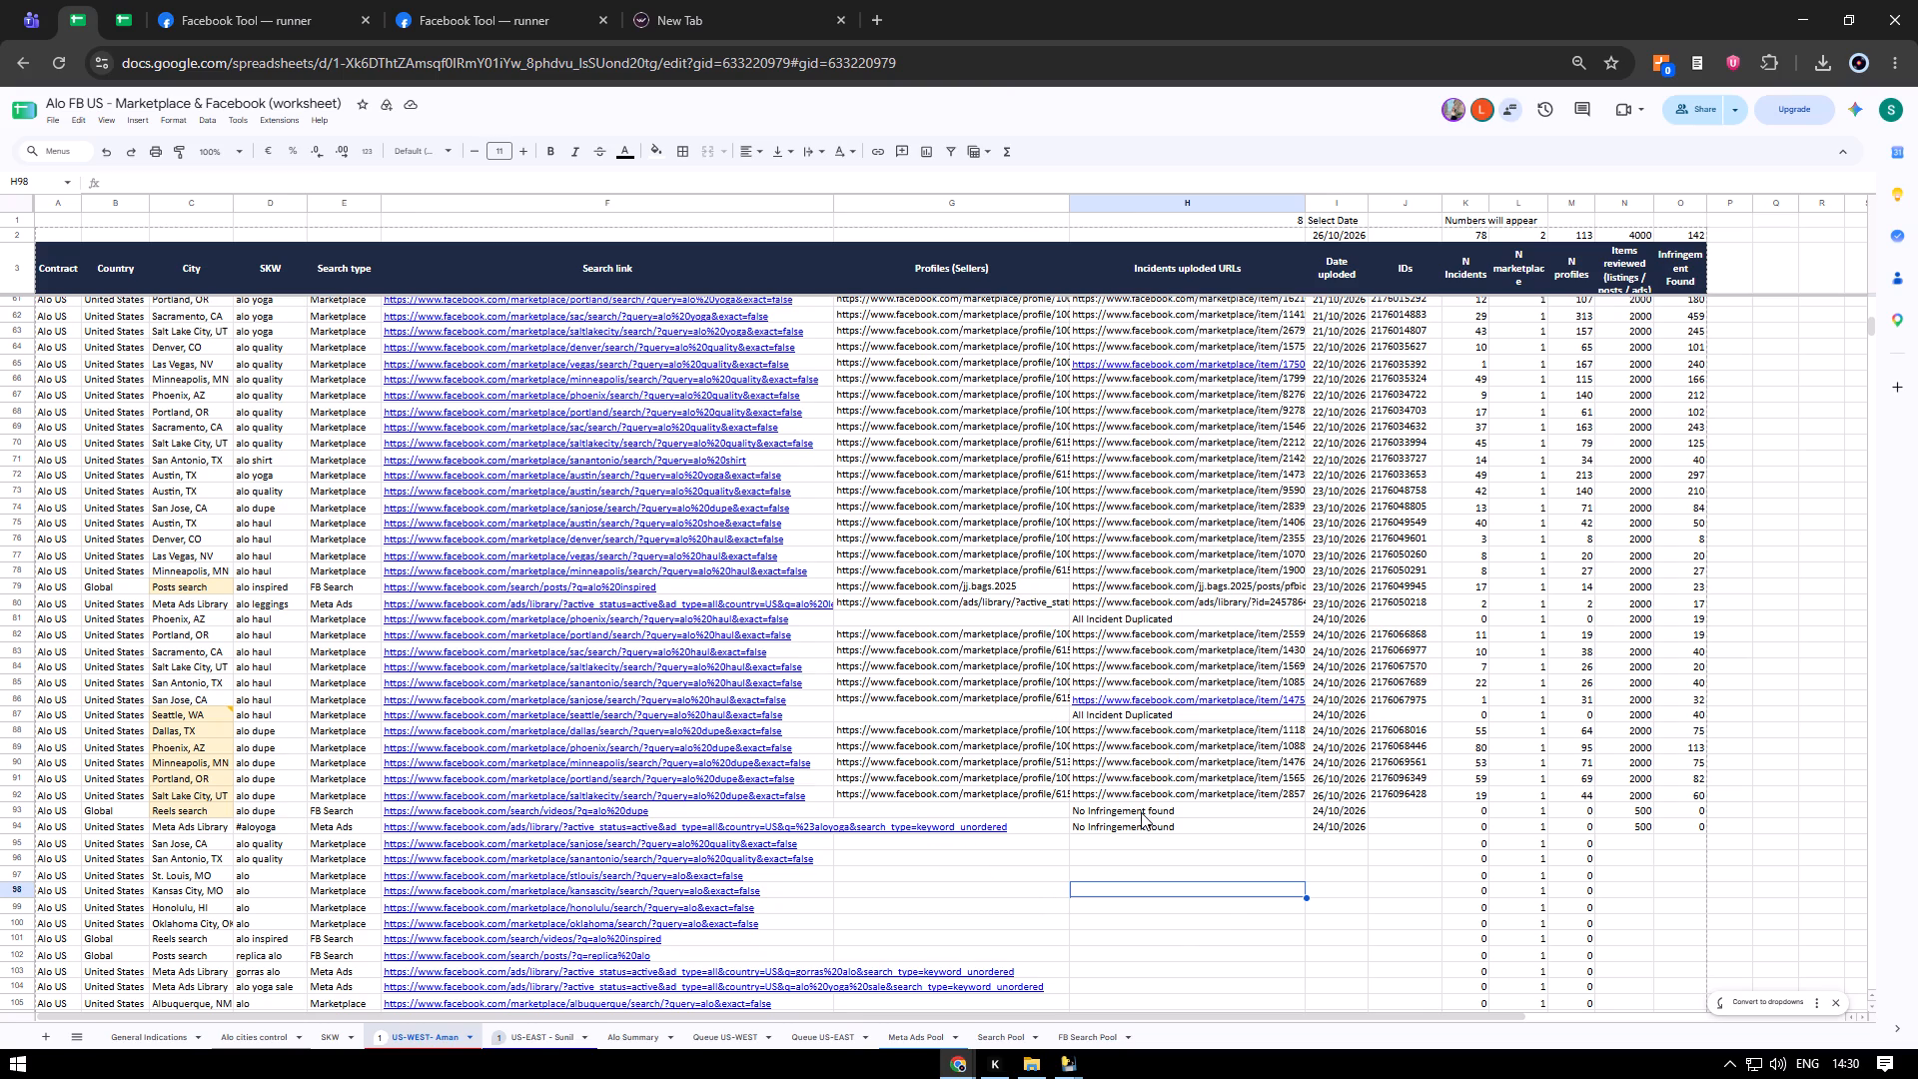
scroll(1134, 828, "down", 3)
scroll(1134, 828, "up", 2)
scroll(1133, 828, "down", 3)
scroll(998, 795, "up", 3)
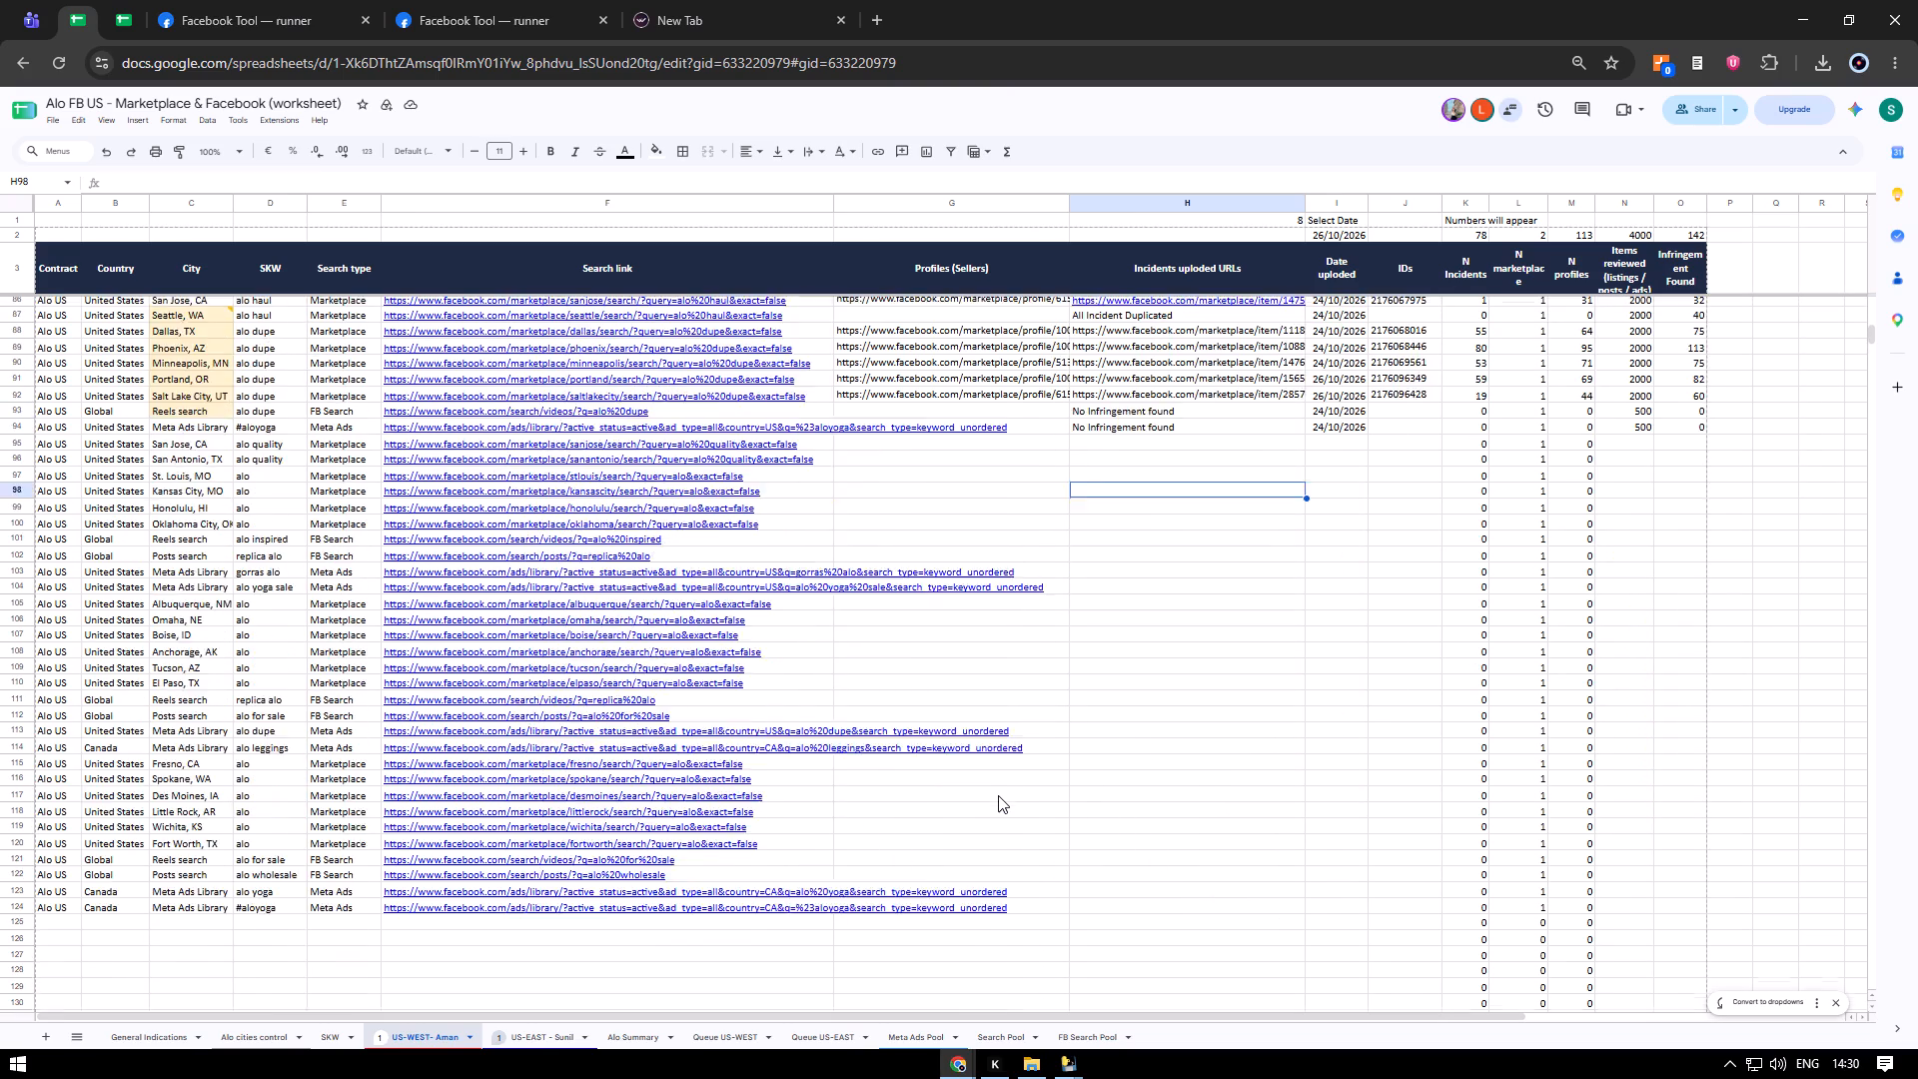
scroll(998, 795, "down", 1)
scroll(929, 753, "up", 1)
left_click(1082, 547)
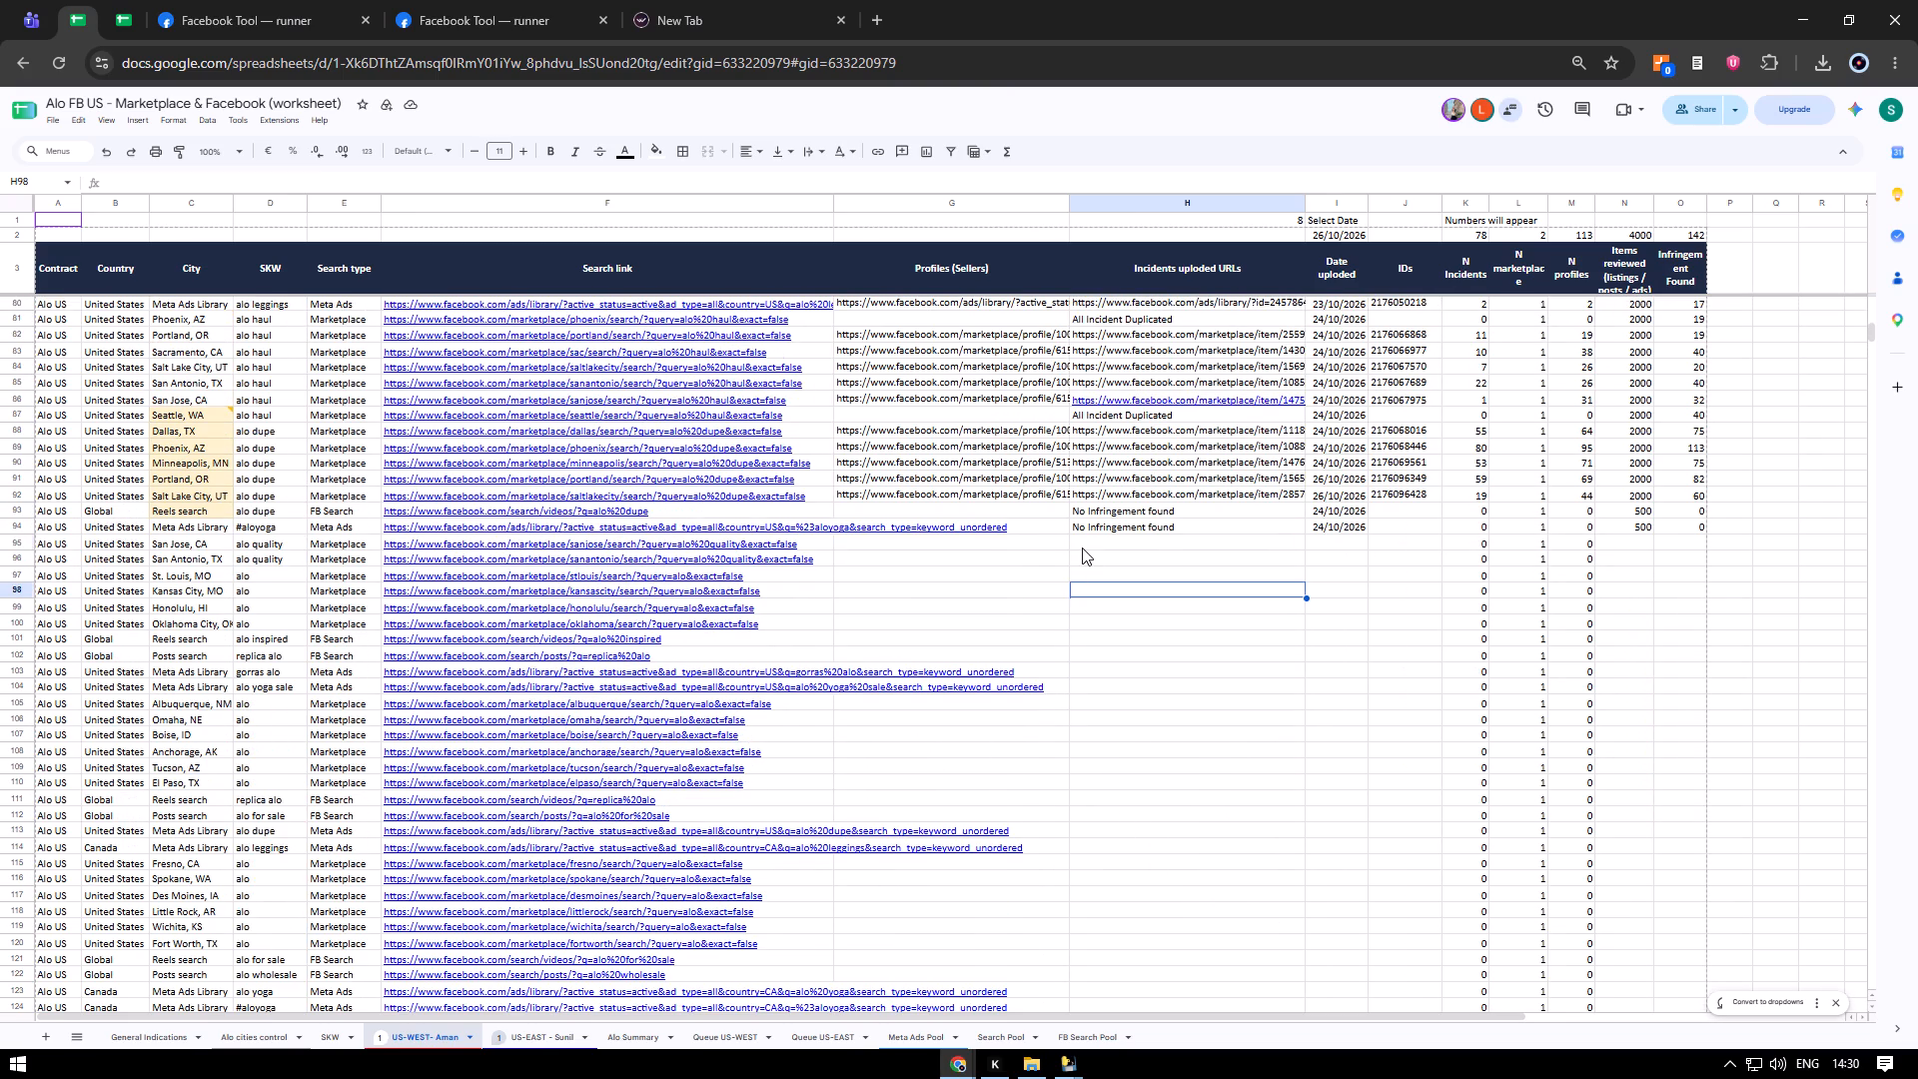
key("ctrl+Left")
key("ctrl+shift+Down")
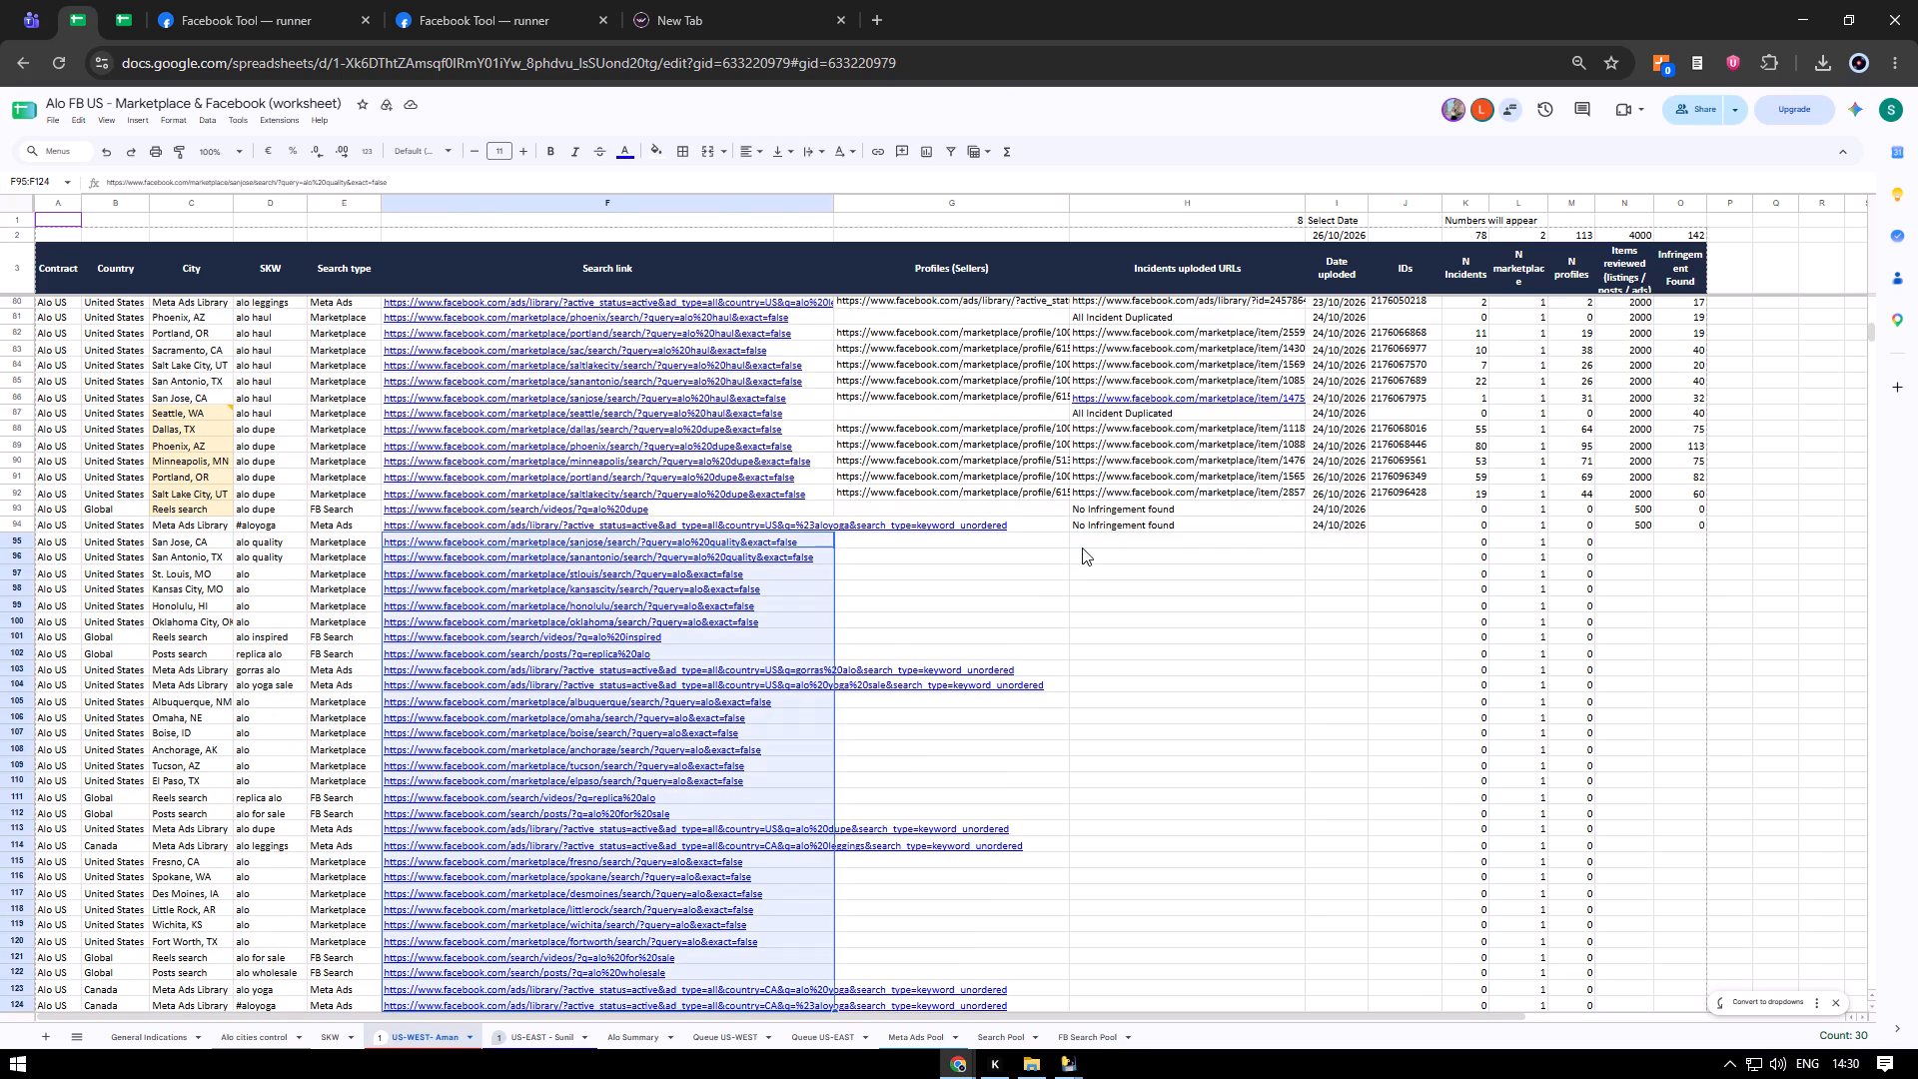
key("Right")
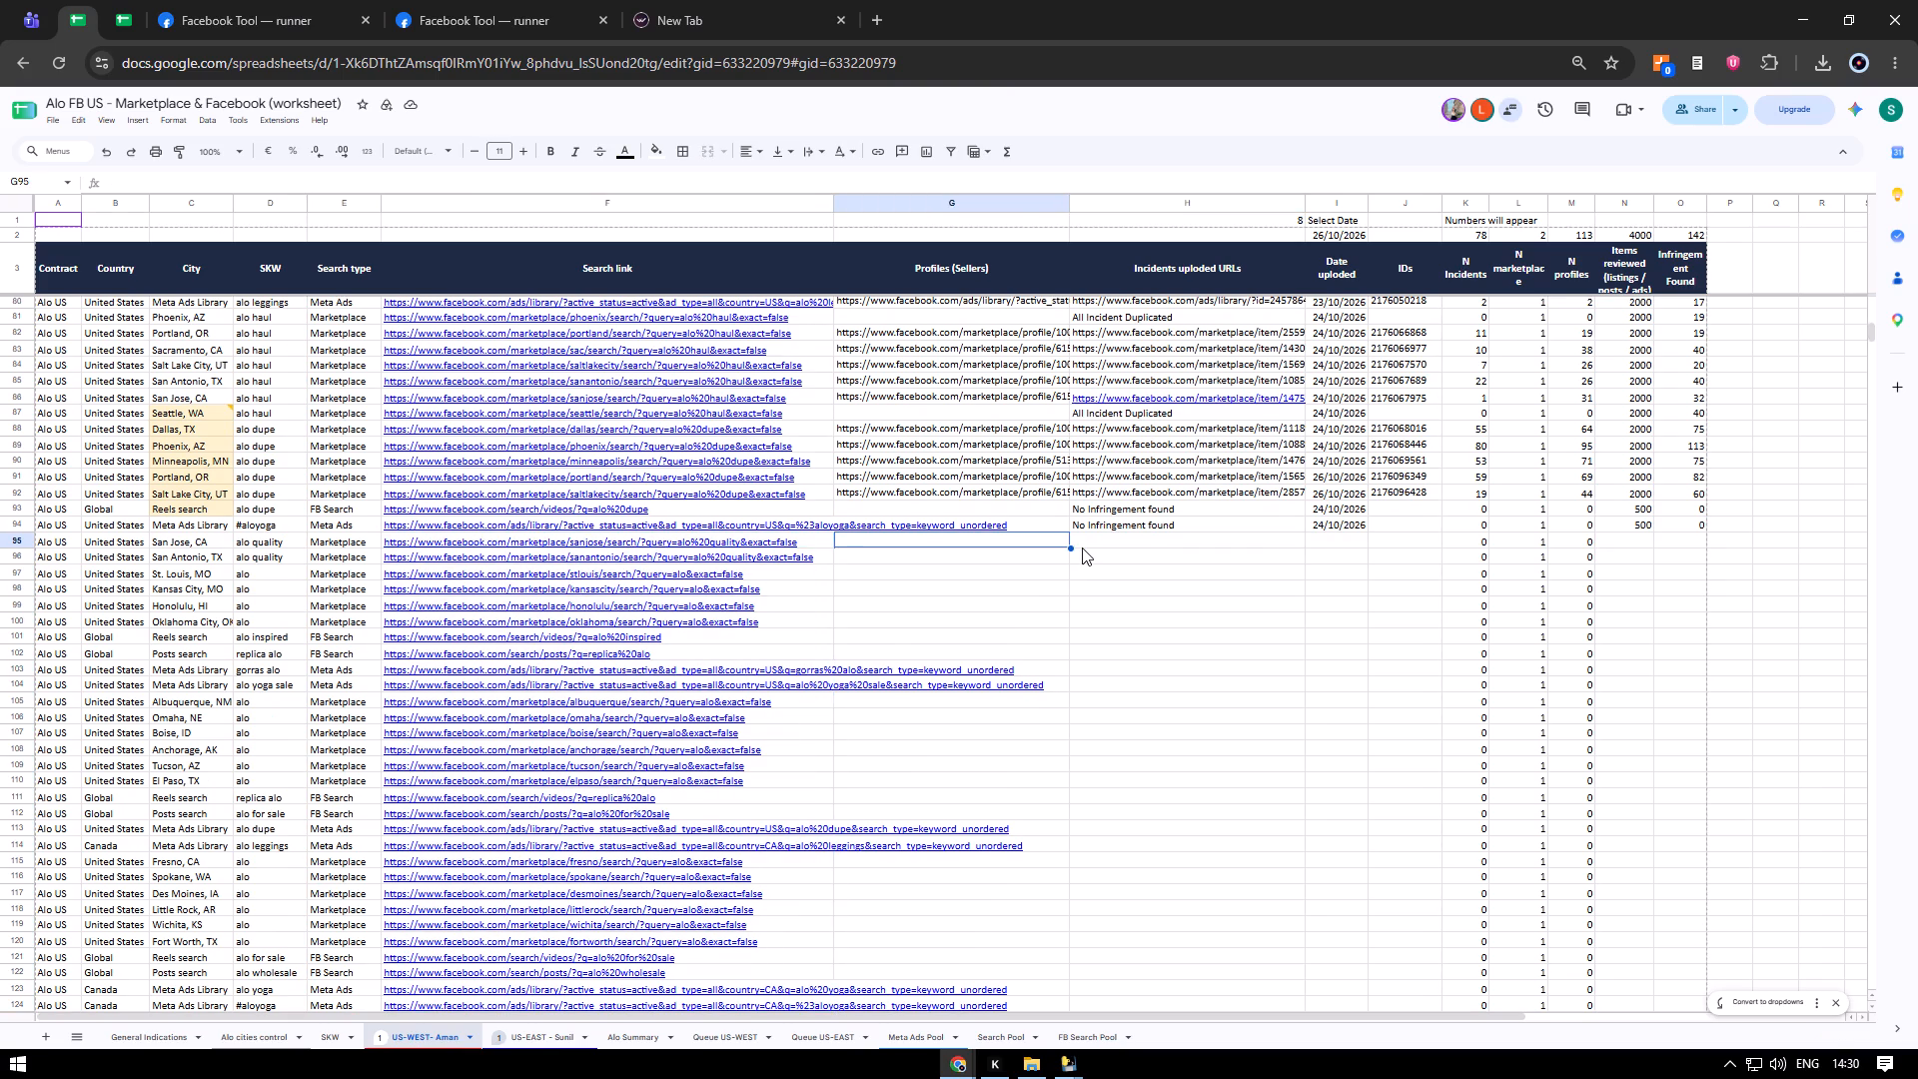
Check how many search links remain unprocessed on the US-EAST sheet, selecting F116:F122 and reviewing the Cincinnati to Cleveland rows.
key("alt+Down")
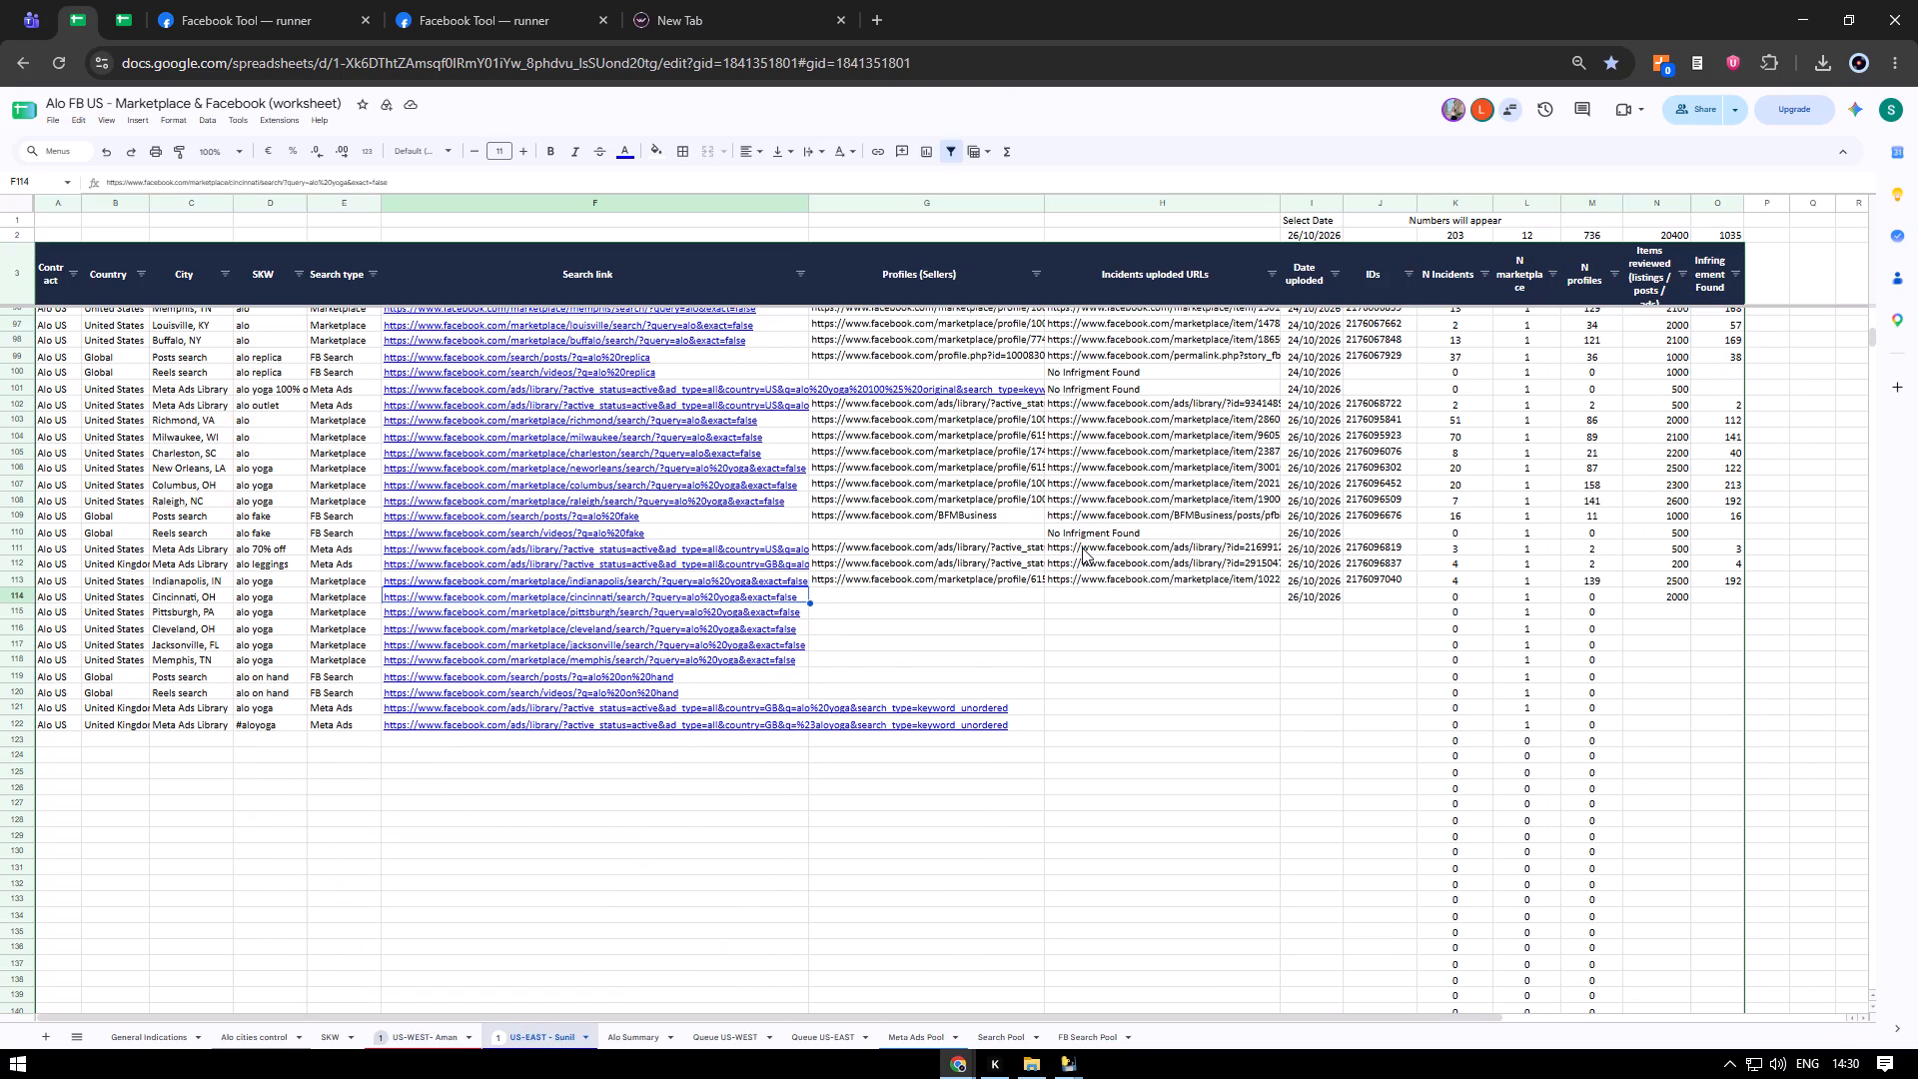
key("Down")
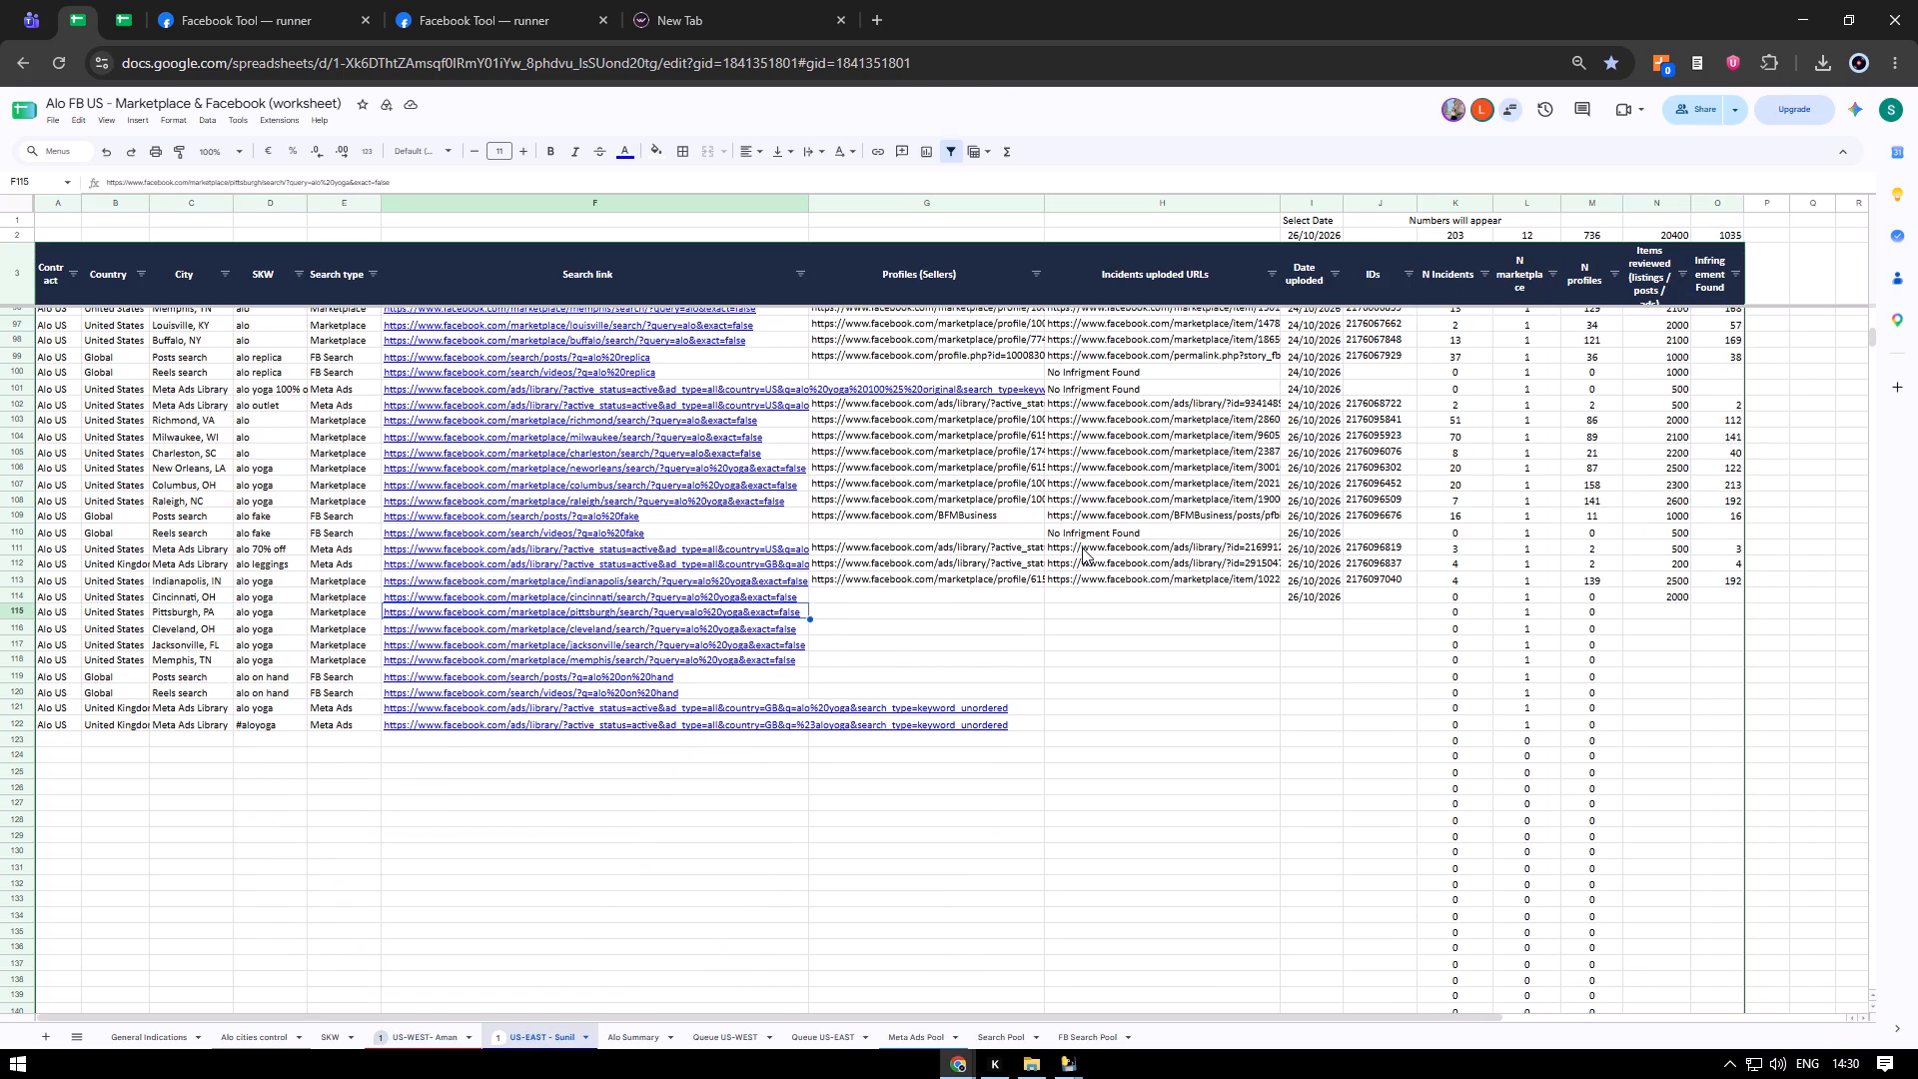
key("Down")
key("ctrl+shift+Down")
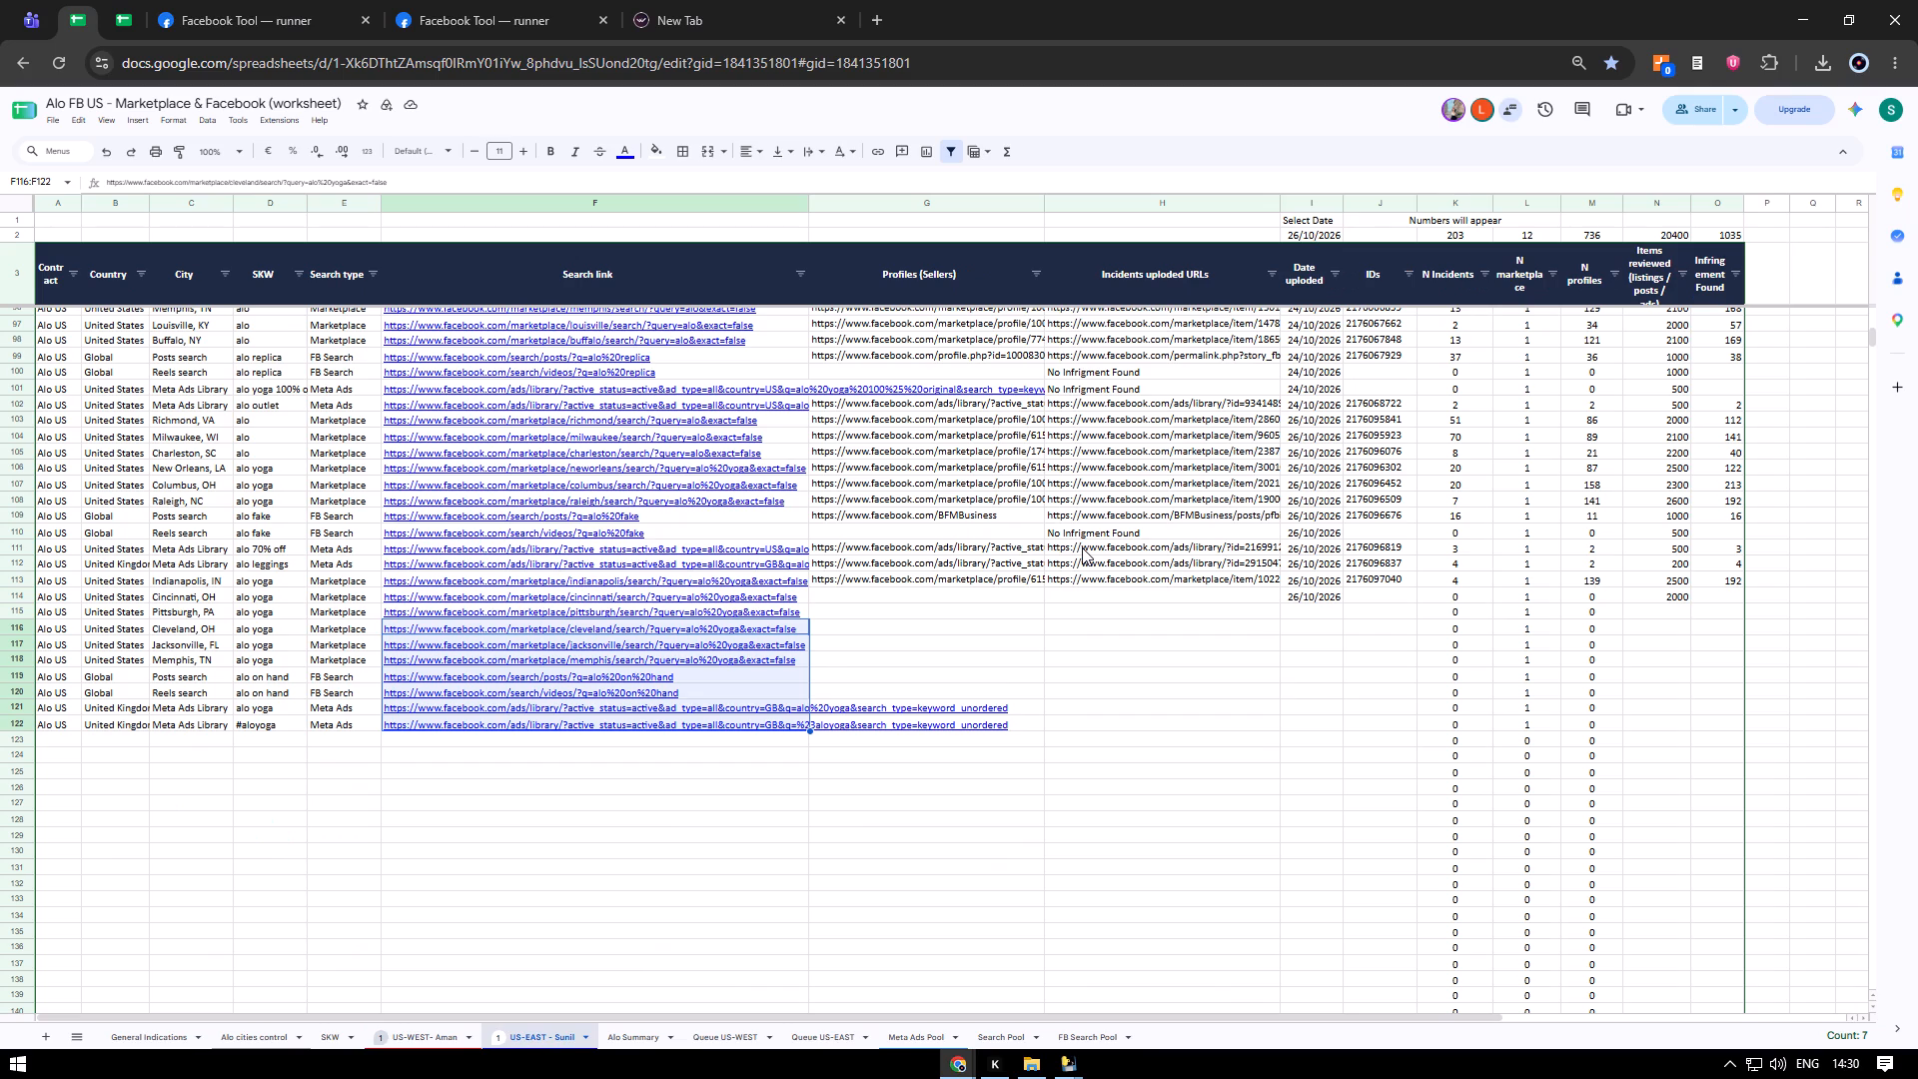
key("Right")
key("Up")
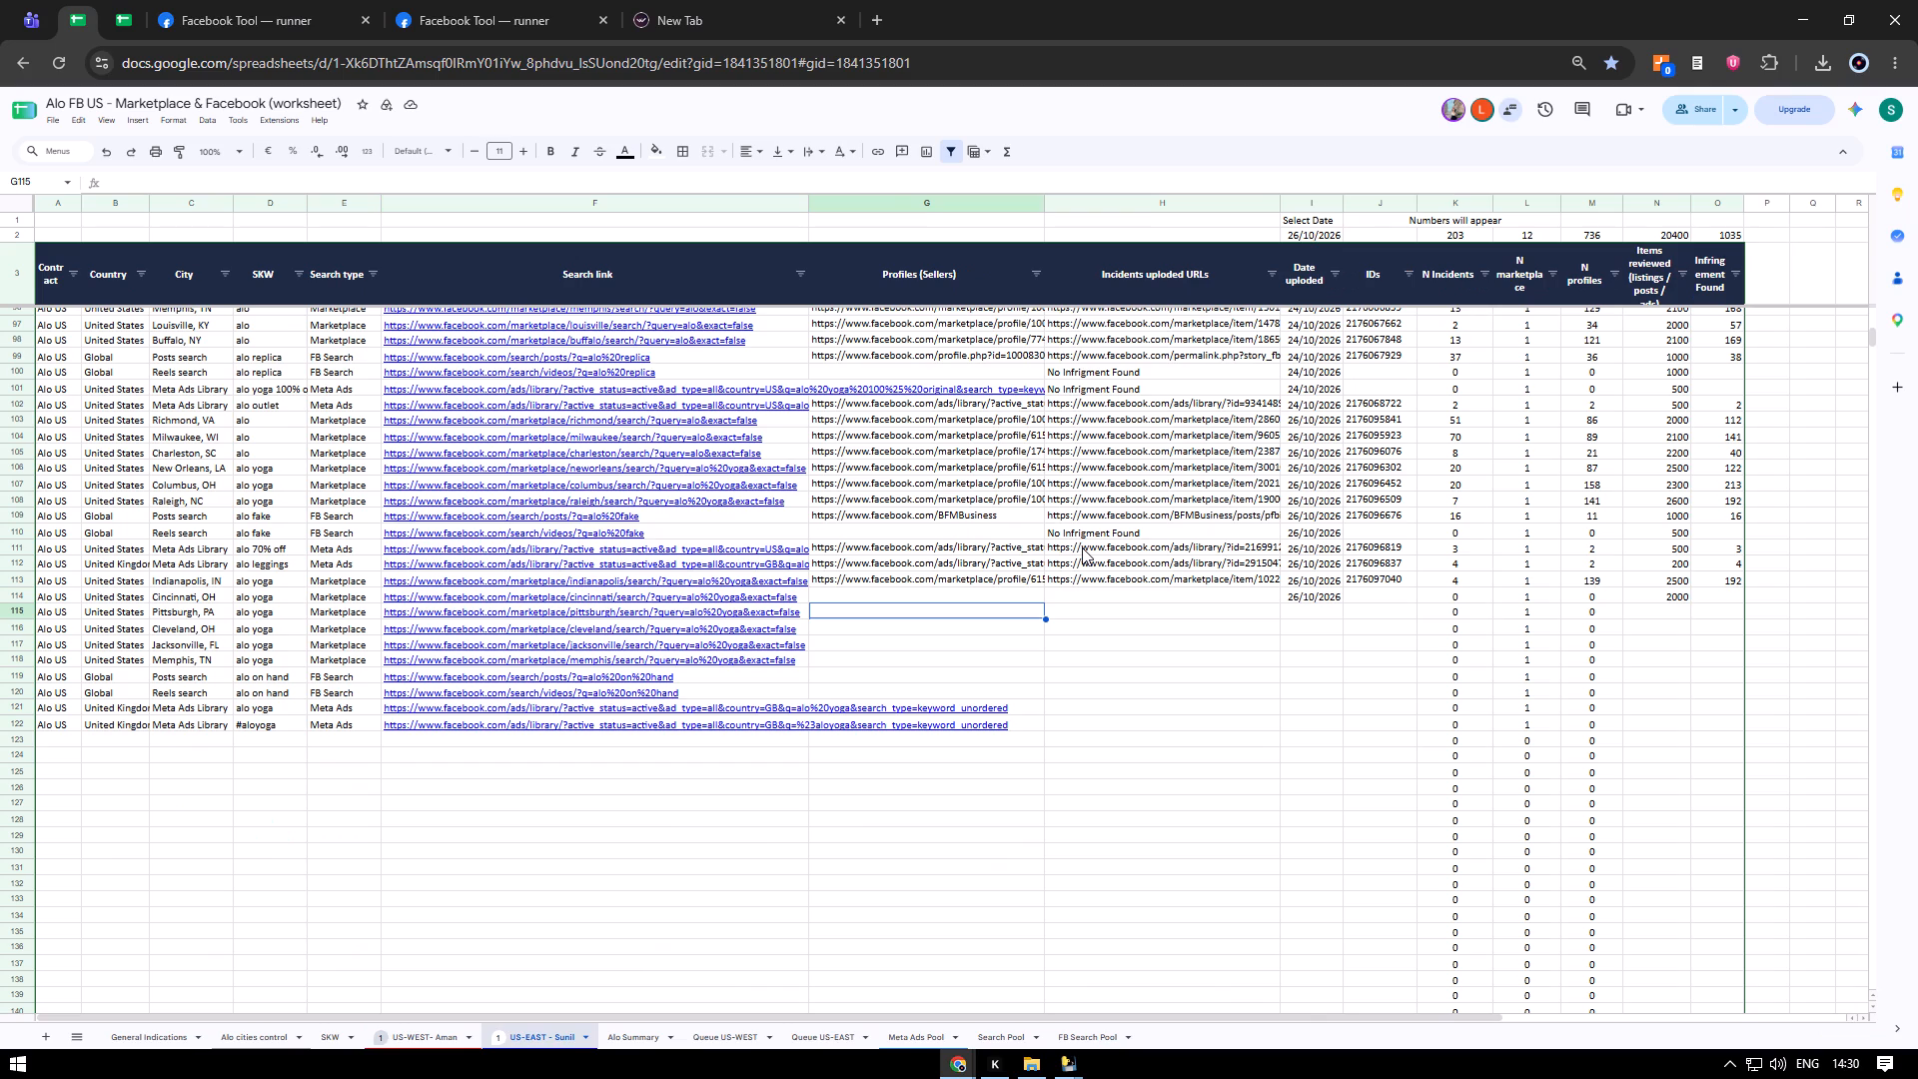
key("Left")
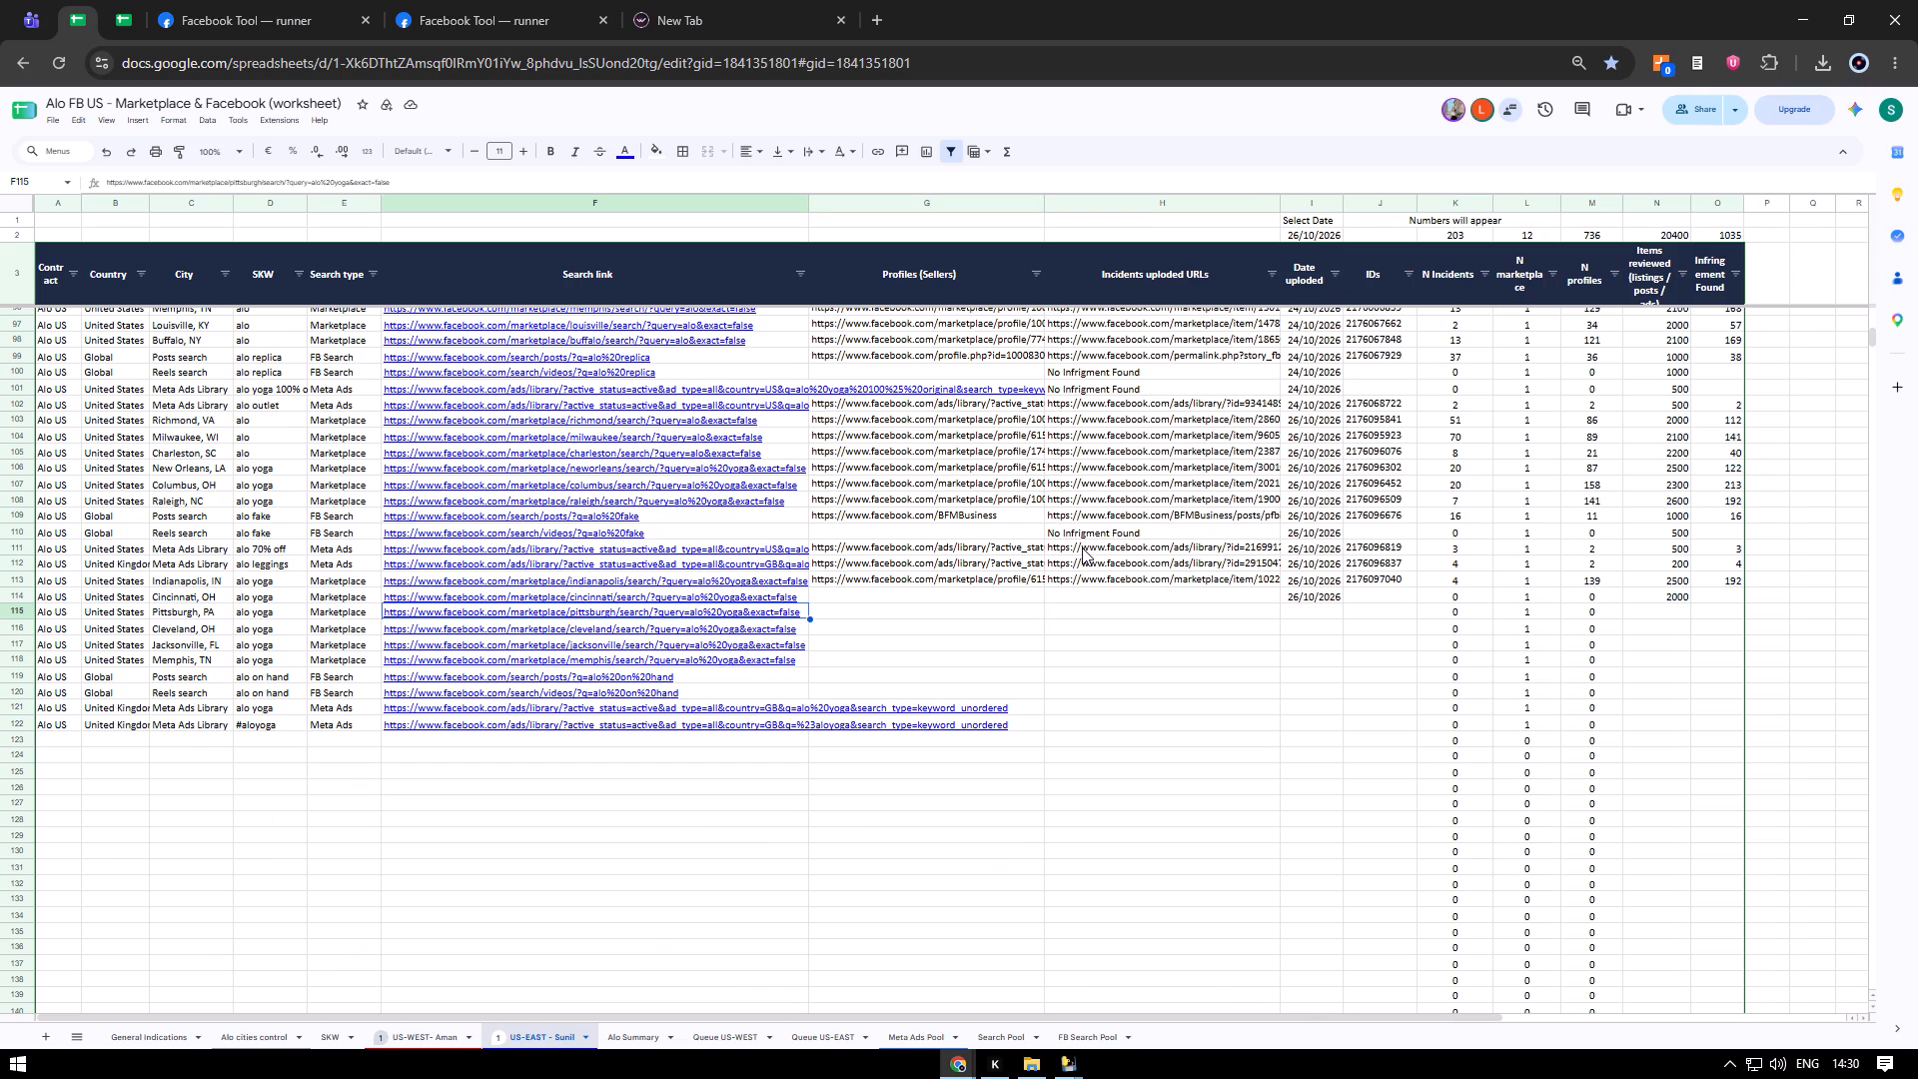
key("Up")
key("Down")
key("Down")
key("Up")
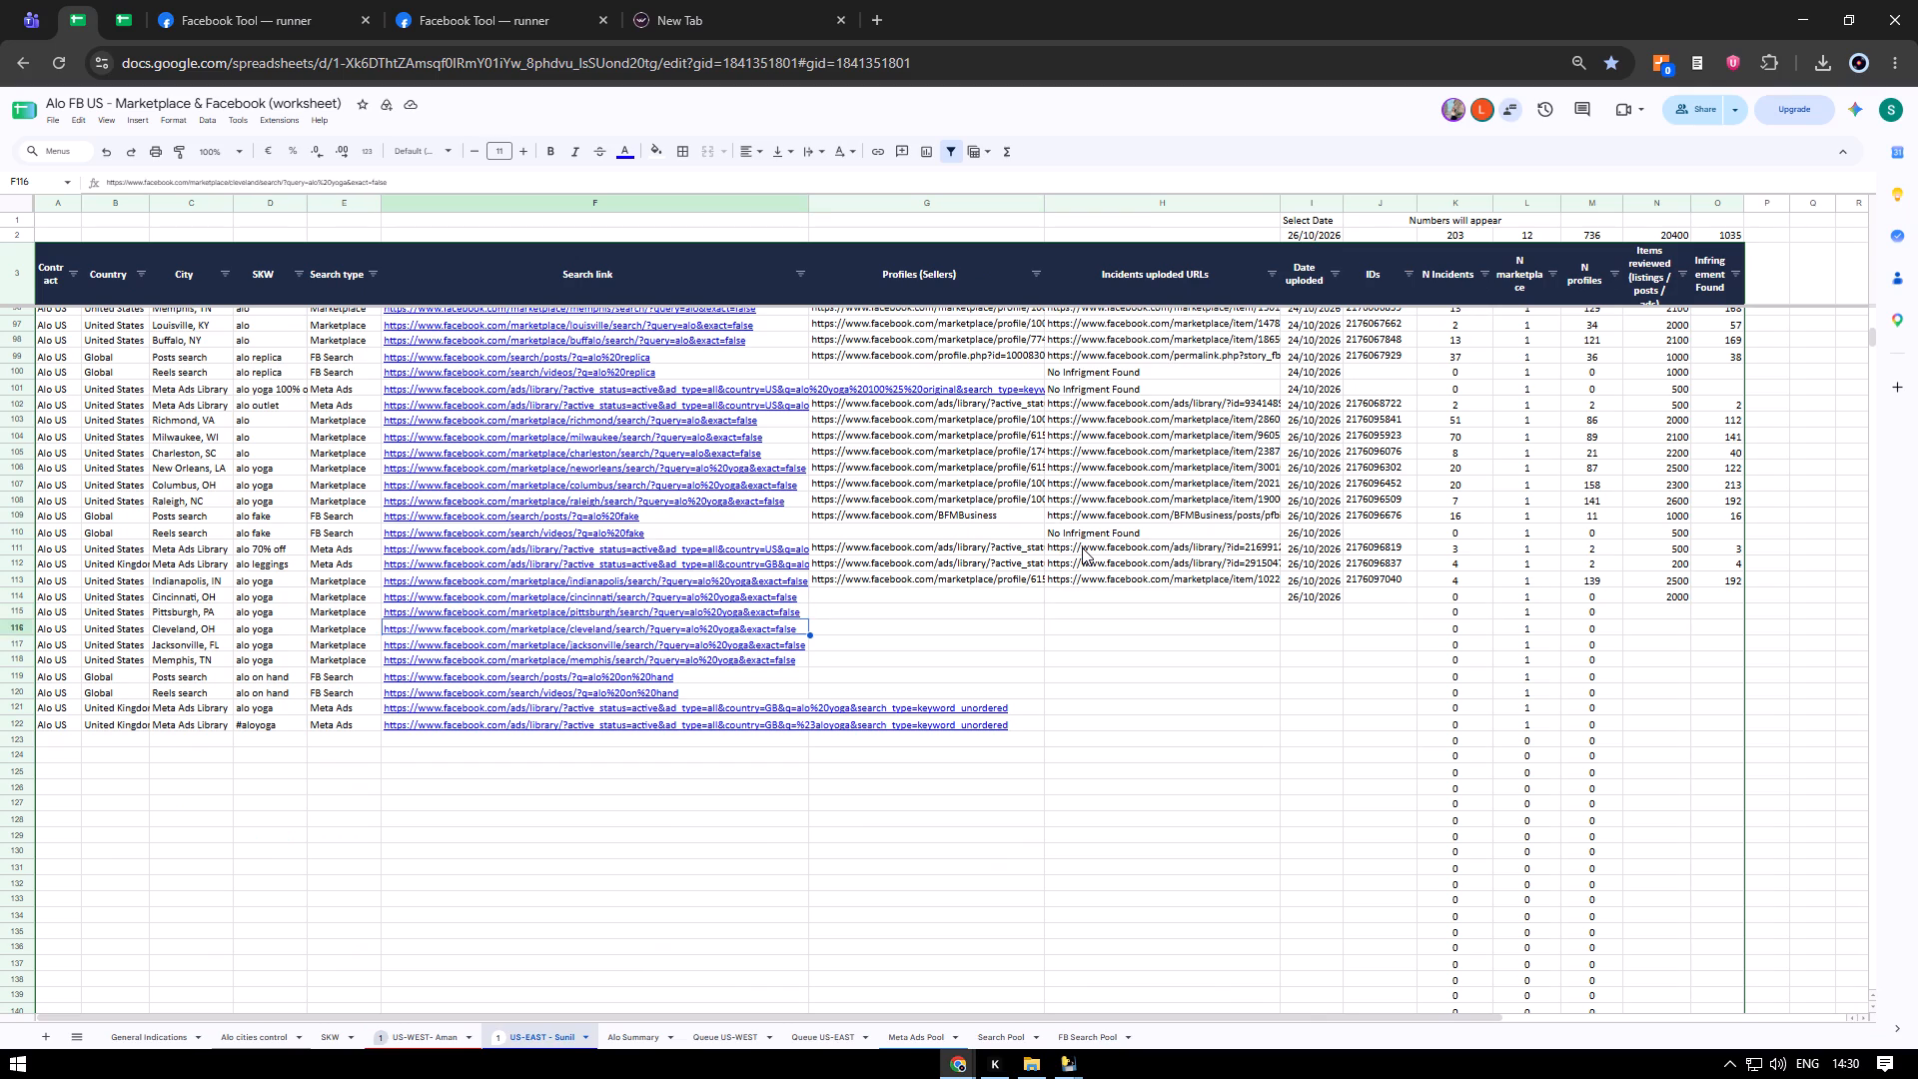
Check how many US-EAST search links remain from the Cincinnati row down, selecting F114:F122.
key("Up")
key("ctrl+shift+Down")
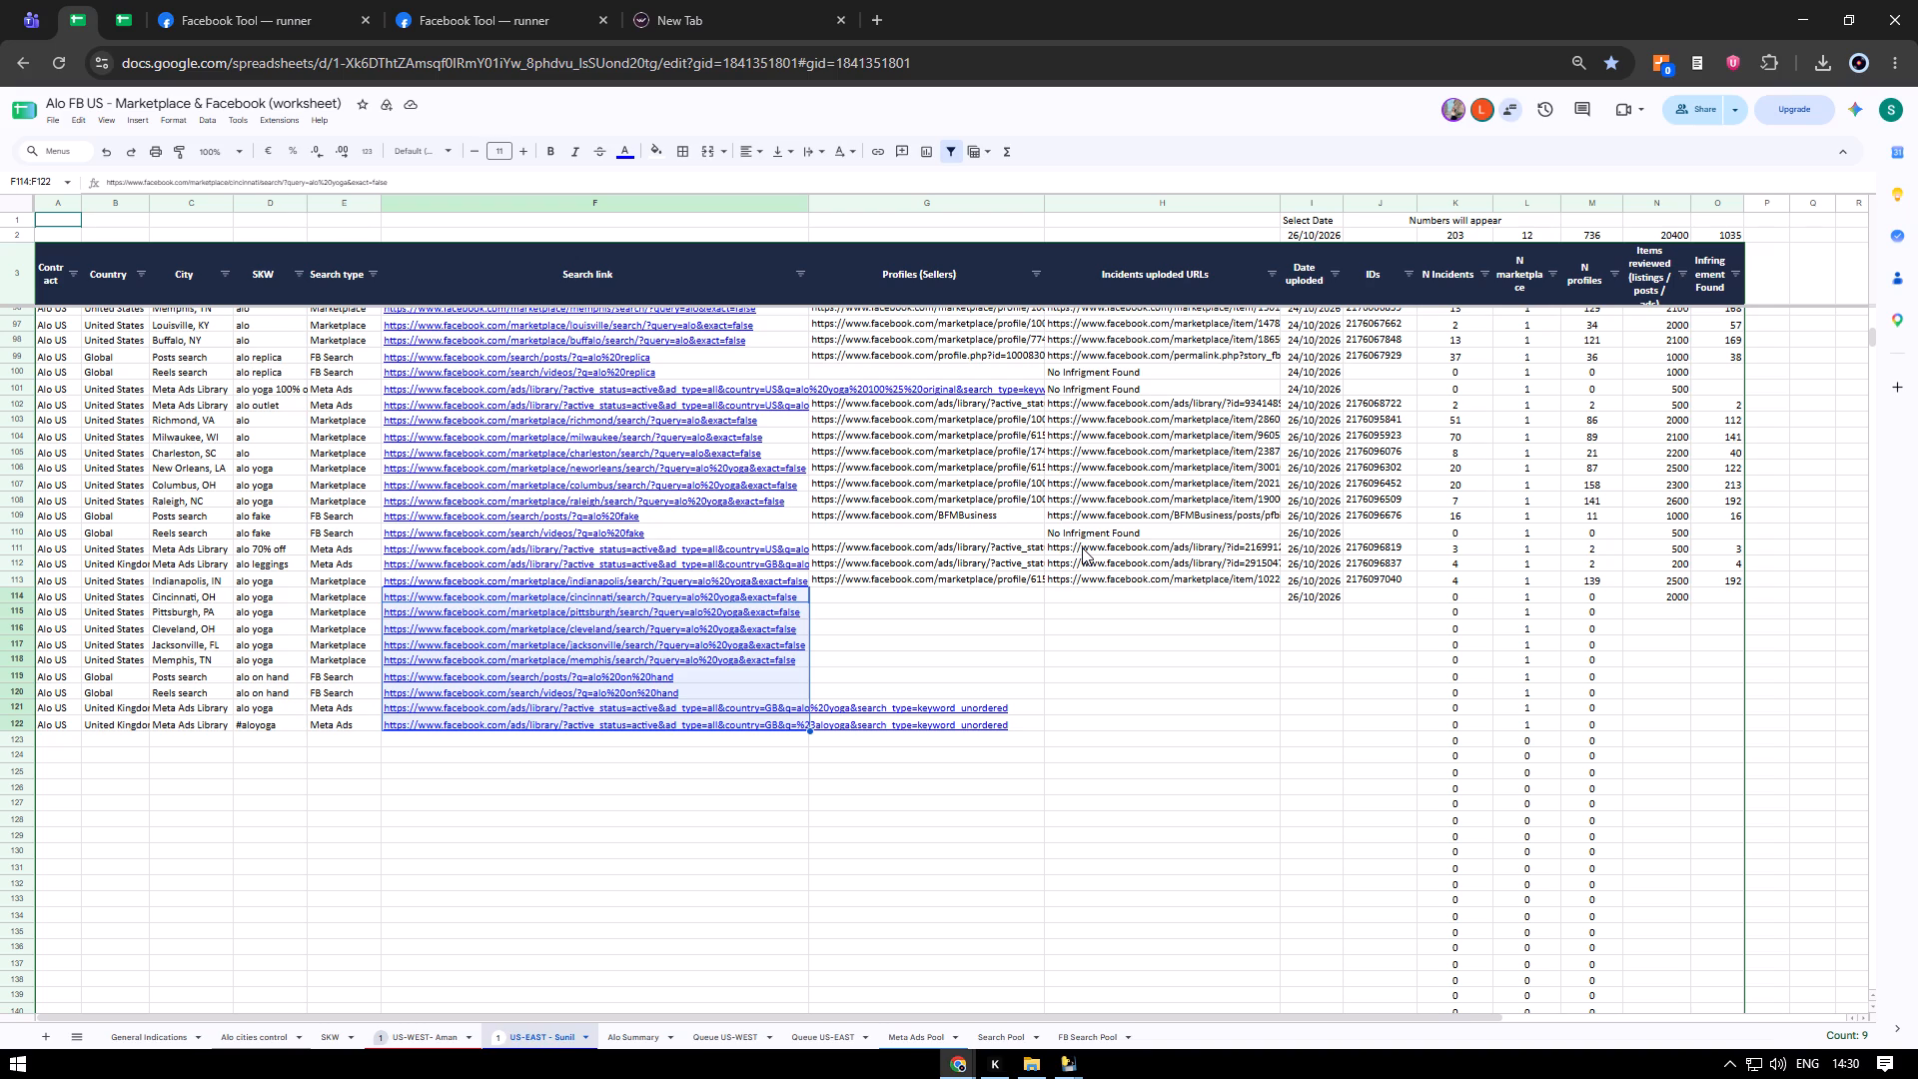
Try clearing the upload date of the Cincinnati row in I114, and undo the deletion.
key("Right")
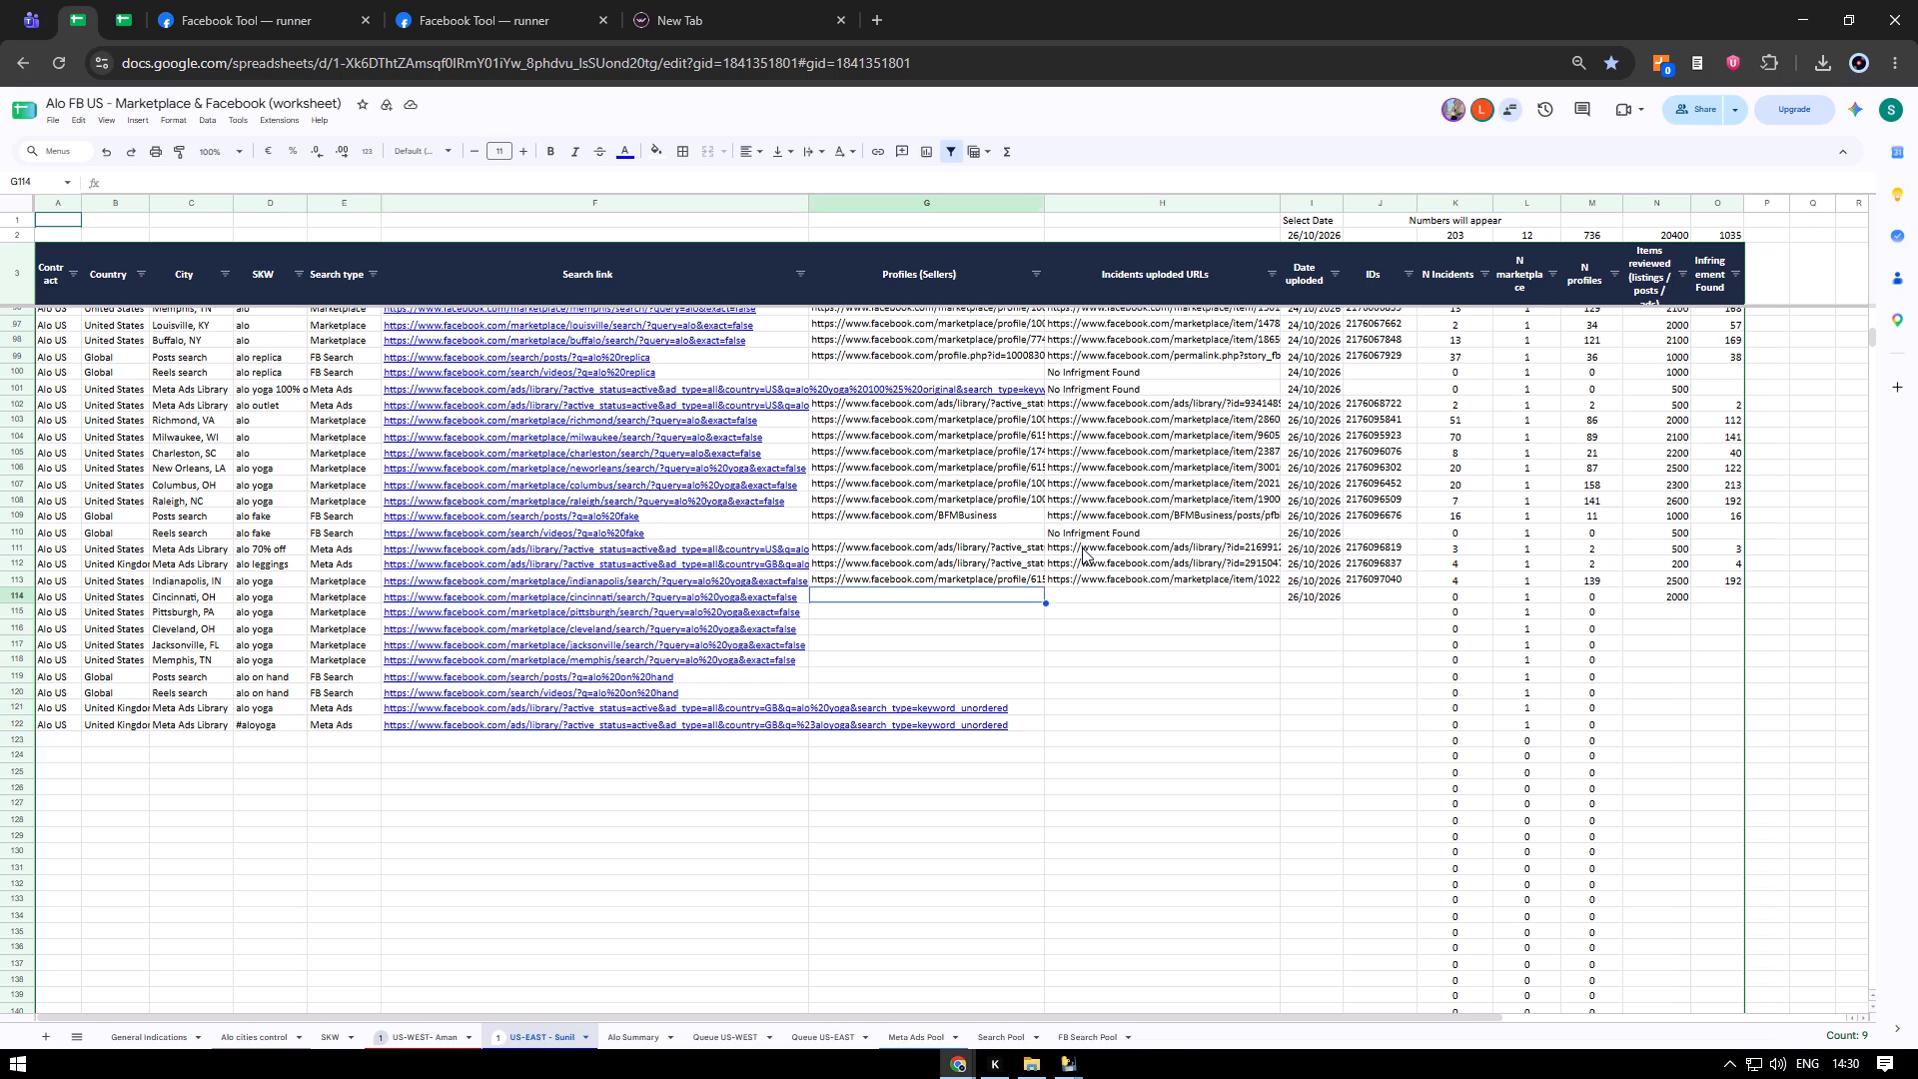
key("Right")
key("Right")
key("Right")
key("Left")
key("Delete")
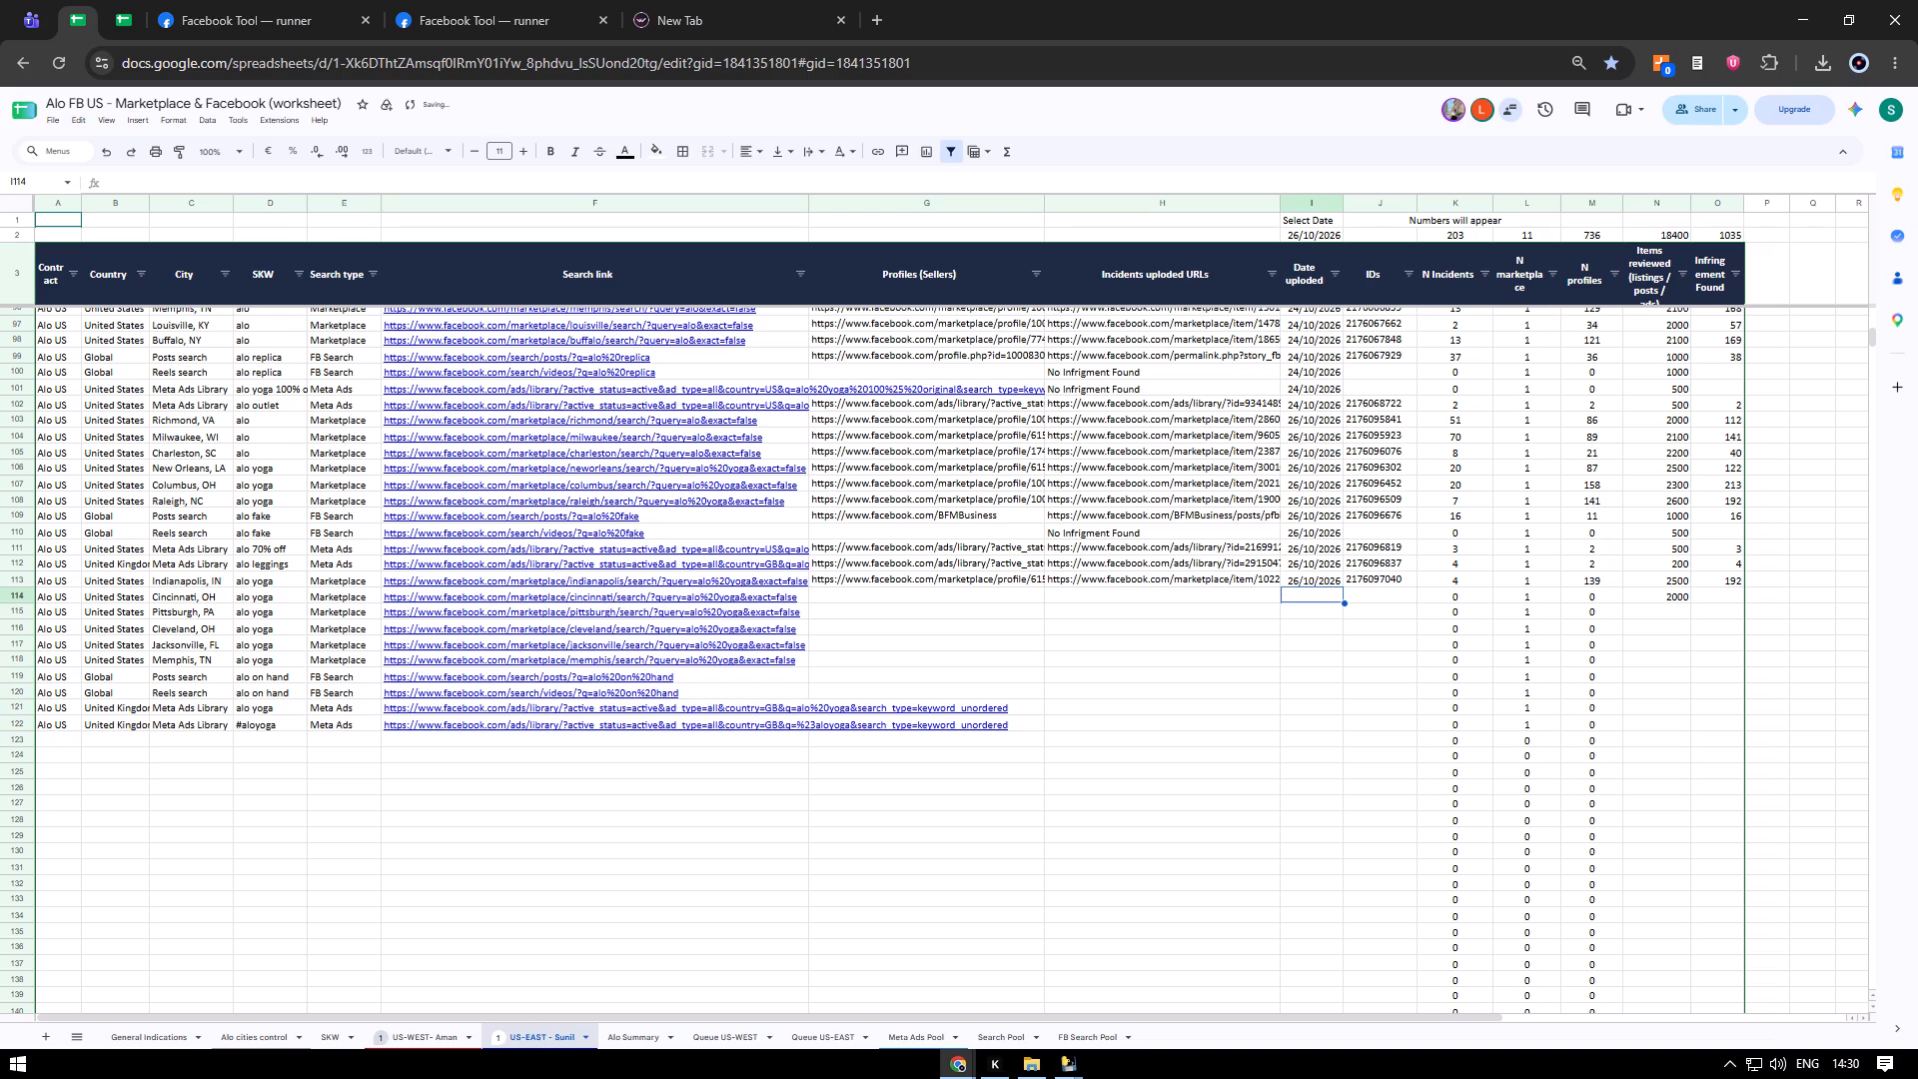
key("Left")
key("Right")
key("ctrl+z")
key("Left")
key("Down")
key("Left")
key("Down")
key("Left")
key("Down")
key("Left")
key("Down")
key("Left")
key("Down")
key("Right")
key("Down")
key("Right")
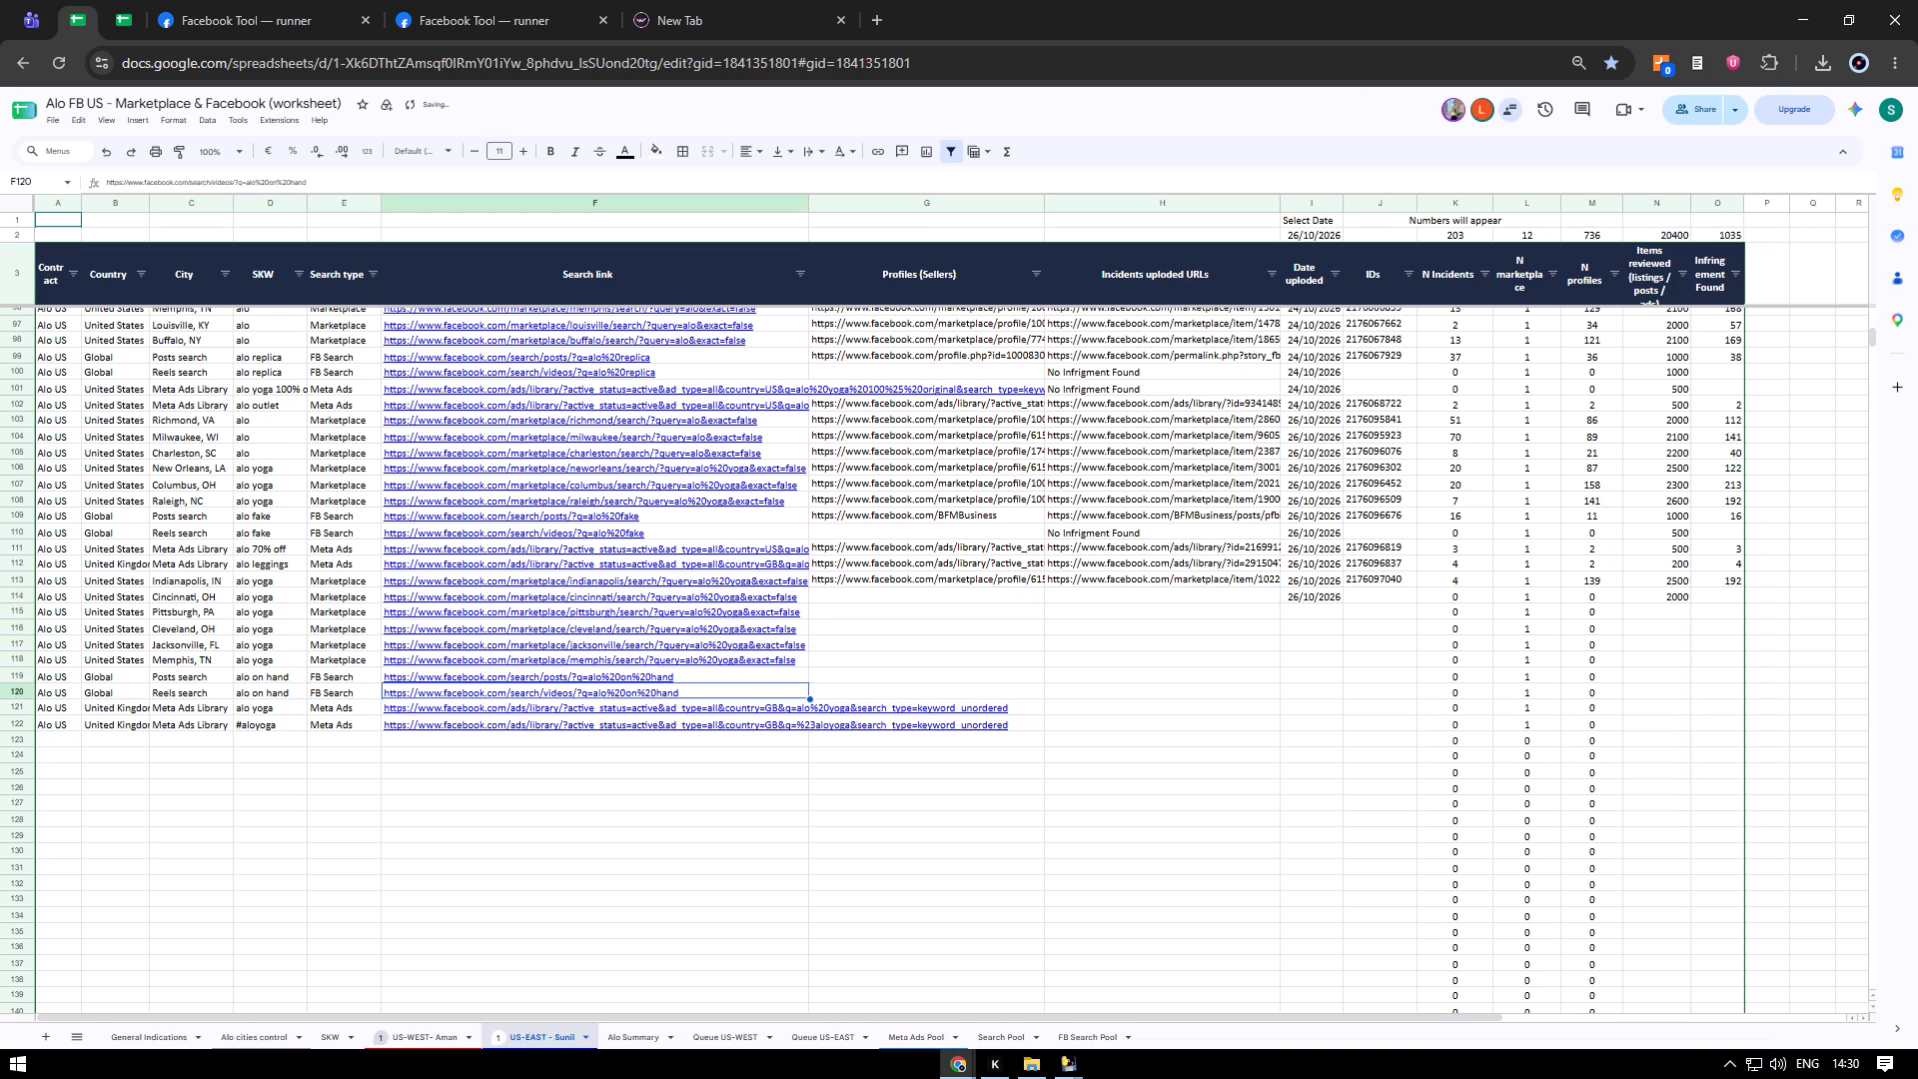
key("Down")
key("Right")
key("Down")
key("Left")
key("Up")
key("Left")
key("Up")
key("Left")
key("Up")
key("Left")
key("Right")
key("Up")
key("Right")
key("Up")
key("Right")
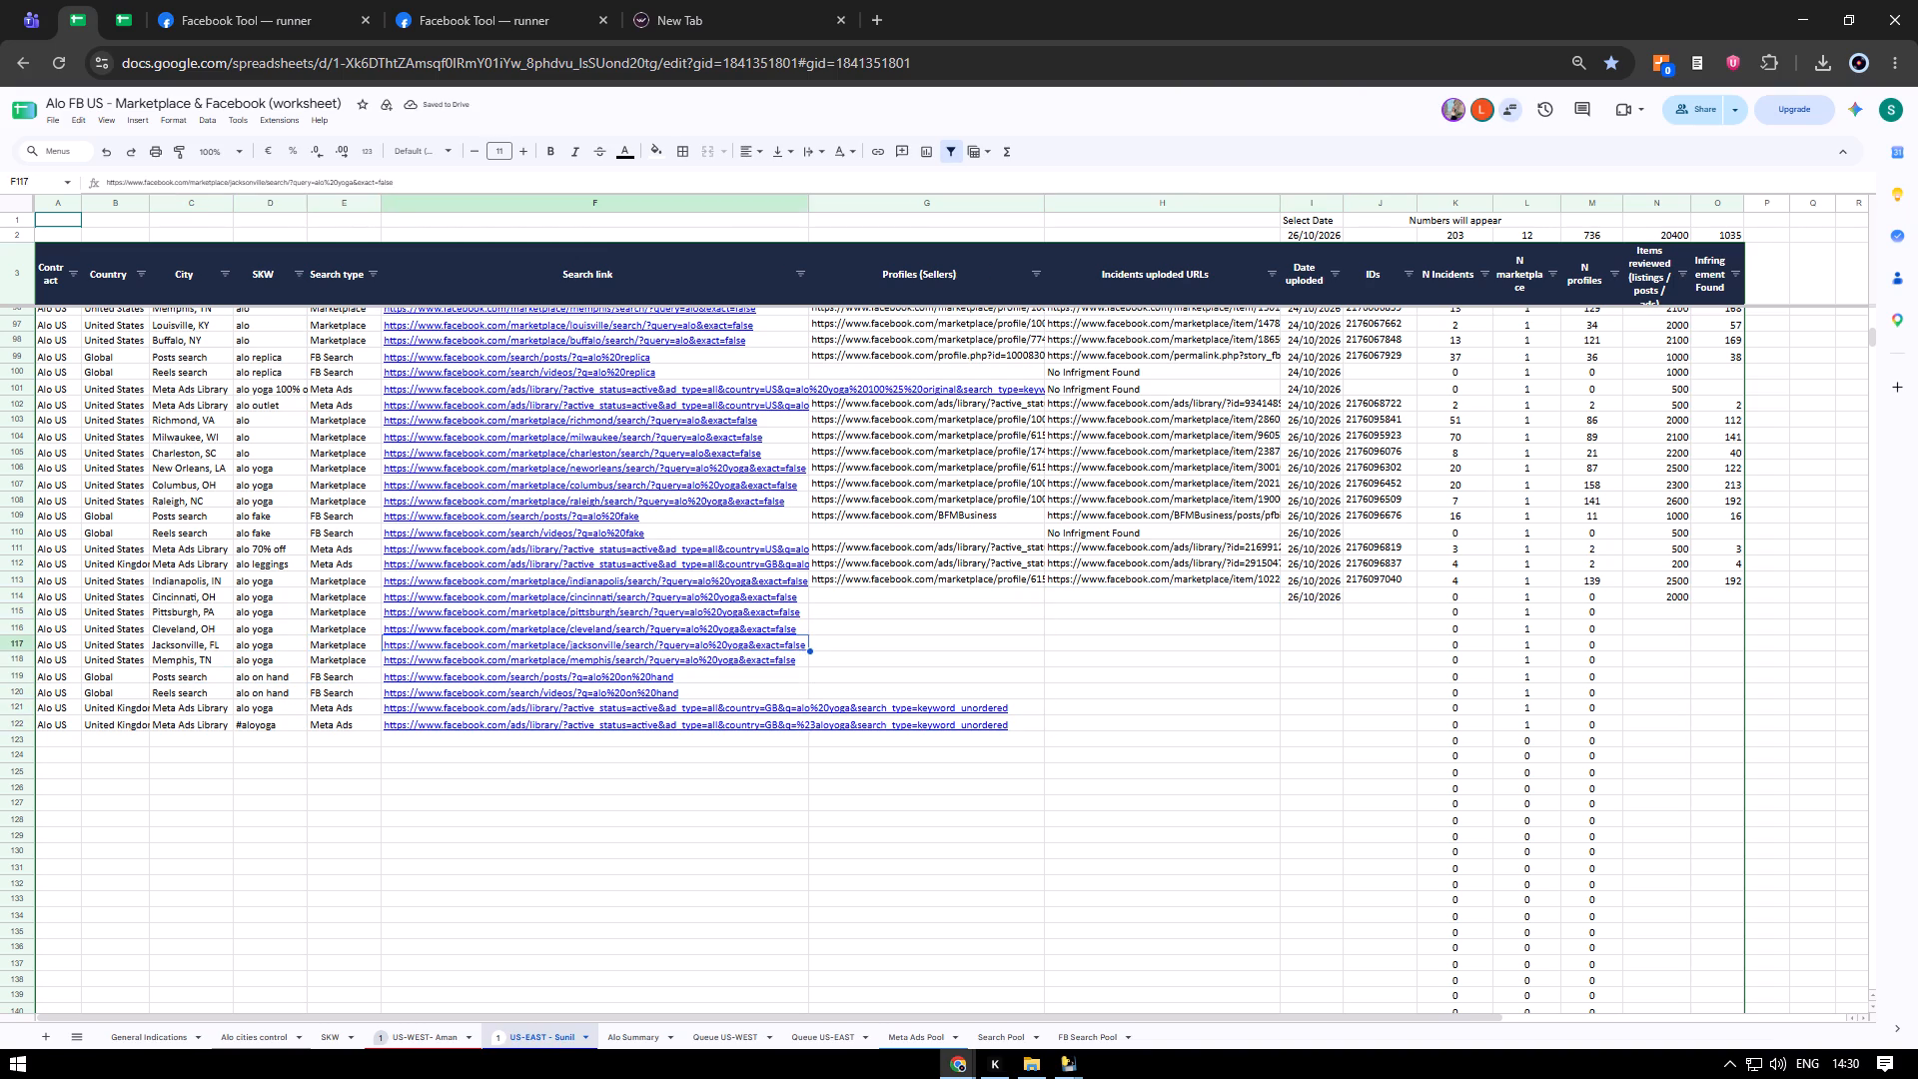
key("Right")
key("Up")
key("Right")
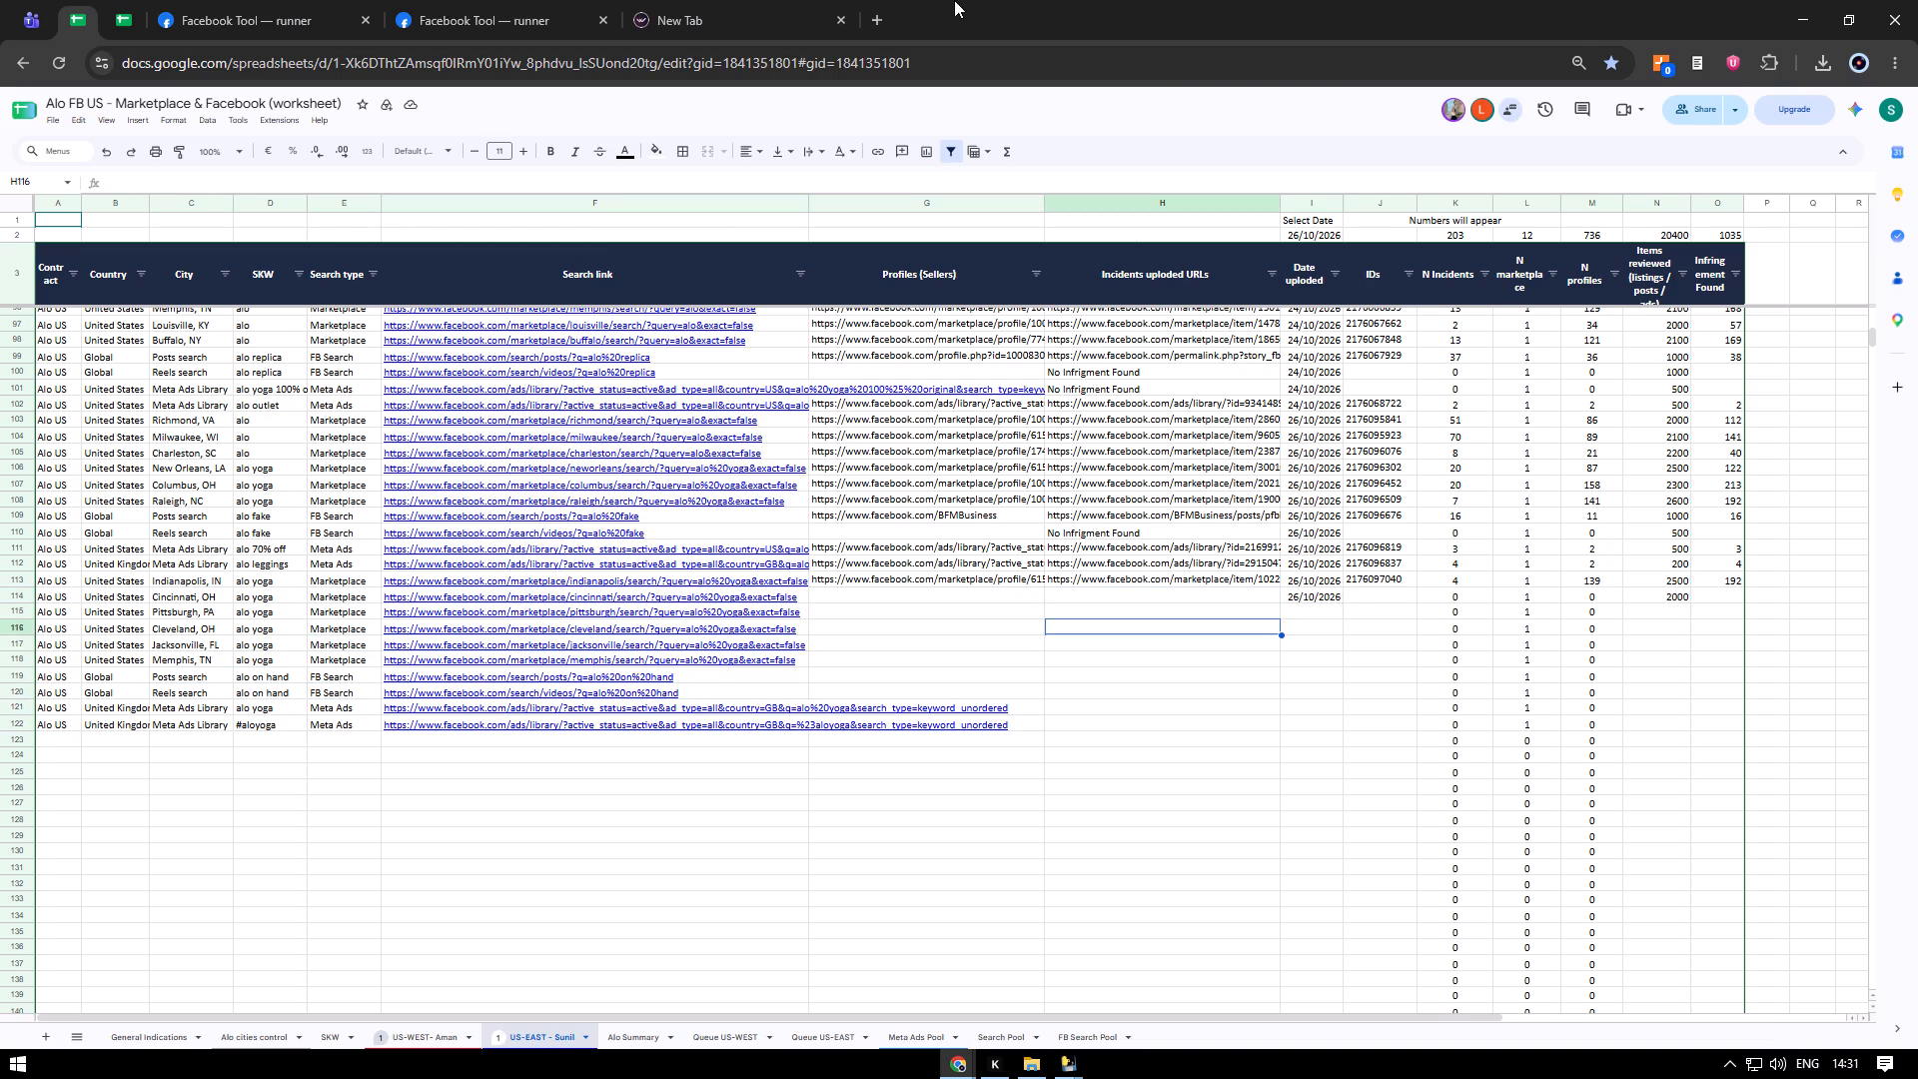
Close the unused blank browser tab.
middle_click(778, 0)
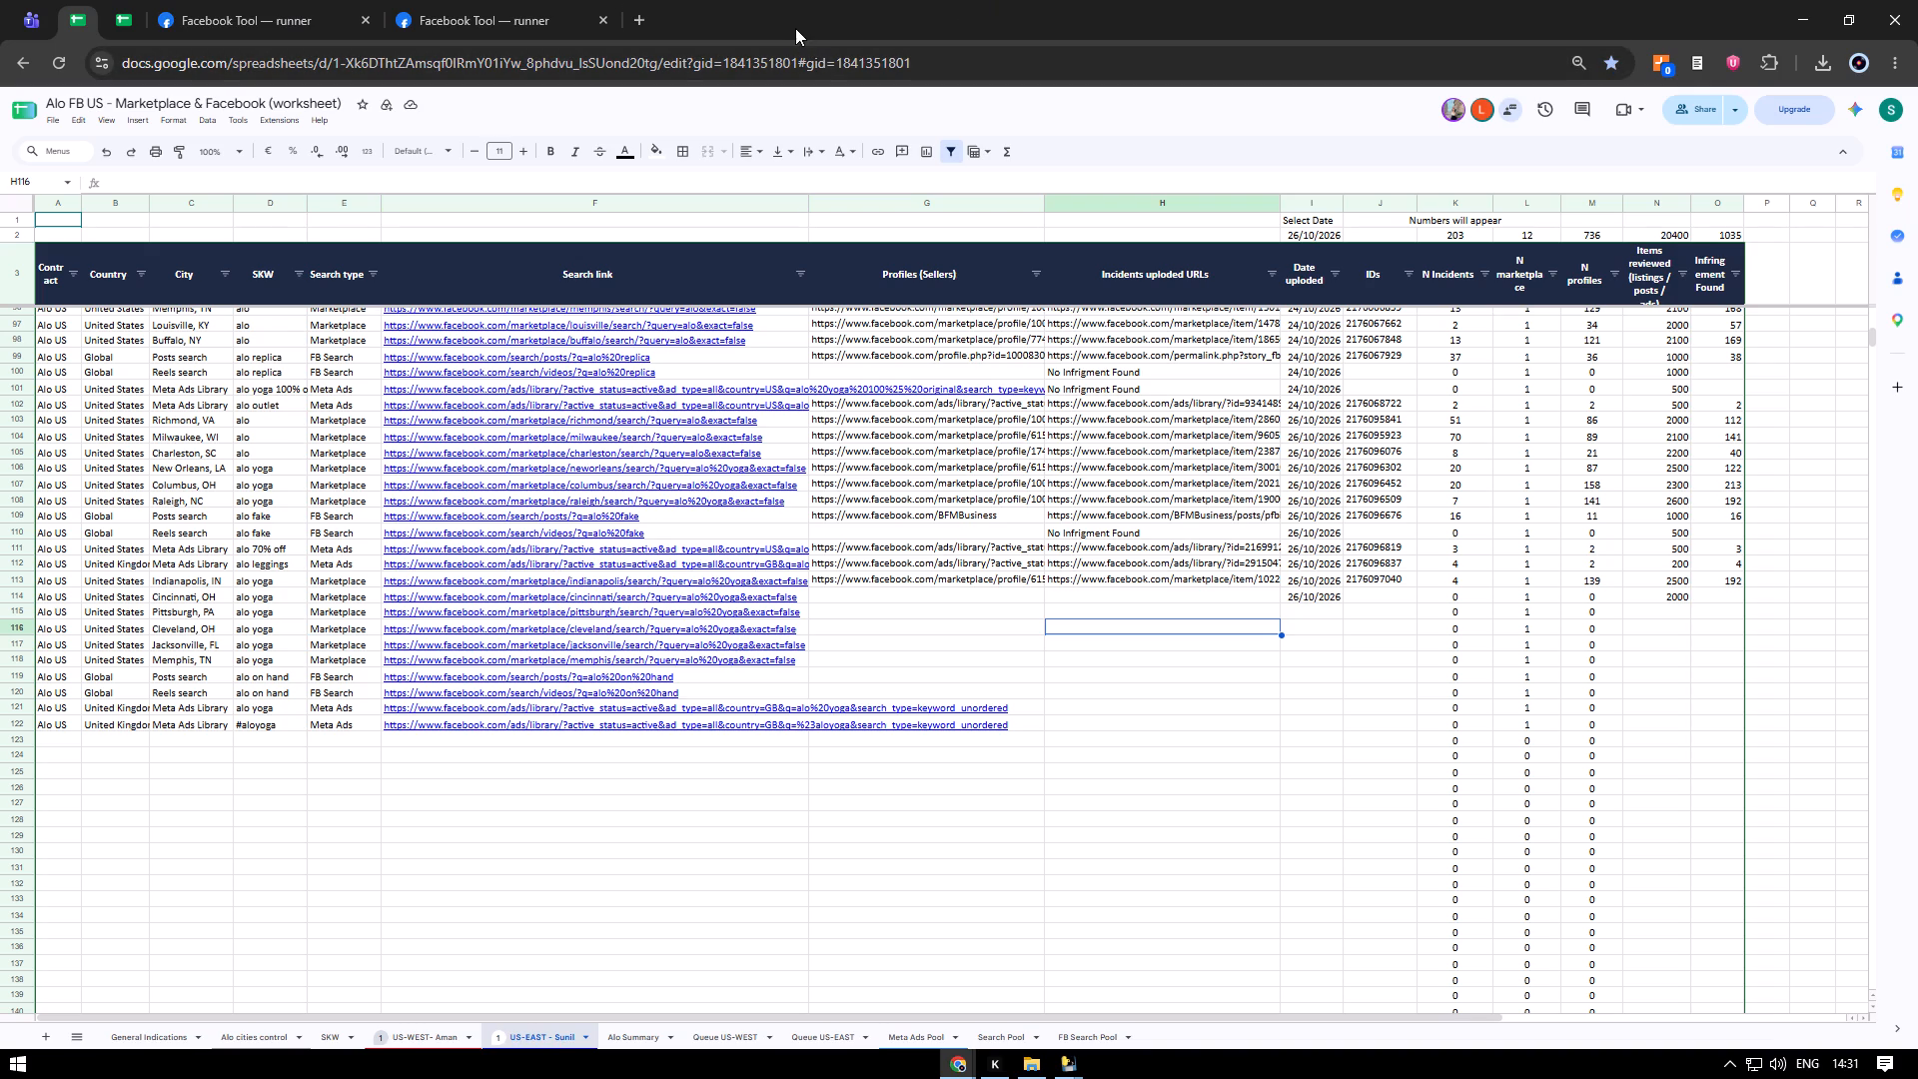
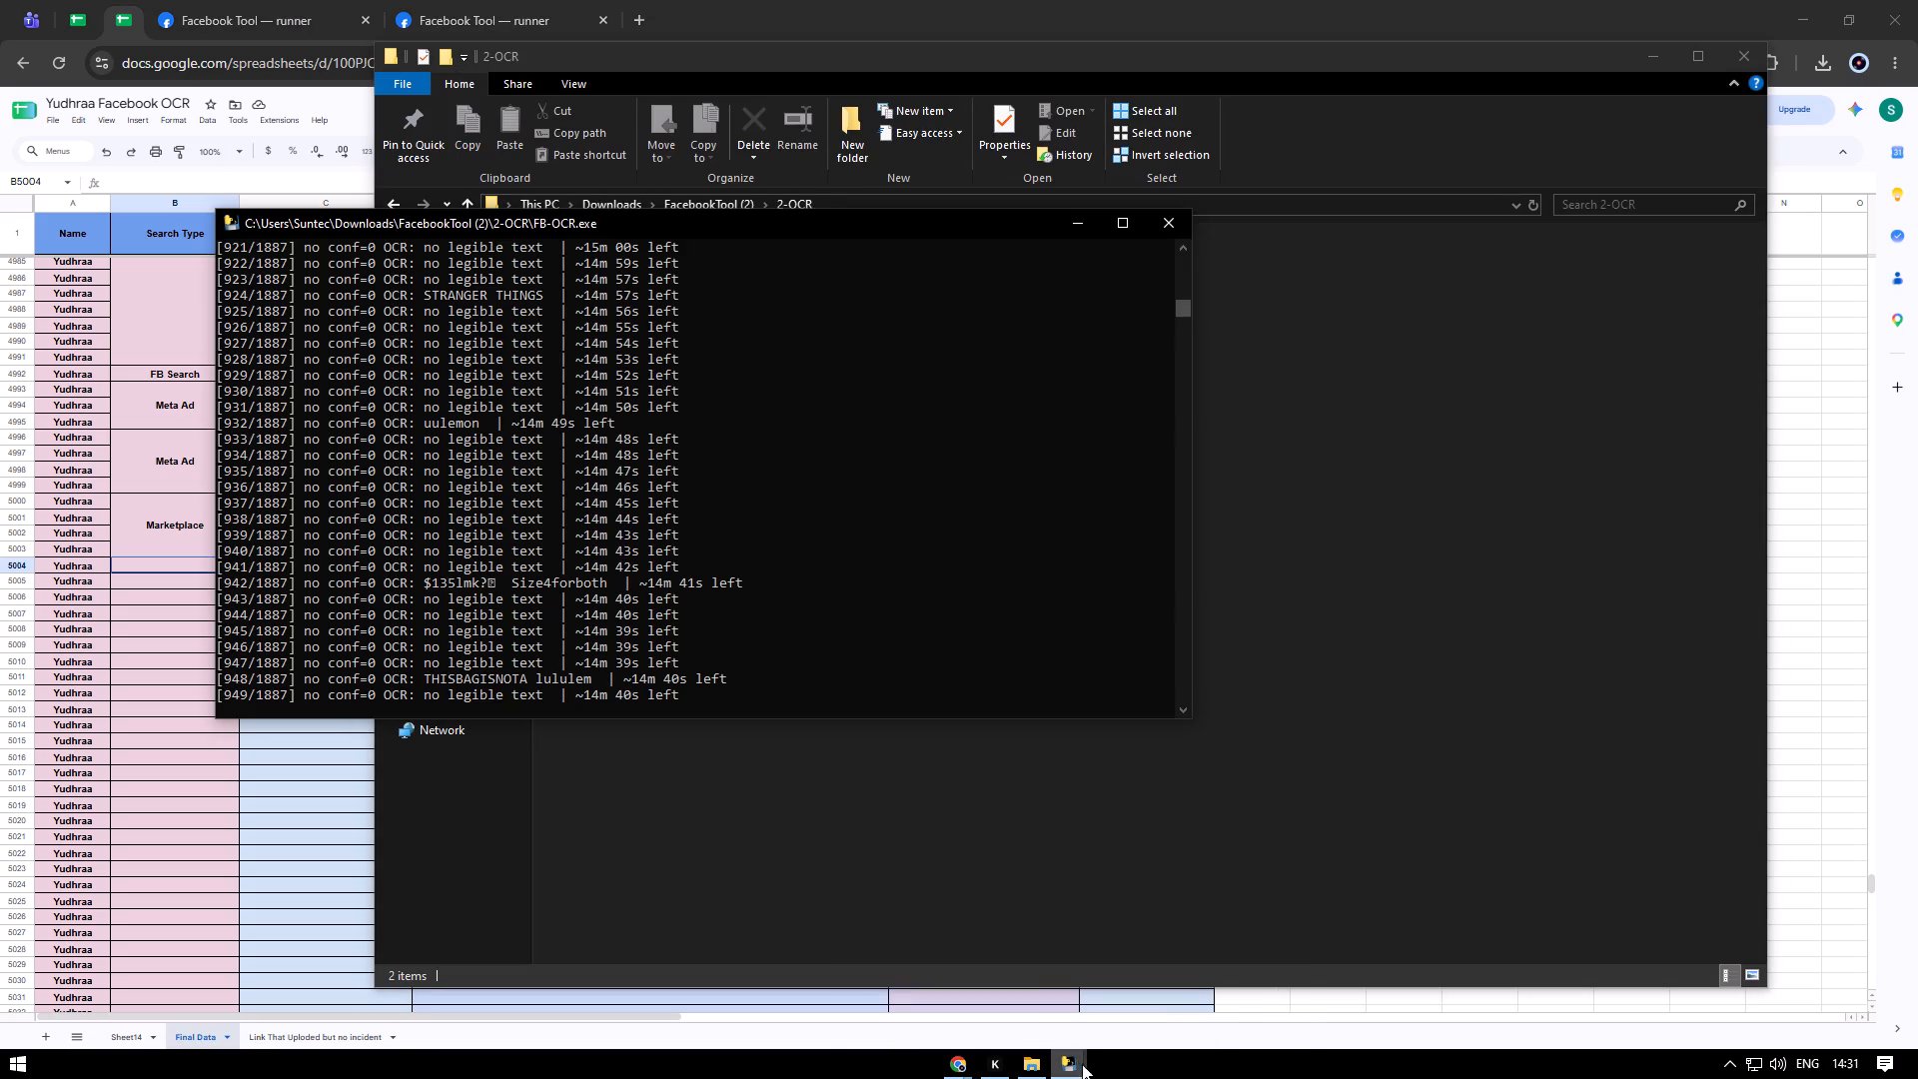
Separate the two running FB-OCR console windows so both are visible, and check the progress of the 1887-item and 1947-item runs.
left_click(1072, 1066)
left_click(1143, 1002)
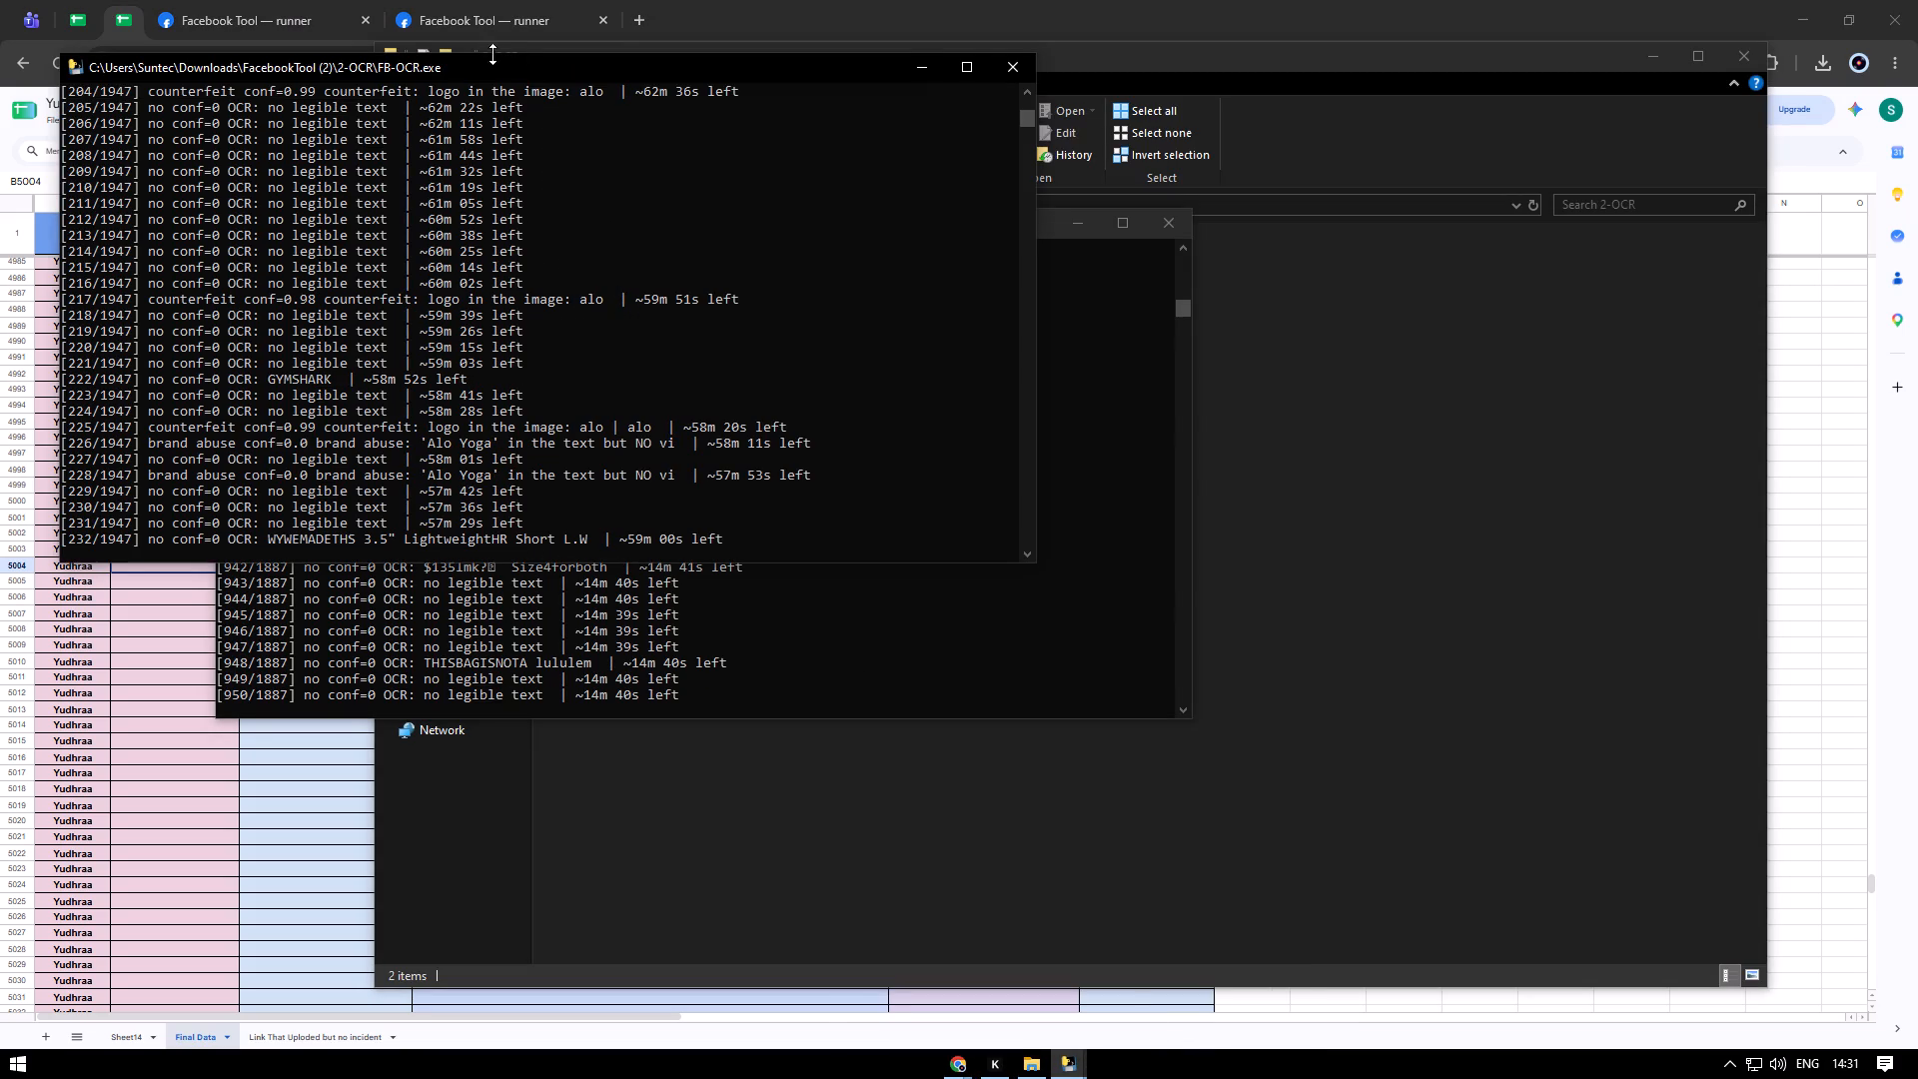
left_click_drag(441, 63, 1294, 311)
left_click_drag(722, 219, 614, 86)
left_click(1349, 642)
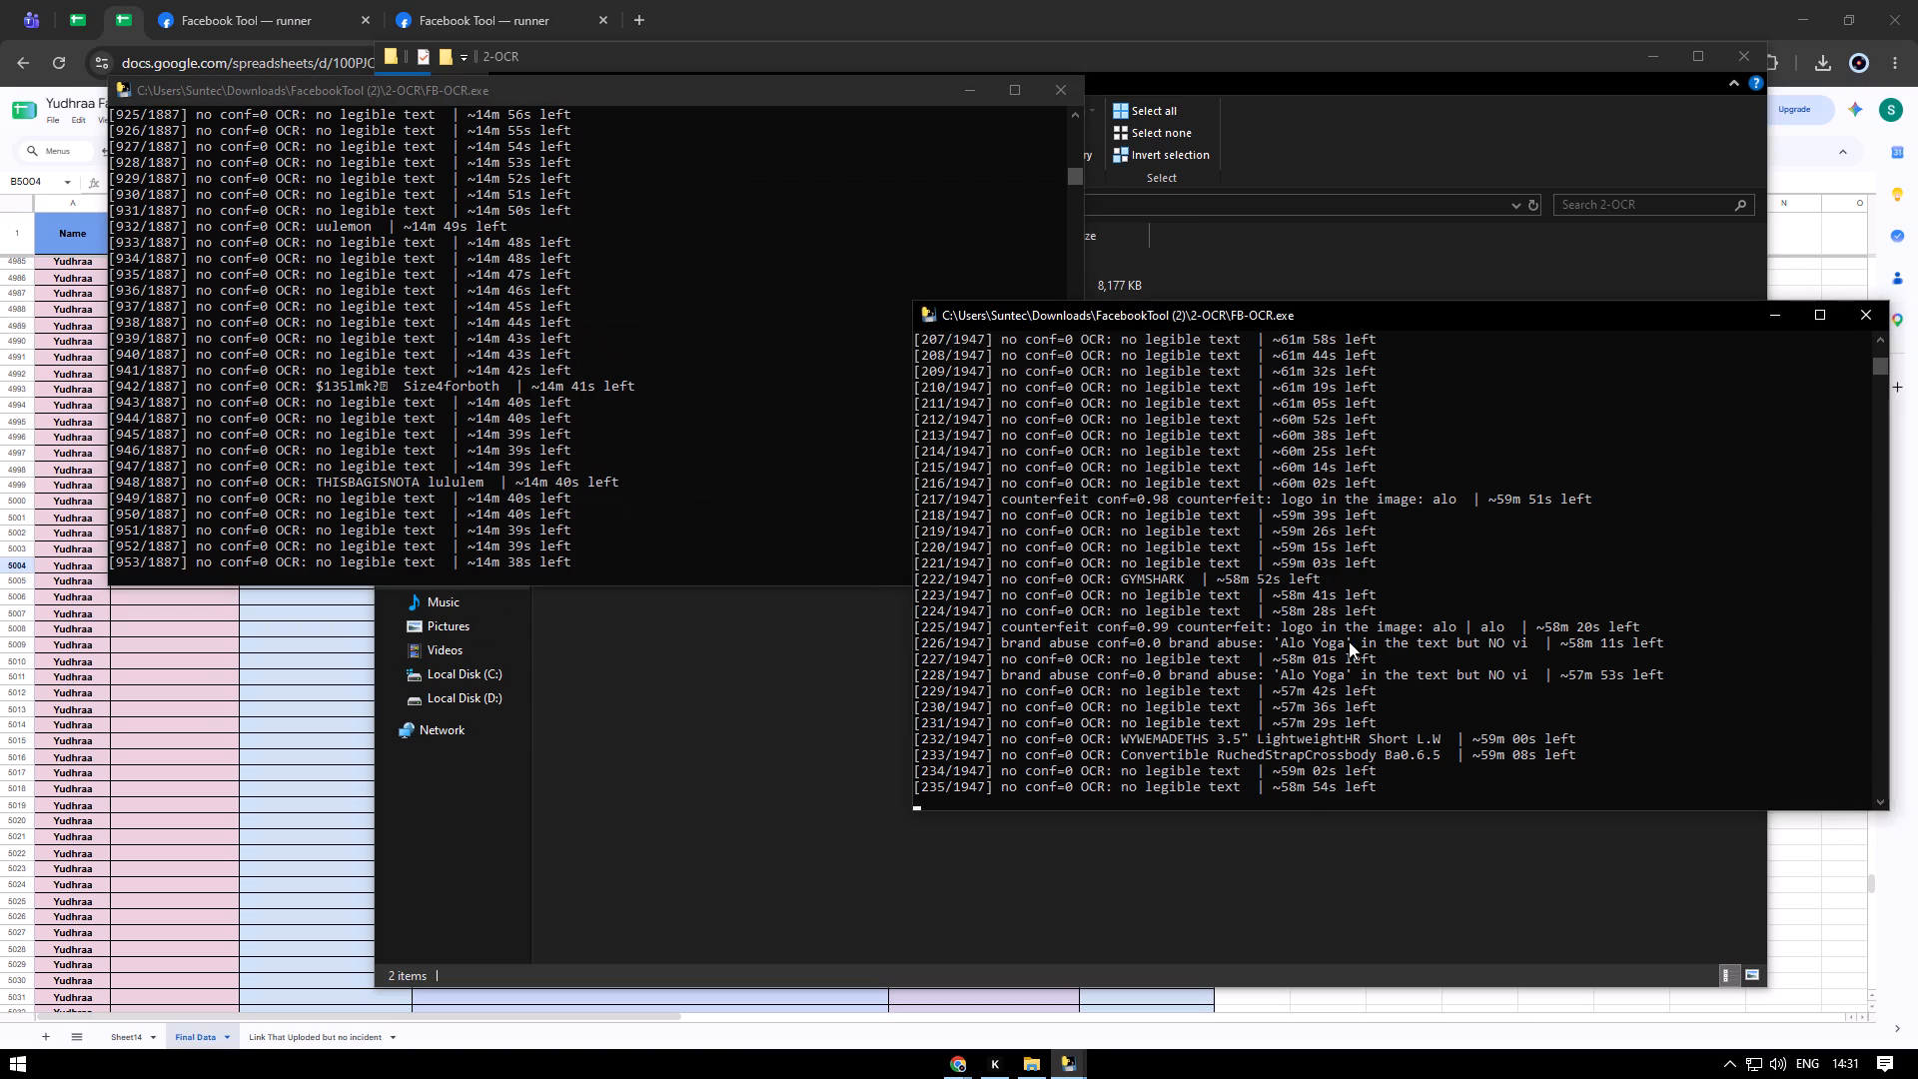
scroll(1351, 627, "down", 2)
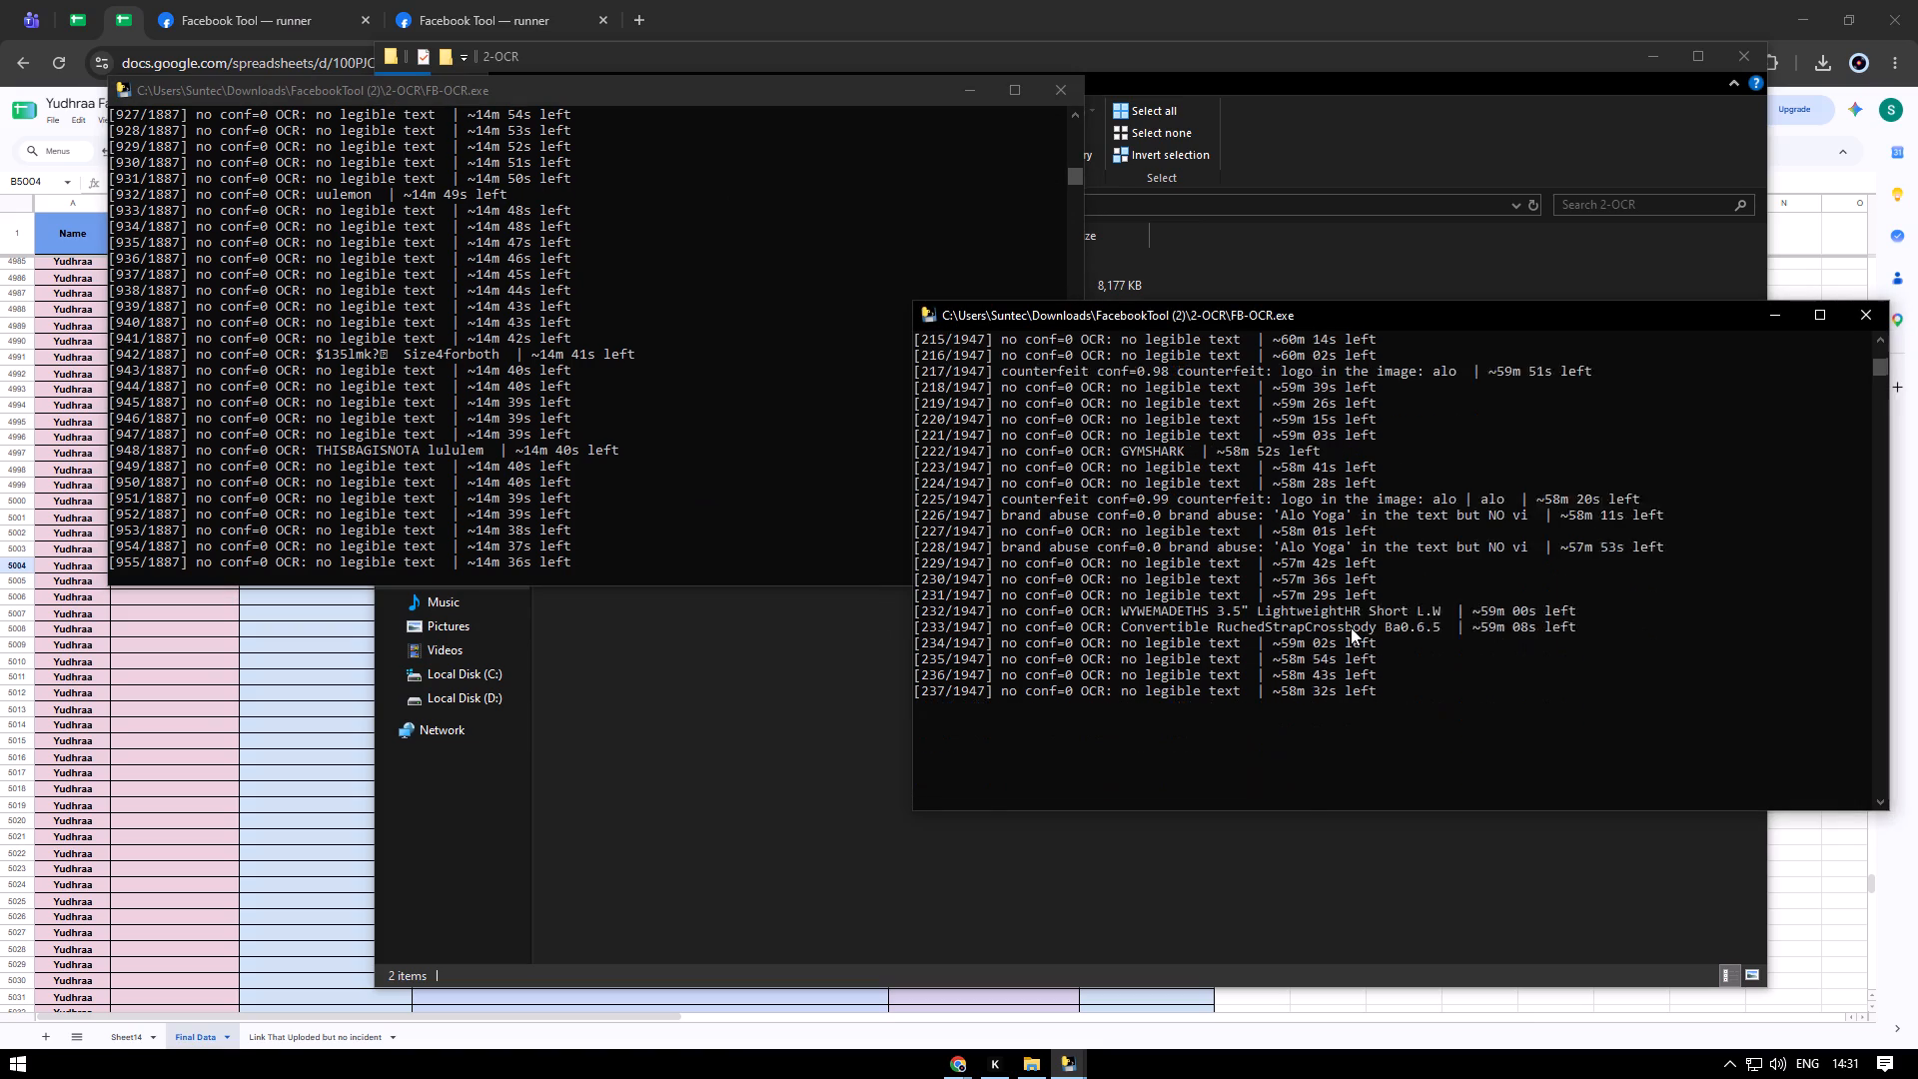
scroll(1351, 627, "down", 1)
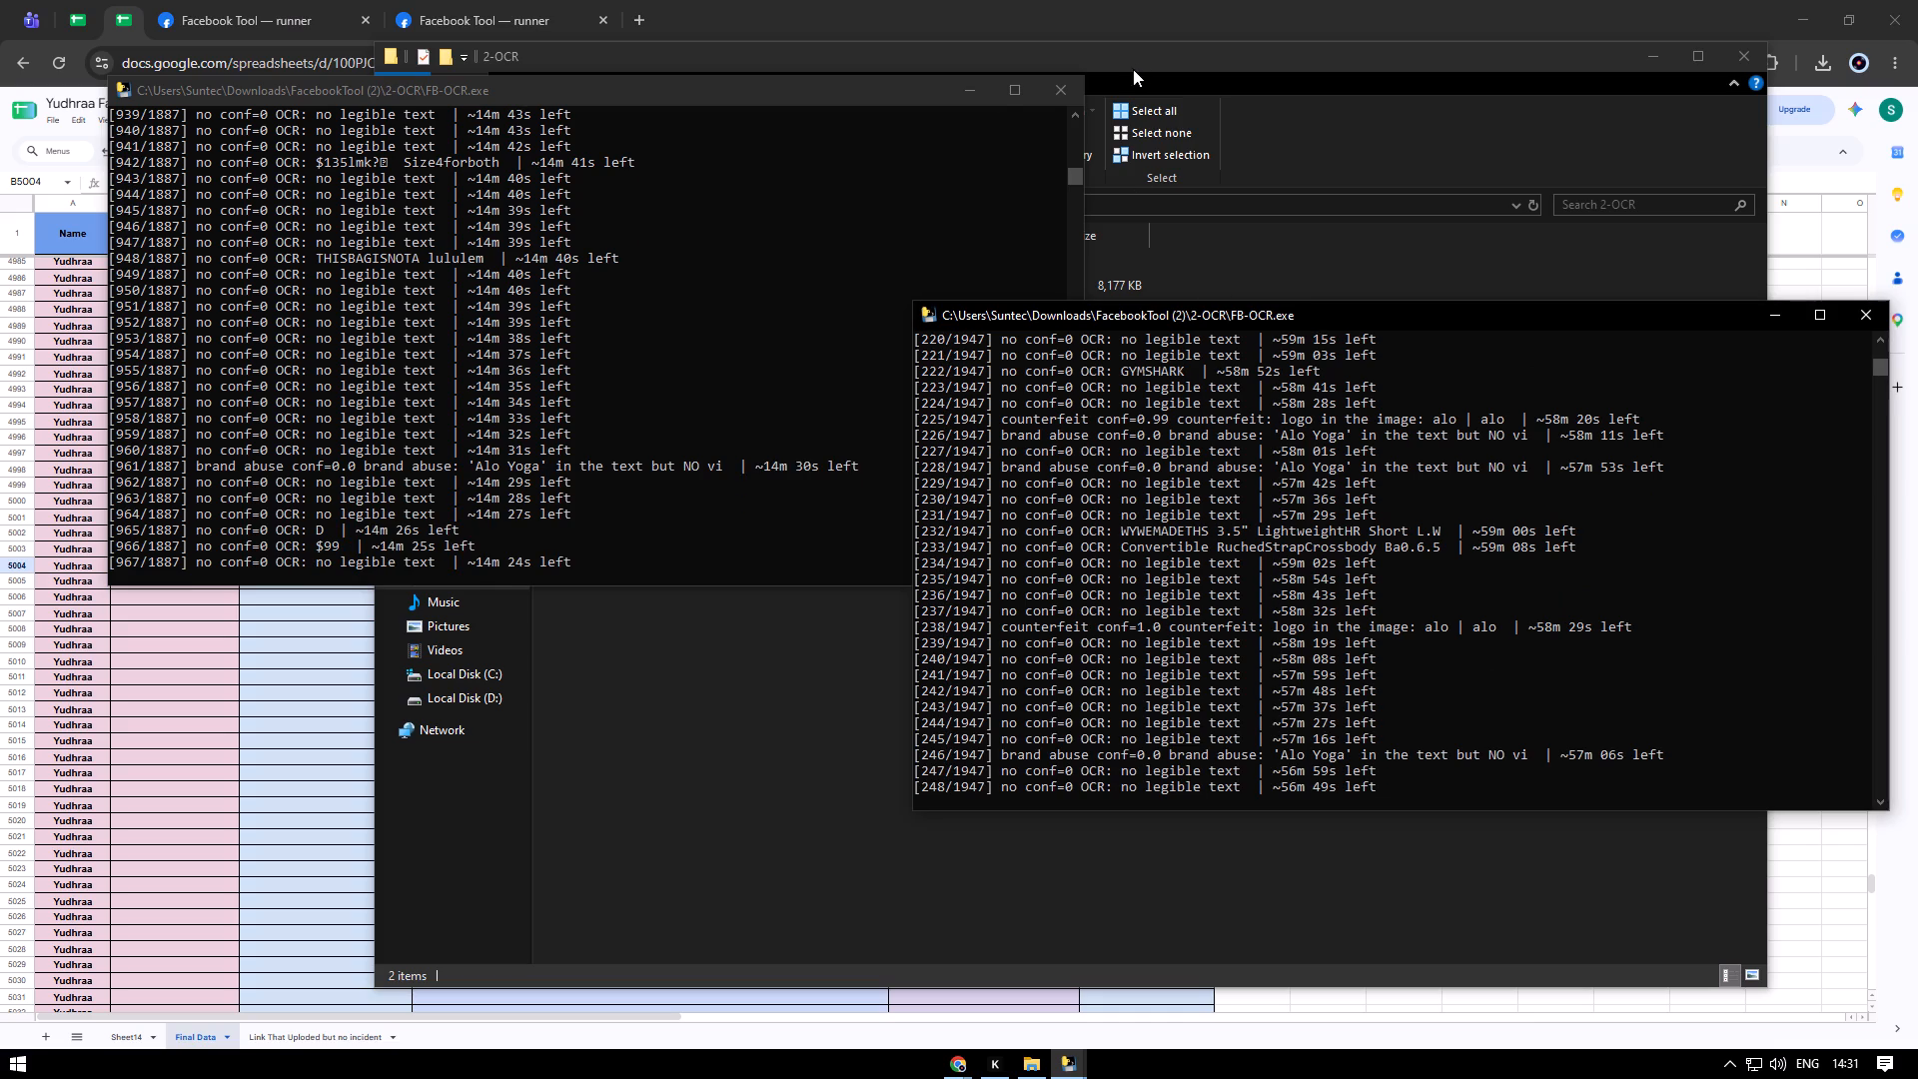
Bring the 2-OCR folder window in front of the FB-OCR consoles.
left_click(1311, 258)
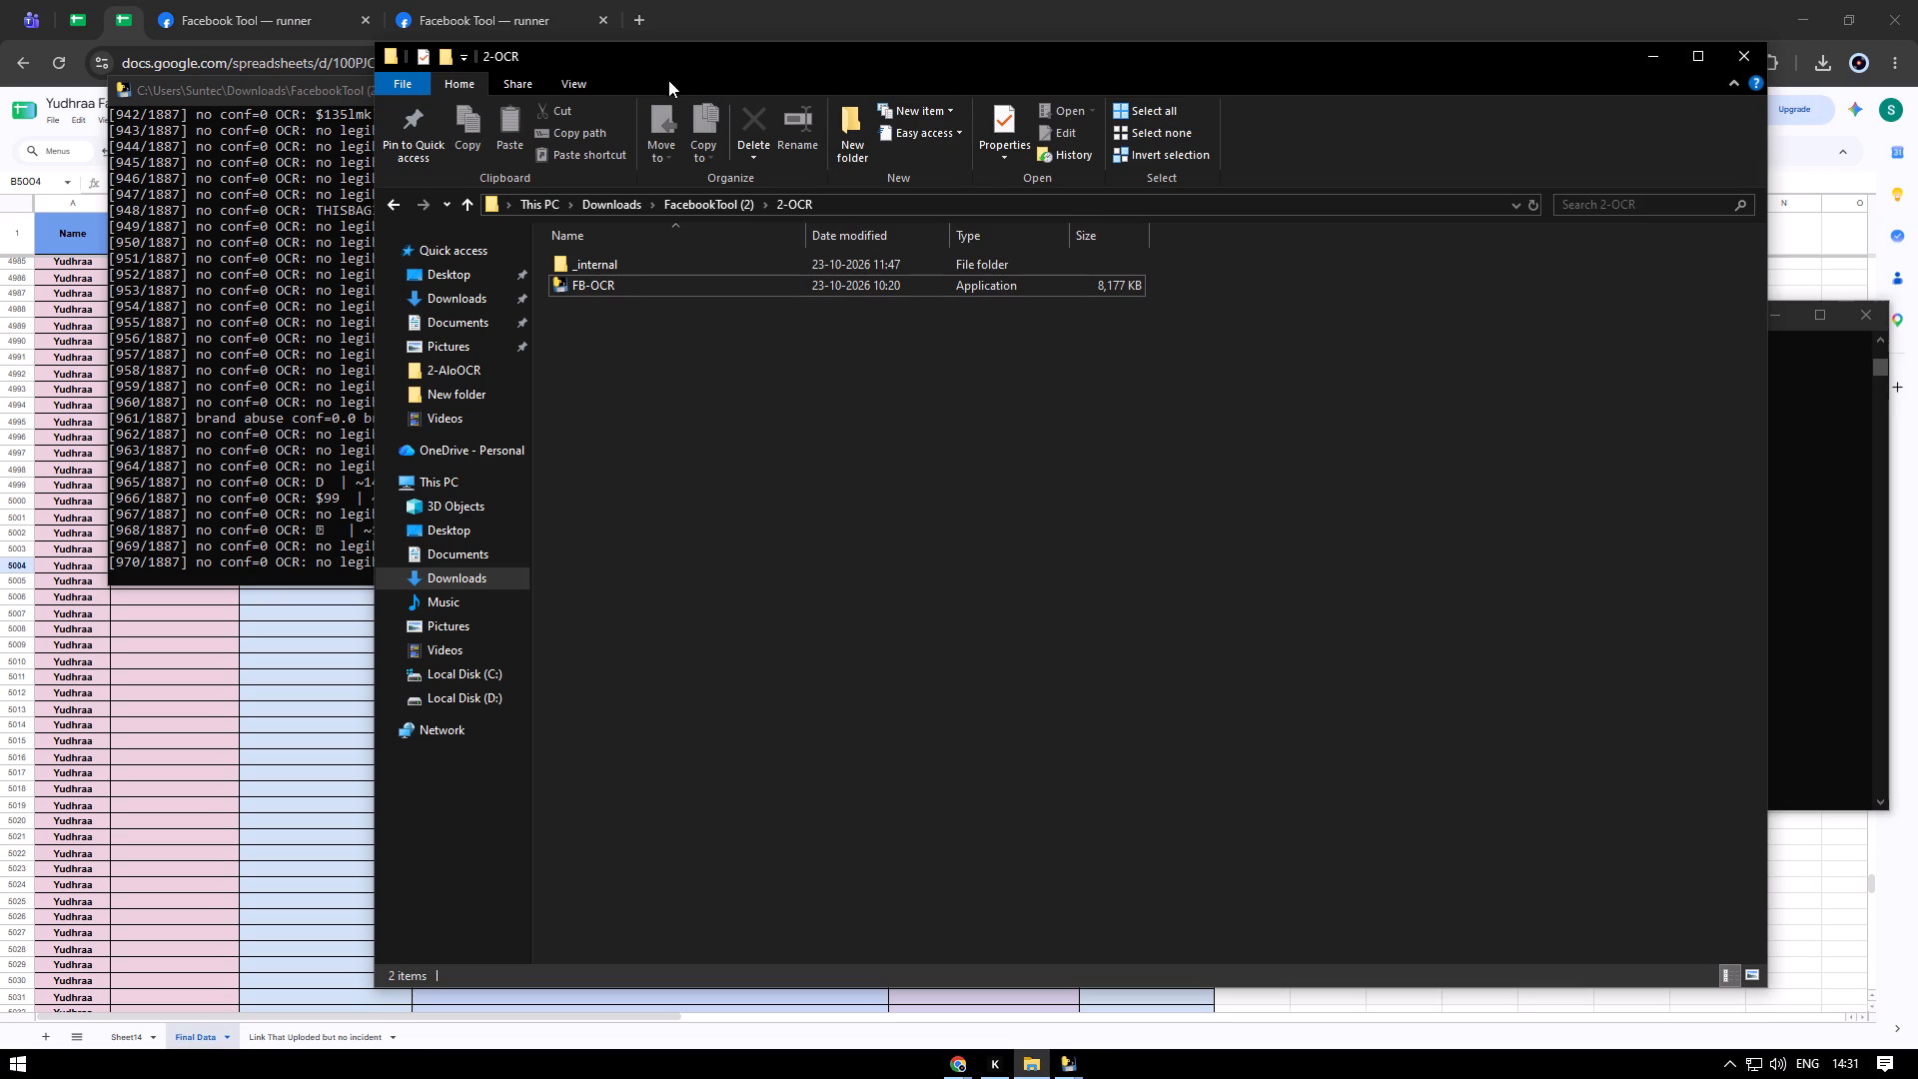
Tile the FB-OCR console processing the 1887-item batch and the 2-OCR folder window side by side across the desktop's upper half.
left_click_drag(657, 43, 660, 257)
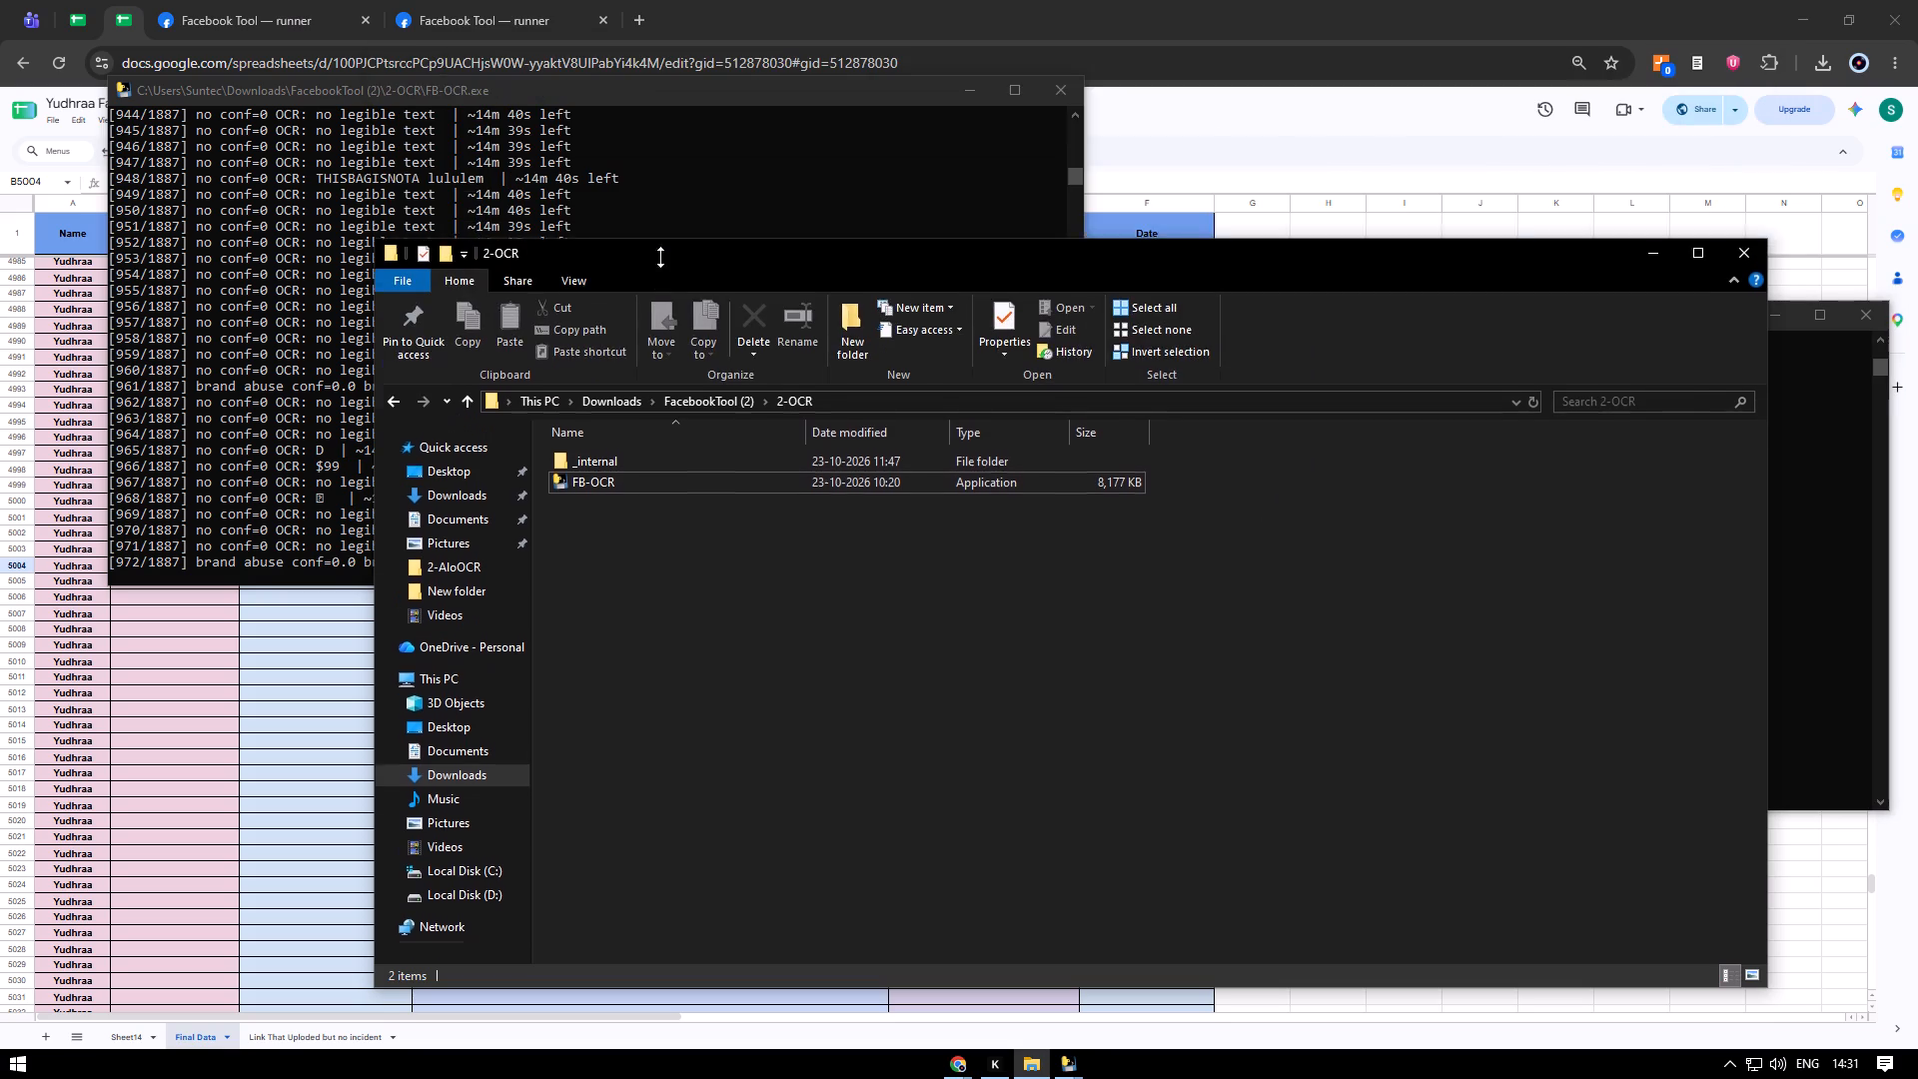
left_click_drag(660, 257, 660, 265)
left_click_drag(371, 576, 407, 578)
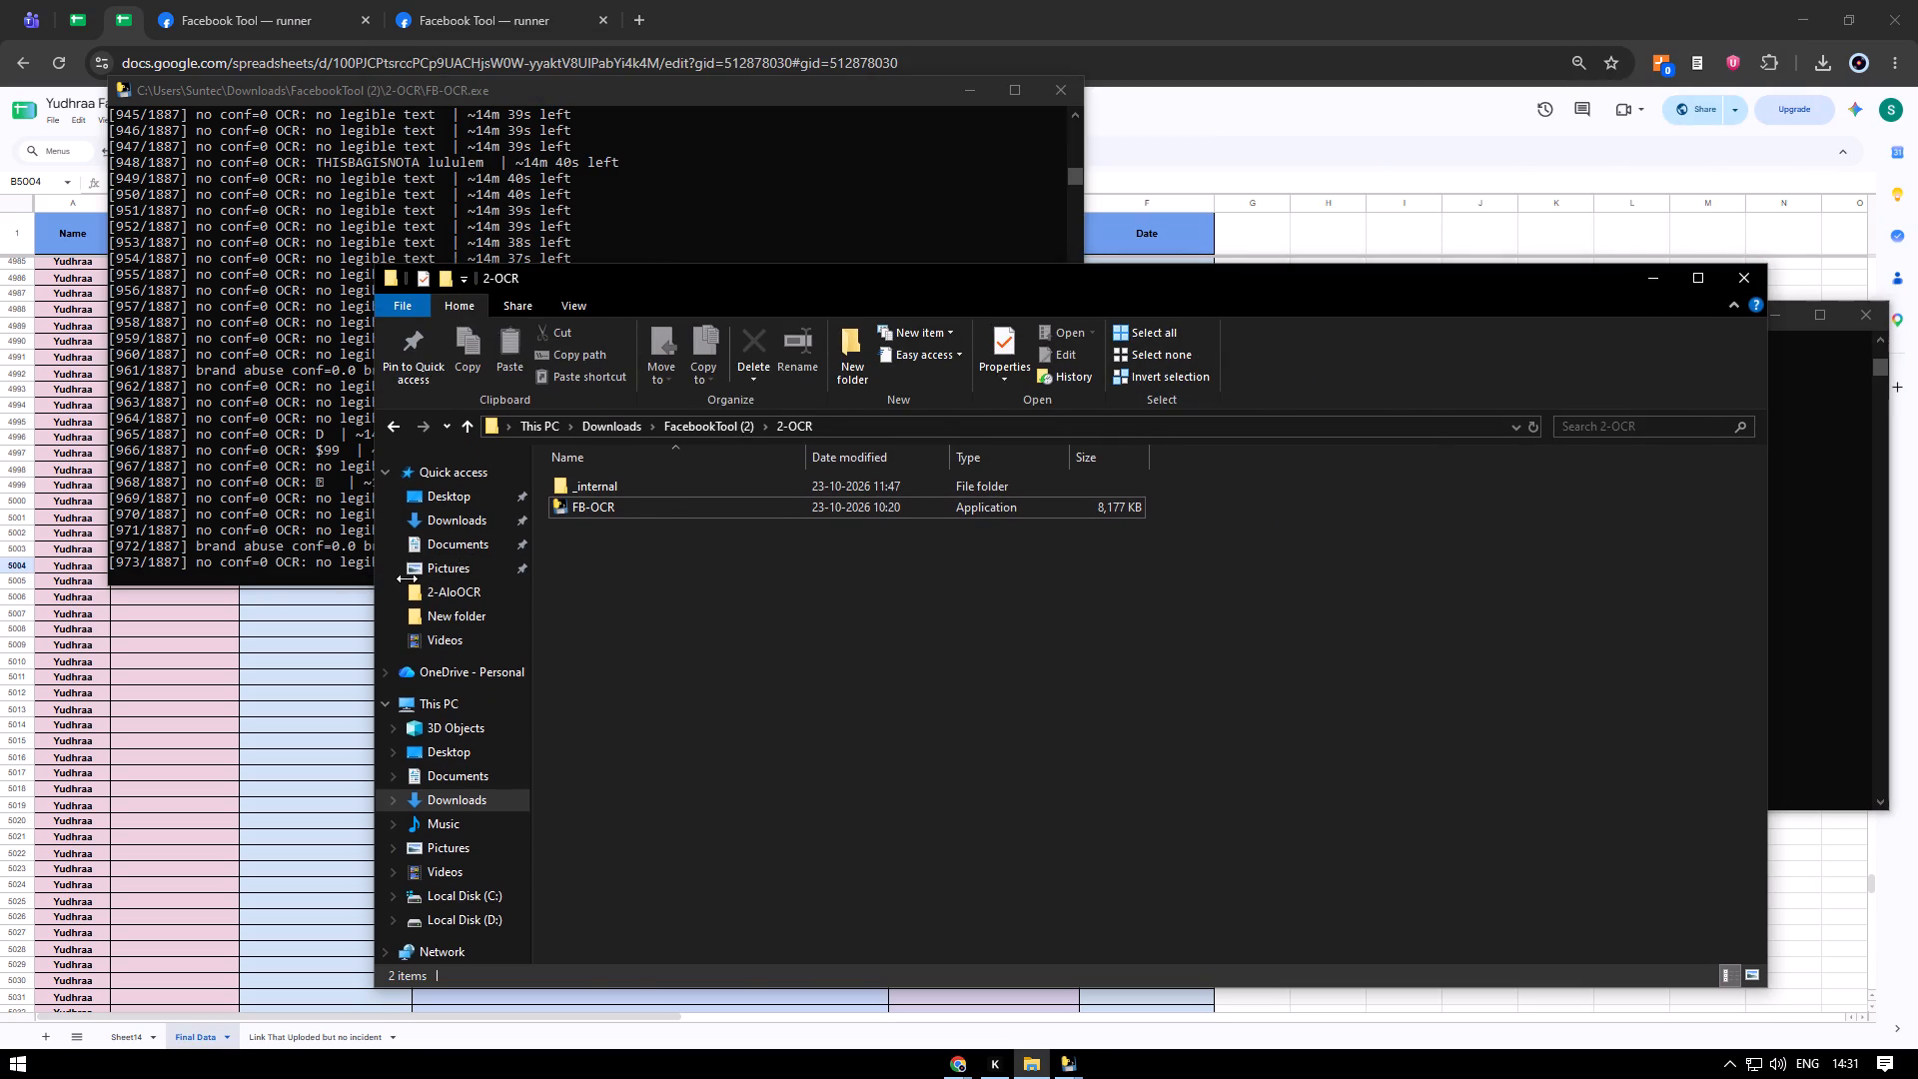
left_click_drag(407, 578, 751, 608)
left_click_drag(1207, 284, 1316, 124)
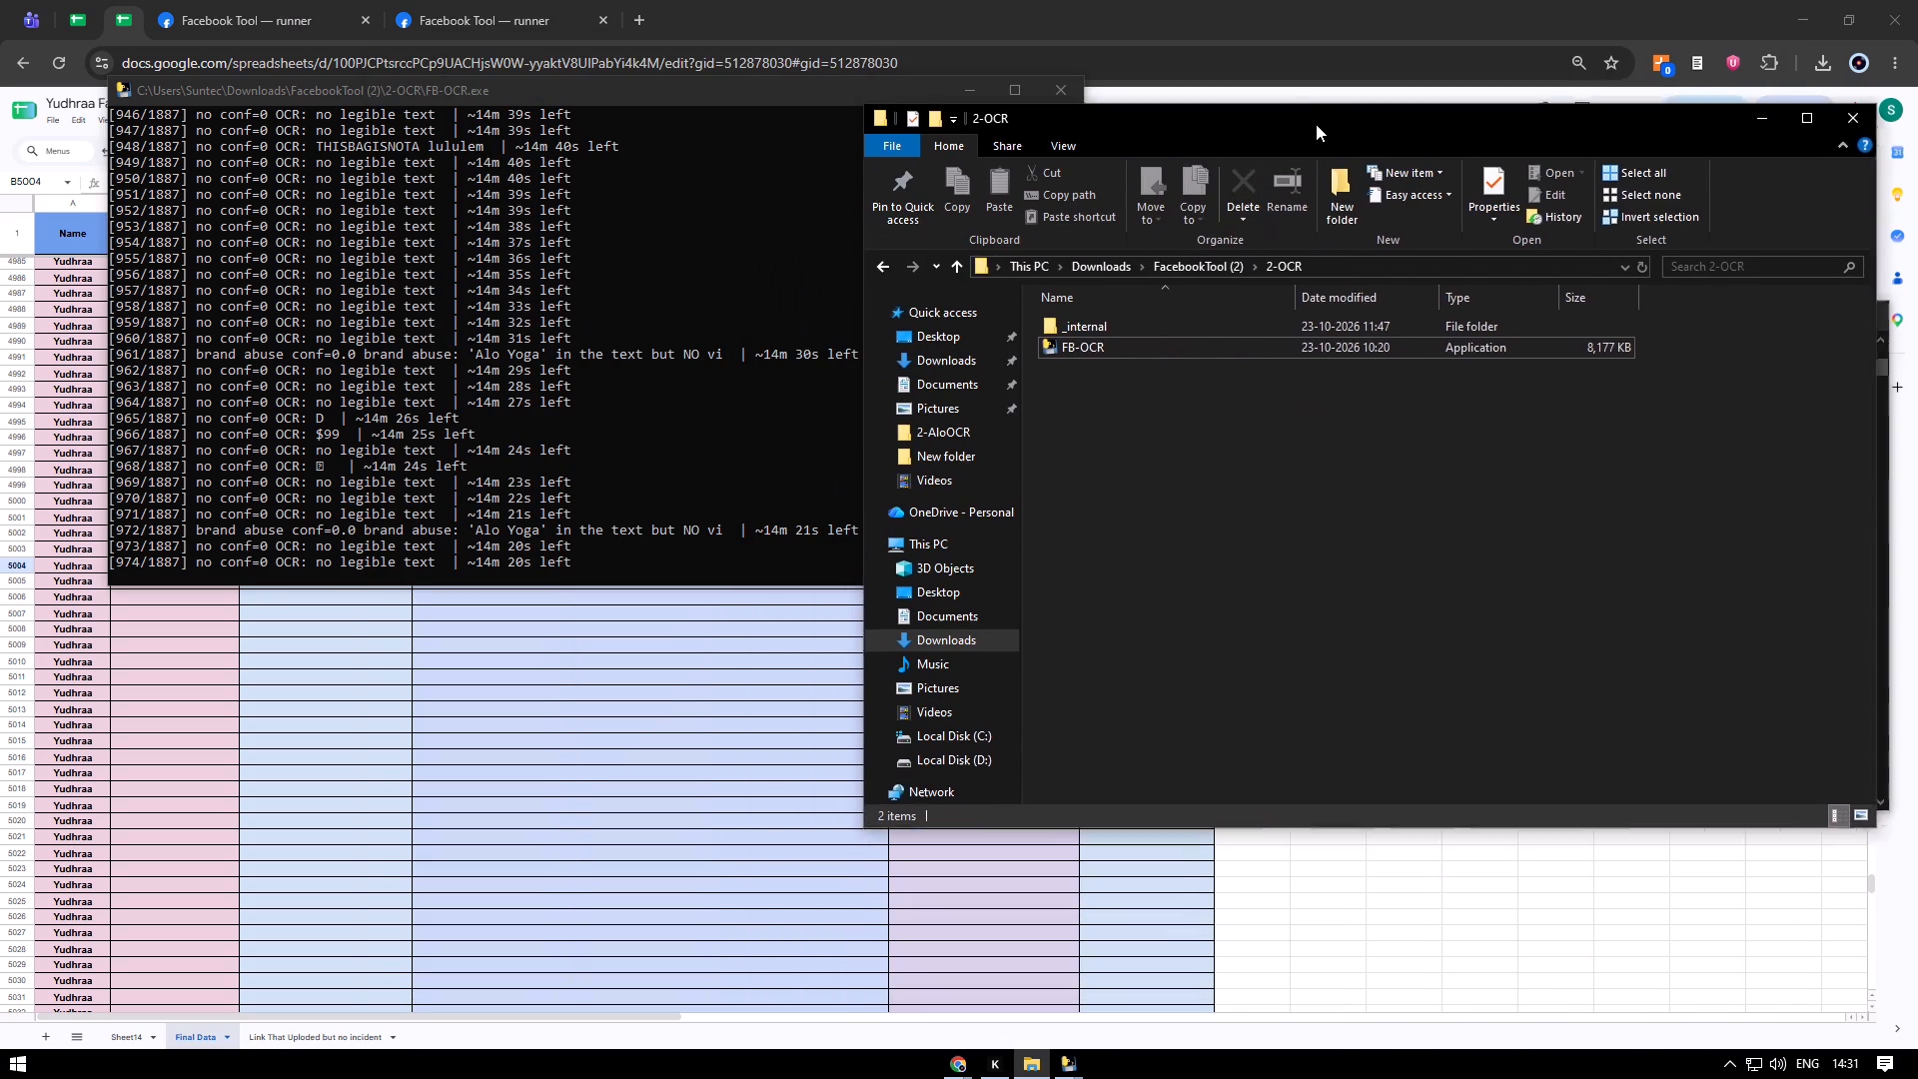
left_click_drag(1316, 124, 1358, 31)
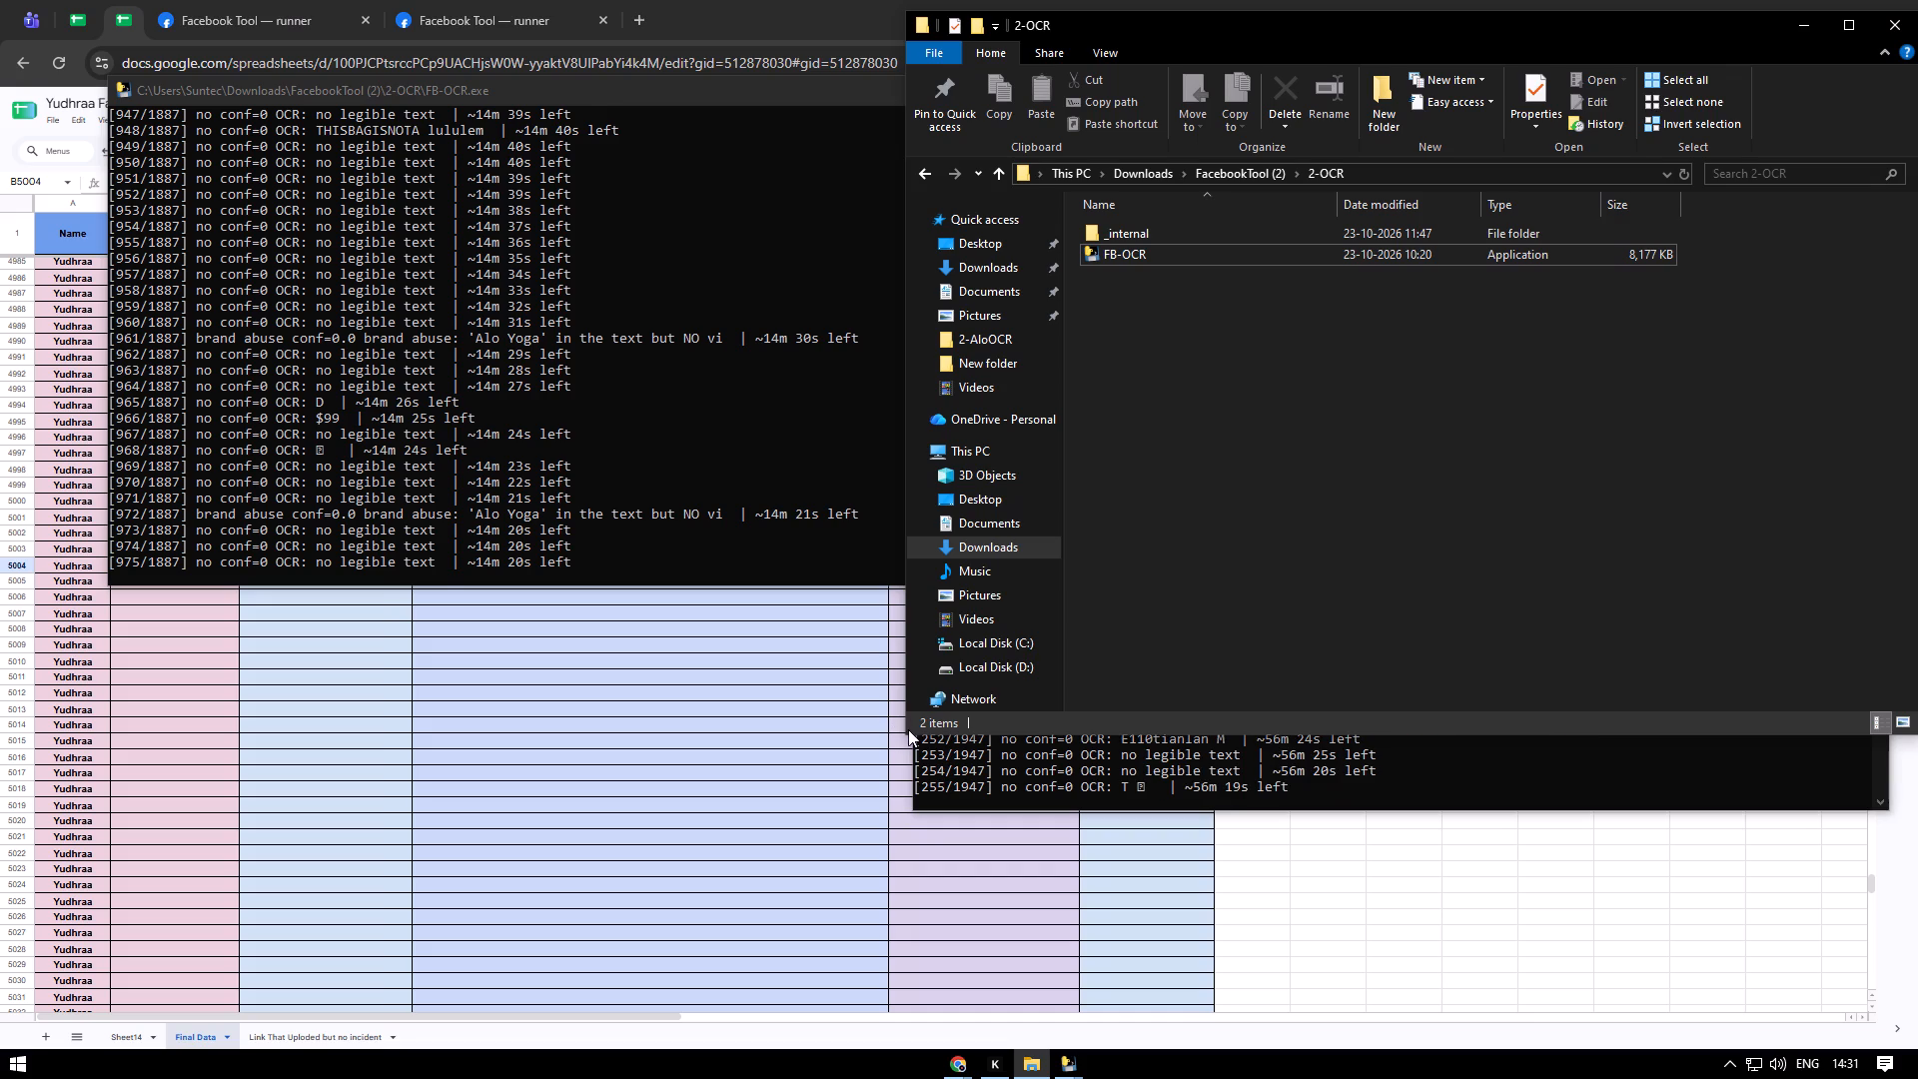
left_click_drag(902, 736, 899, 605)
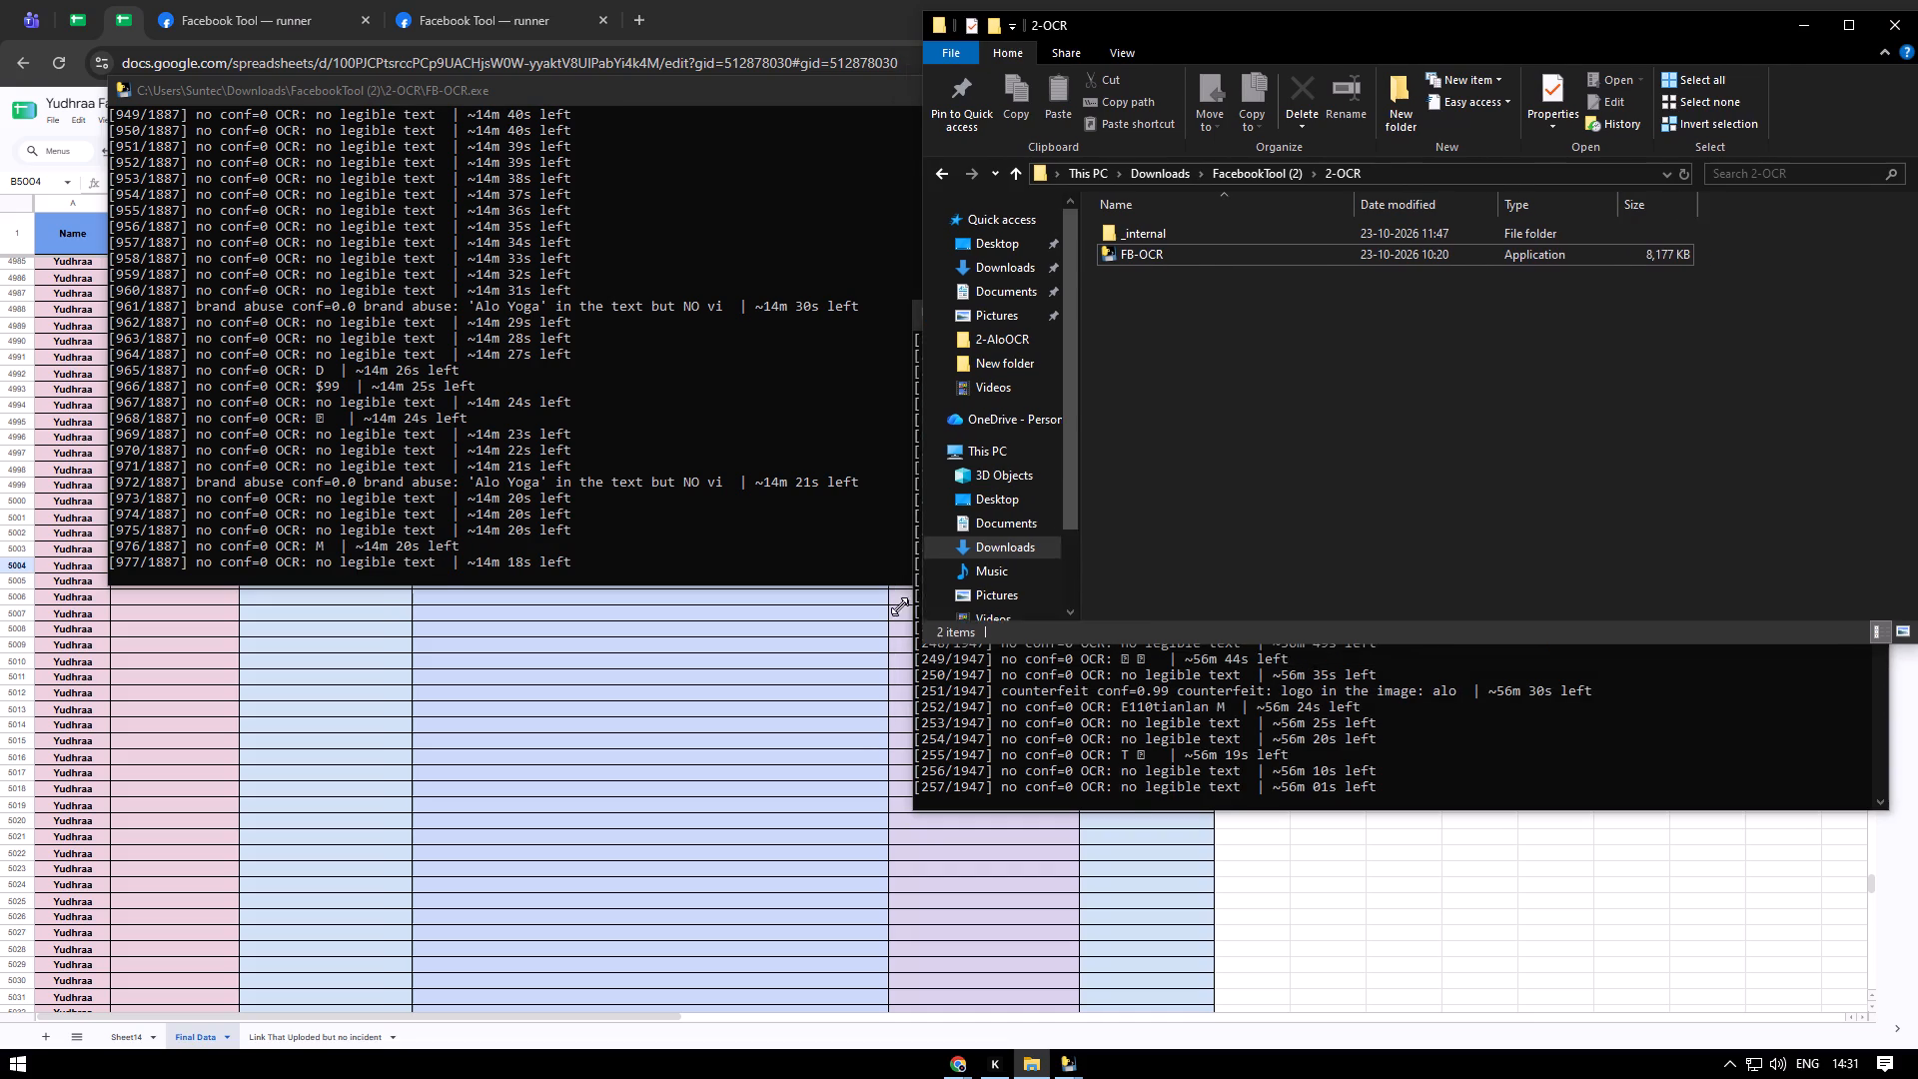
left_click_drag(899, 605, 921, 530)
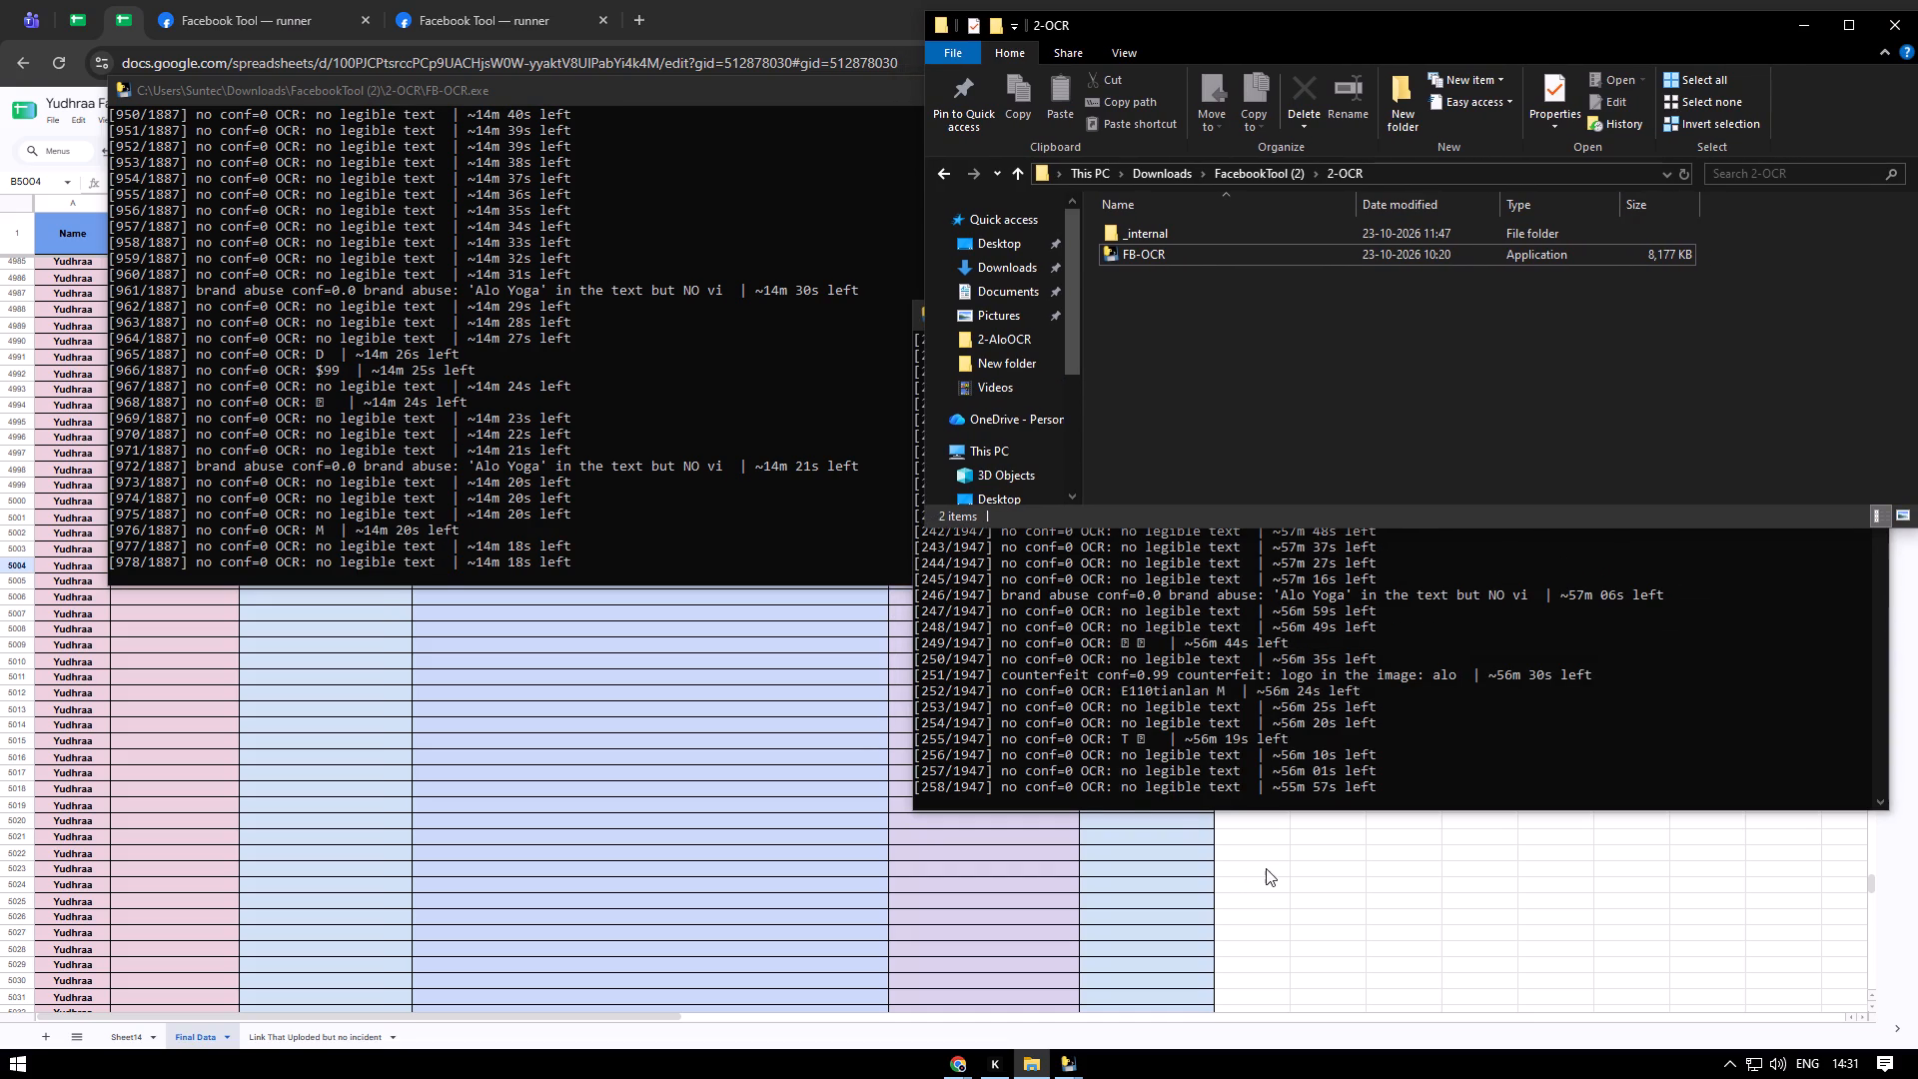
left_click_drag(523, 92, 74, 0)
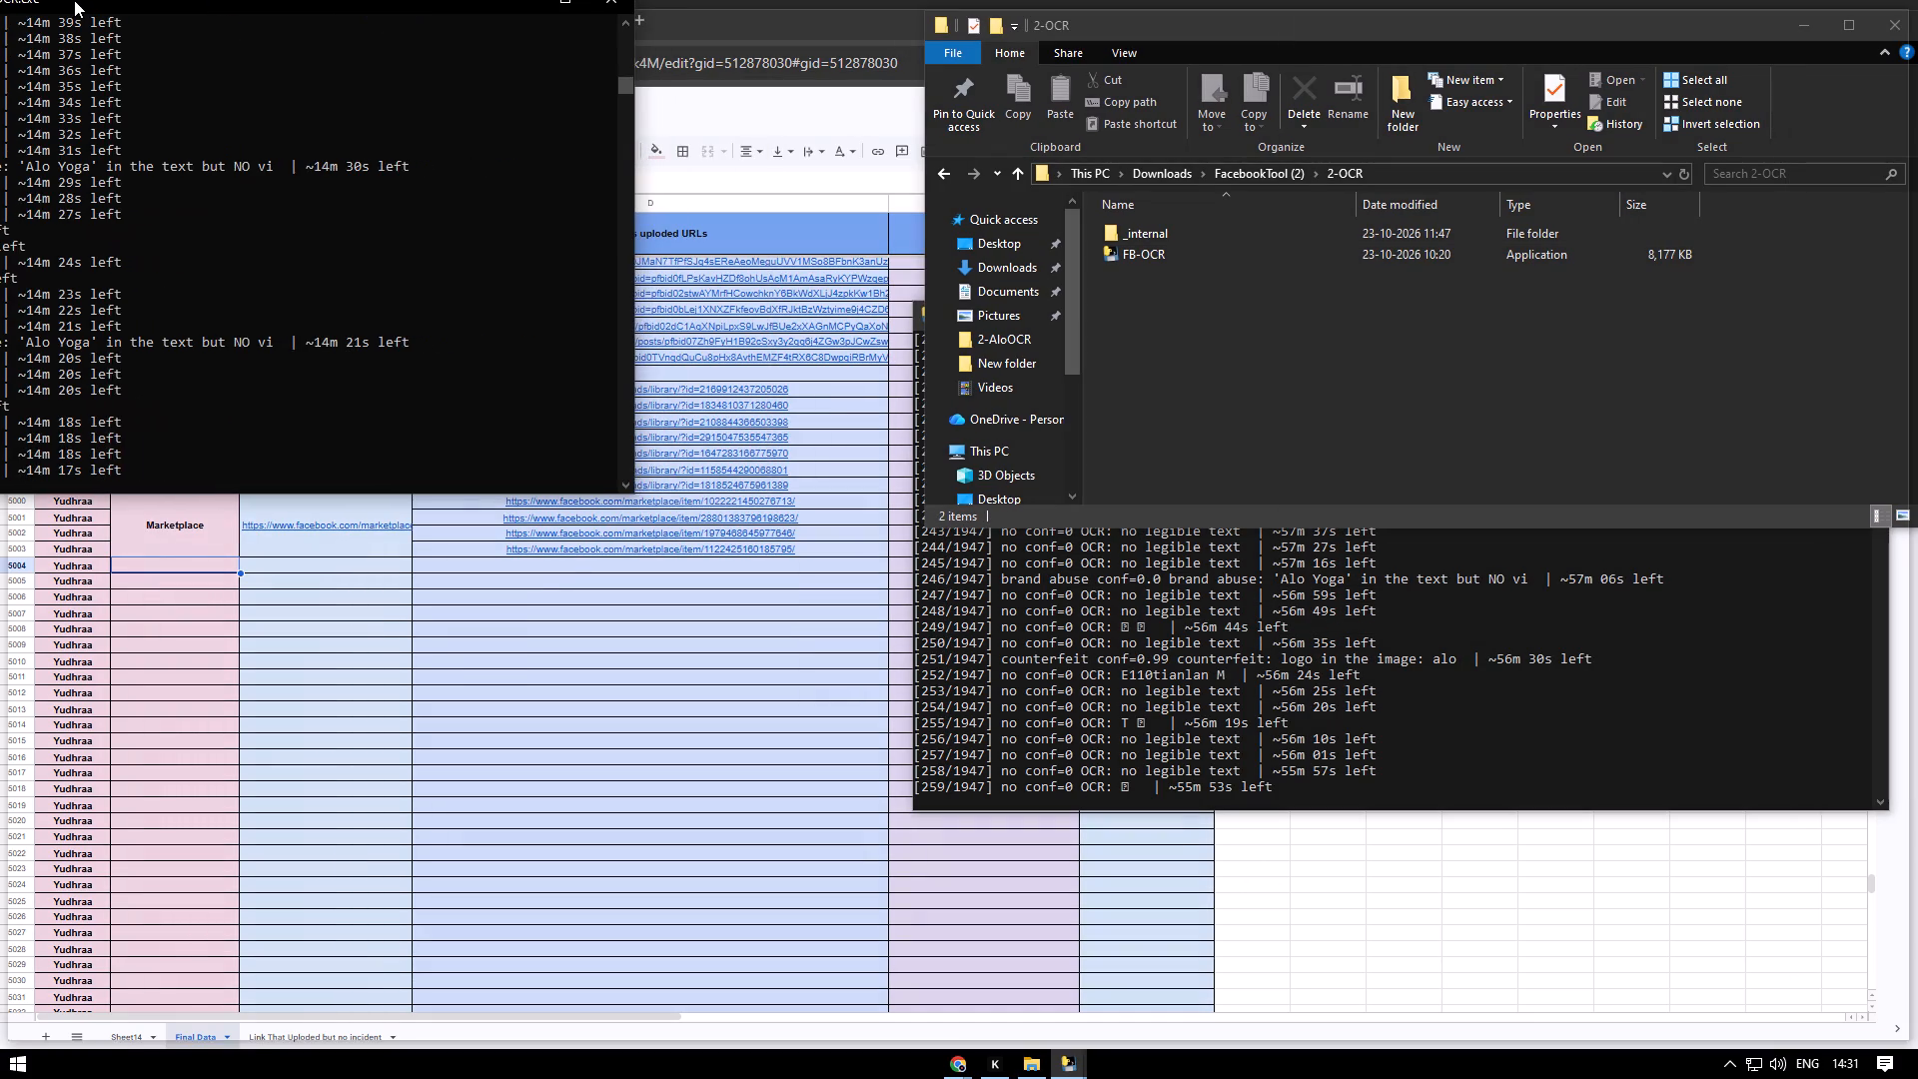
left_click_drag(74, 0, 0, 0)
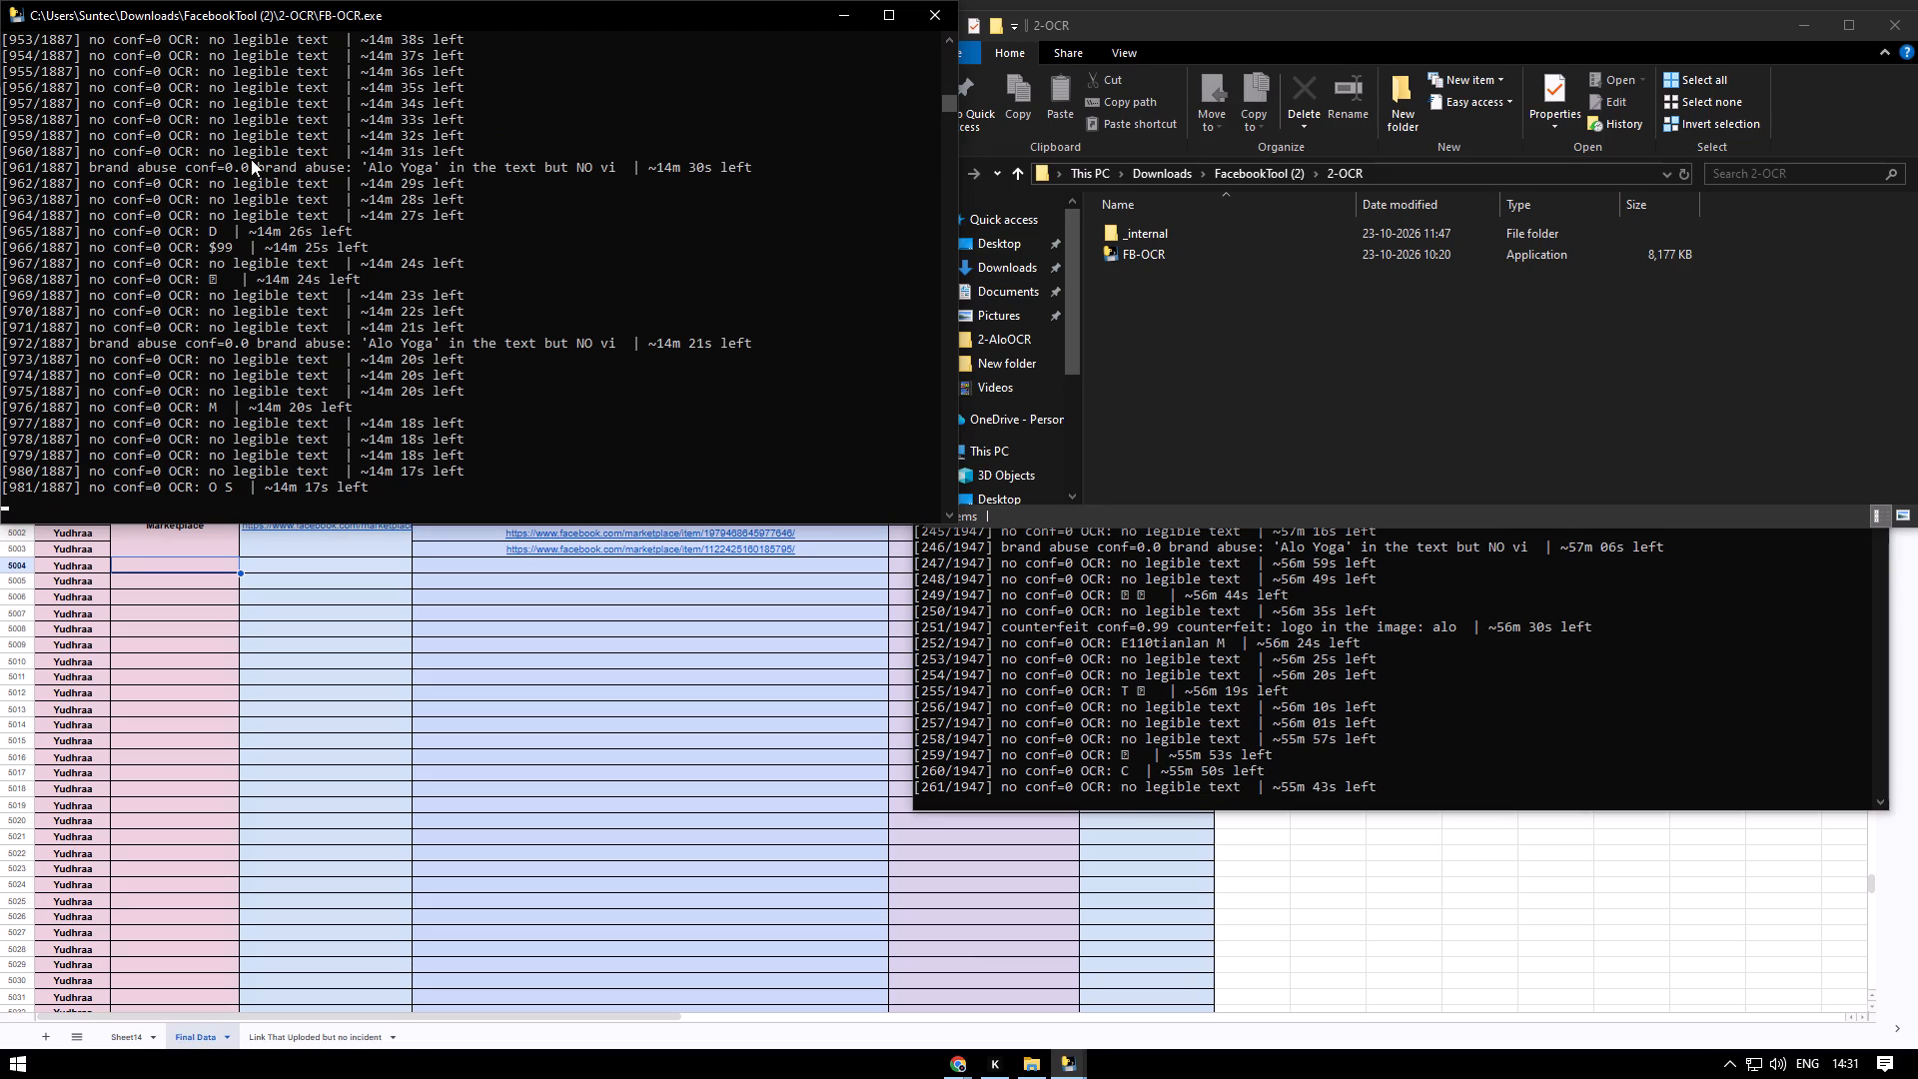
left_click_drag(1432, 28, 1747, 0)
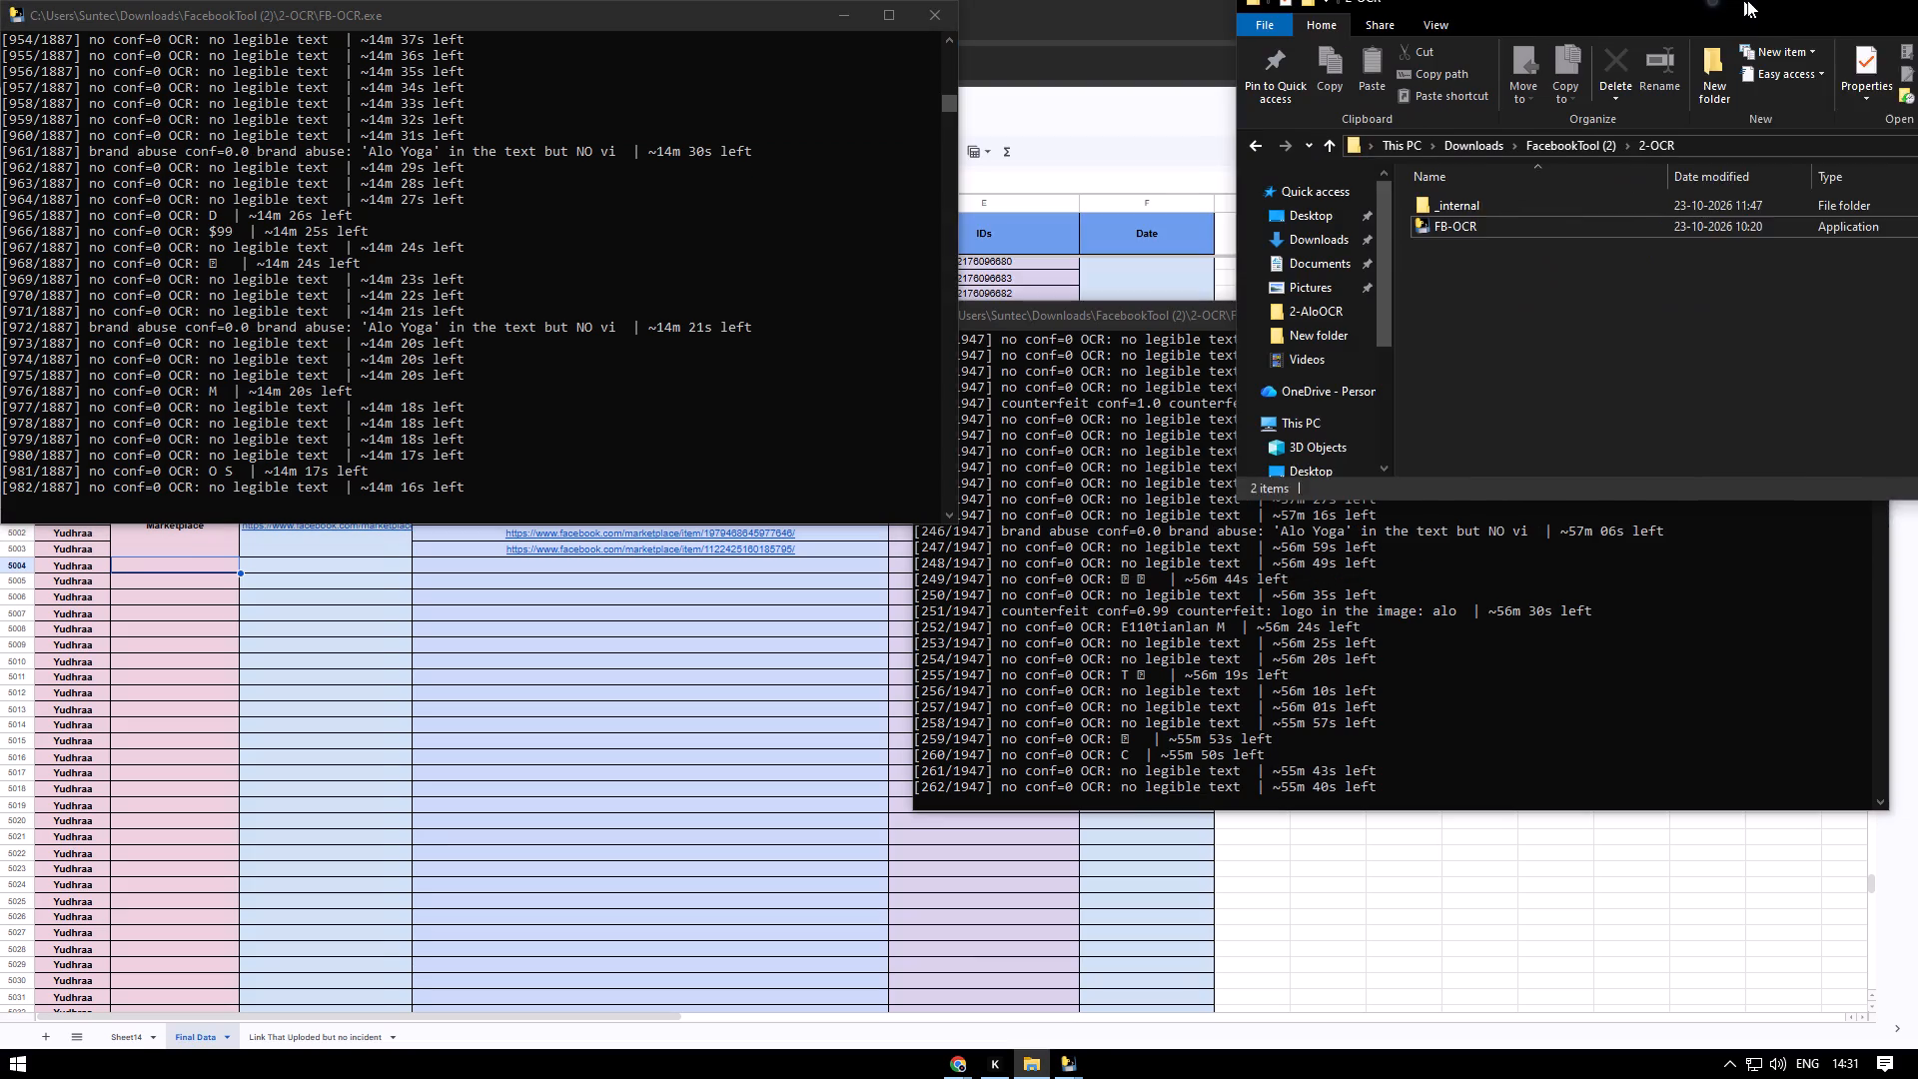
left_click_drag(1747, 0, 1887, 0)
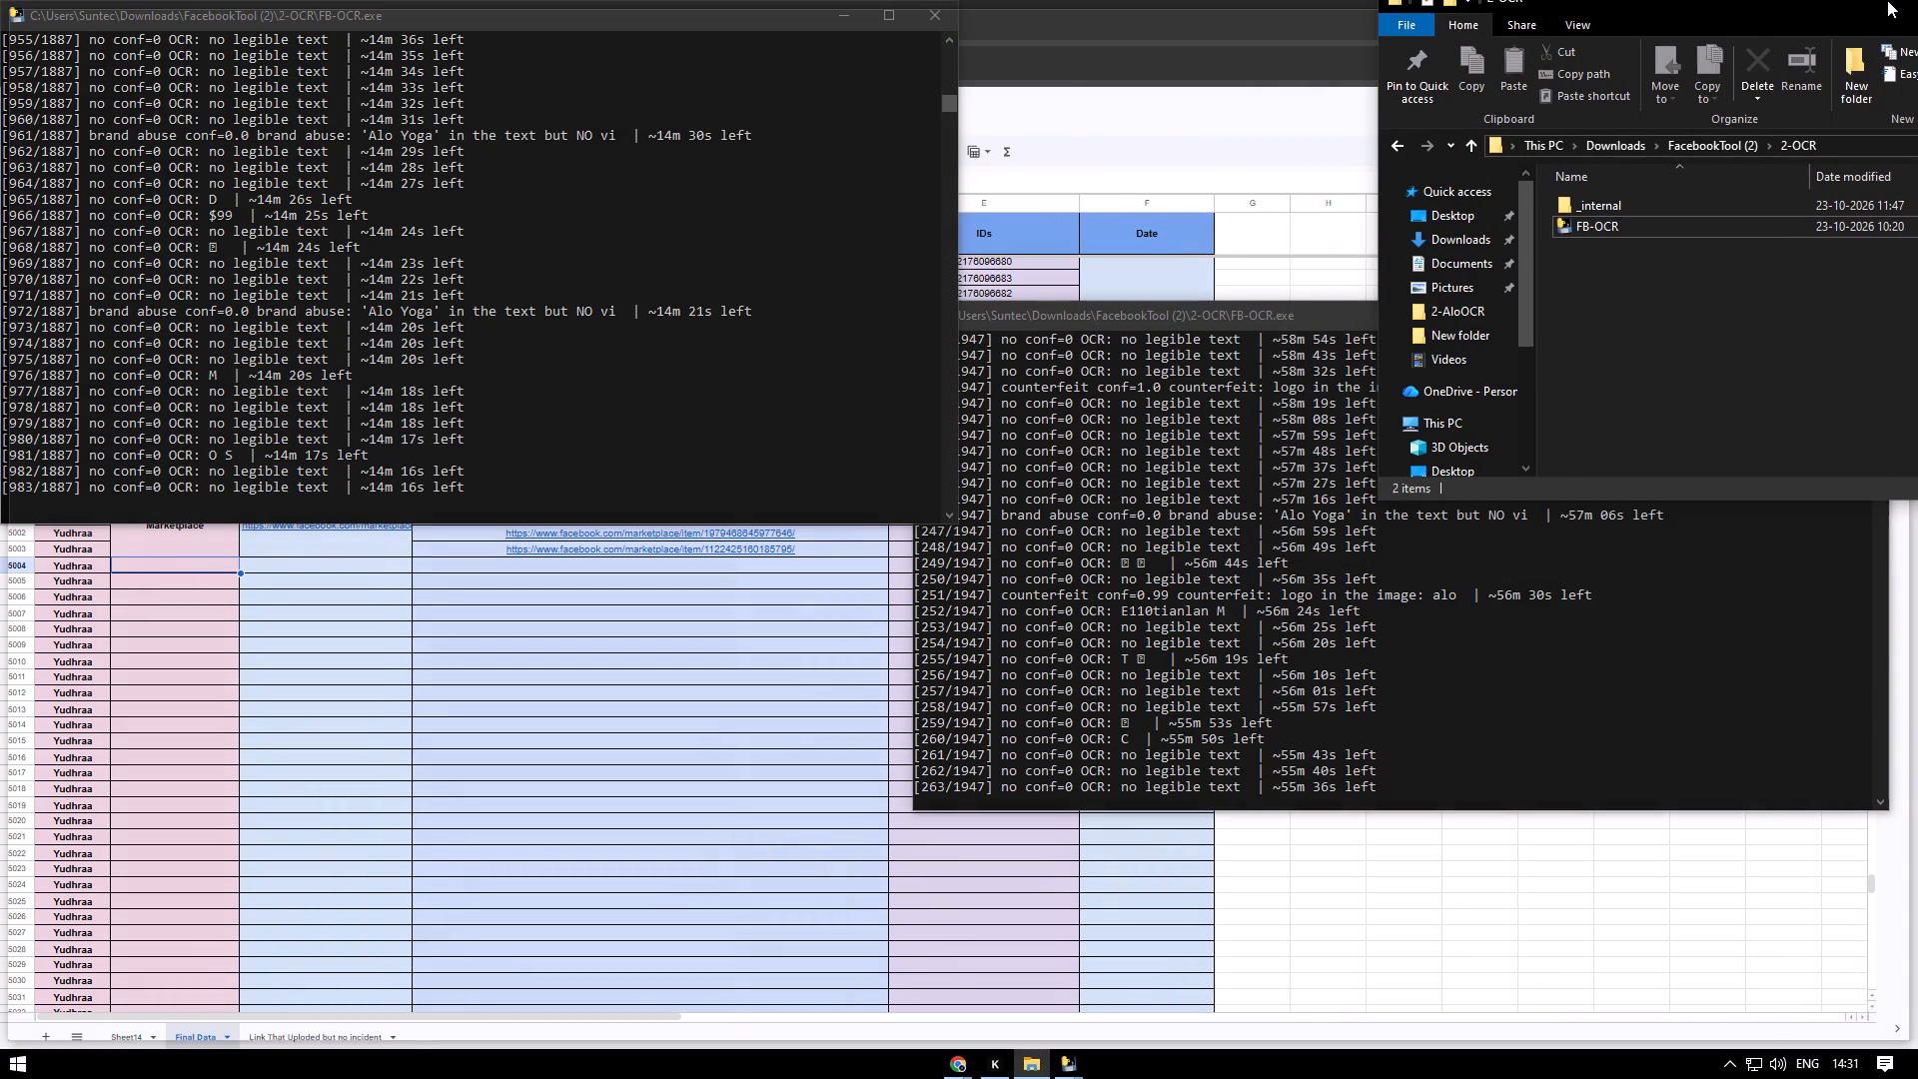
left_click_drag(1887, 0, 1917, 0)
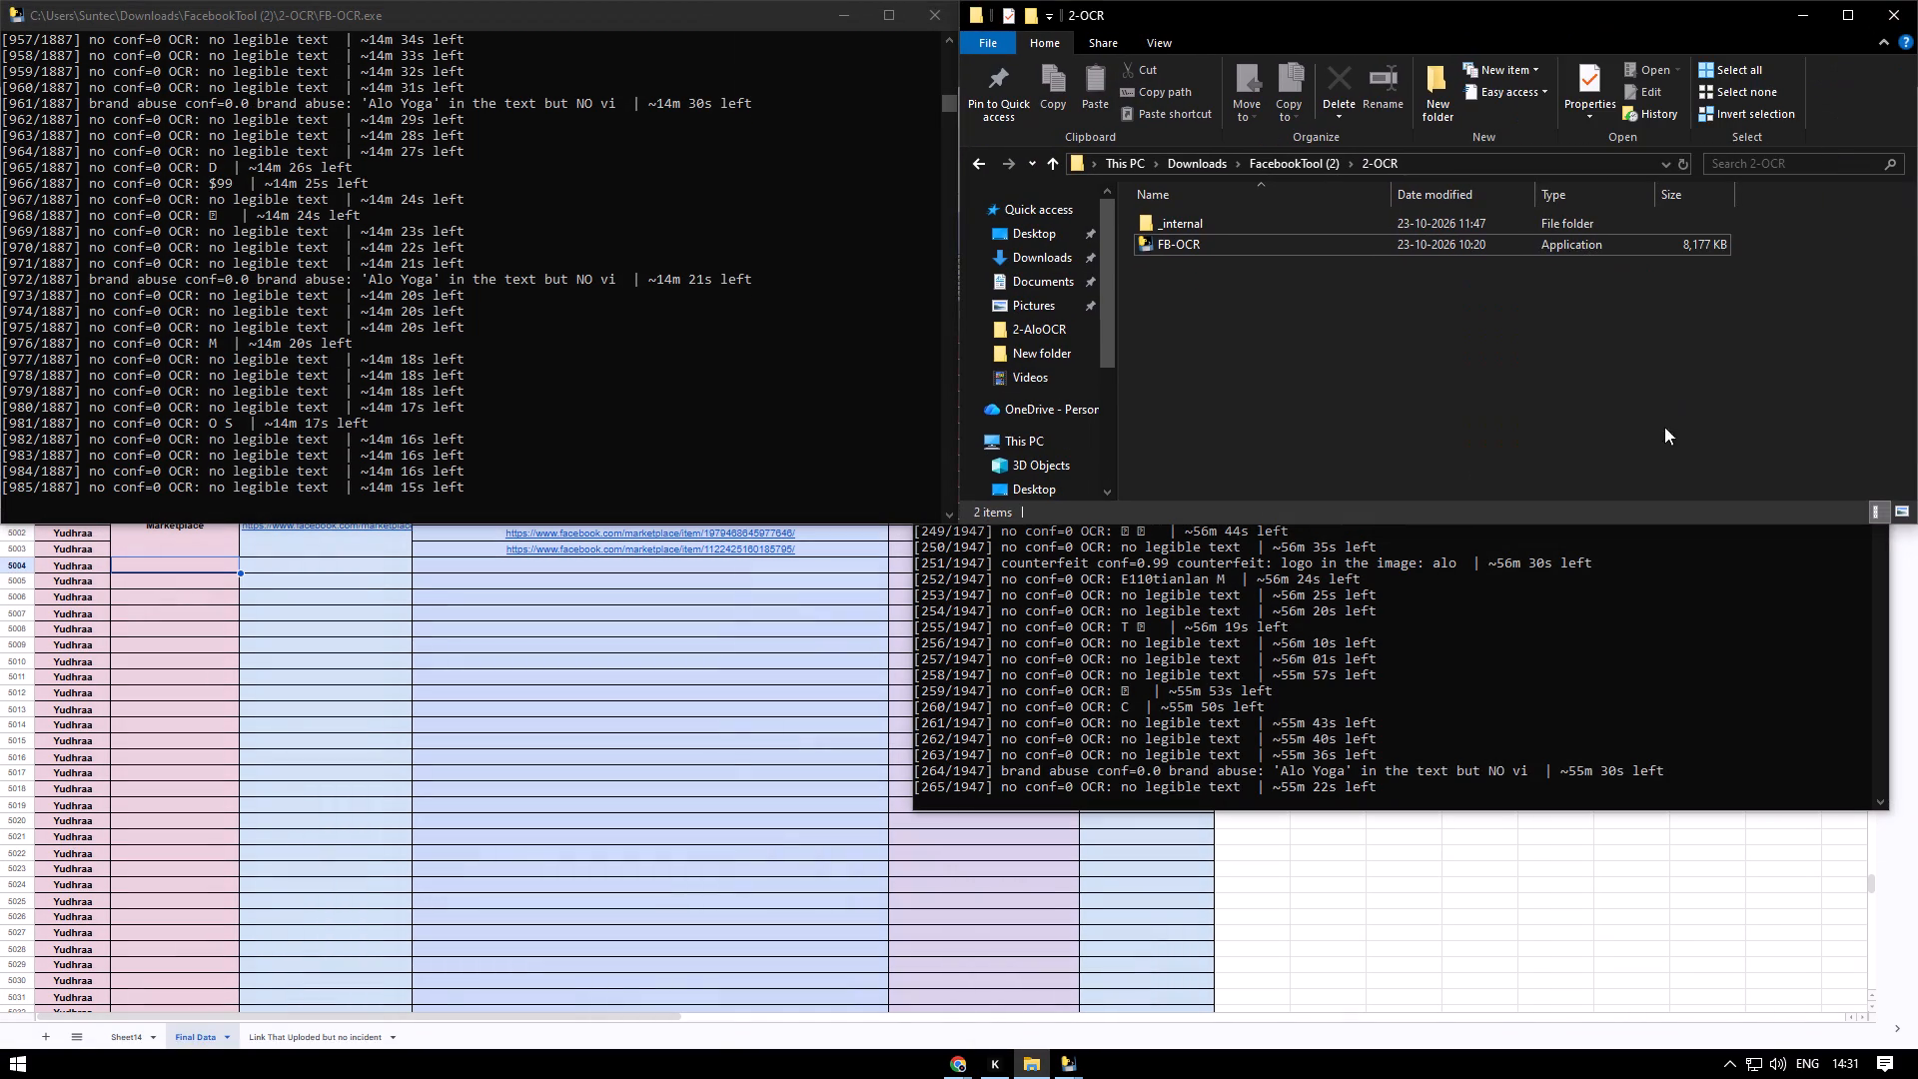
Move the FB-OCR console processing the 1947-item batch into the desktop's lower-right quarter, below the 2-OCR folder window.
left_click(1499, 731)
left_click_drag(1371, 316, 1514, 713)
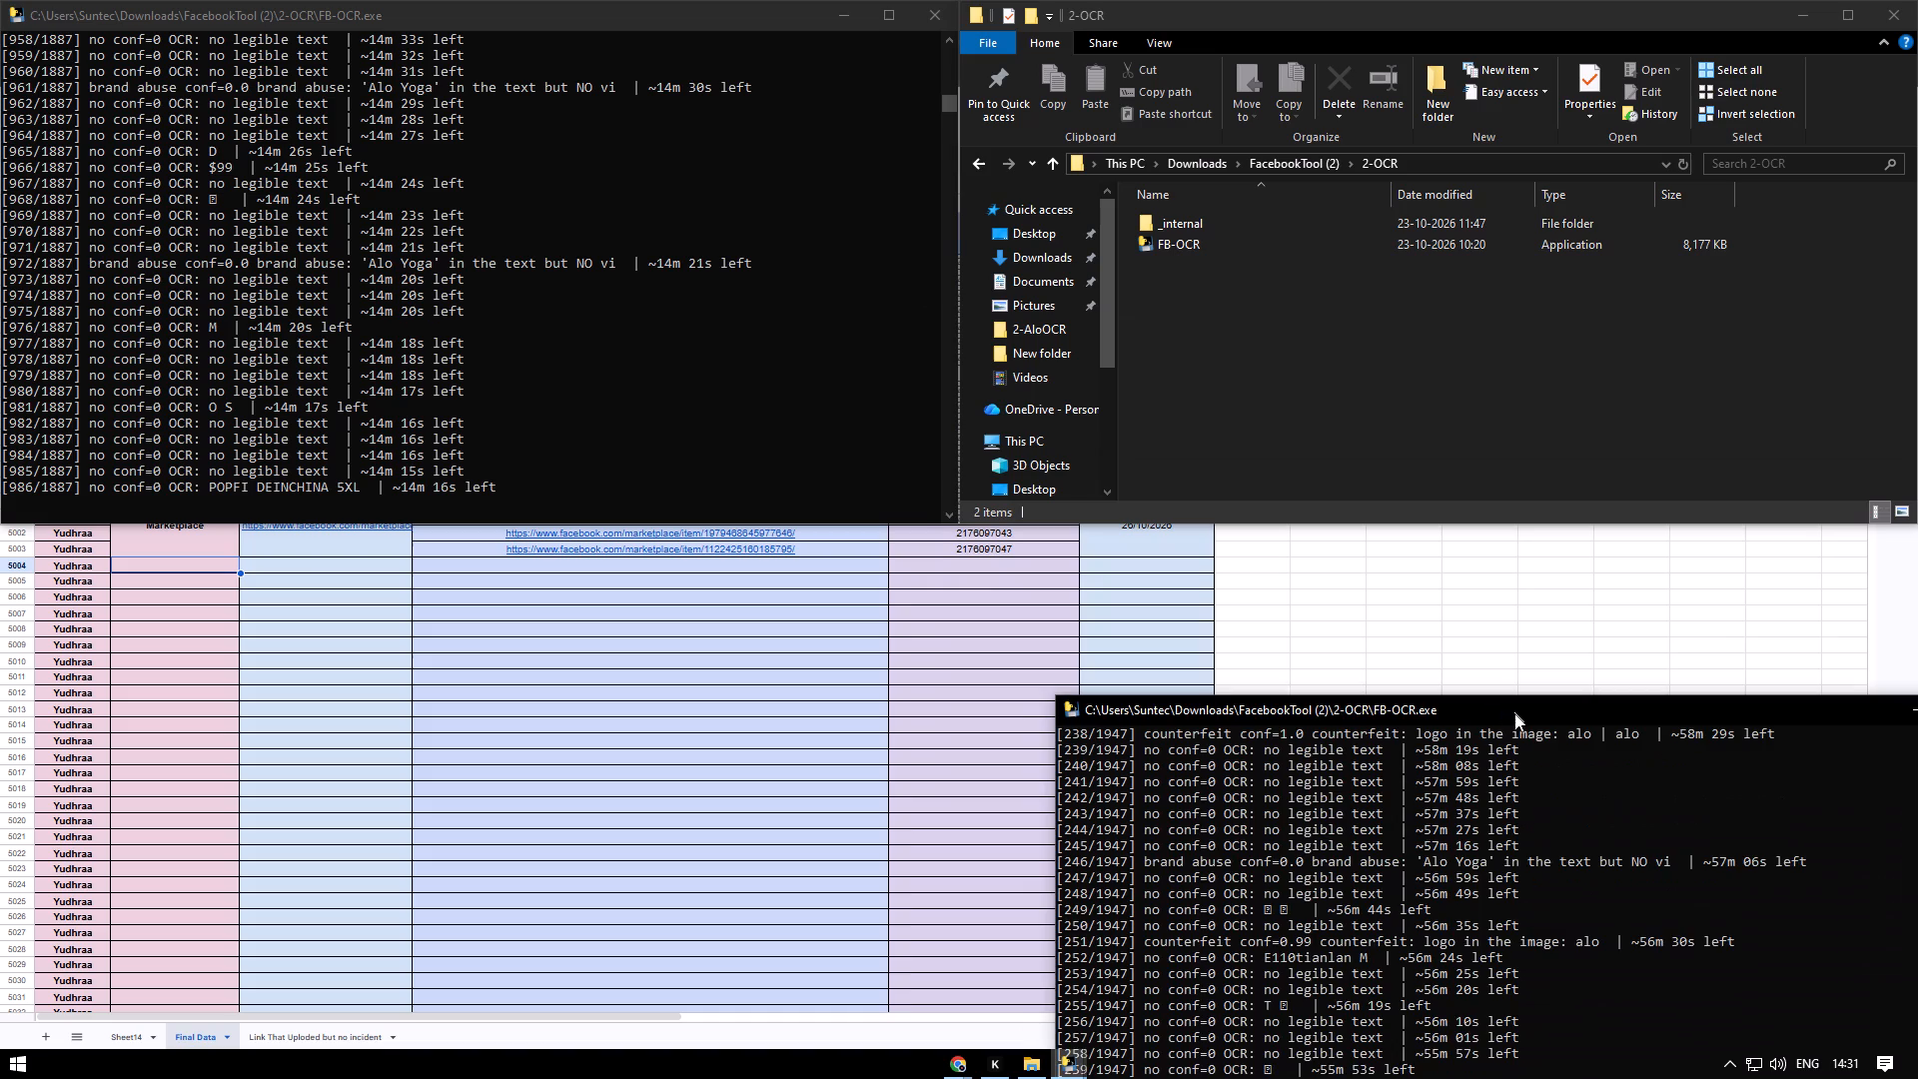
left_click_drag(1514, 713, 1404, 536)
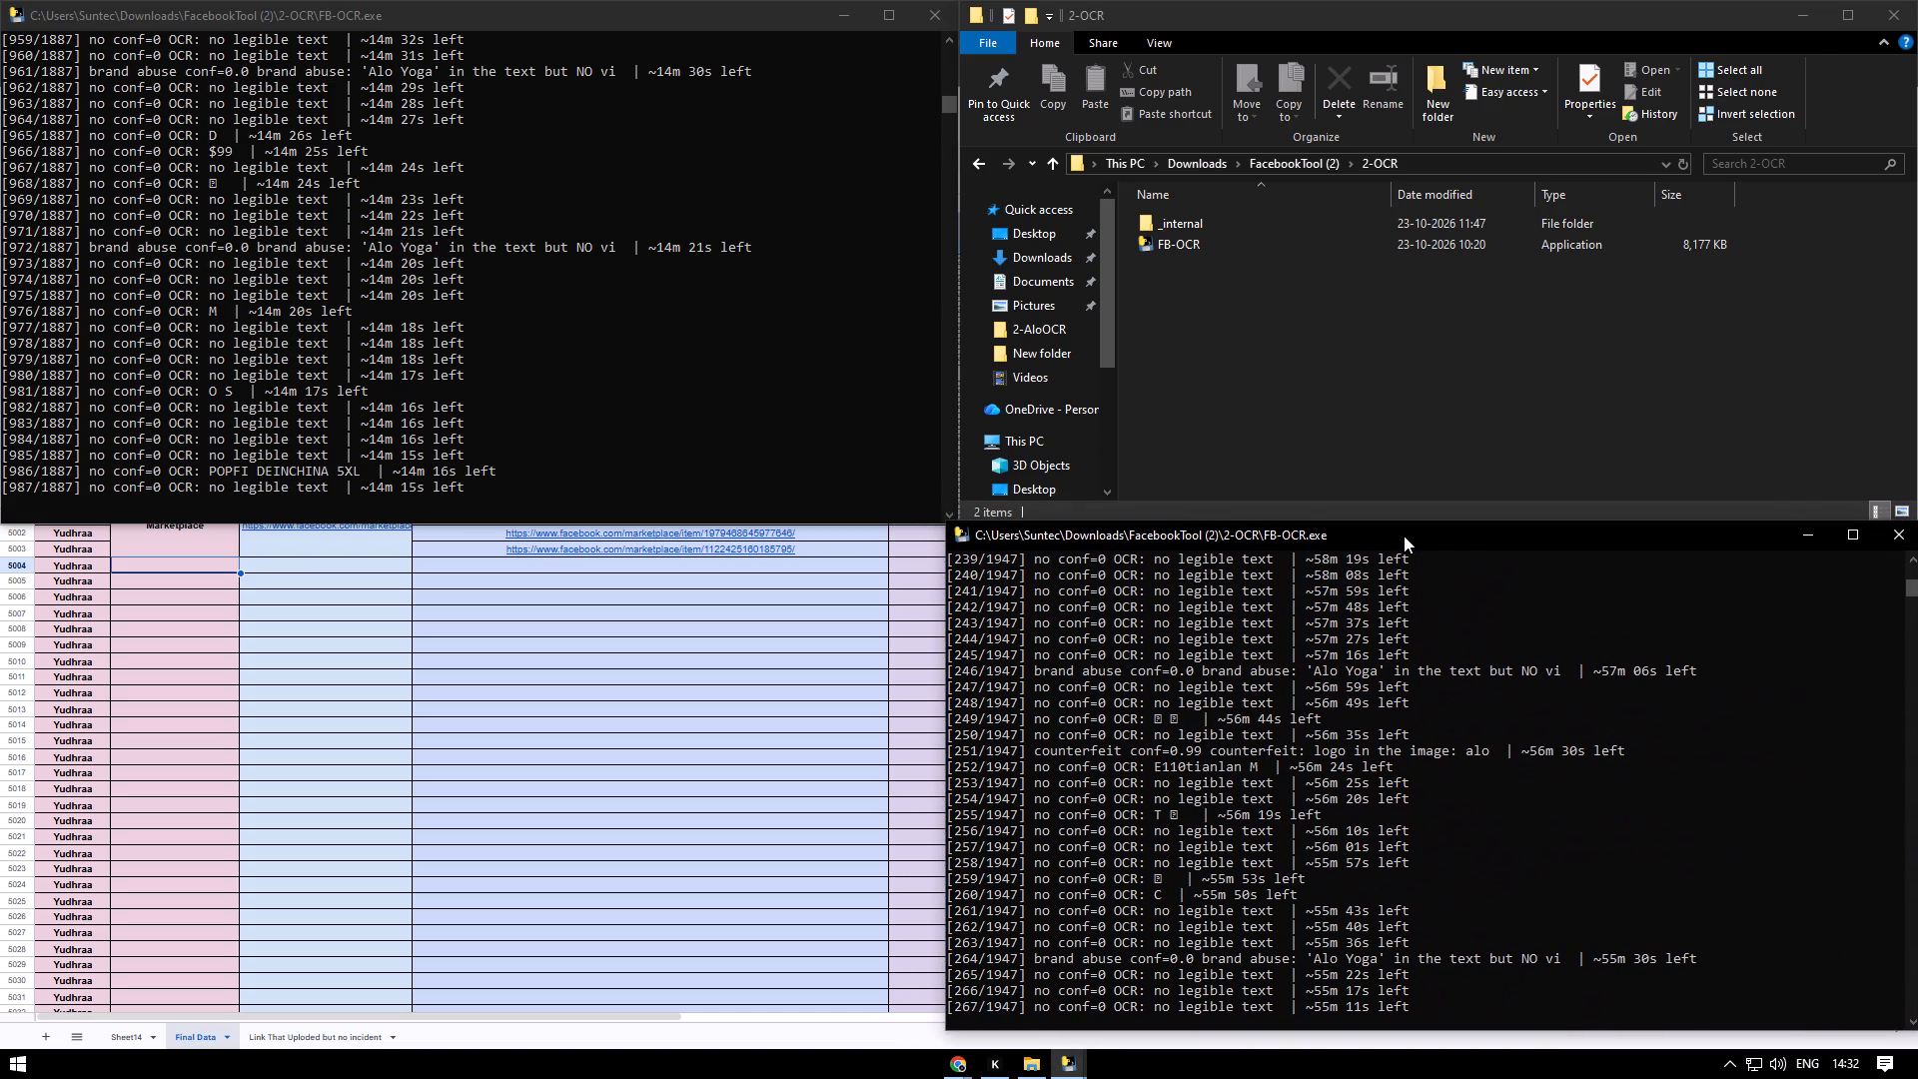
left_click_drag(1404, 536, 1402, 542)
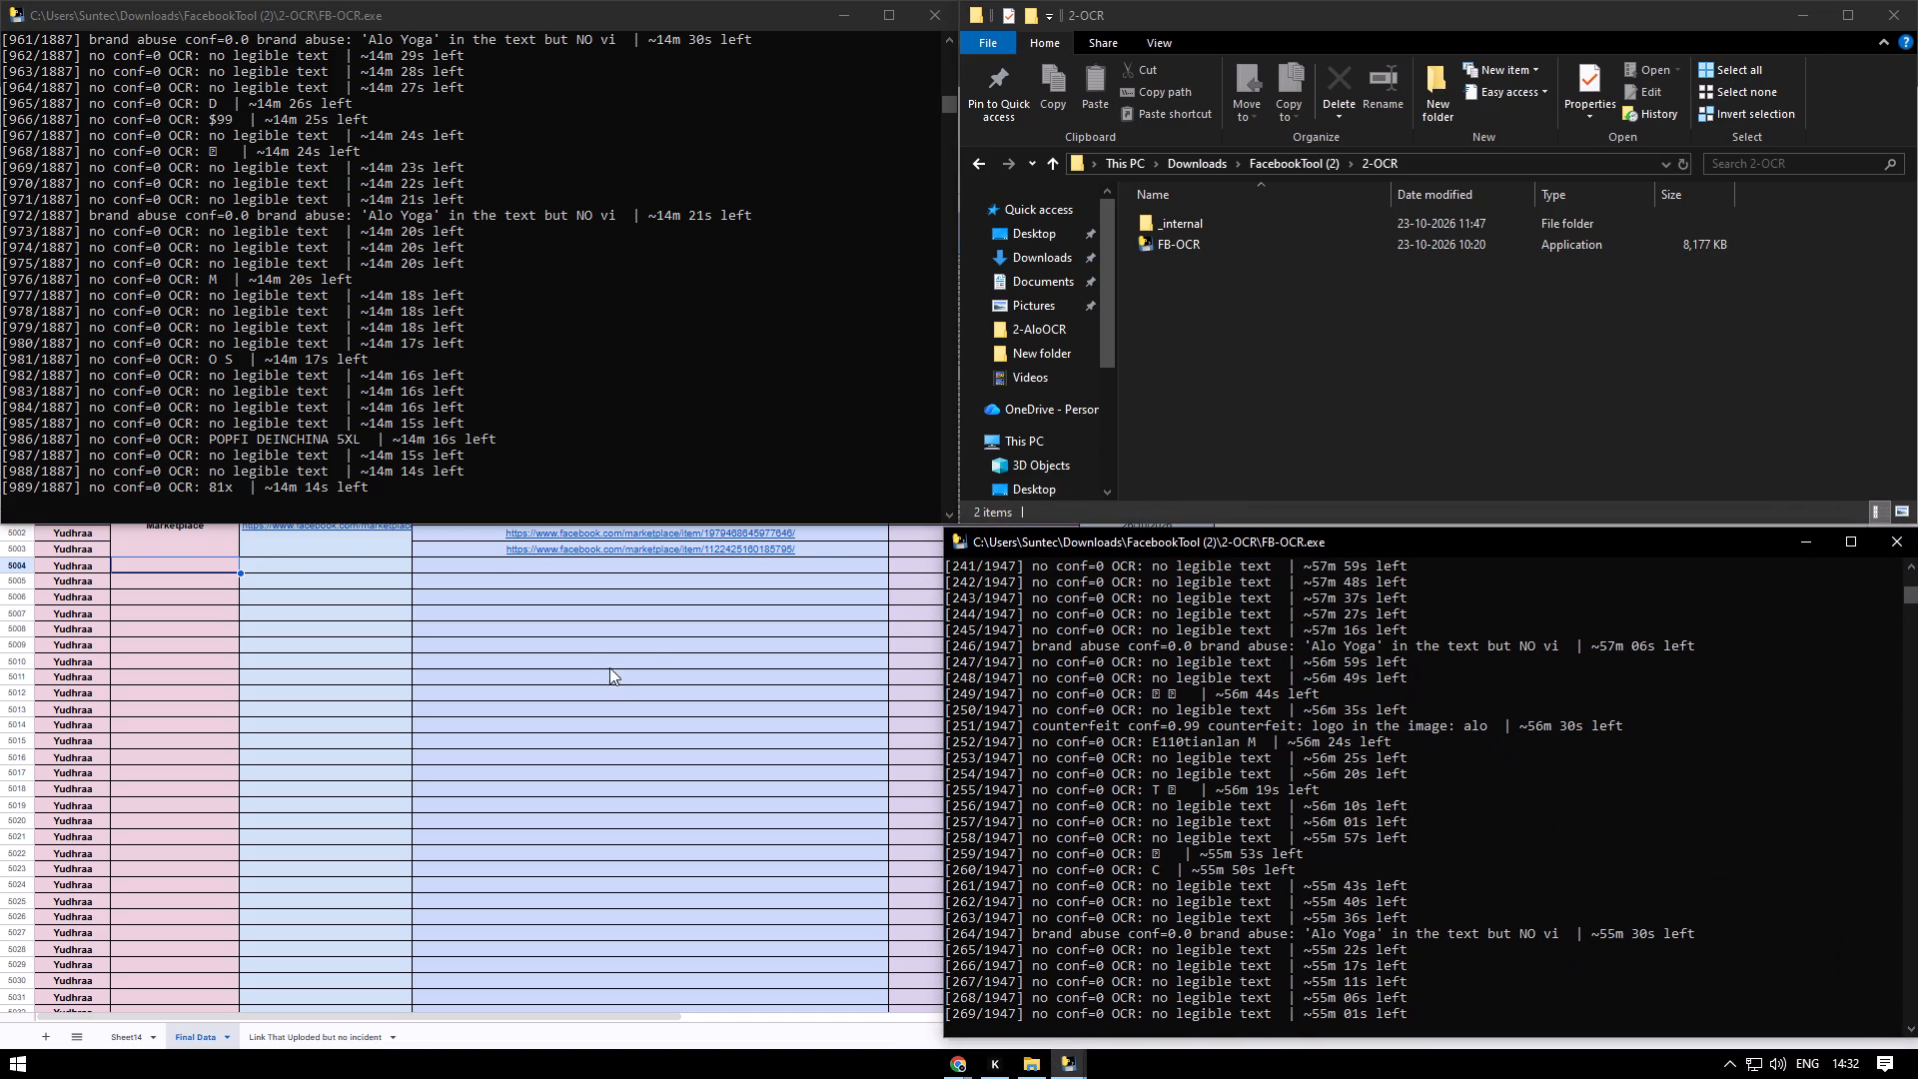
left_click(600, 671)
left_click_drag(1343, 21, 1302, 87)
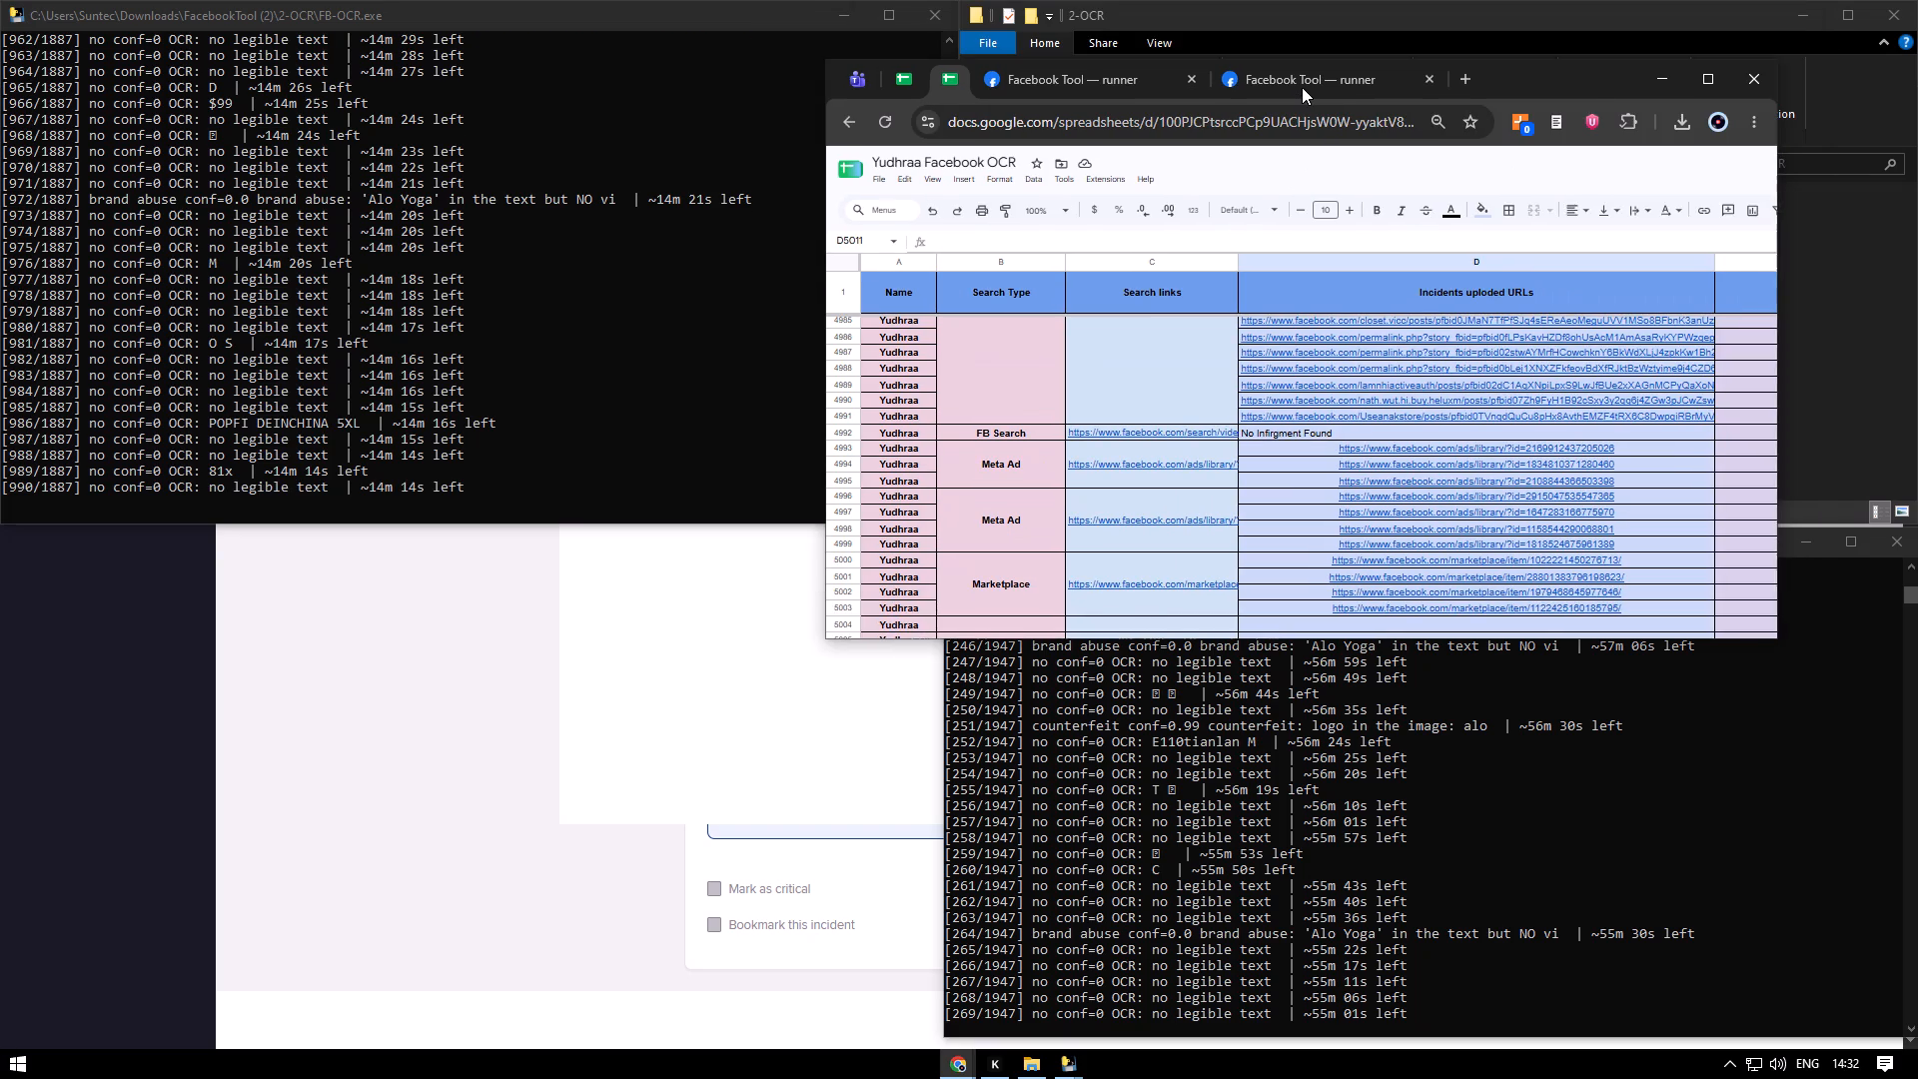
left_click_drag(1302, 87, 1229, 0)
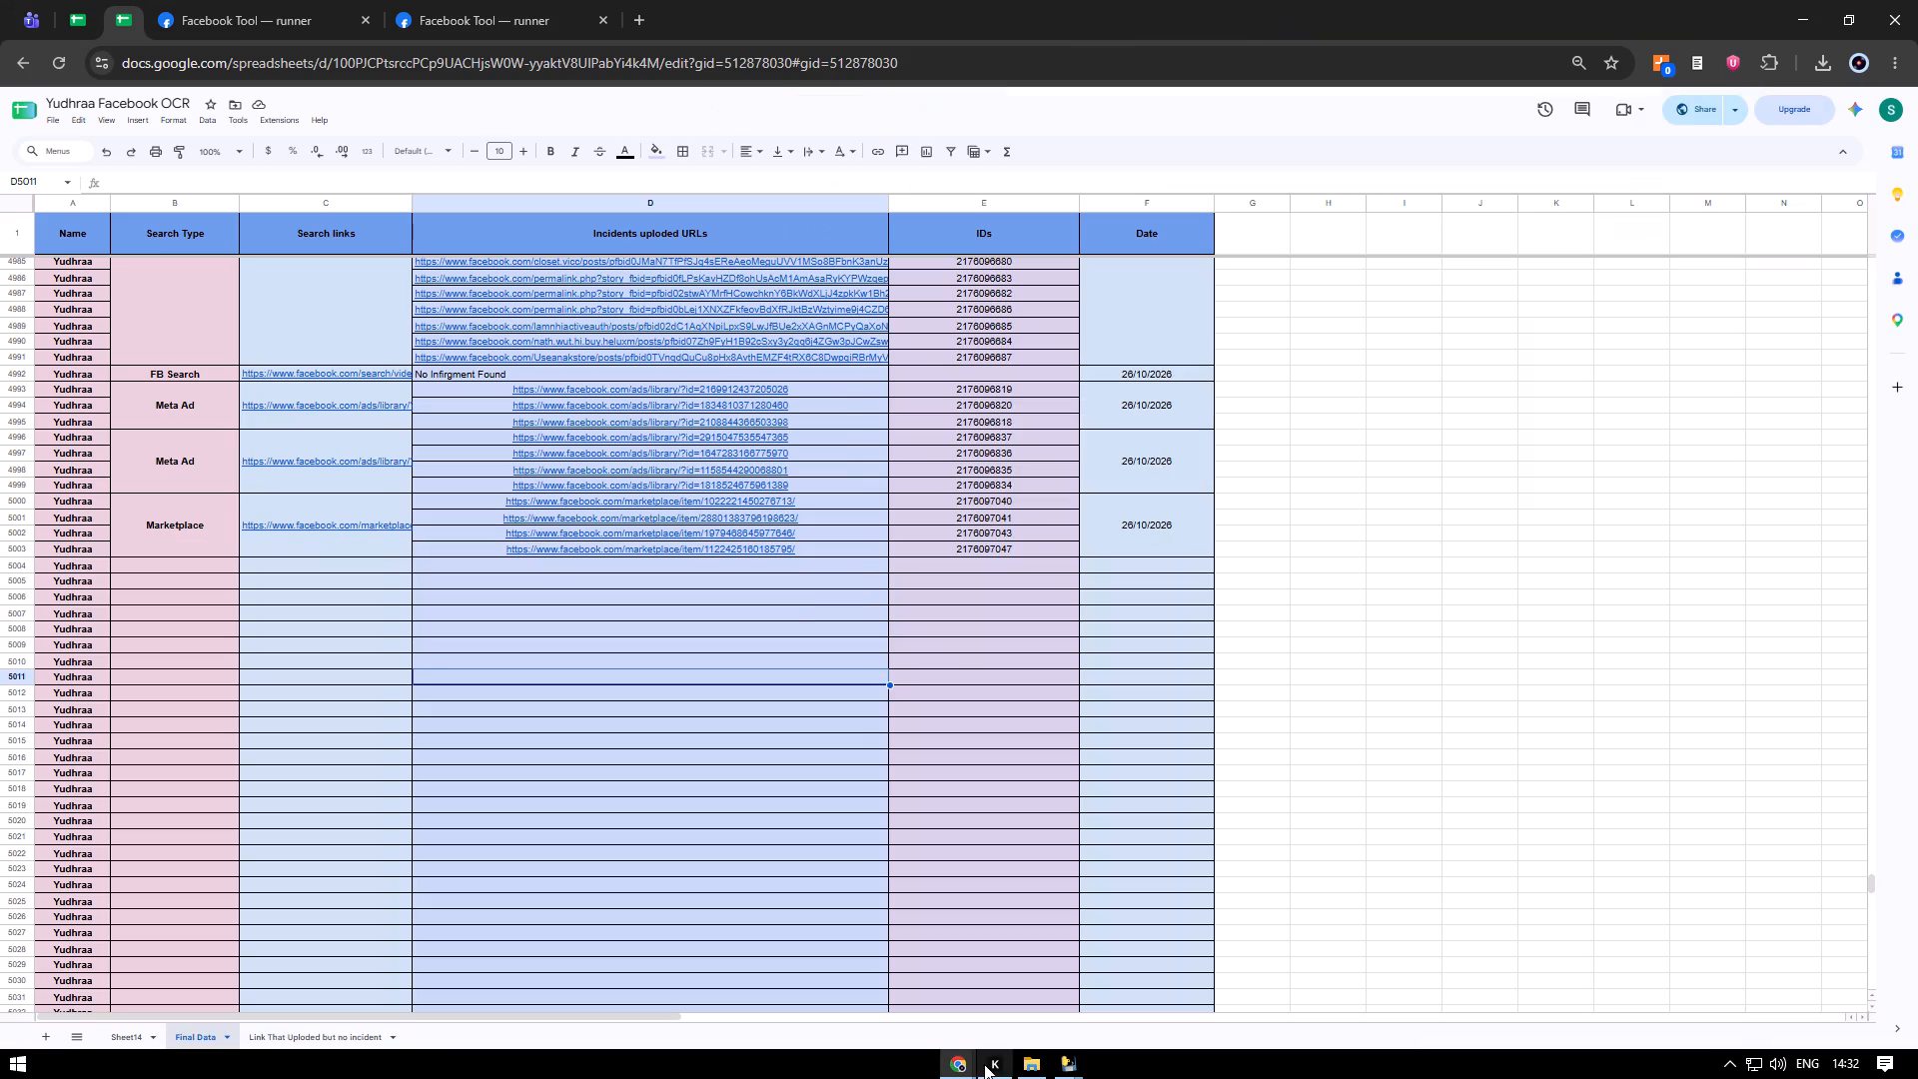
Bring the Red Points portal window to the front and snap it into the desktop's lower-left quarter.
left_click(953, 1069)
left_click(1019, 996)
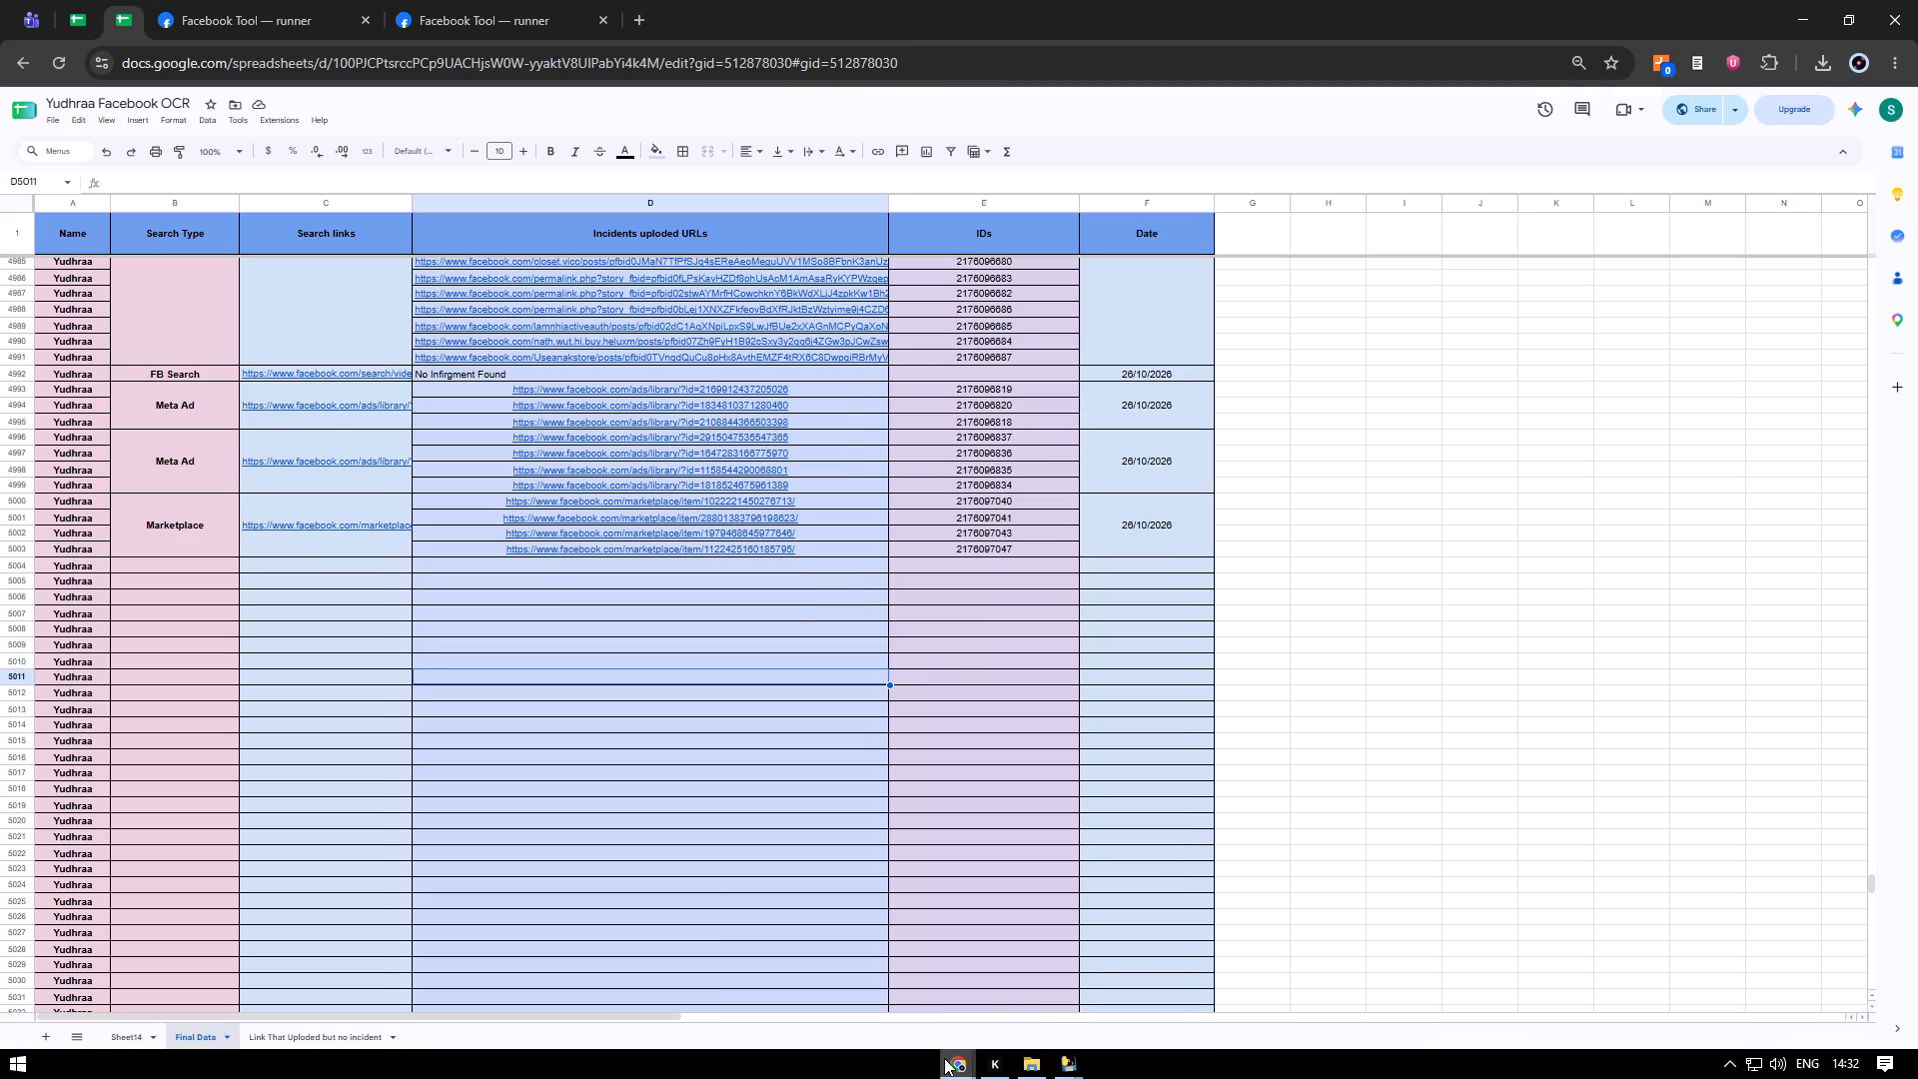
left_click(957, 1064)
left_click(816, 984)
left_click_drag(936, 37, 473, 518)
Bring the 2-OCR folder window and both FB-OCR consoles back in front of the Yudhraa Facebook OCR spreadsheet.
left_click(1037, 1068)
left_click(1067, 1064)
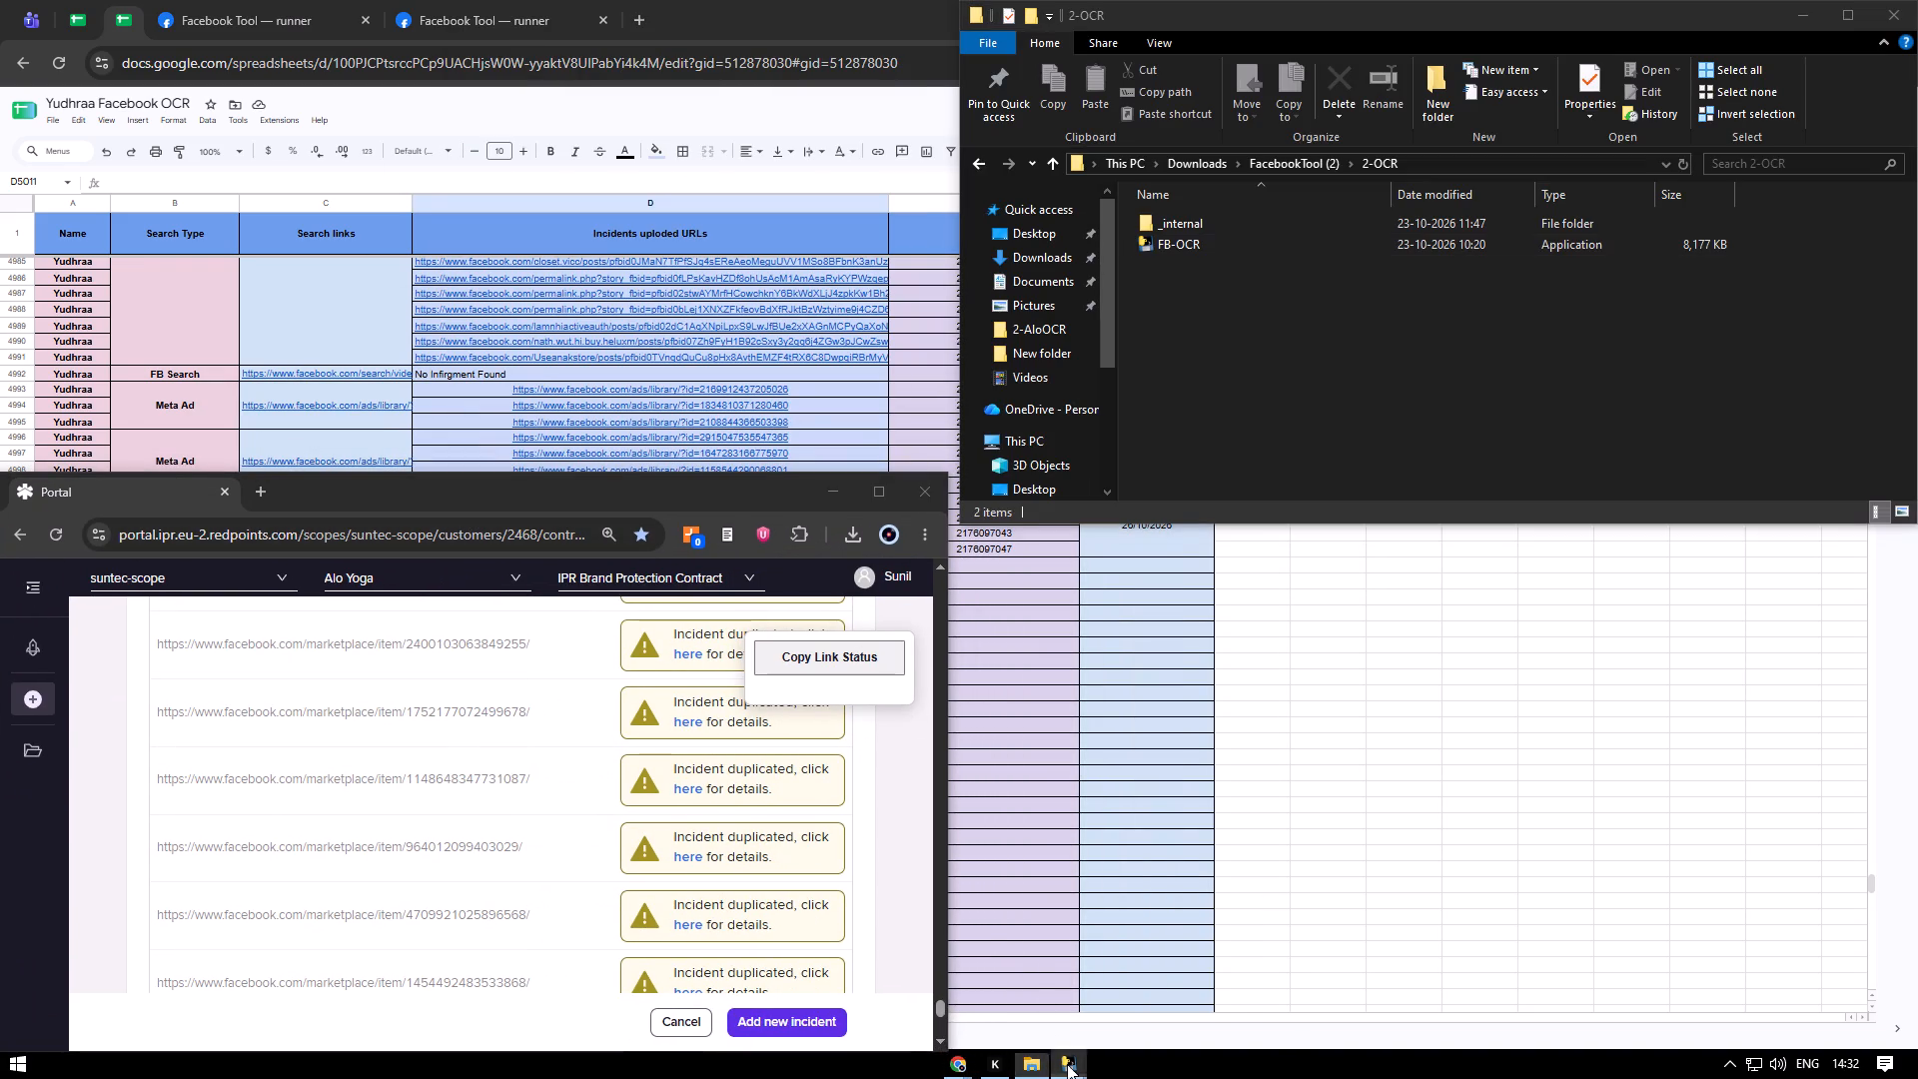
left_click(1139, 1009)
left_click(1067, 1069)
left_click(972, 964)
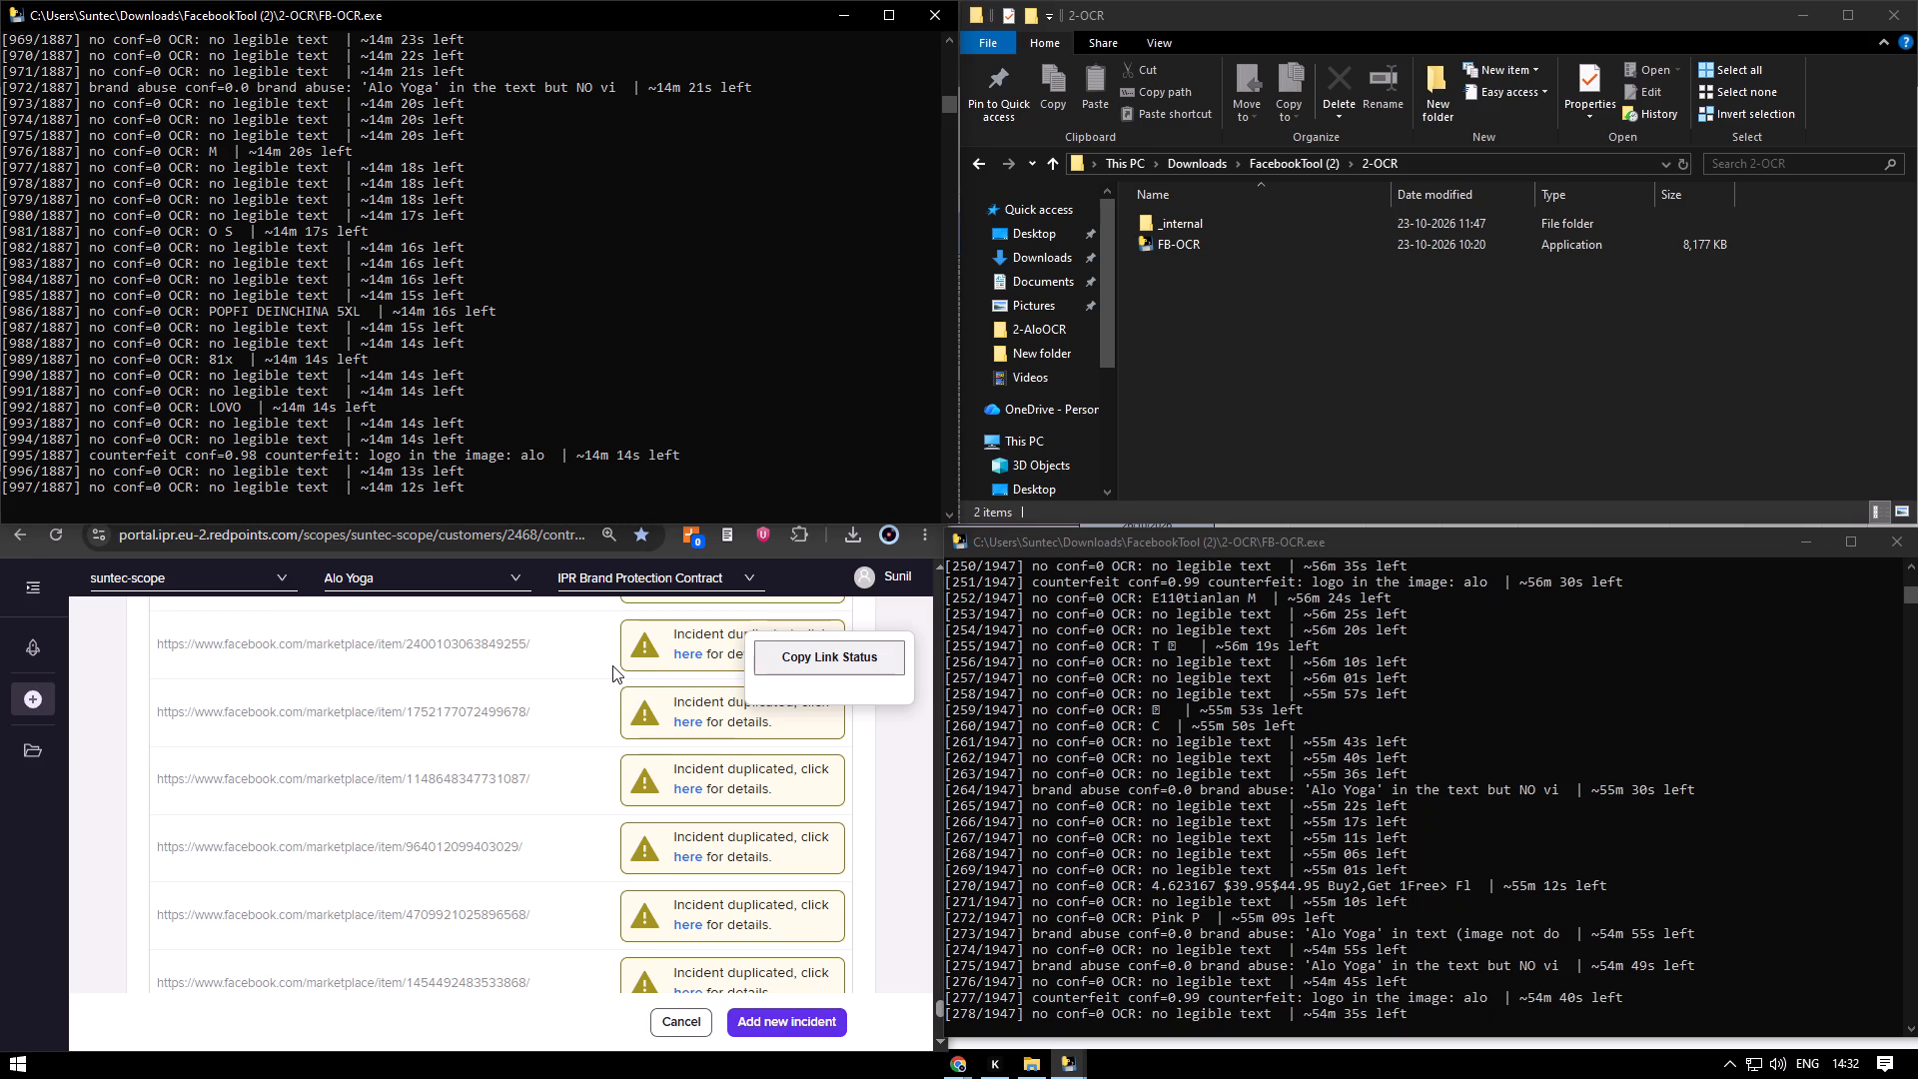
Shrink the Red Points portal window in height and width and place it below the 1887-item FB-OCR console.
left_click(612, 665)
left_click_drag(580, 474, 587, 599)
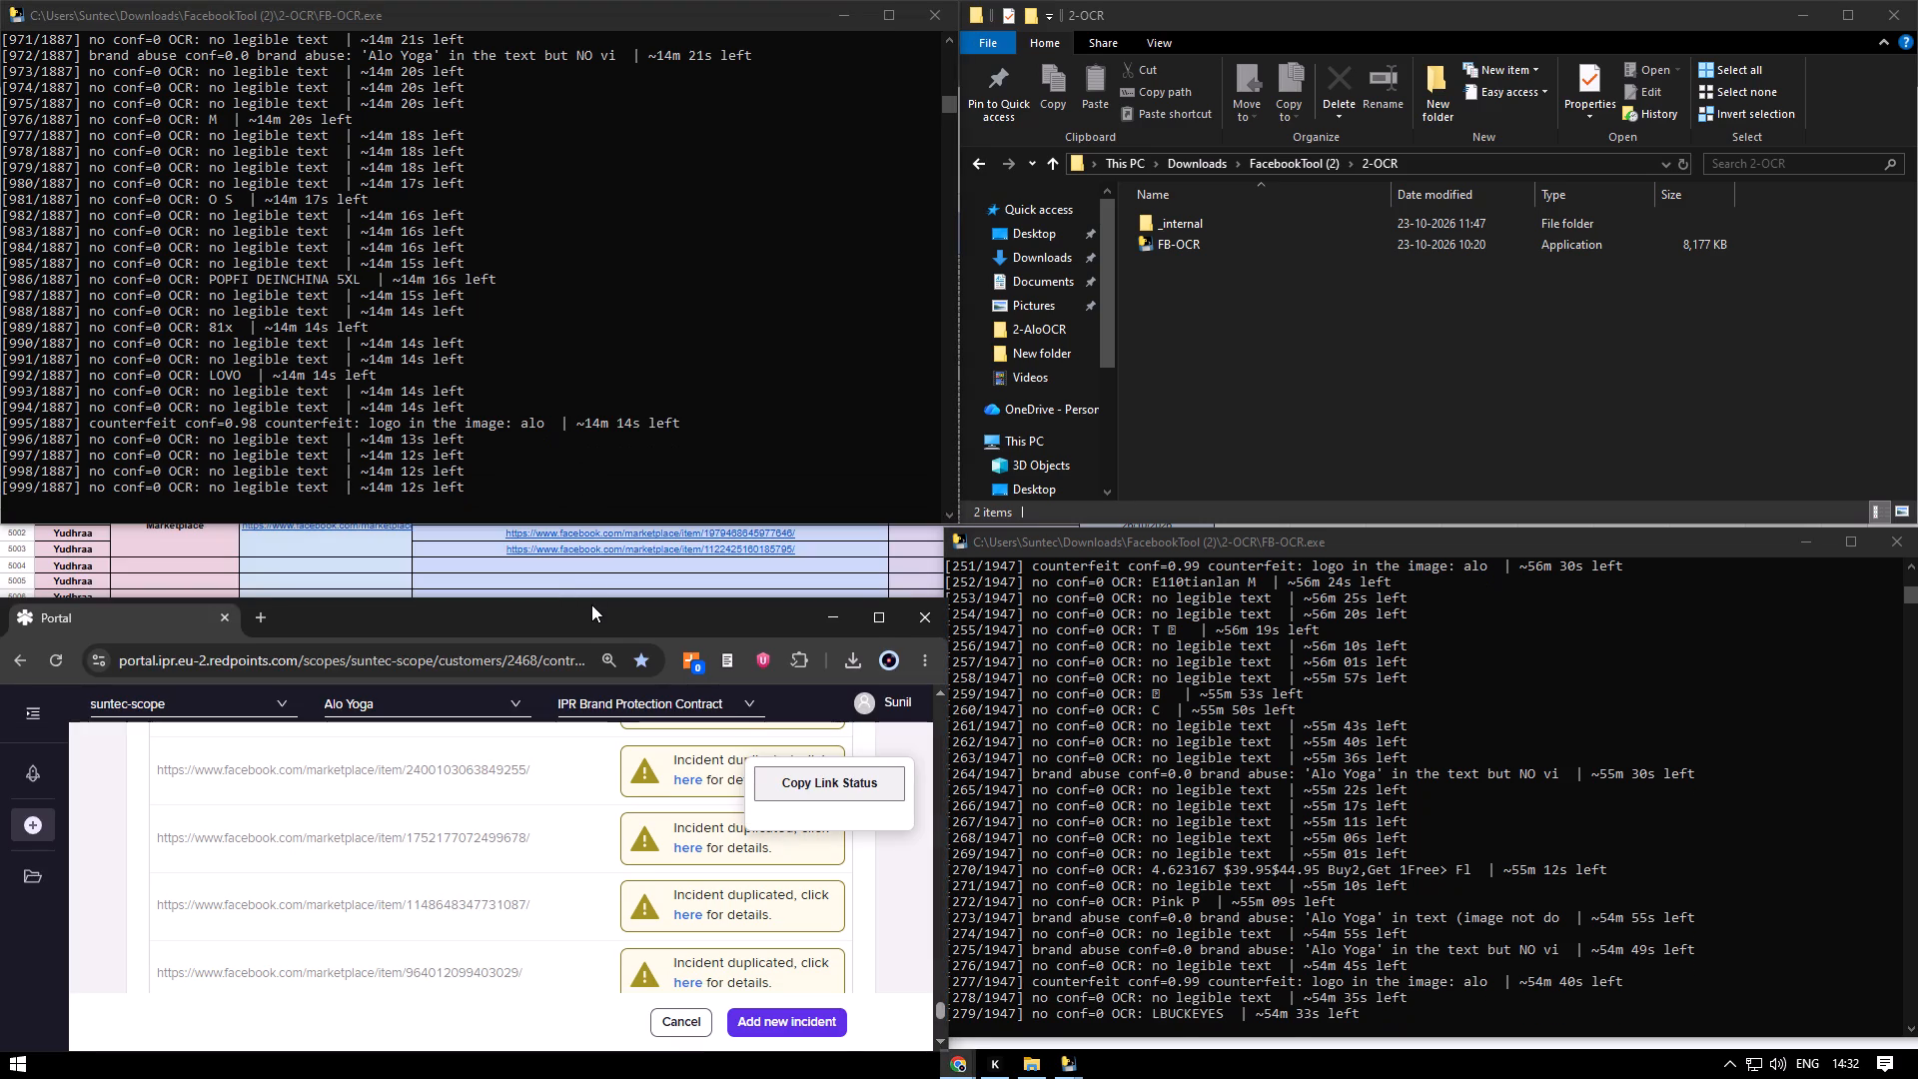
left_click_drag(594, 605, 594, 567)
left_click_drag(949, 750, 757, 726)
left_click_drag(411, 591, 424, 583)
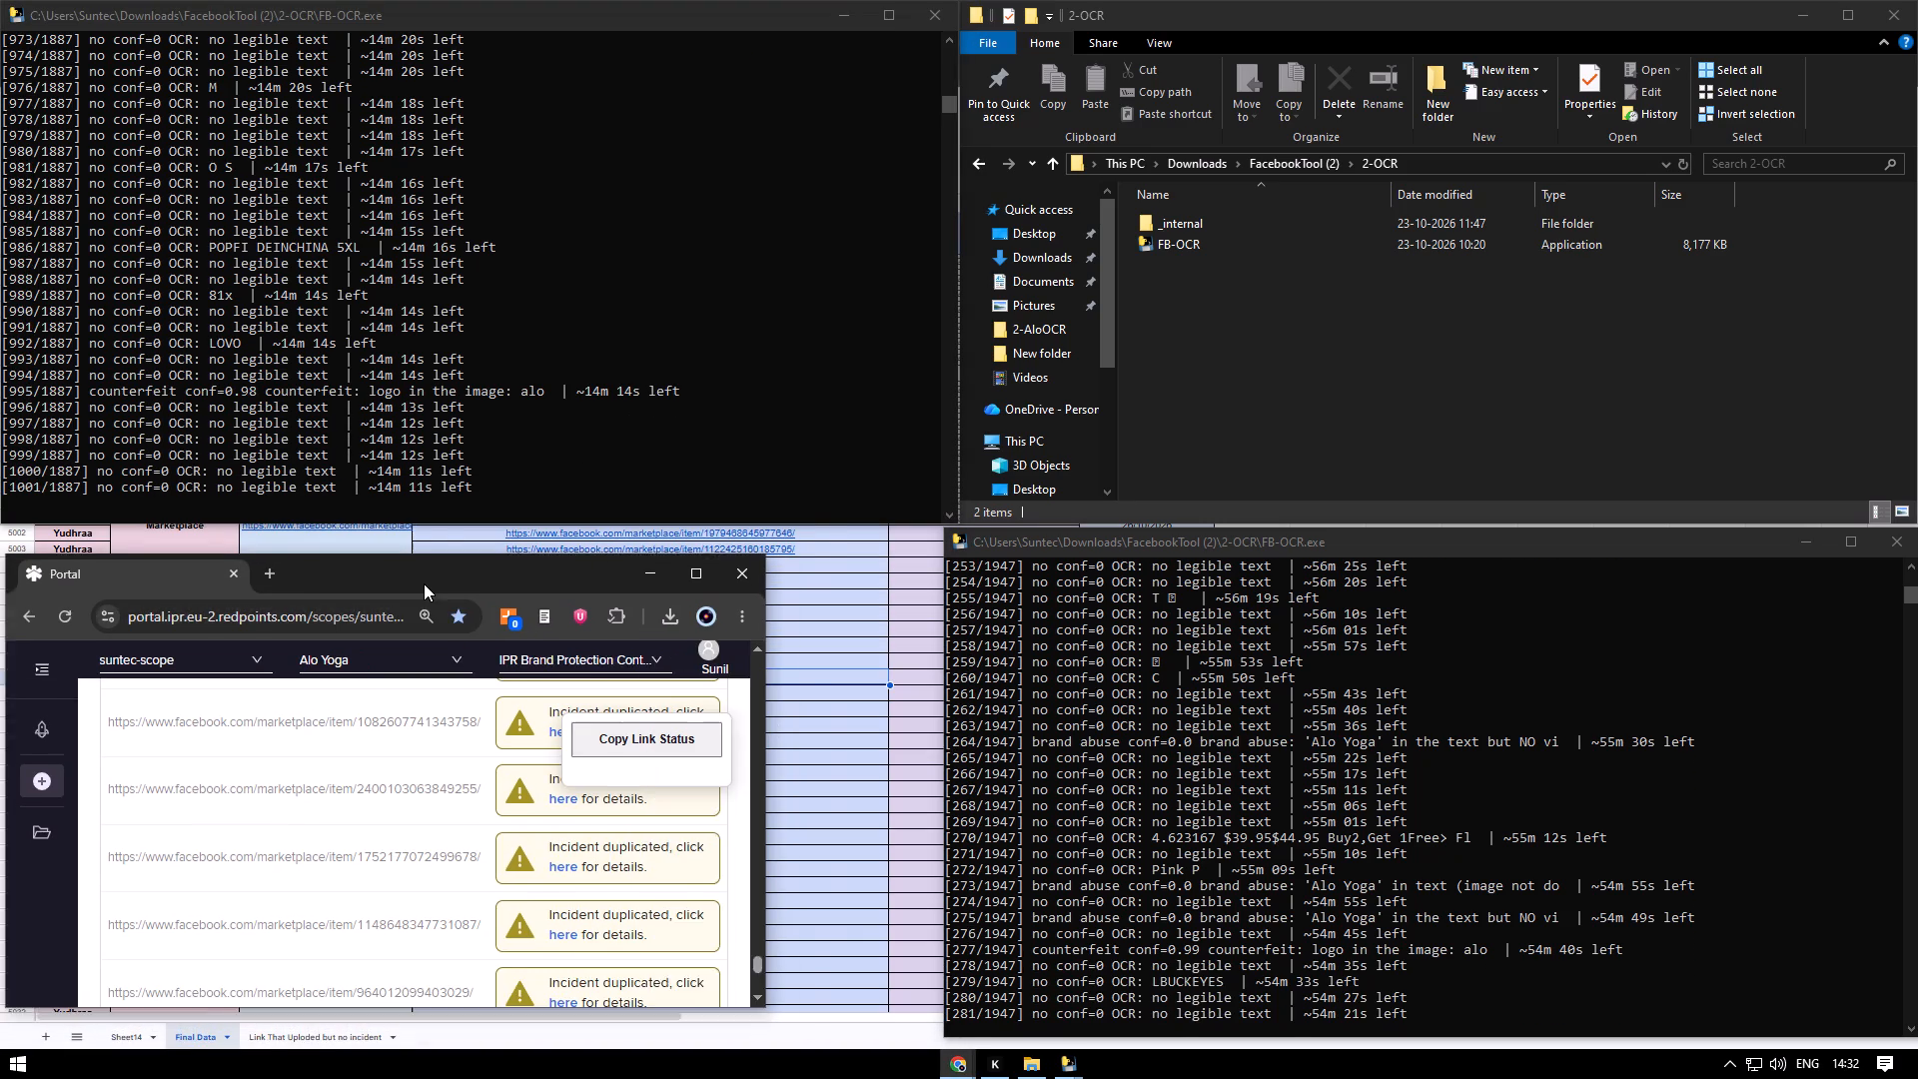
left_click_drag(424, 583, 470, 558)
Shrink both FB-OCR consoles and the 2-OCR folder window so that gaps open between the four floating windows.
left_click_drag(940, 718, 1049, 710)
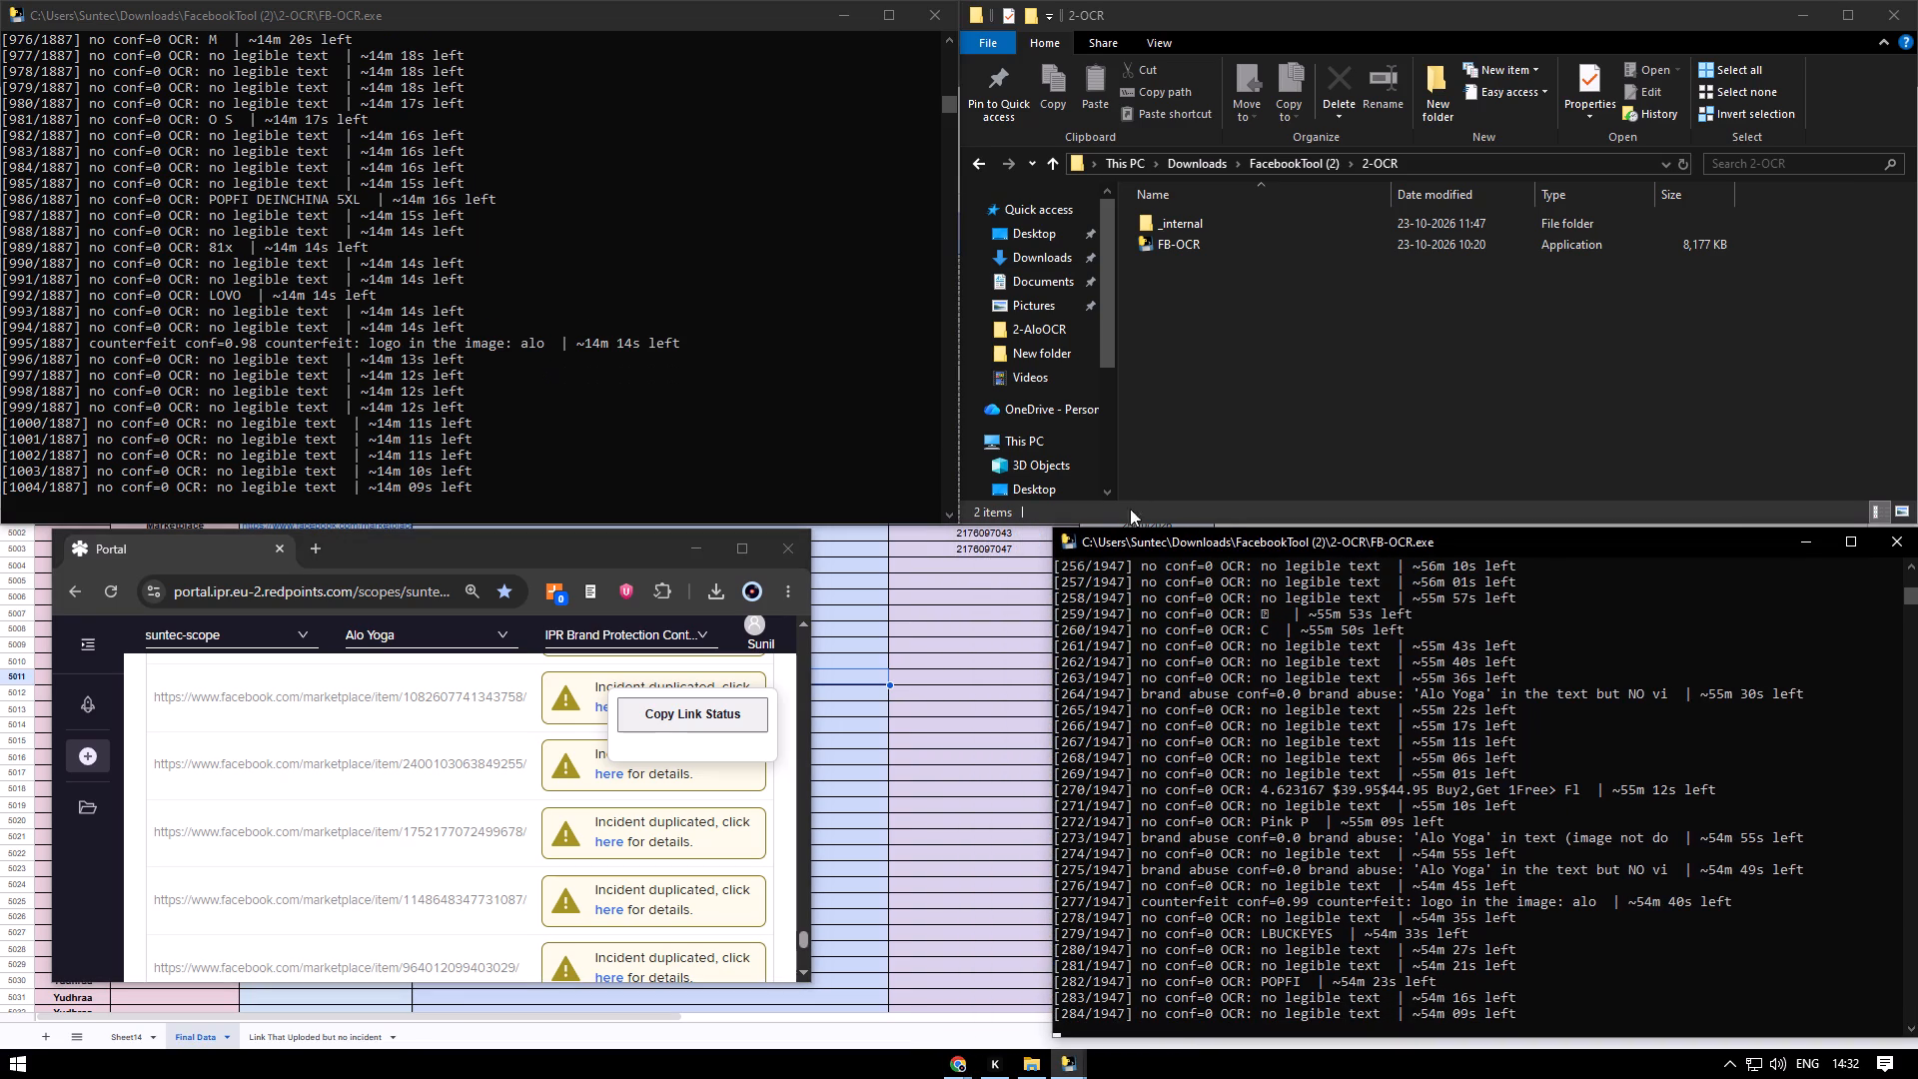
left_click(1132, 537)
left_click_drag(1142, 536, 1137, 607)
left_click_drag(951, 527, 866, 462)
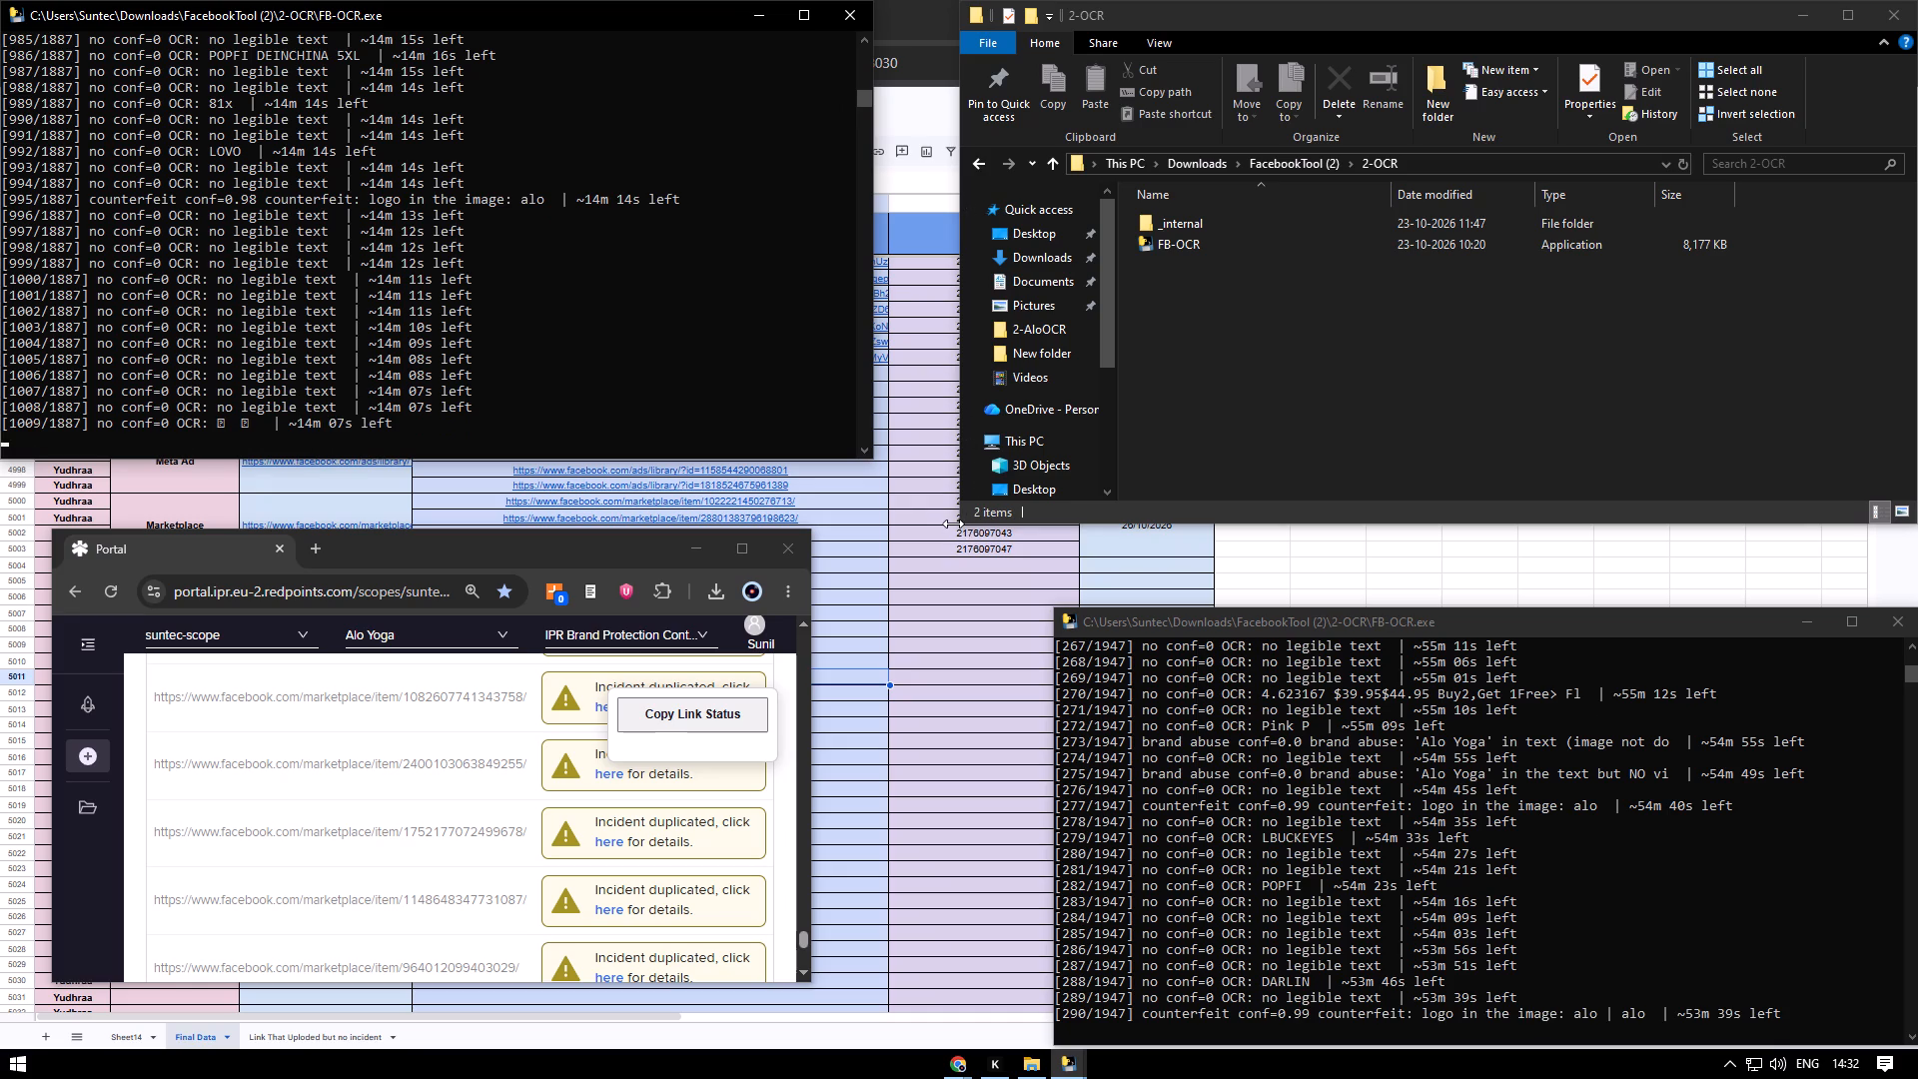
left_click_drag(953, 525, 1111, 466)
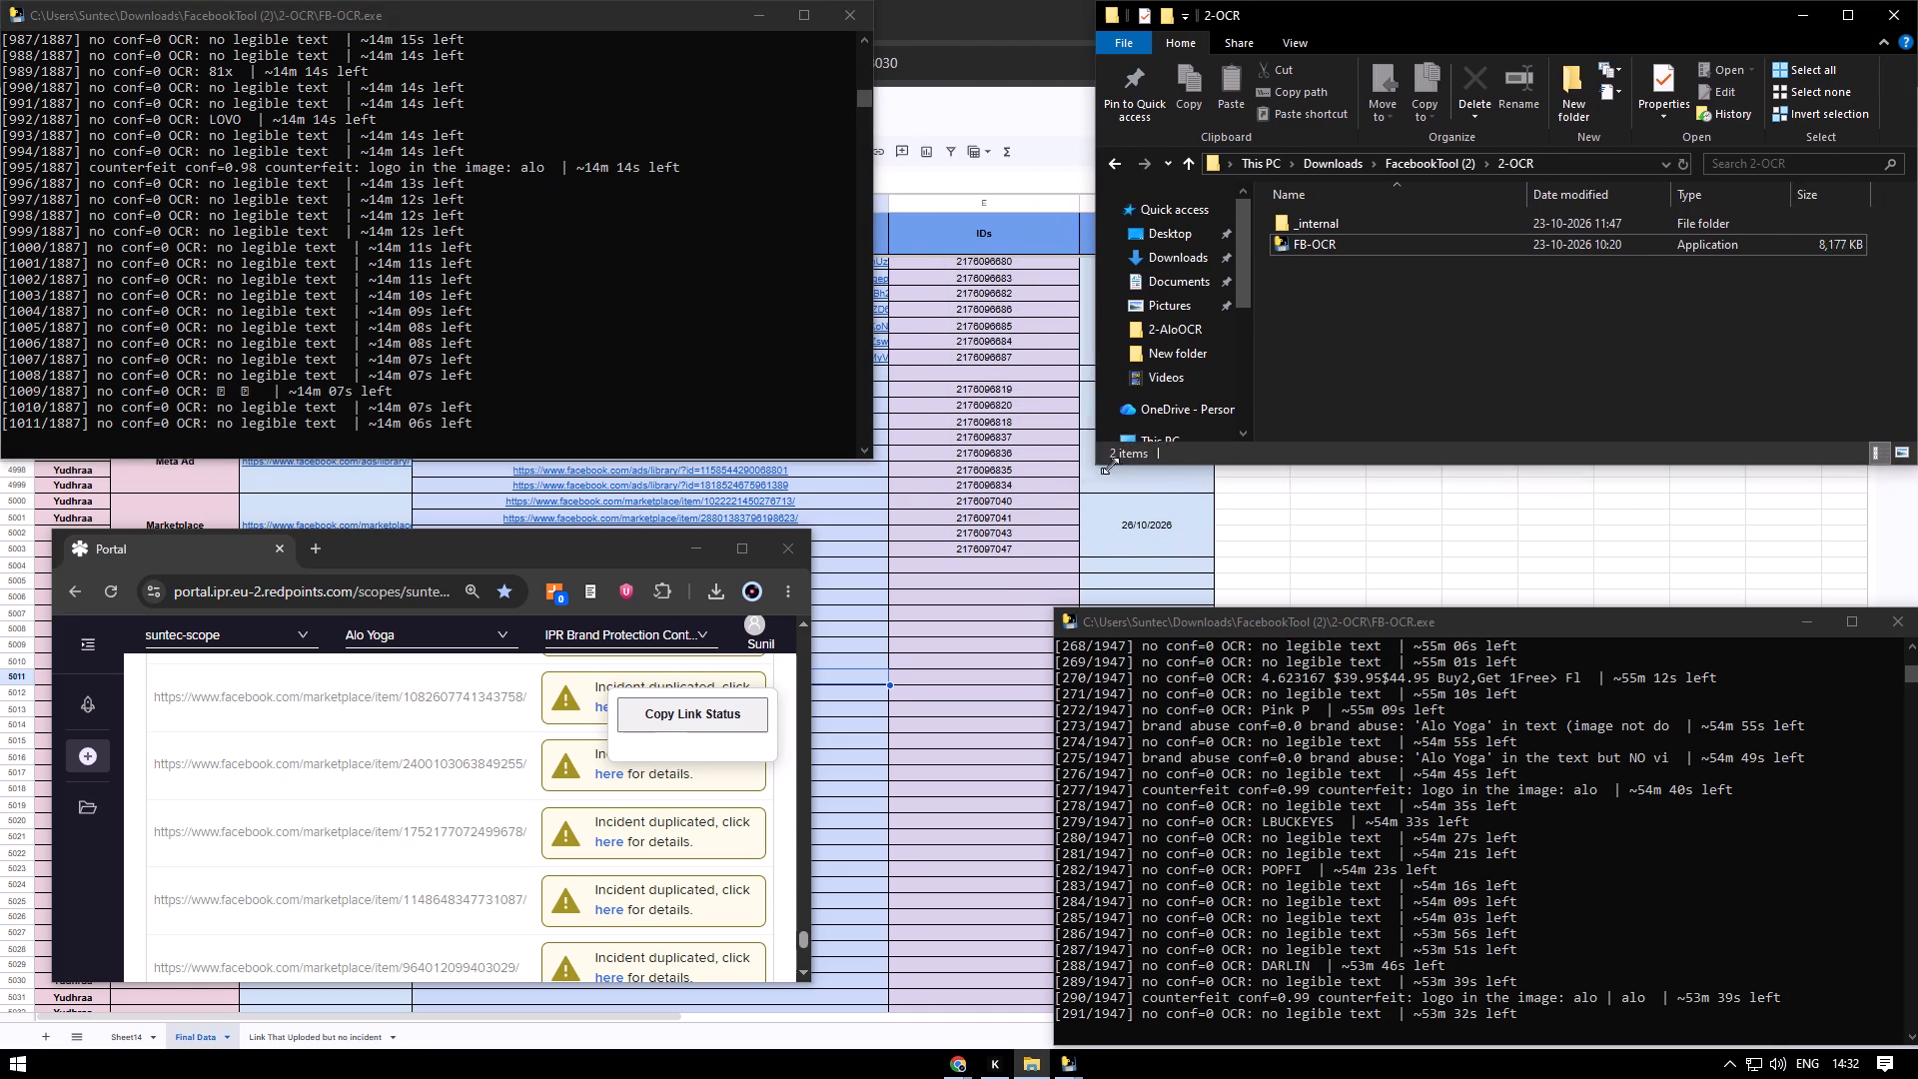
left_click_drag(1111, 466, 1245, 455)
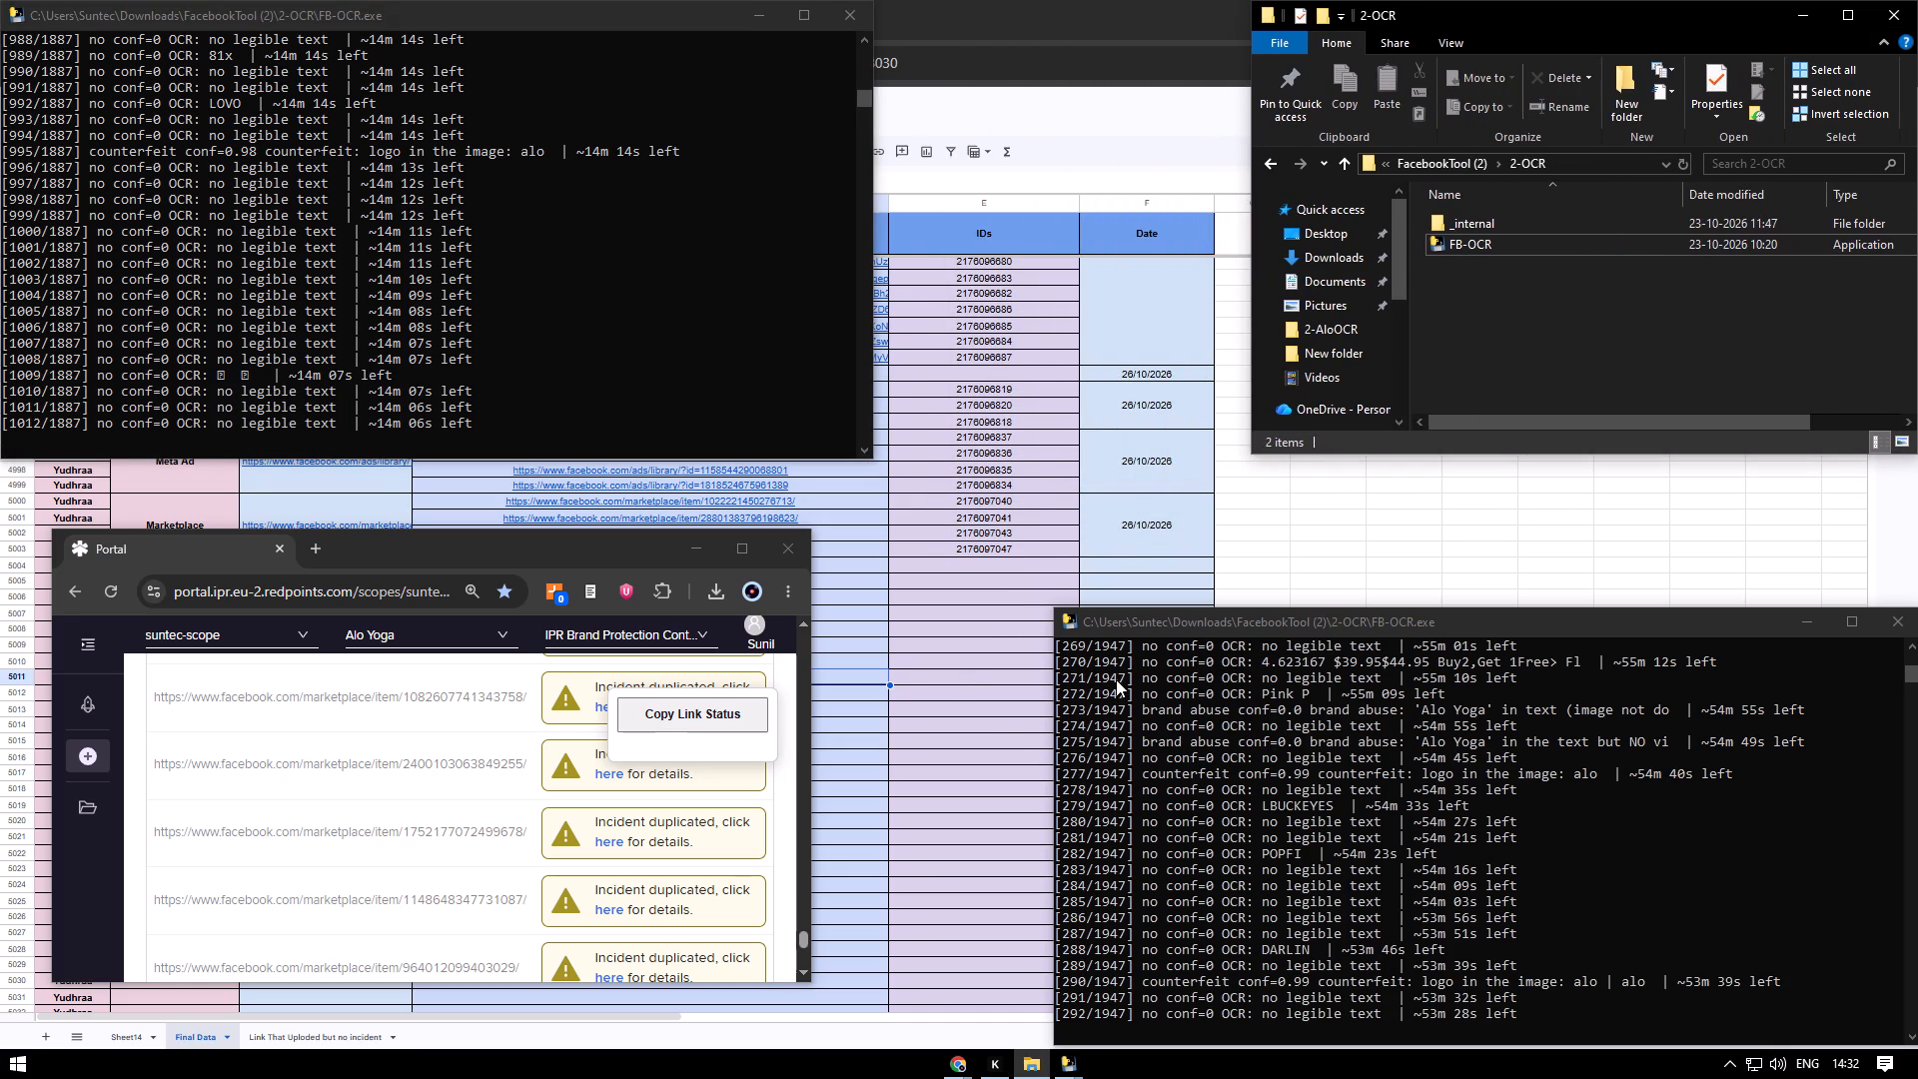
Shift both FB-OCR consoles and the portal window toward the desktop's centre, further reducing the 1887-item console's size.
left_click_drag(1124, 628, 1066, 540)
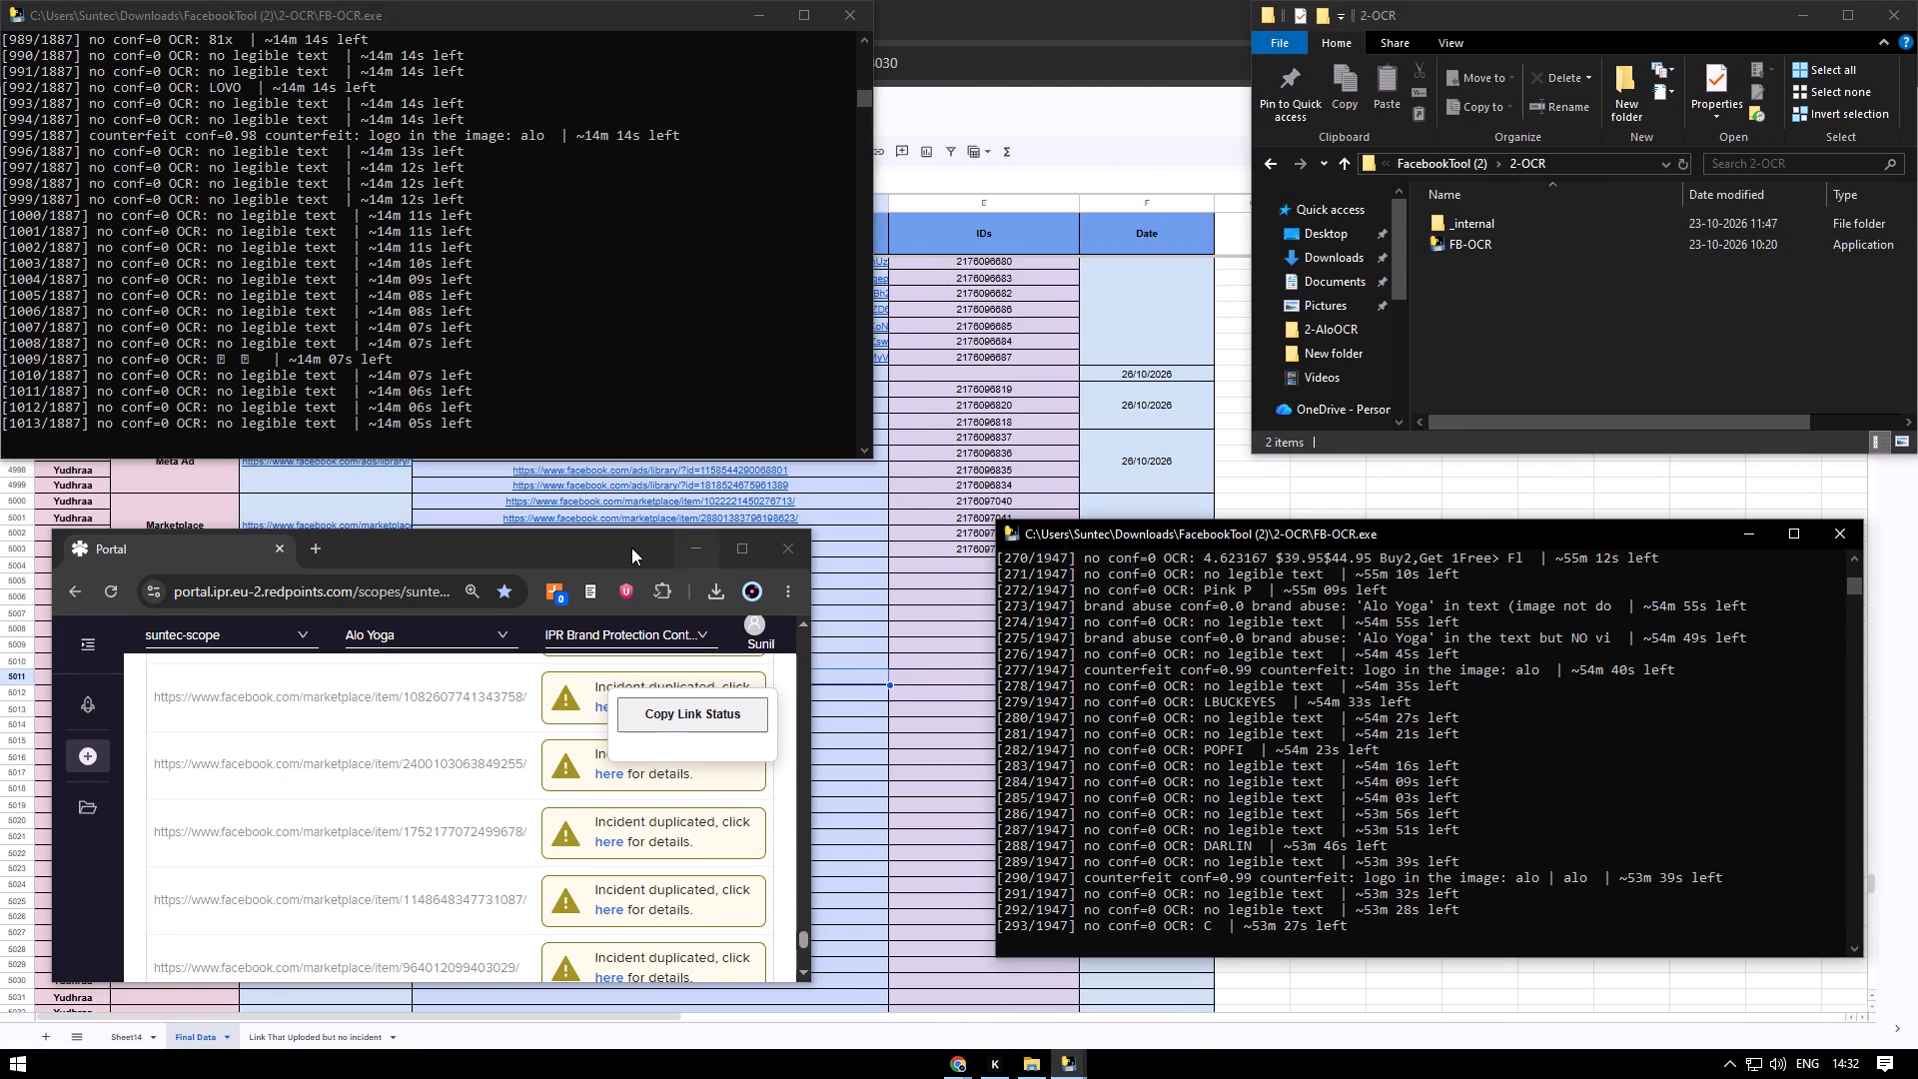
left_click_drag(631, 547, 669, 564)
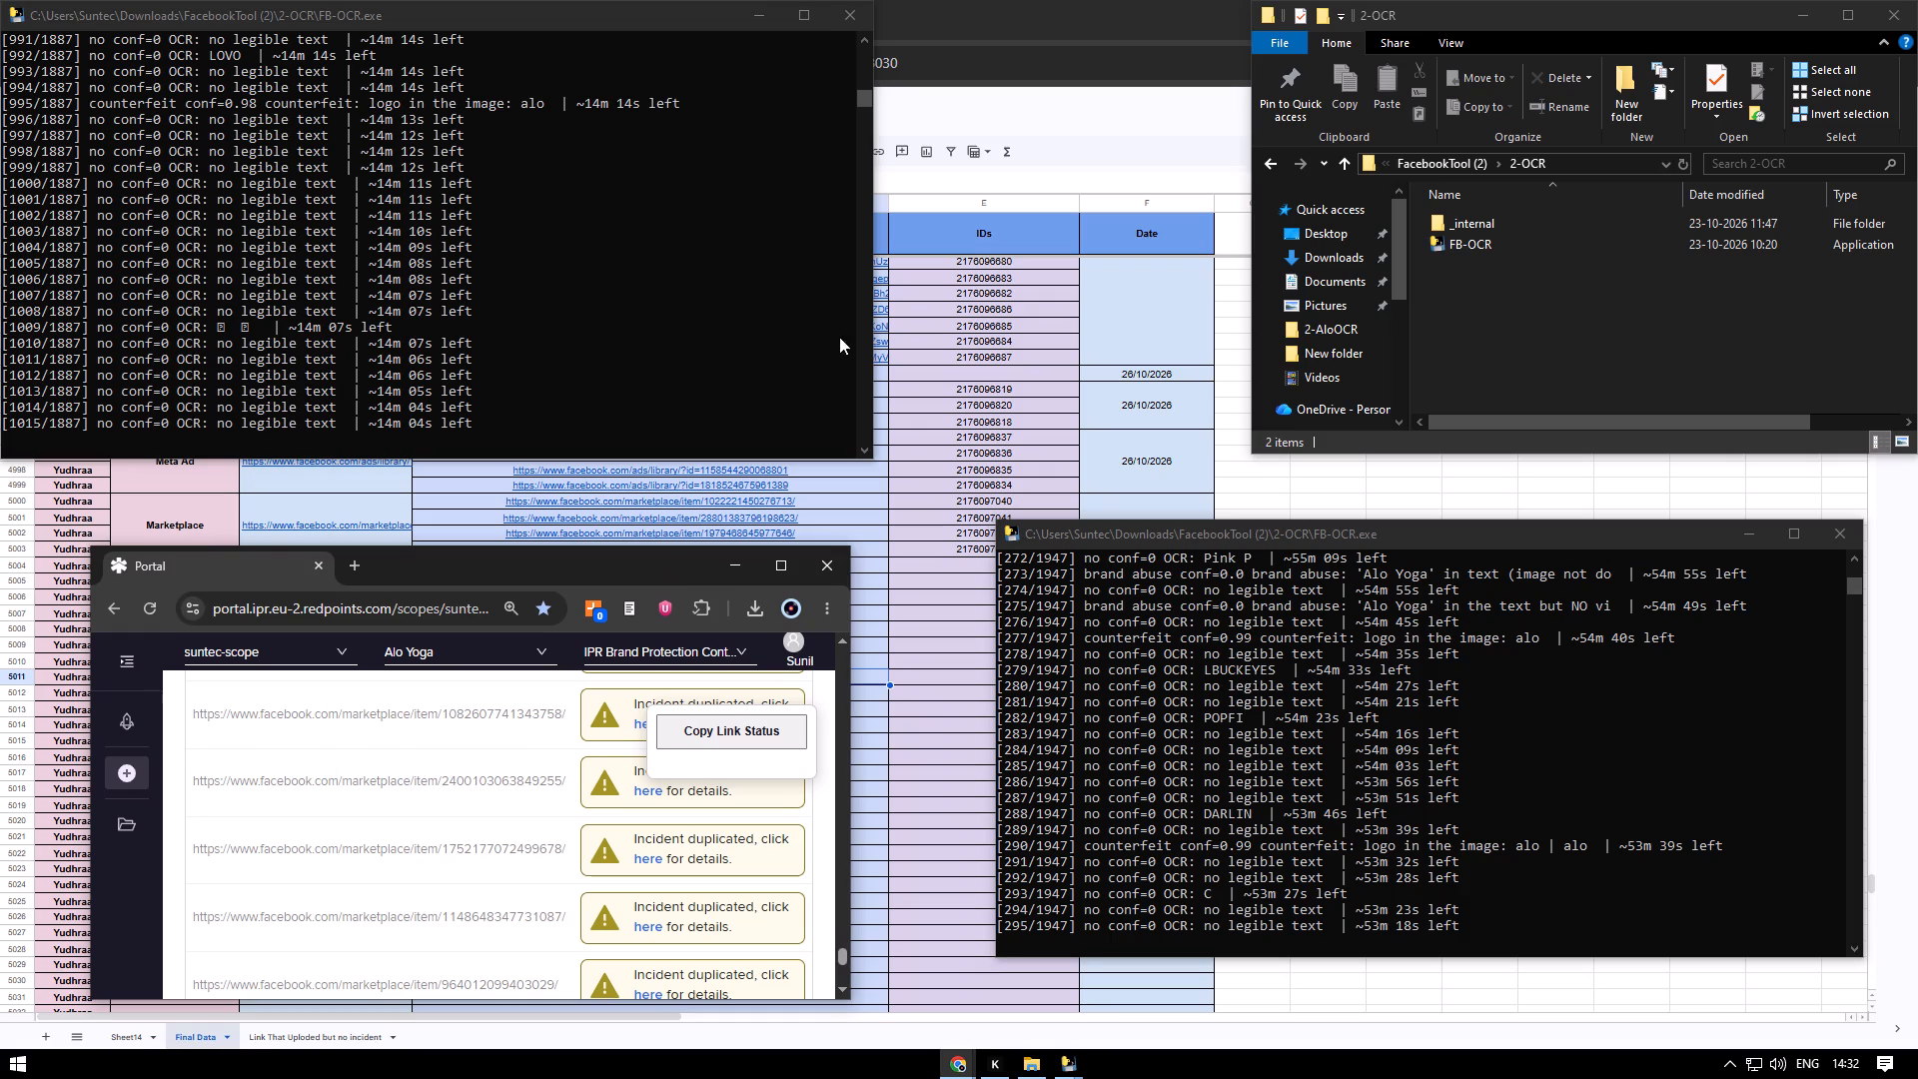
left_click_drag(586, 18, 628, 69)
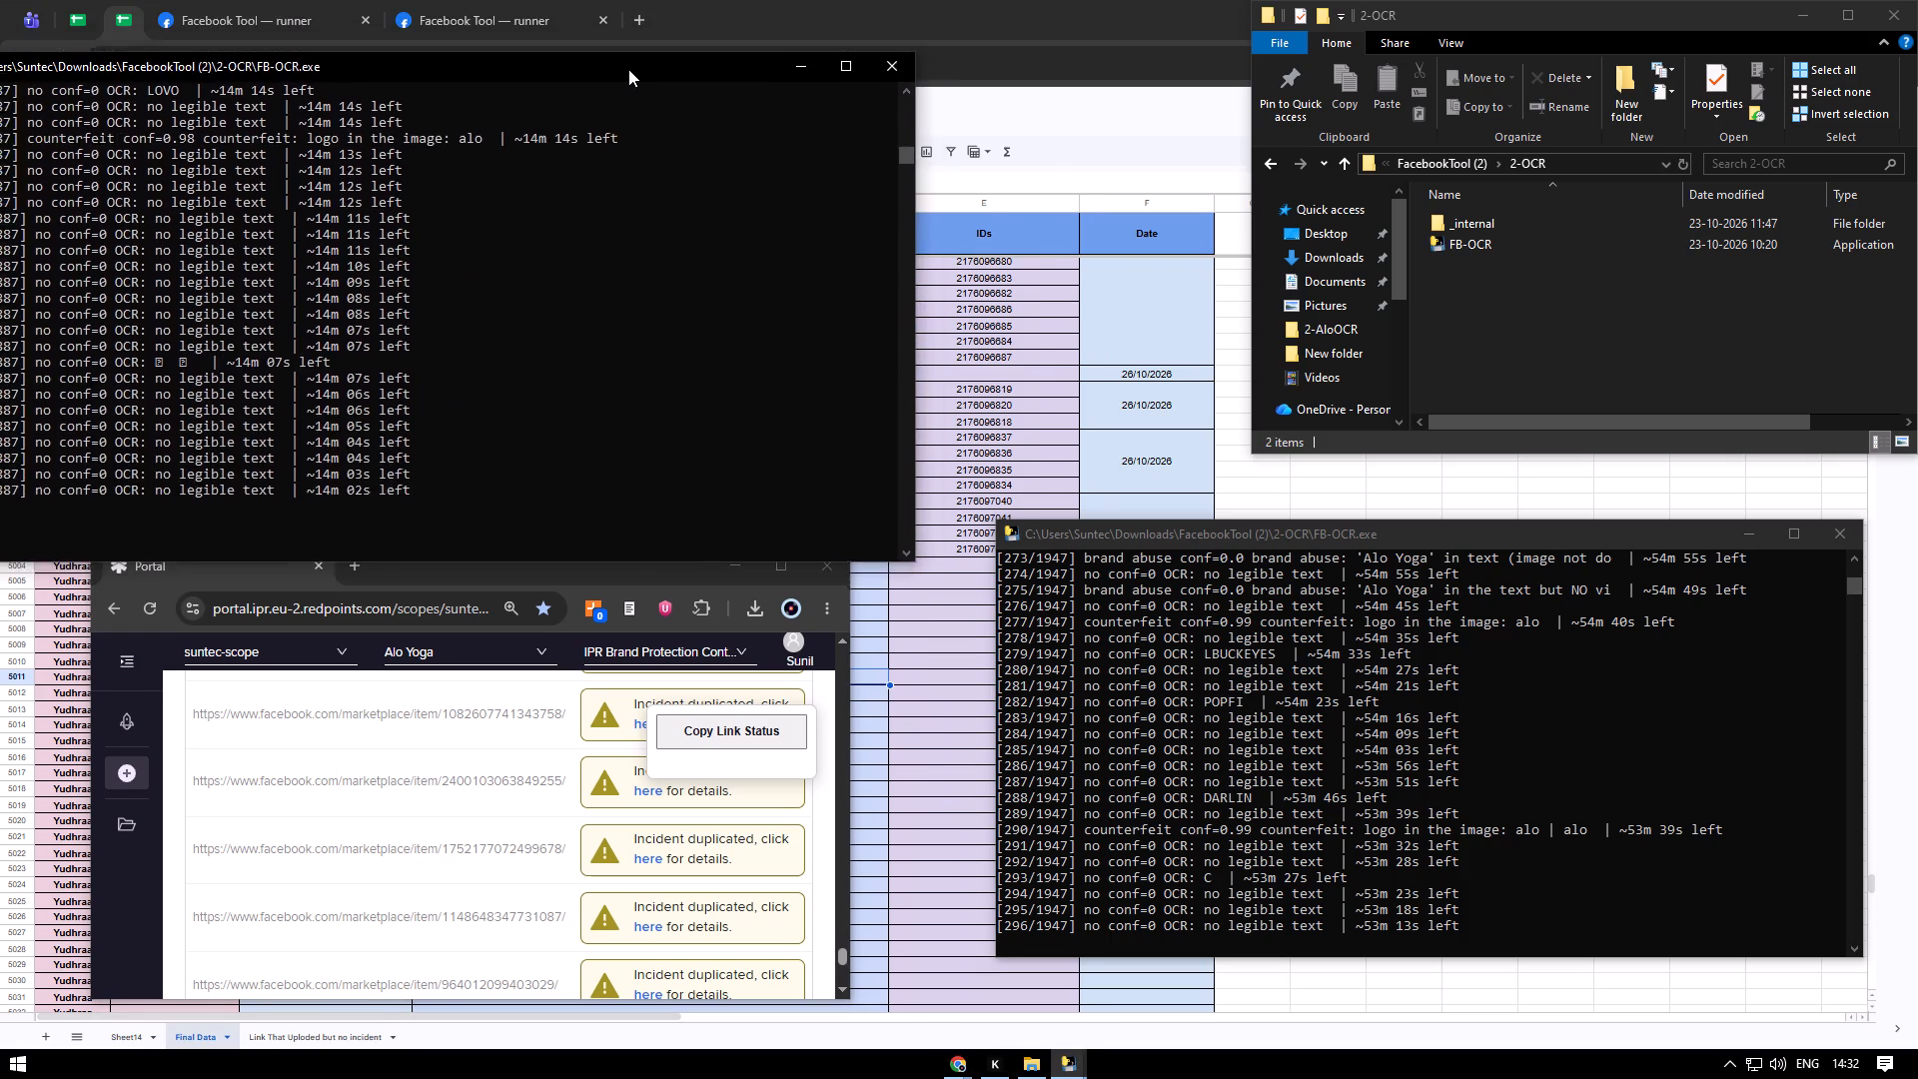
left_click_drag(628, 69, 757, 18)
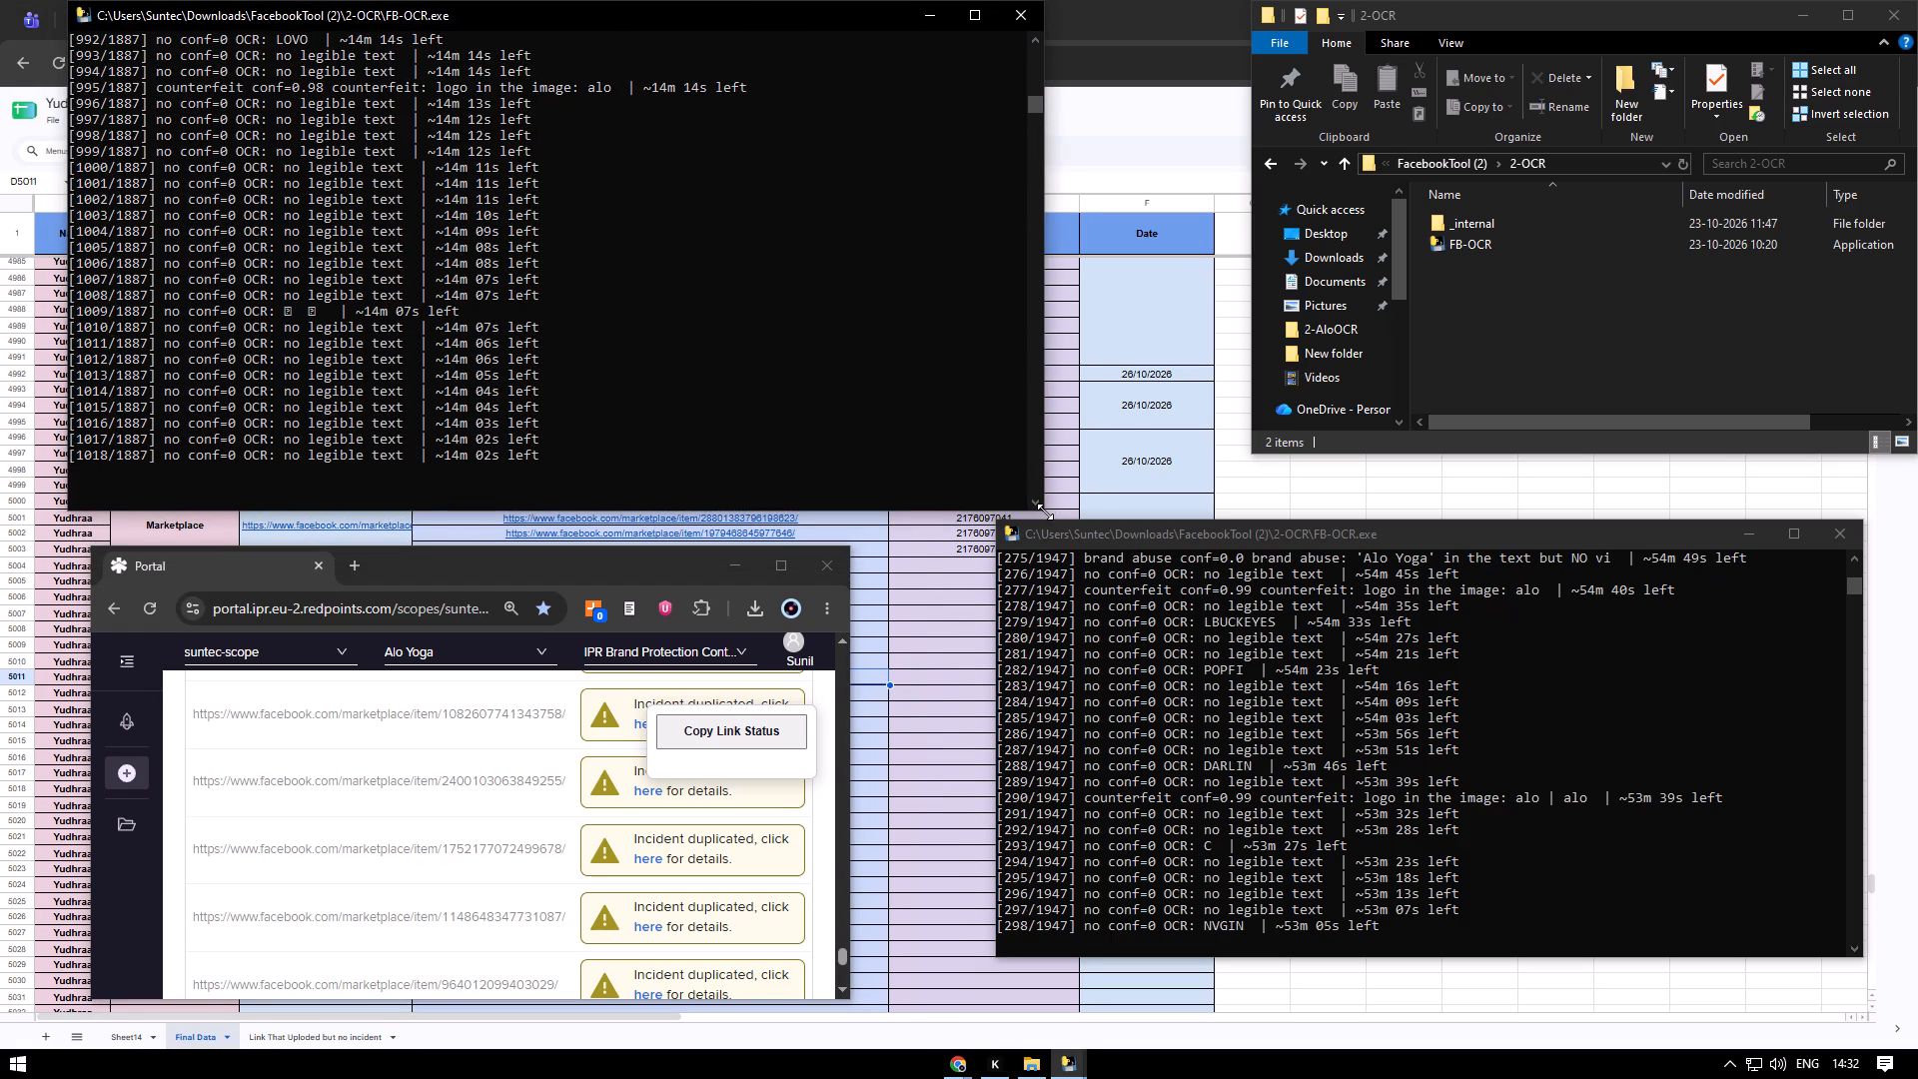
left_click_drag(1045, 512, 875, 410)
left_click_drag(1162, 529, 1082, 389)
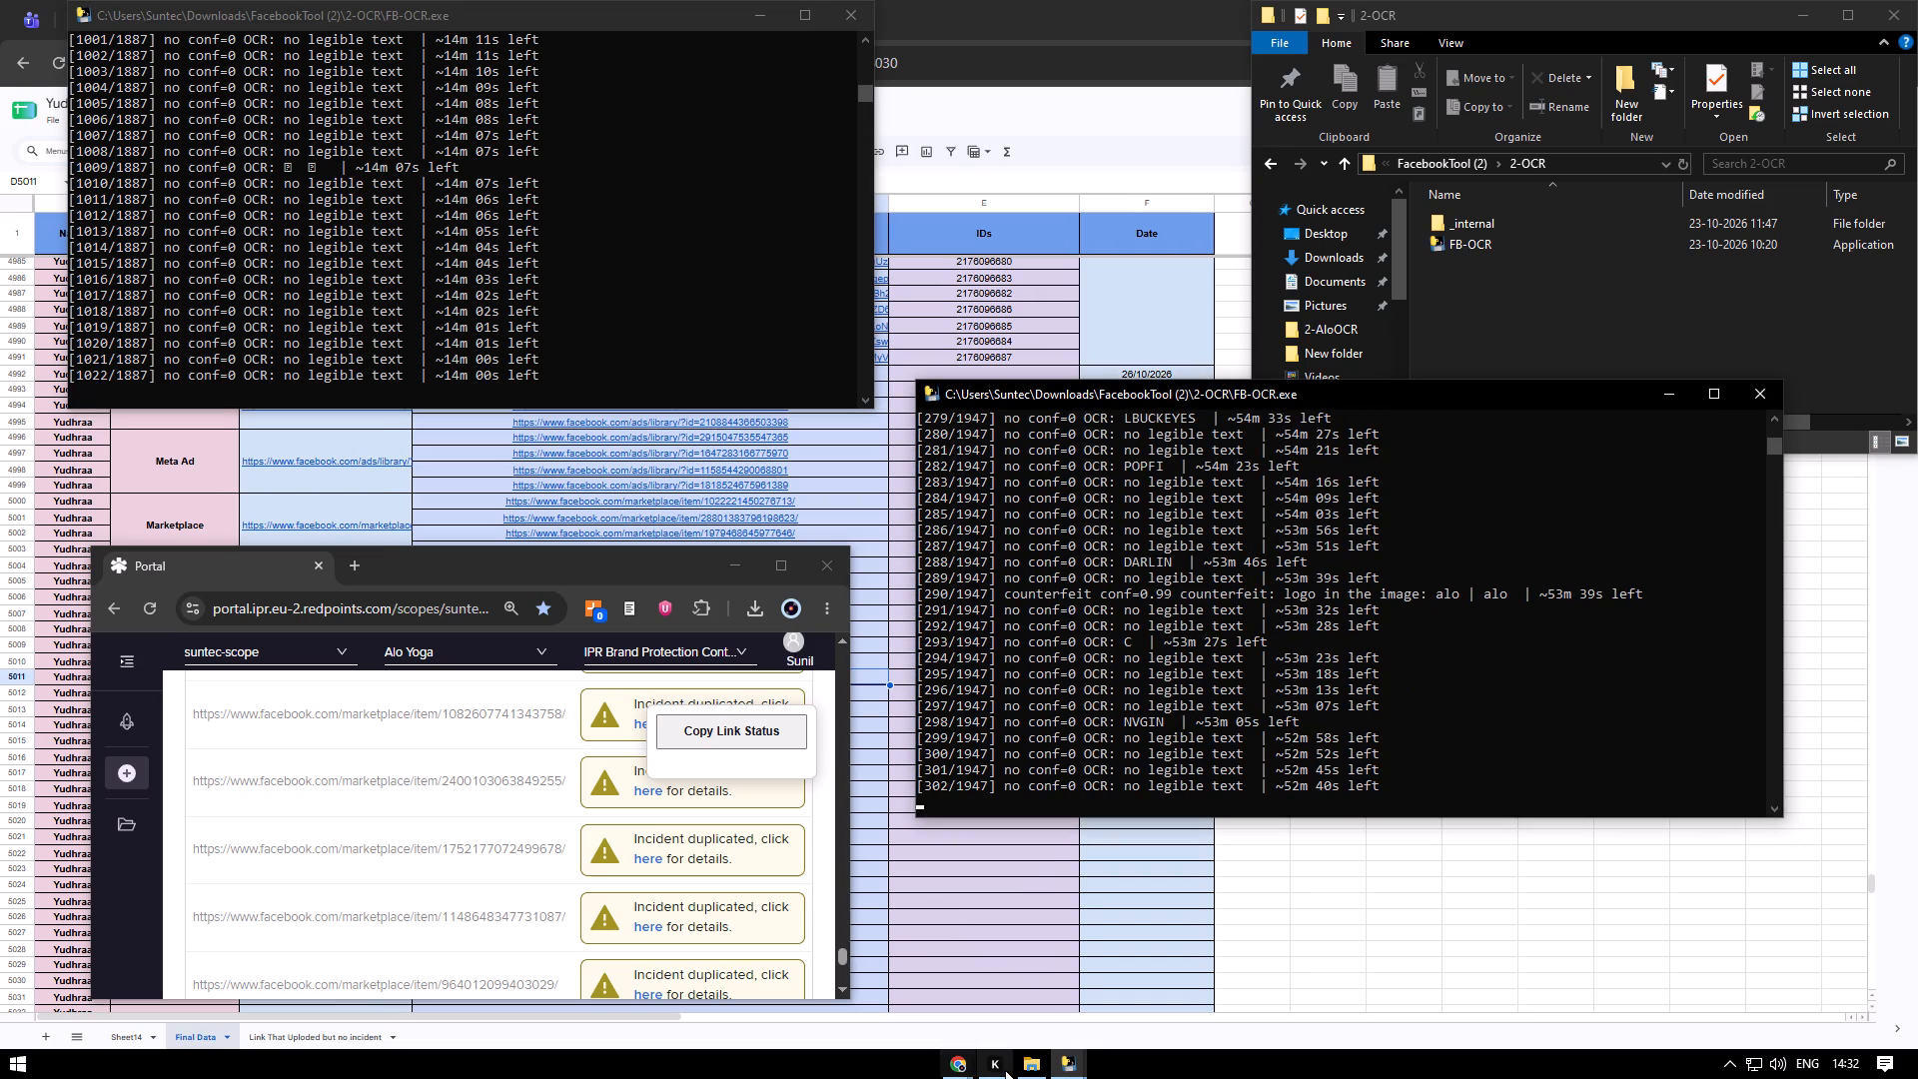
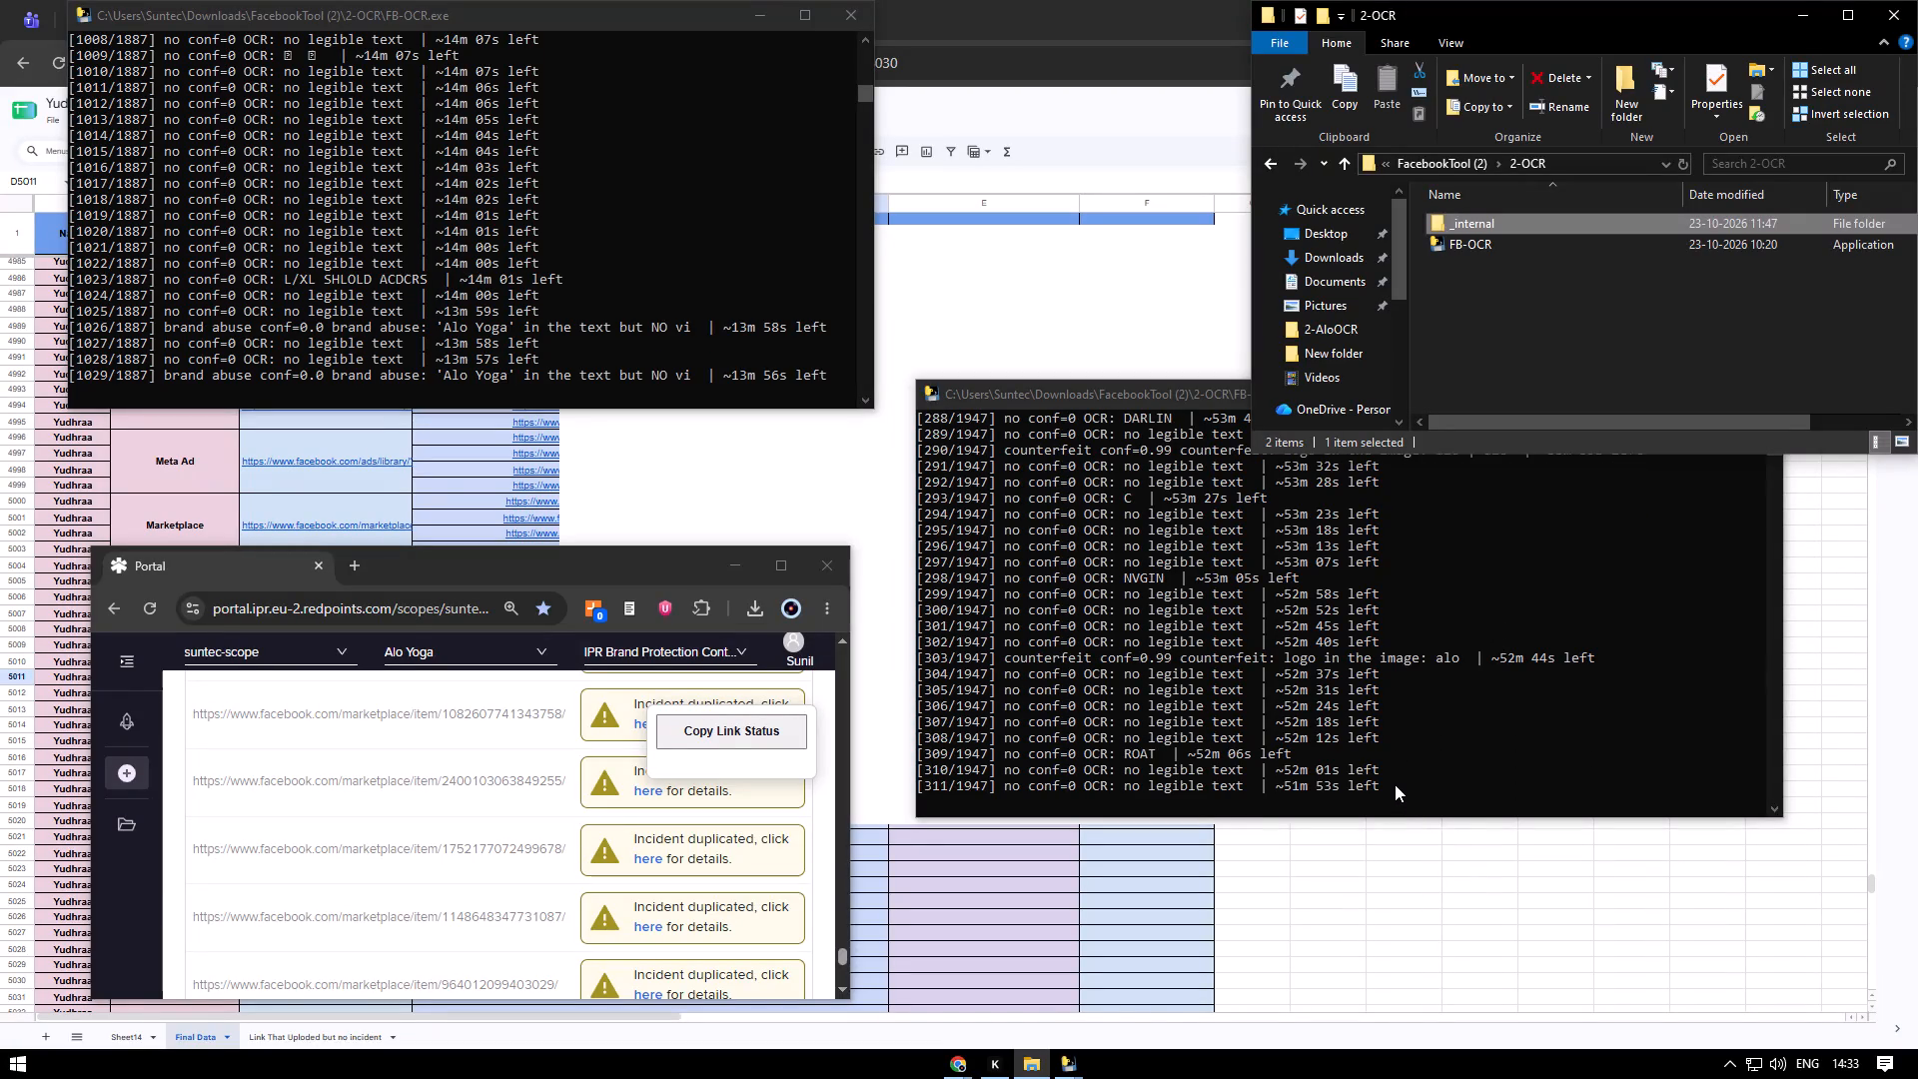
Open Task Manager beneath the FB-OCR console running the 1947-item batch and shorten that console from its bottom edge to make room.
key("ctrl+shift+Escape")
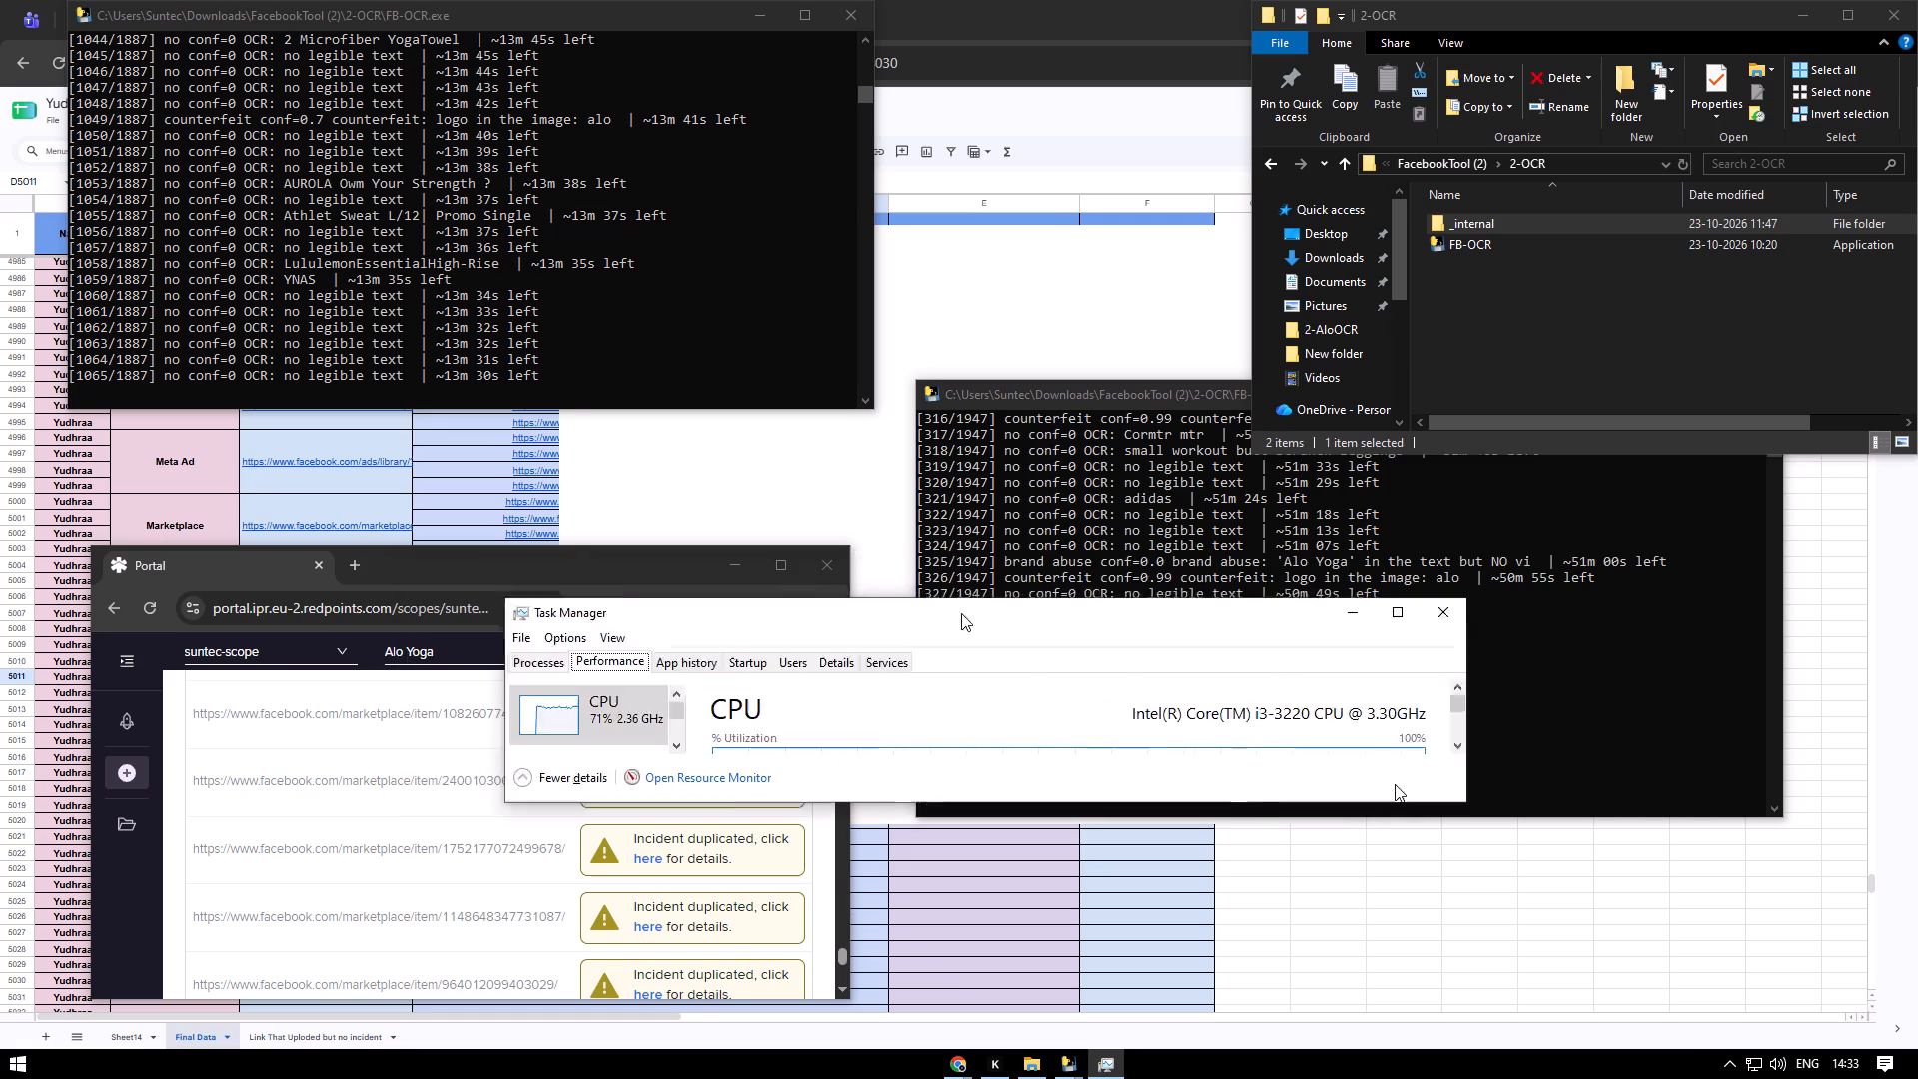
left_click(1405, 746)
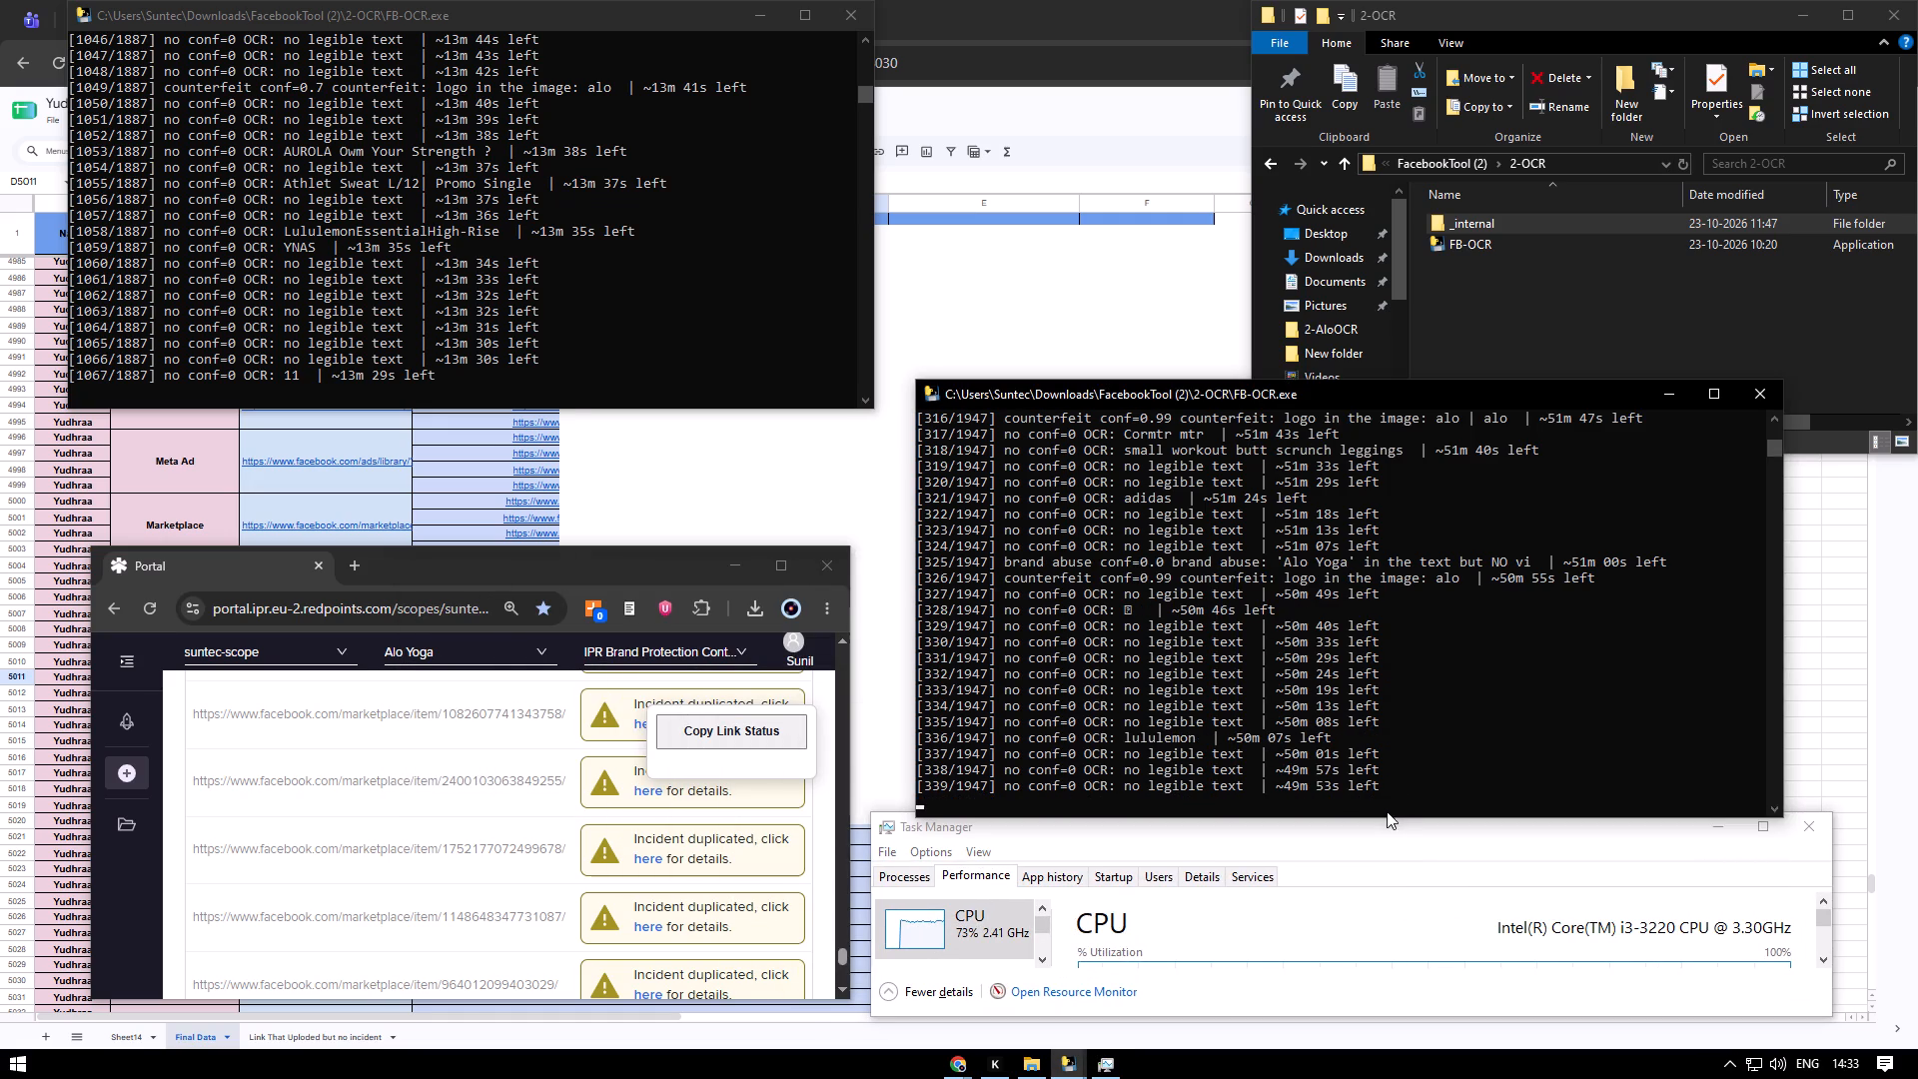
left_click_drag(1383, 818, 1374, 747)
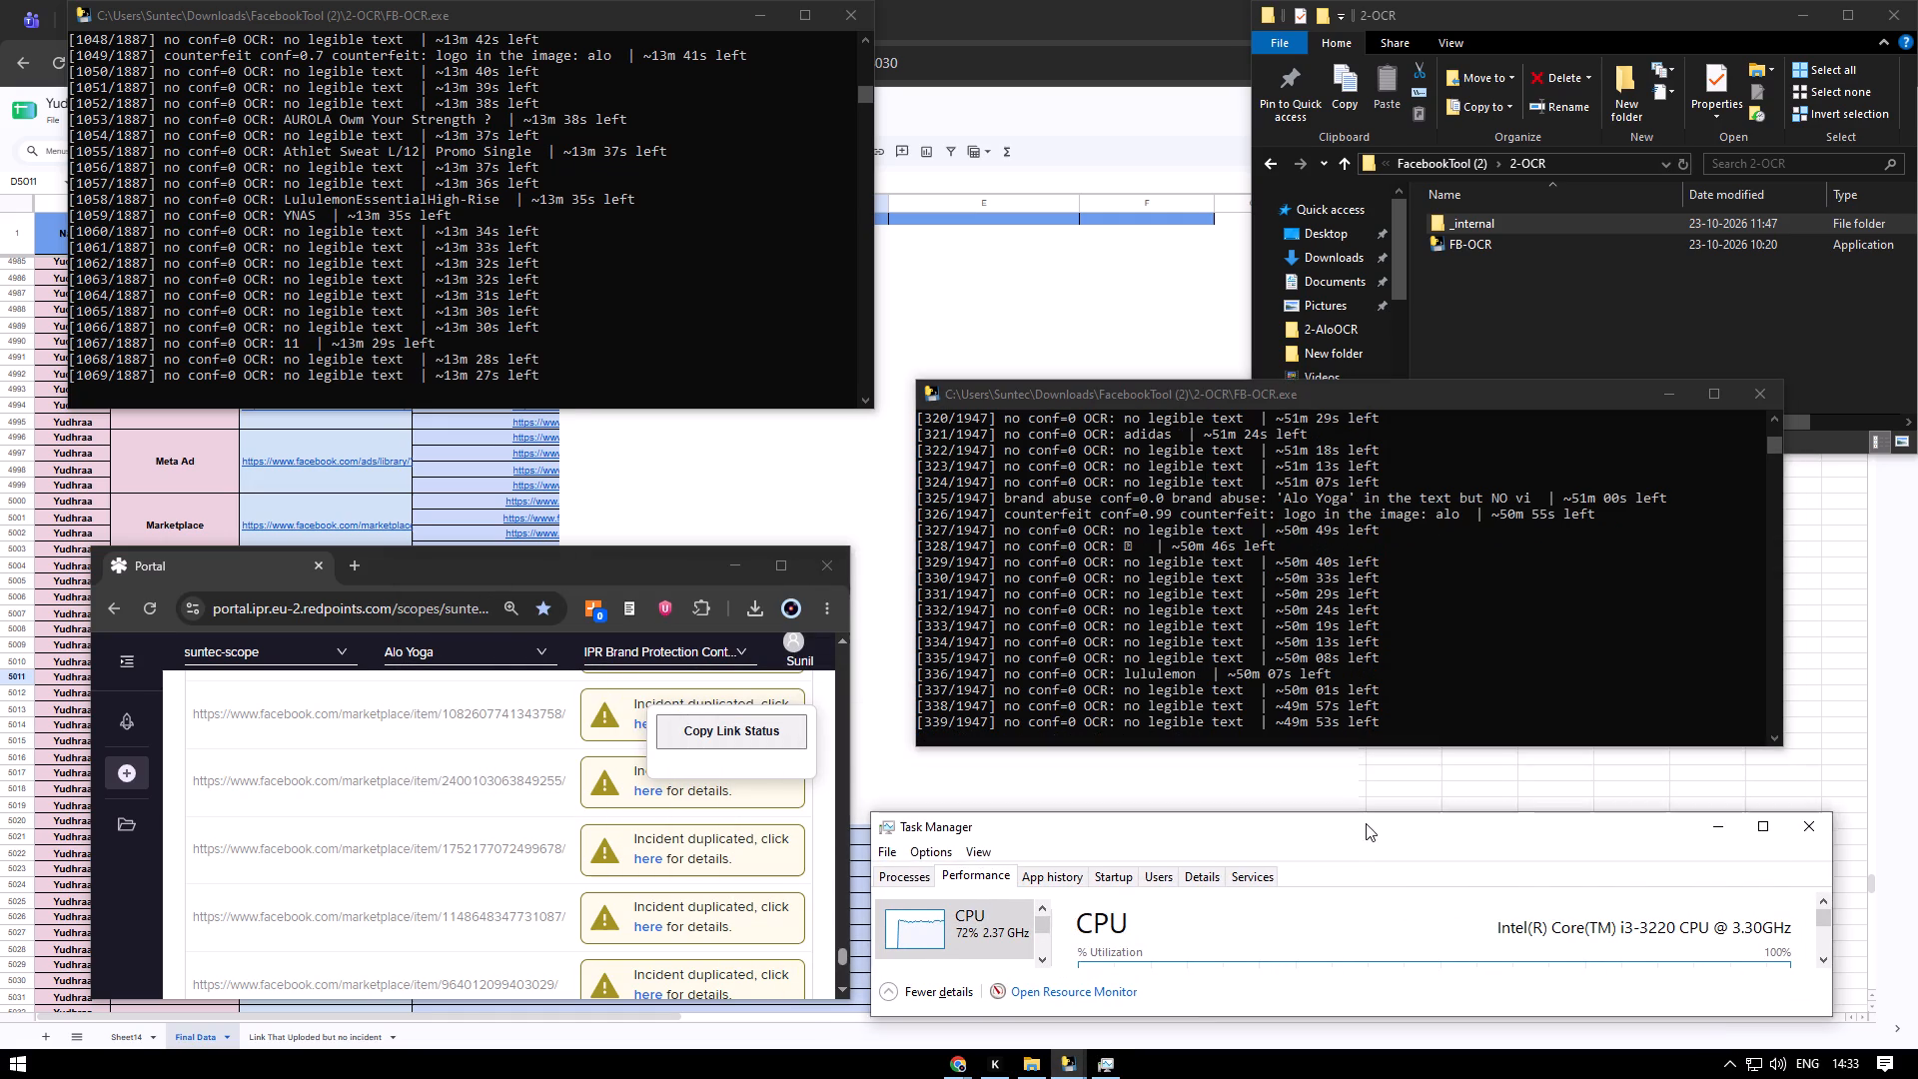
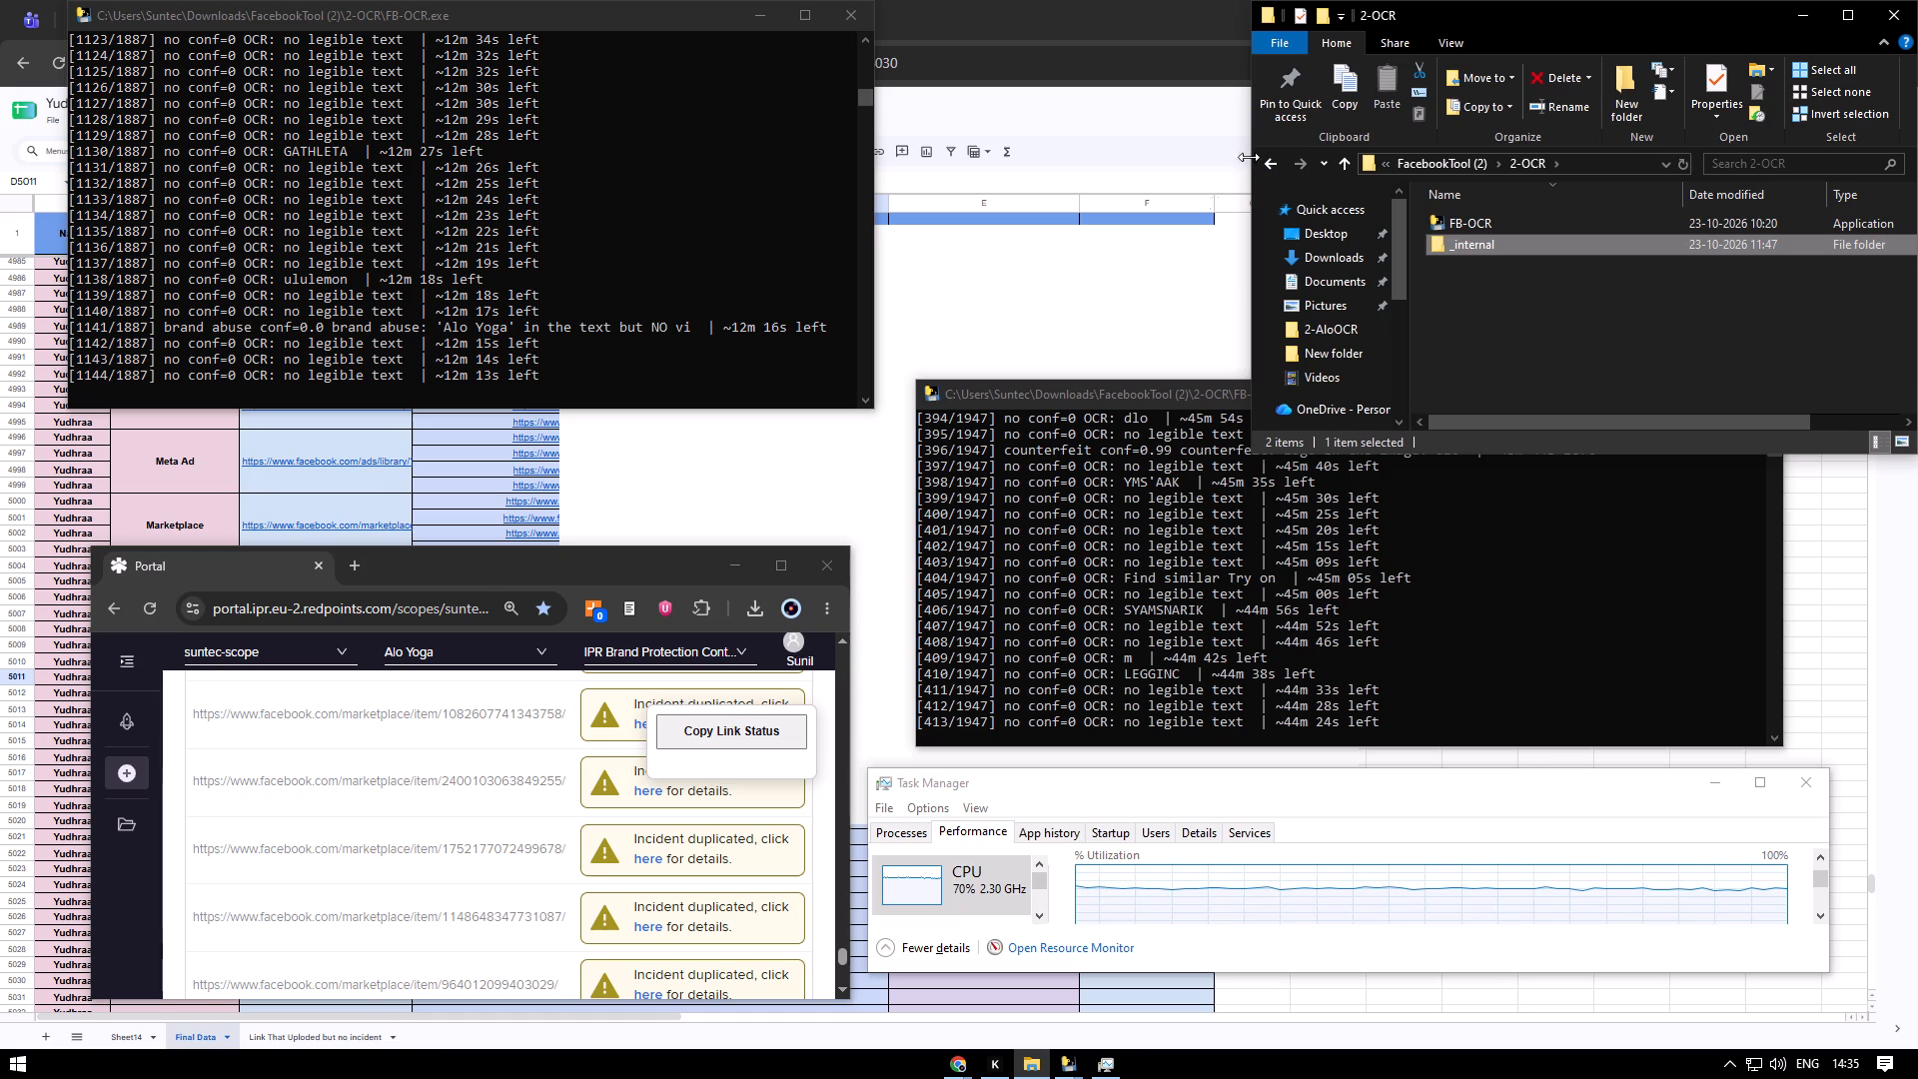
Widen the 2-OCR folder window to show its full file details, and refresh the folder contents.
left_click_drag(1249, 161, 1050, 176)
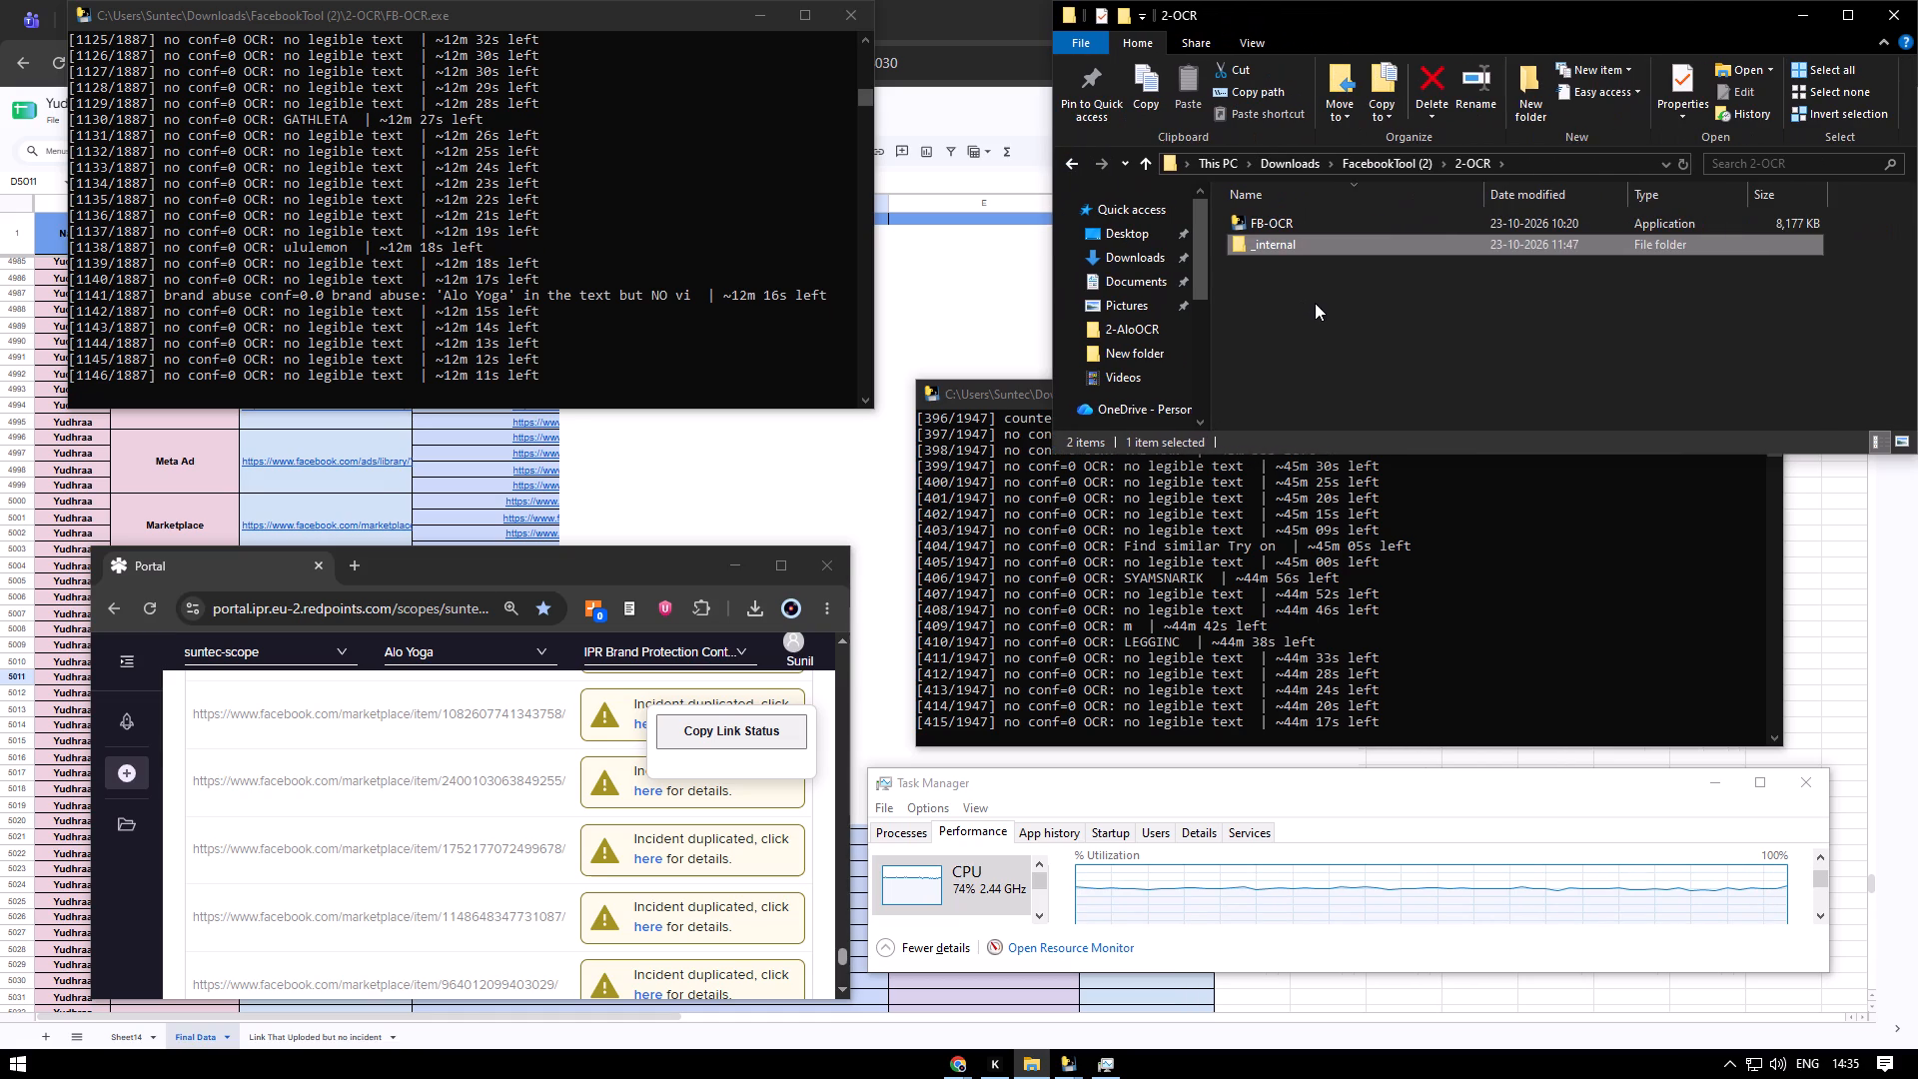
left_click(1315, 303)
right_click(1336, 275)
left_click(1411, 365)
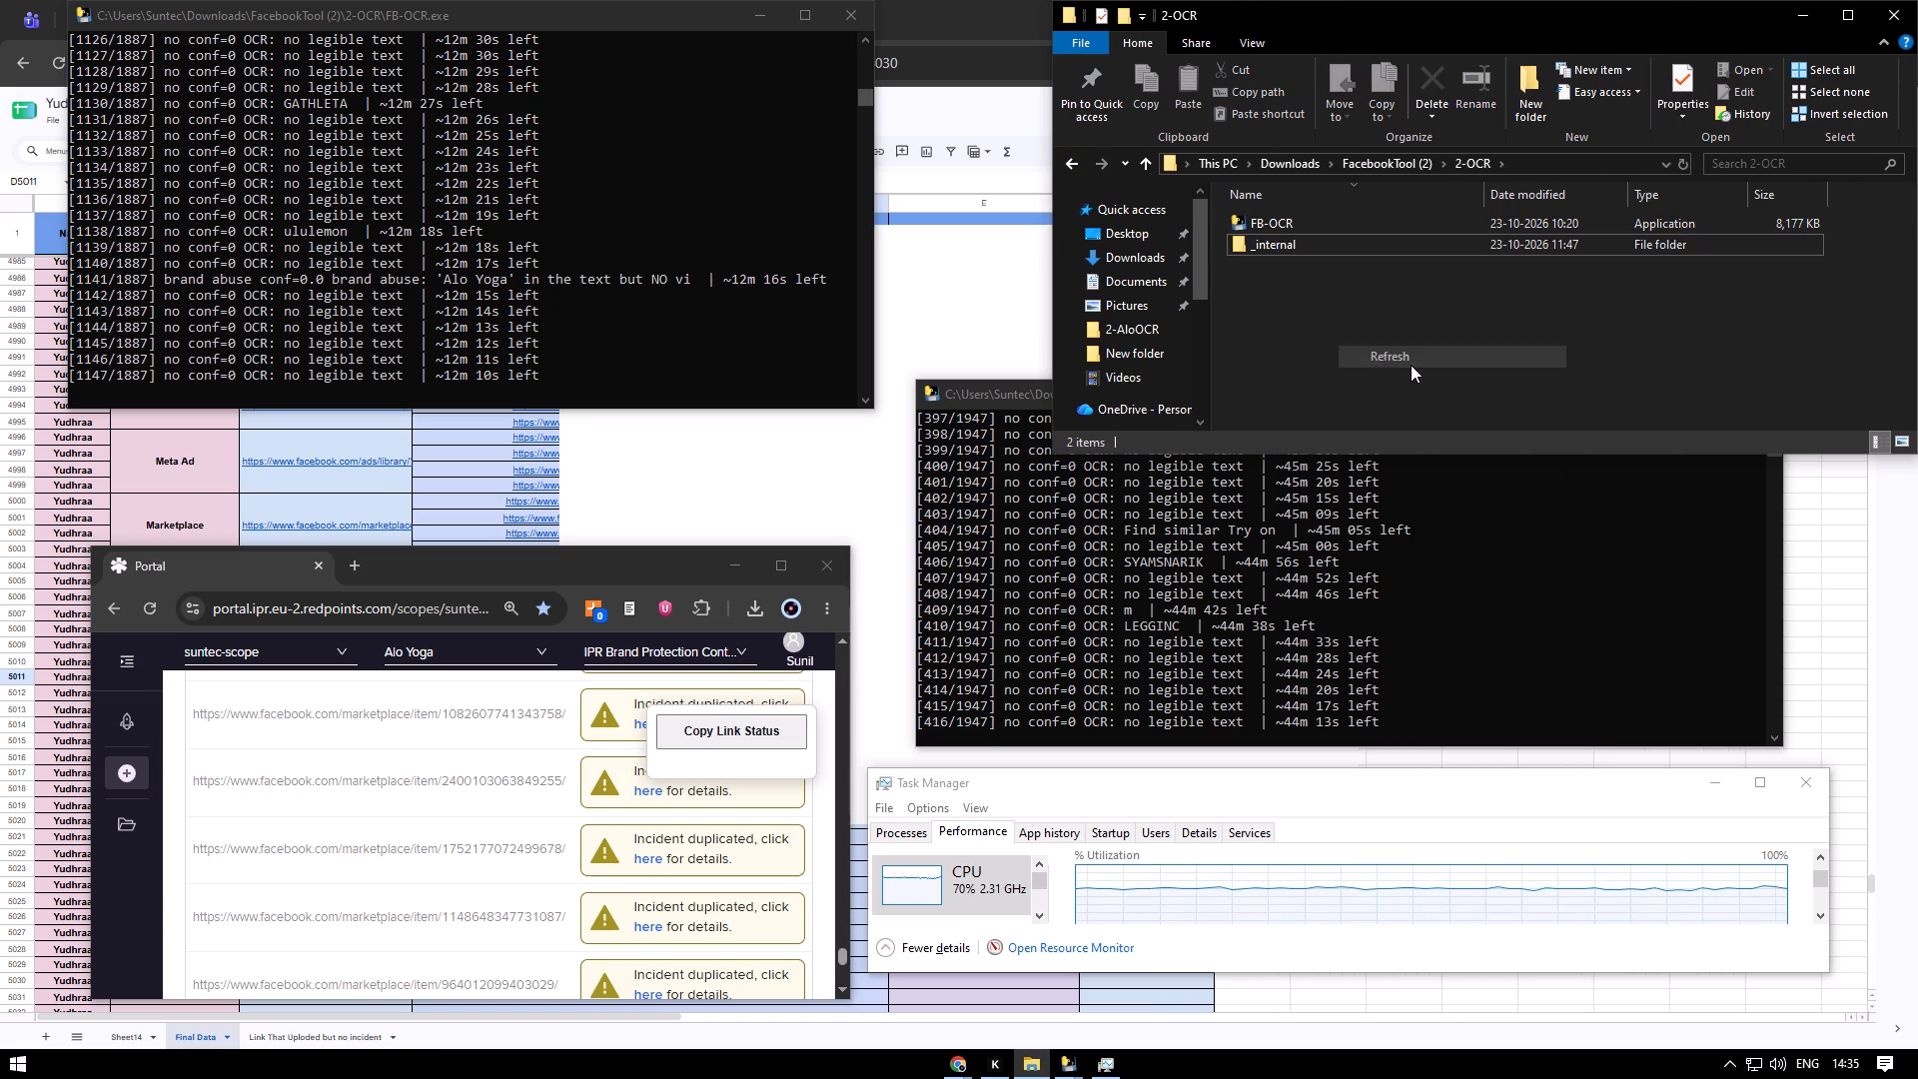
Select only the FB-OCR application in the 2-OCR folder.
left_click(1362, 231)
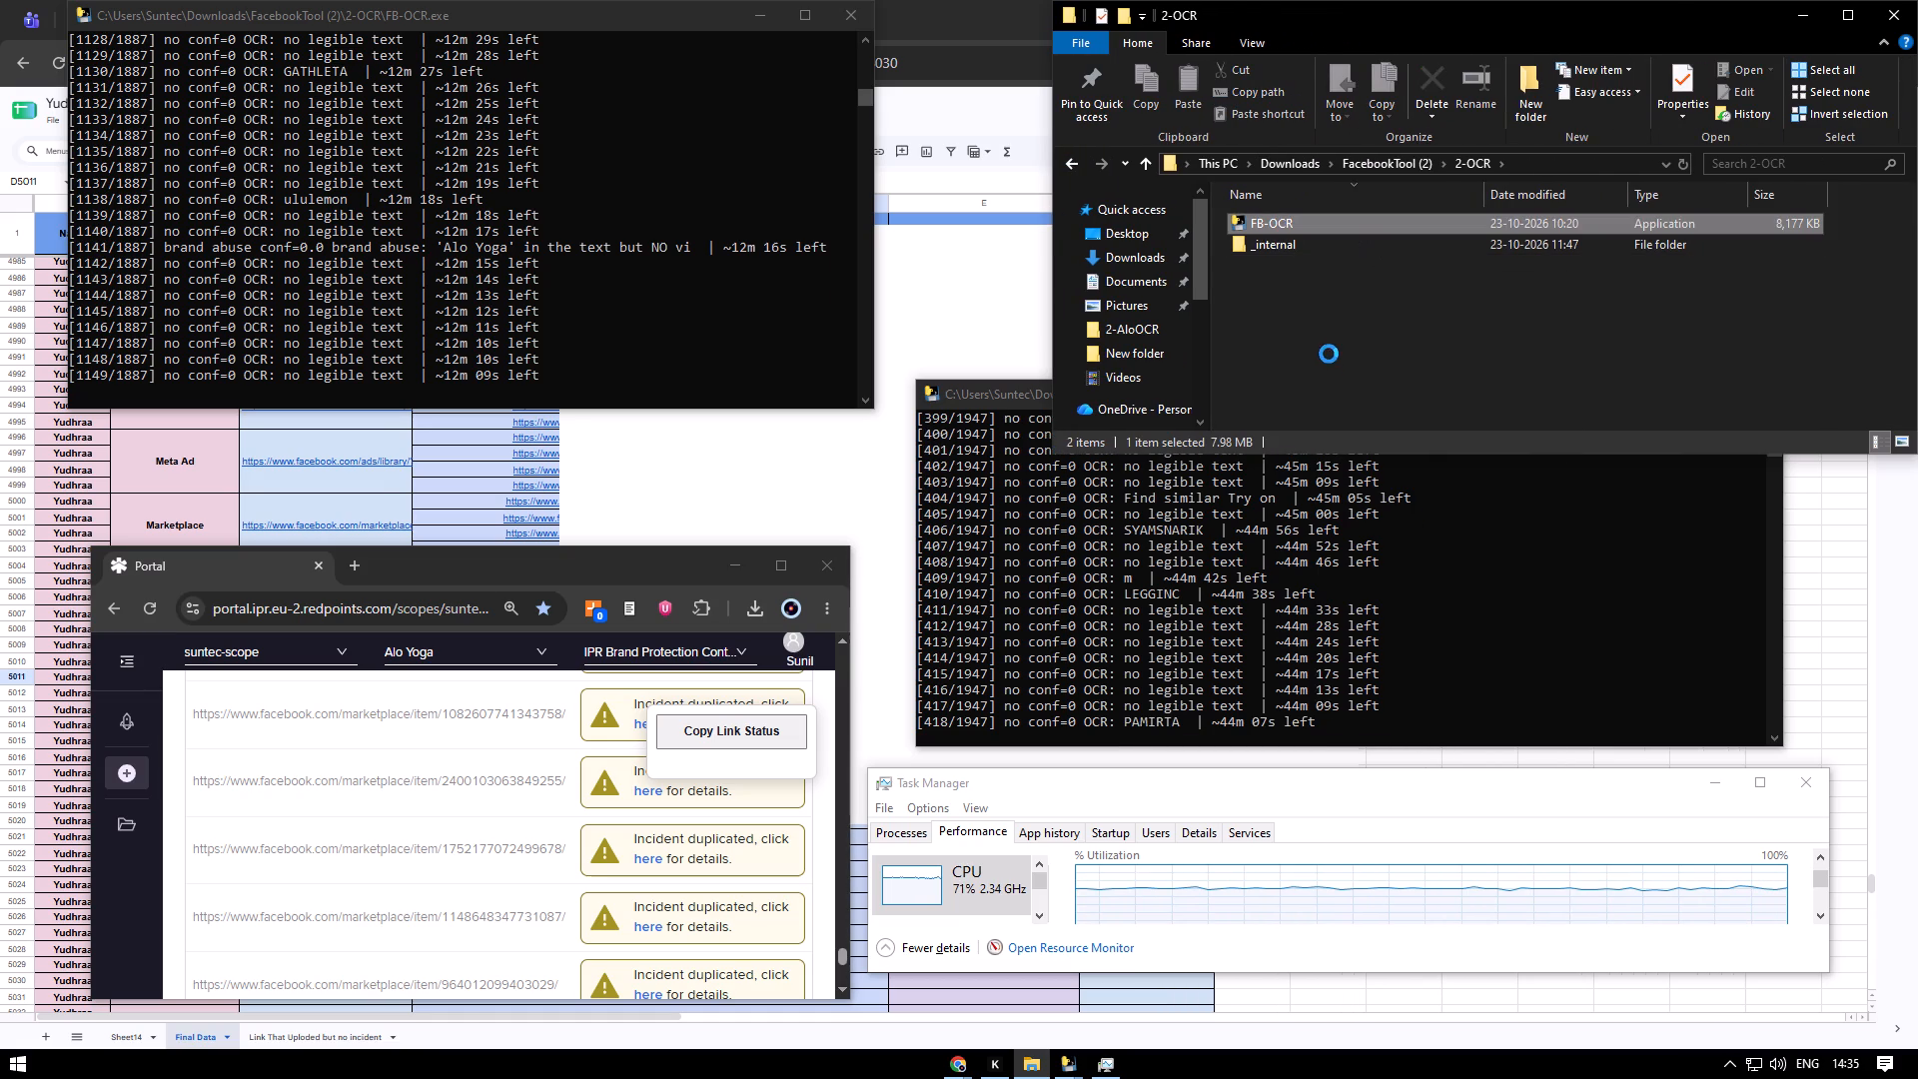
left_click_drag(1317, 242, 1325, 260)
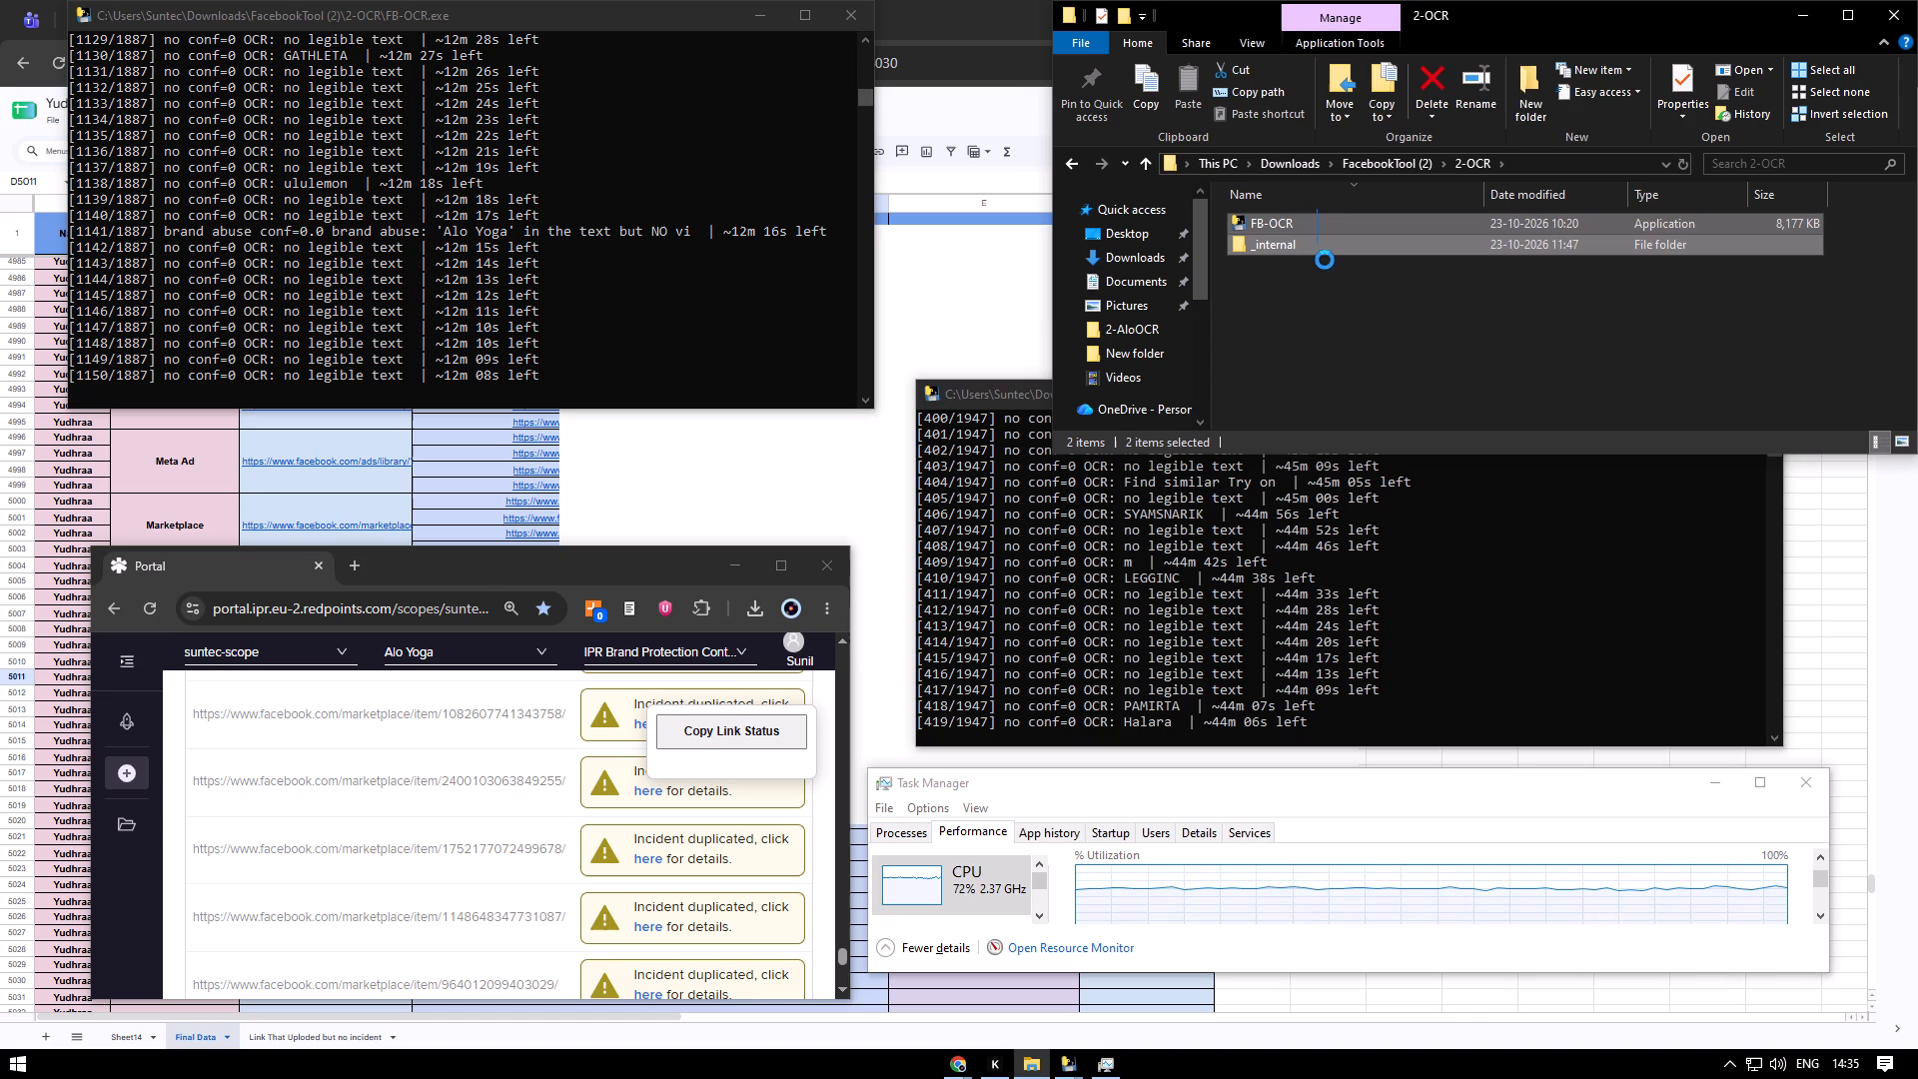
left_click_drag(1325, 260, 1328, 273)
left_click(1347, 272)
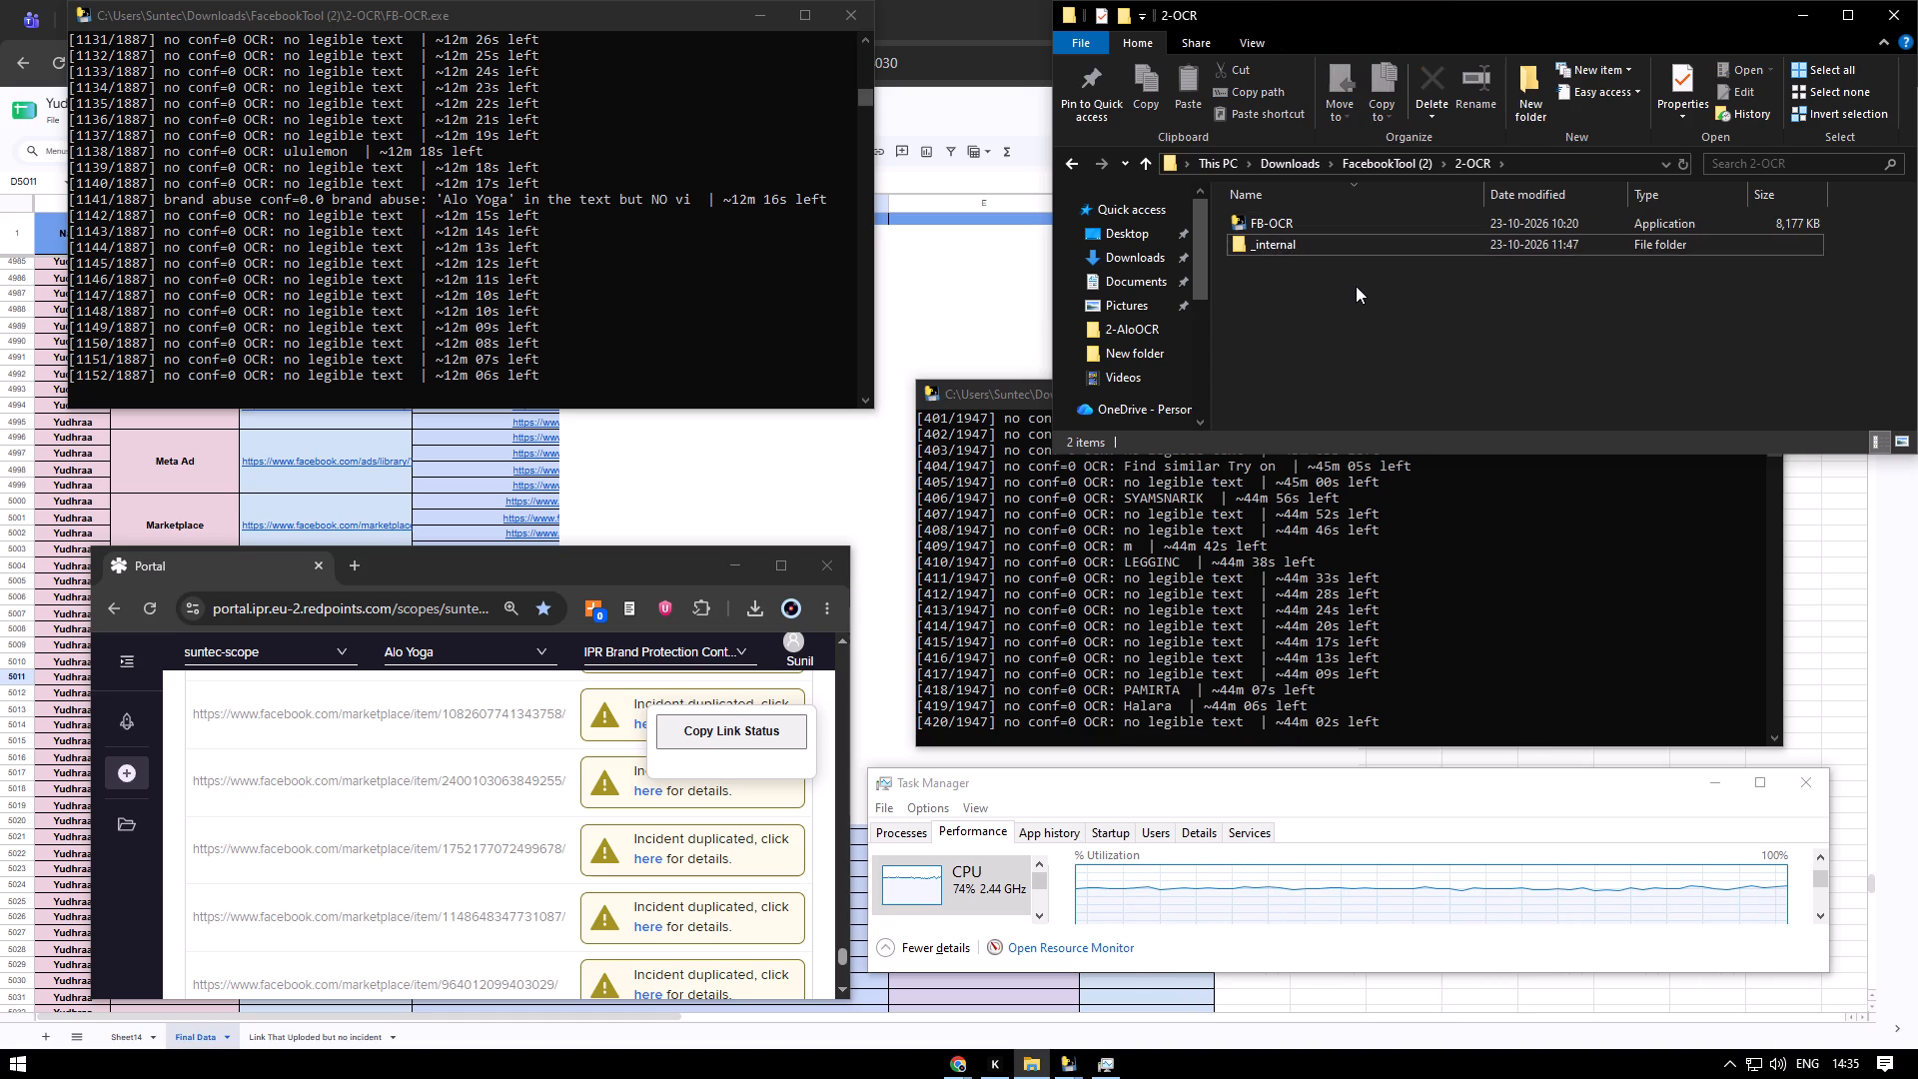
left_click(1312, 227)
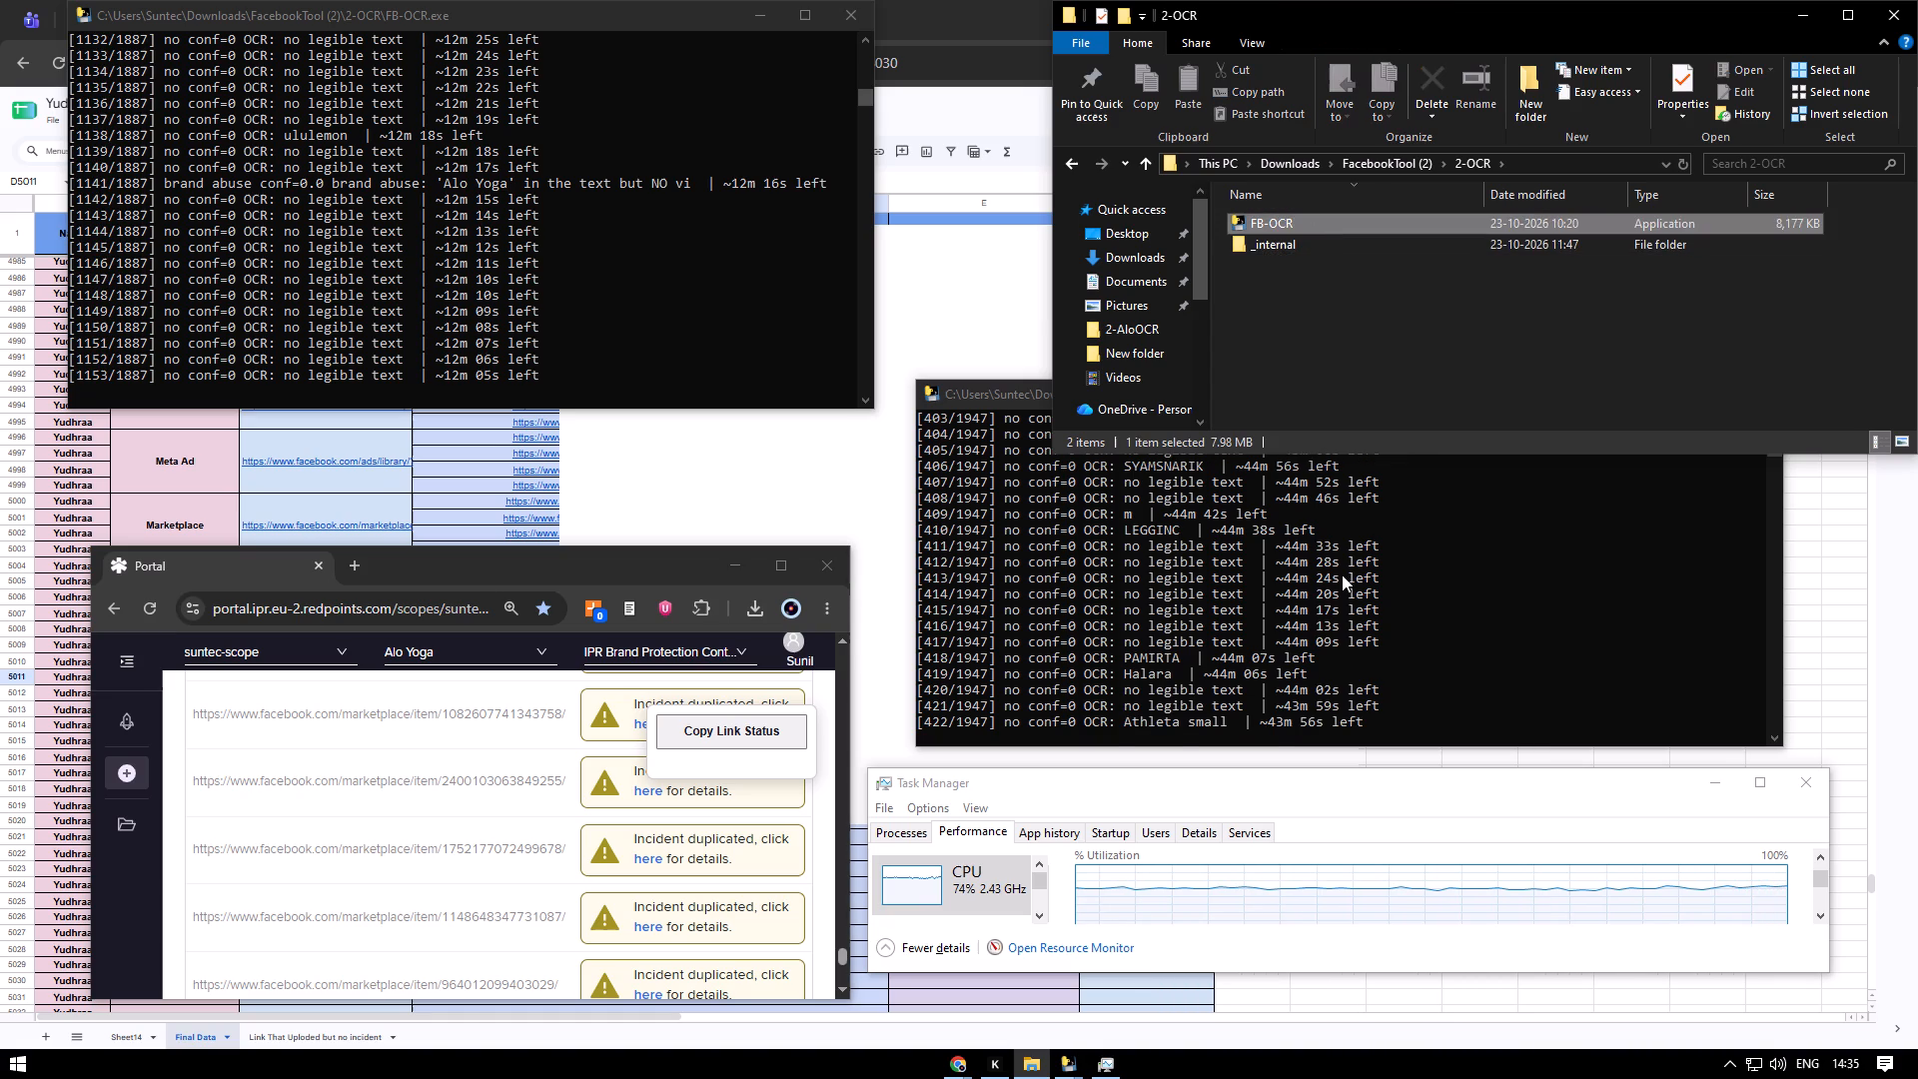
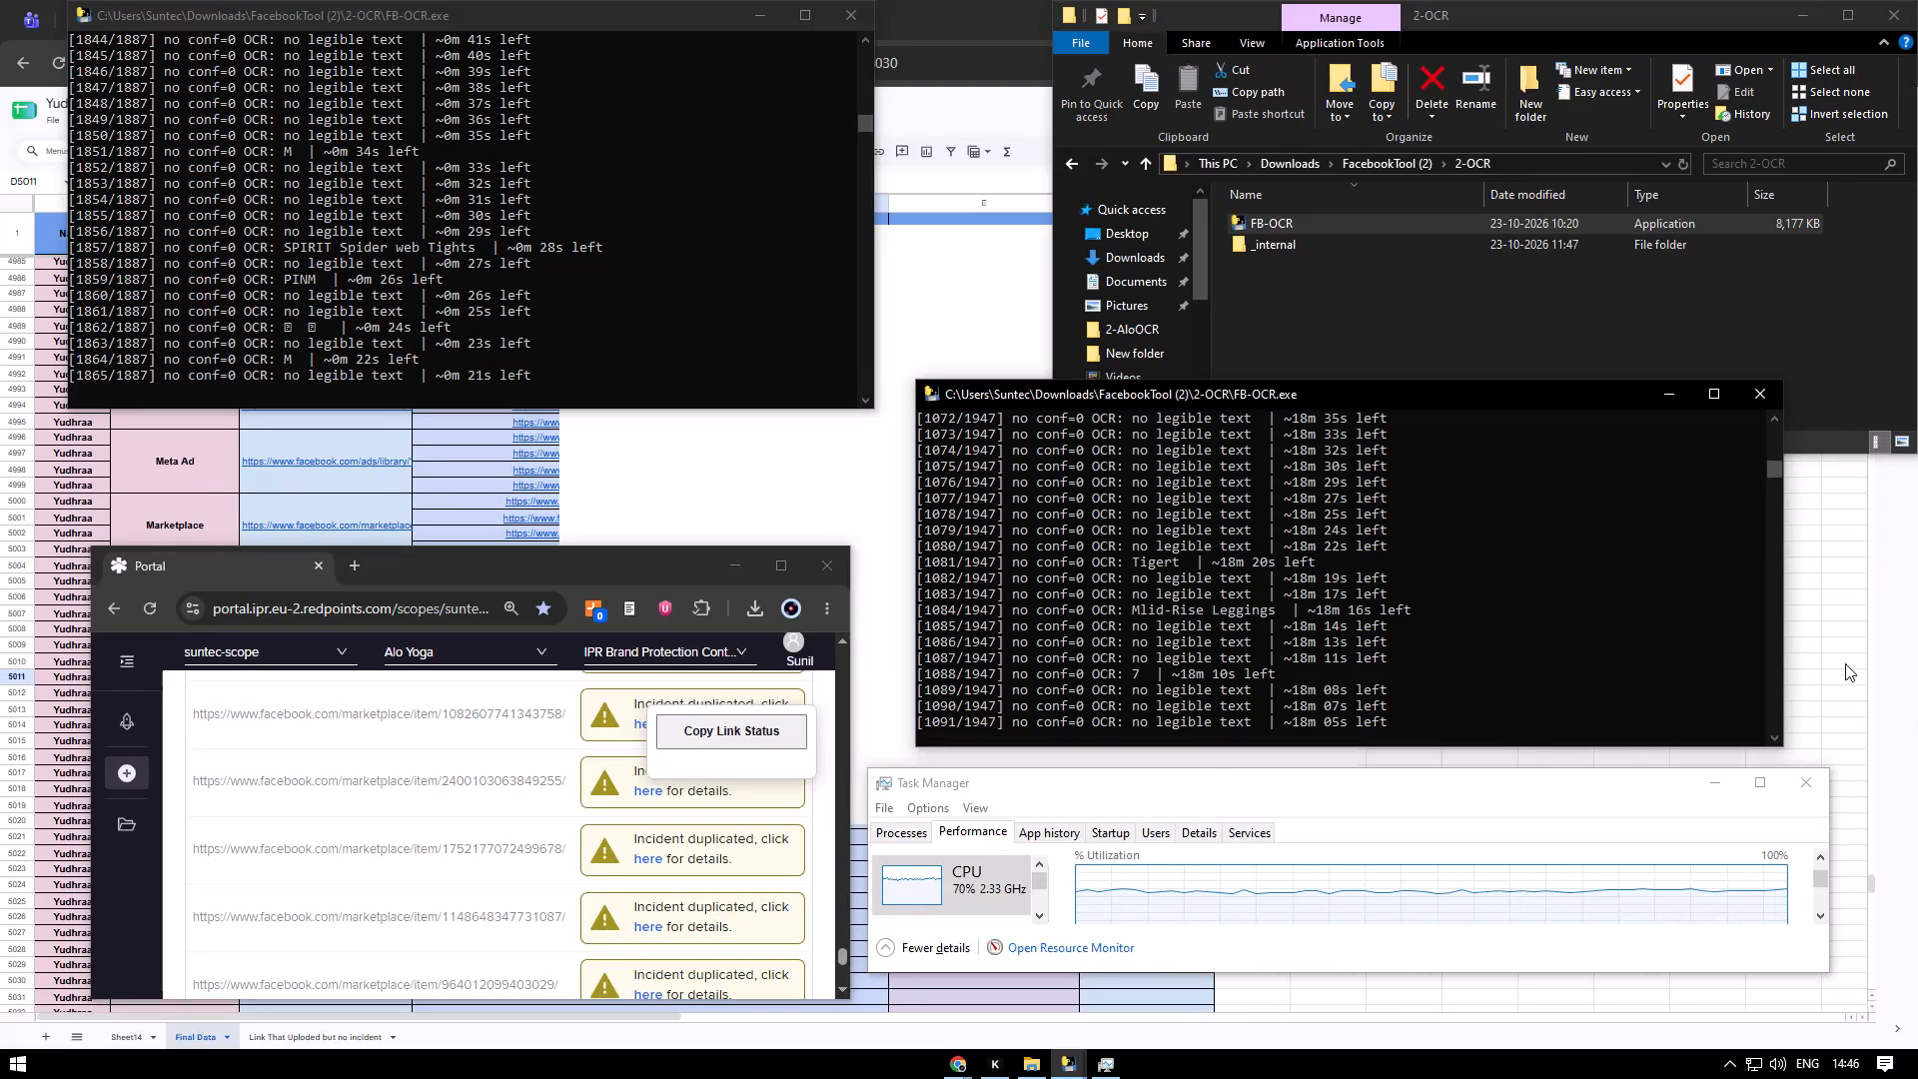
Bring the FB-OCR console processing the 1887-item batch to the front to watch it finish.
left_click(1845, 663)
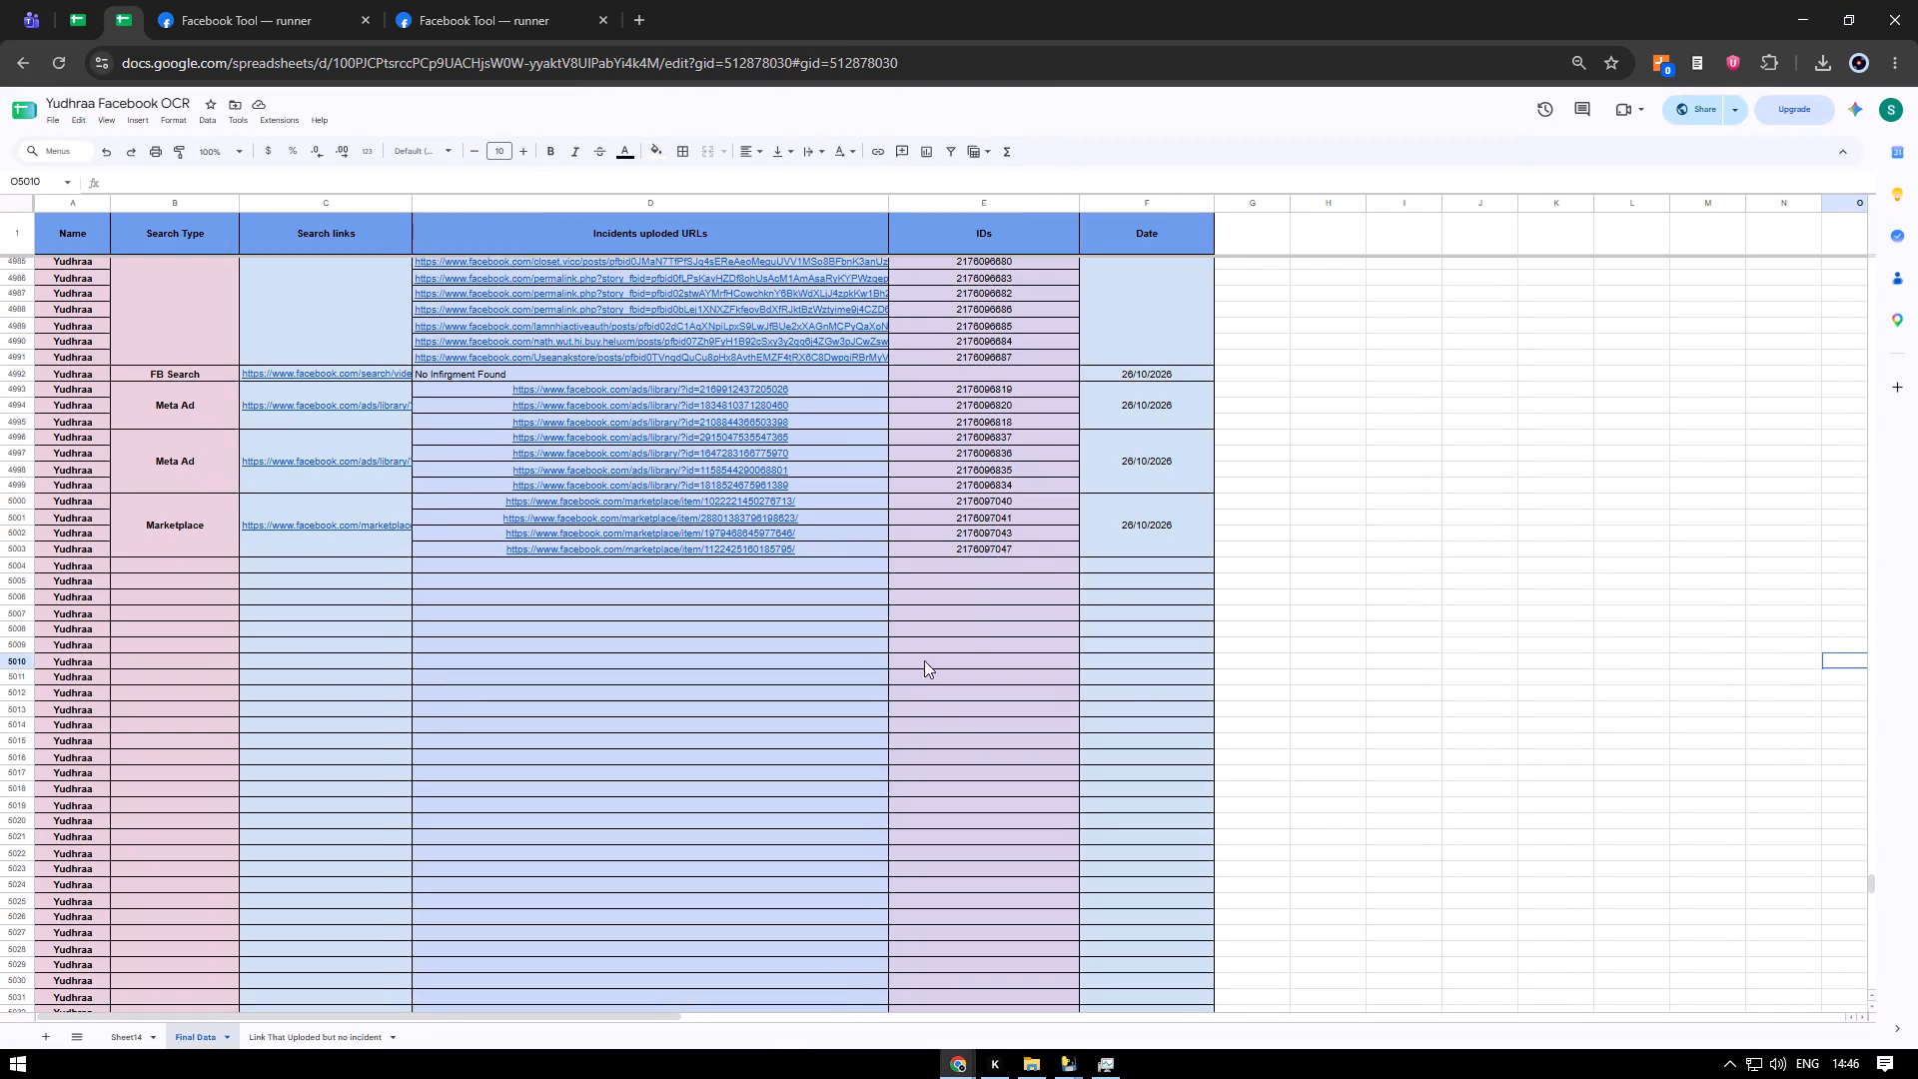
key("alt+Tab")
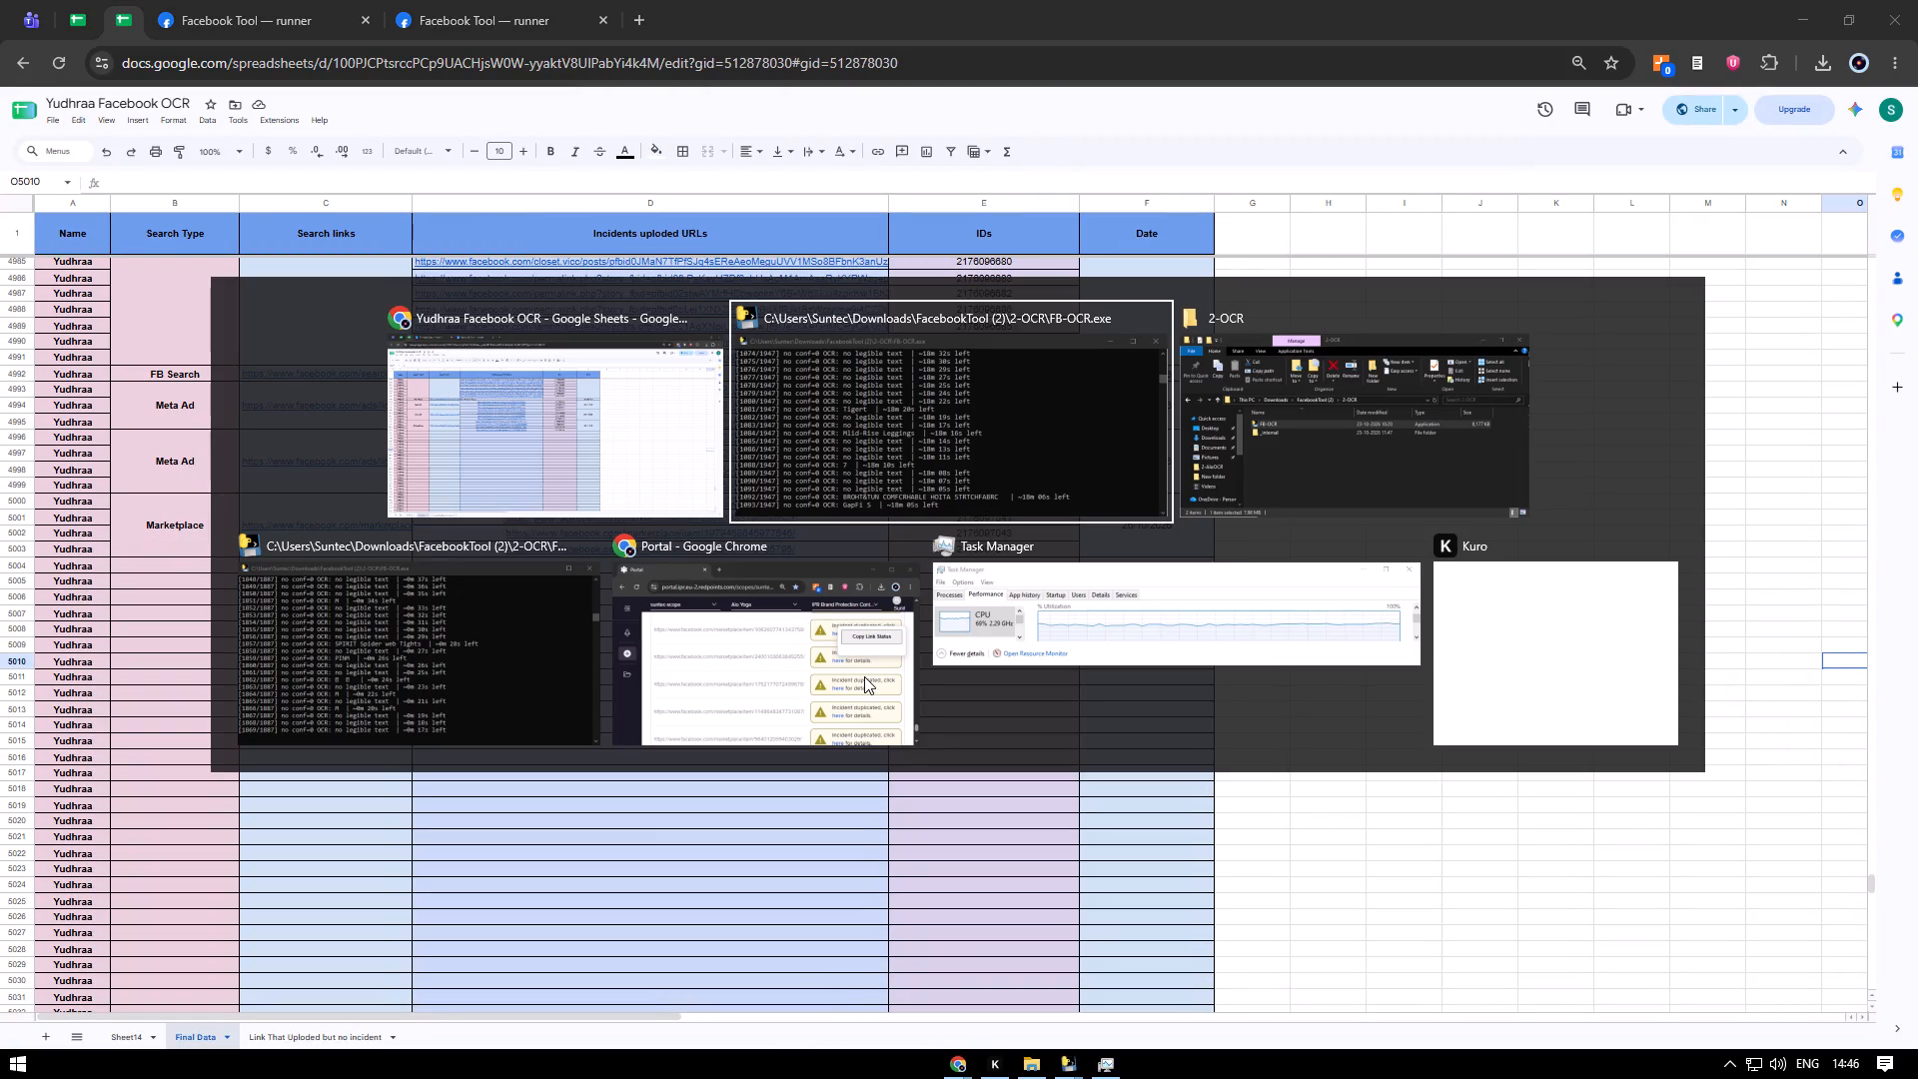
key("alt+Tab")
key("alt+Tab")
key("alt+Tab")
left_click(550, 648, "alt")
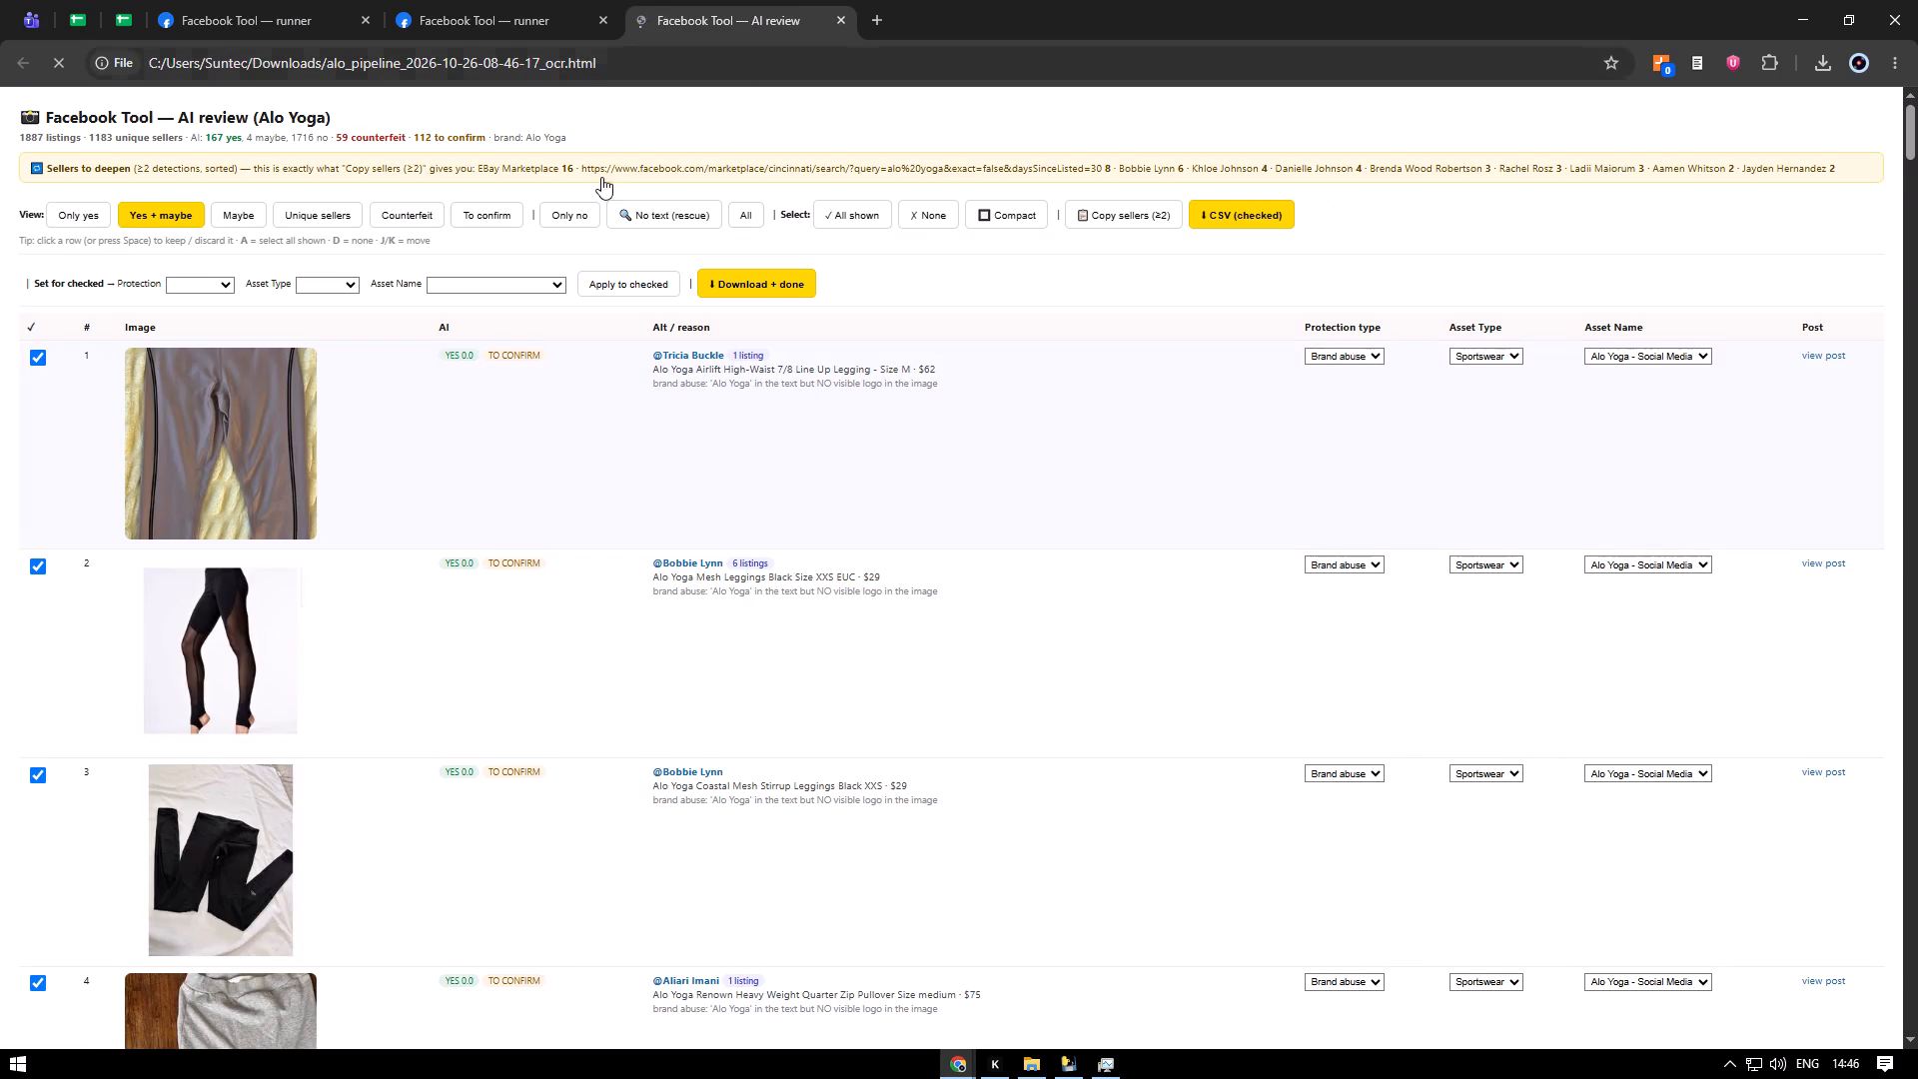
Filter the Alo Yoga AI review report to Counterfeit listings, and download the checked results, marking them done.
left_click(409, 215)
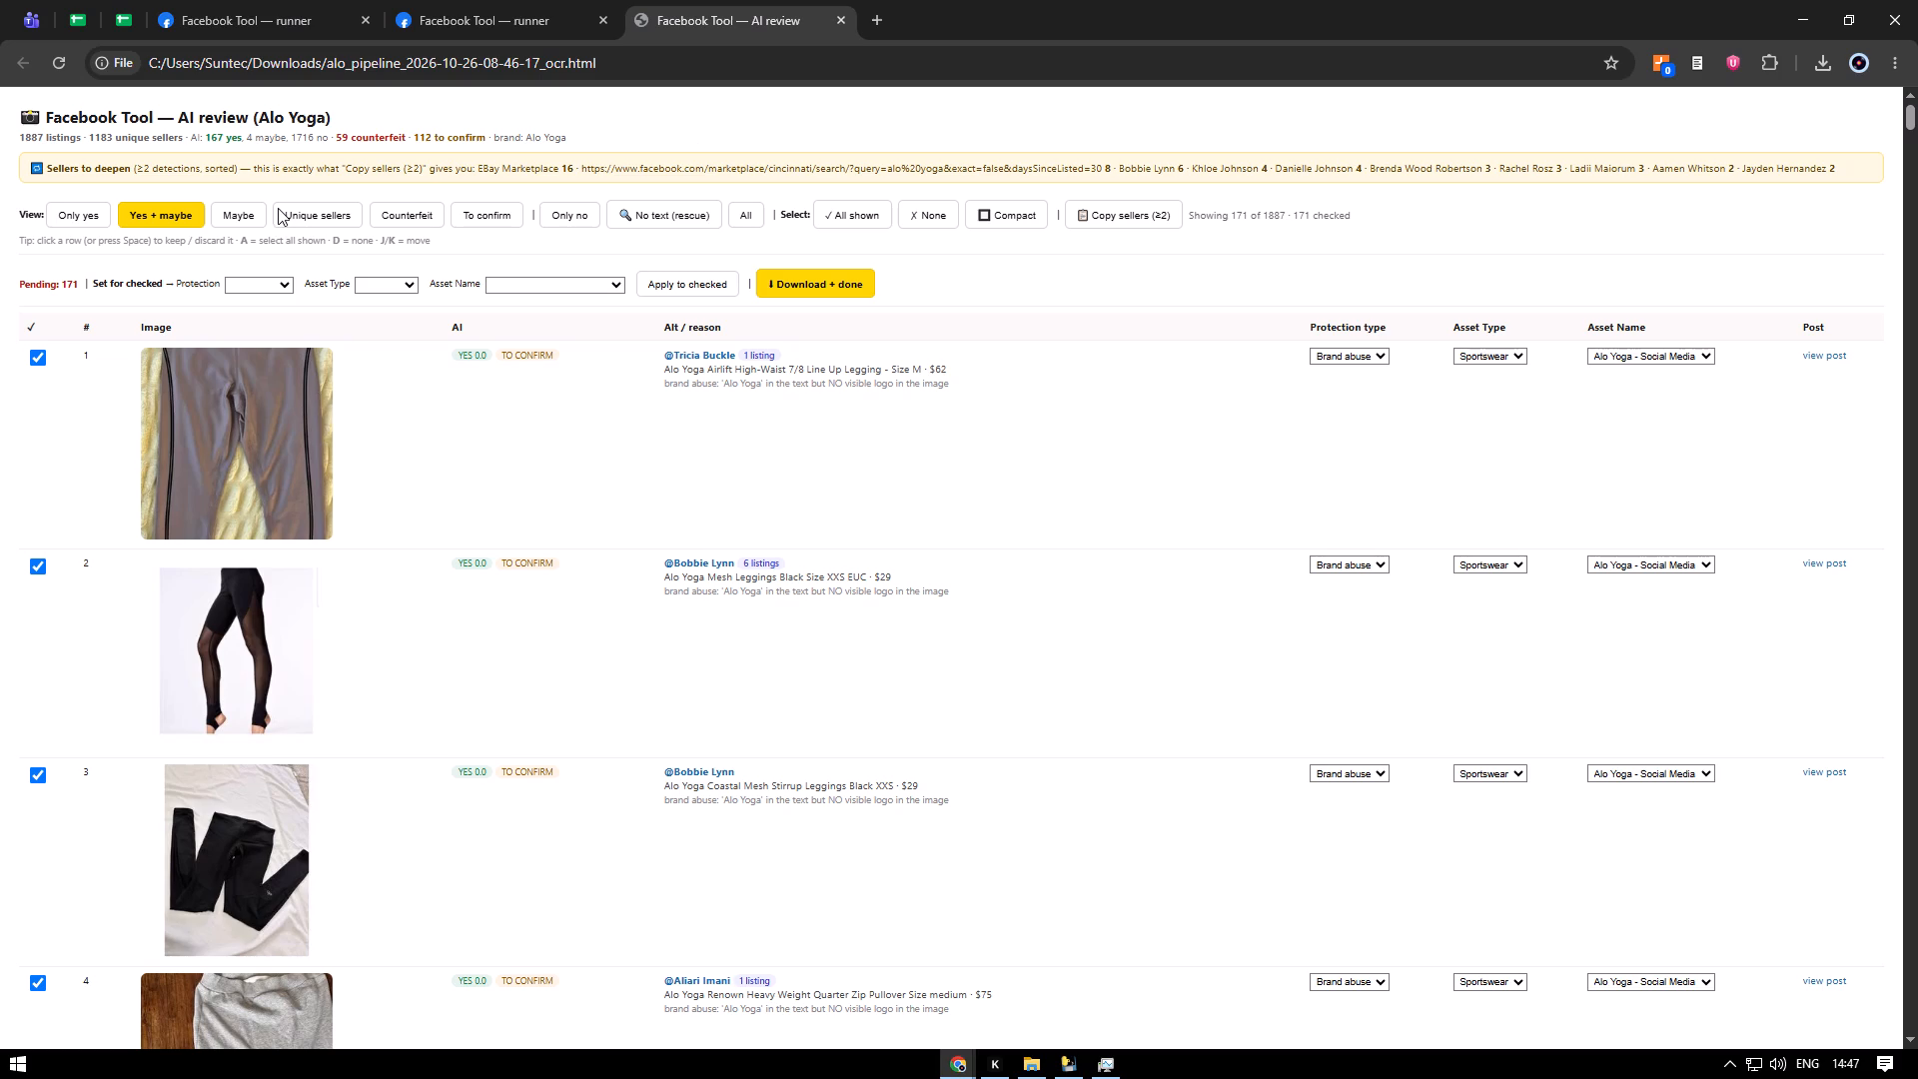
left_click(511, 0)
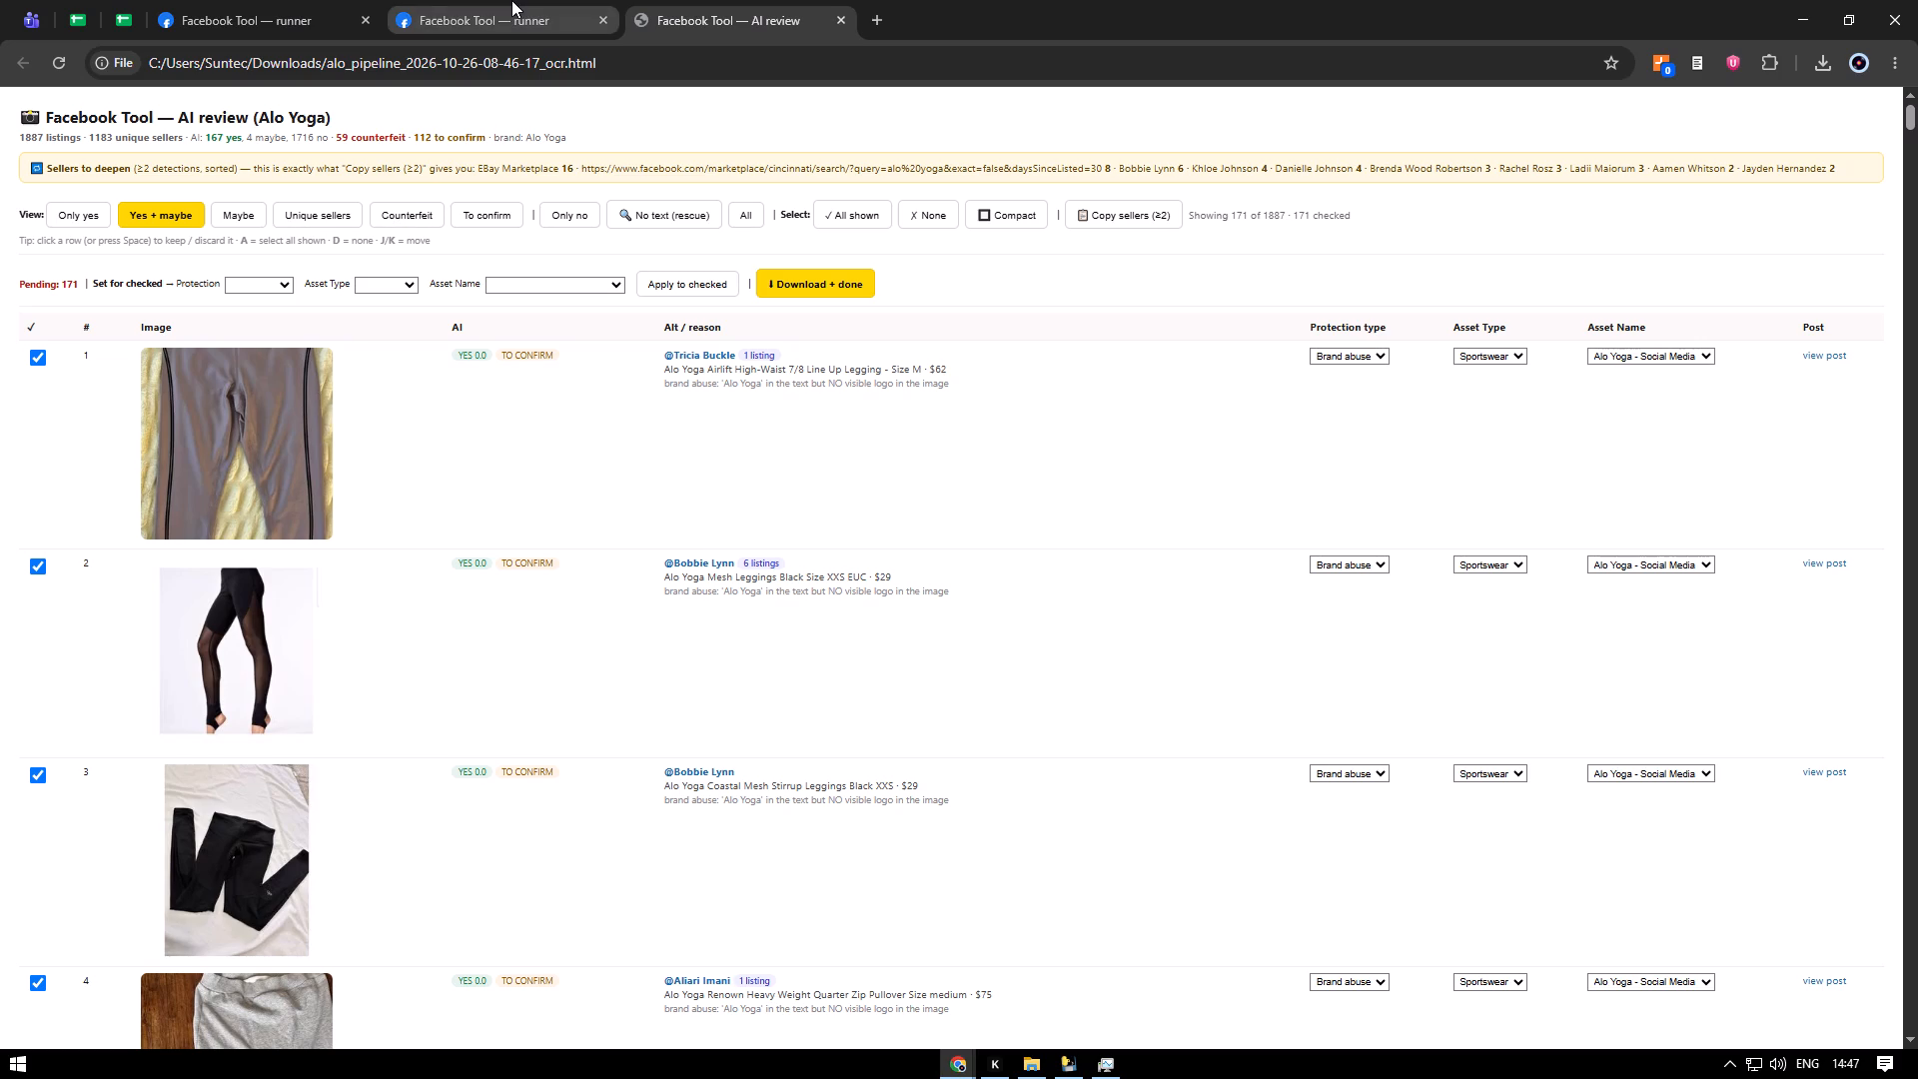
left_click(718, 0)
left_click(389, 215)
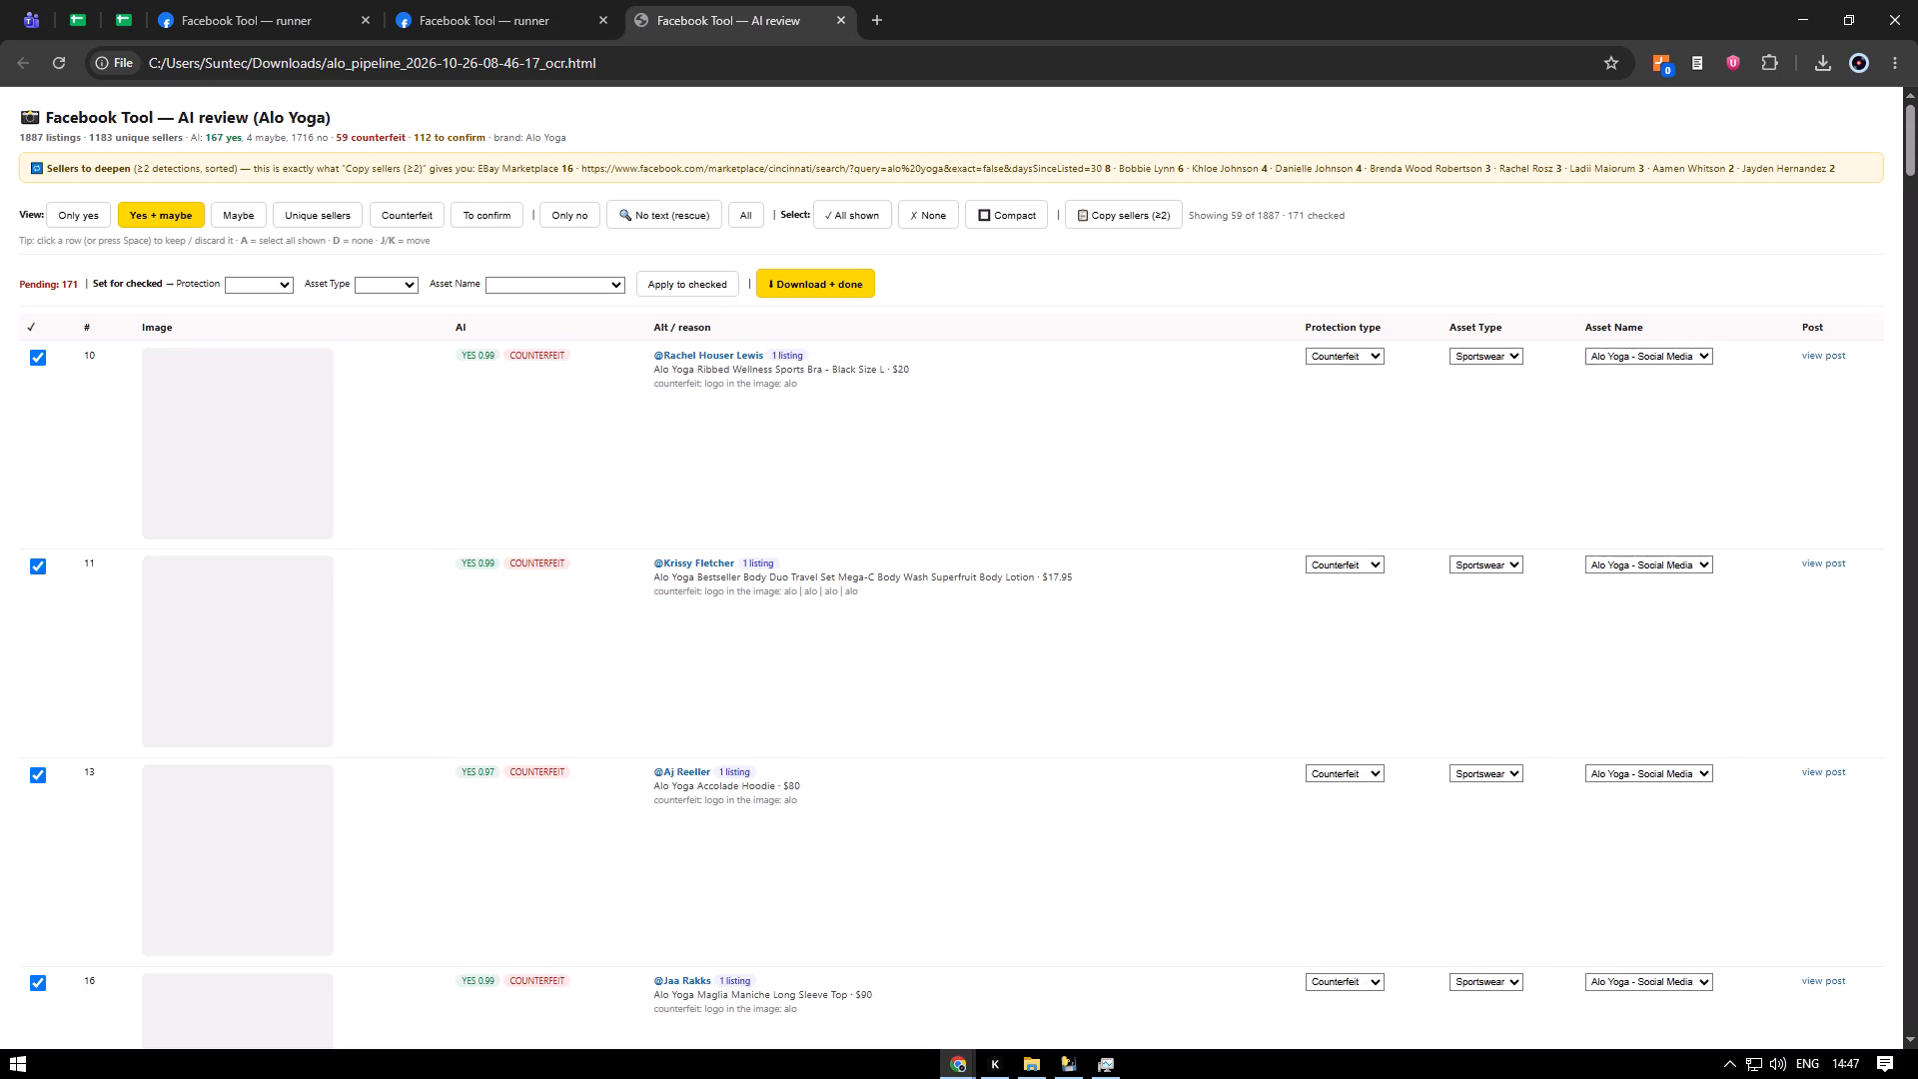
left_click(846, 285)
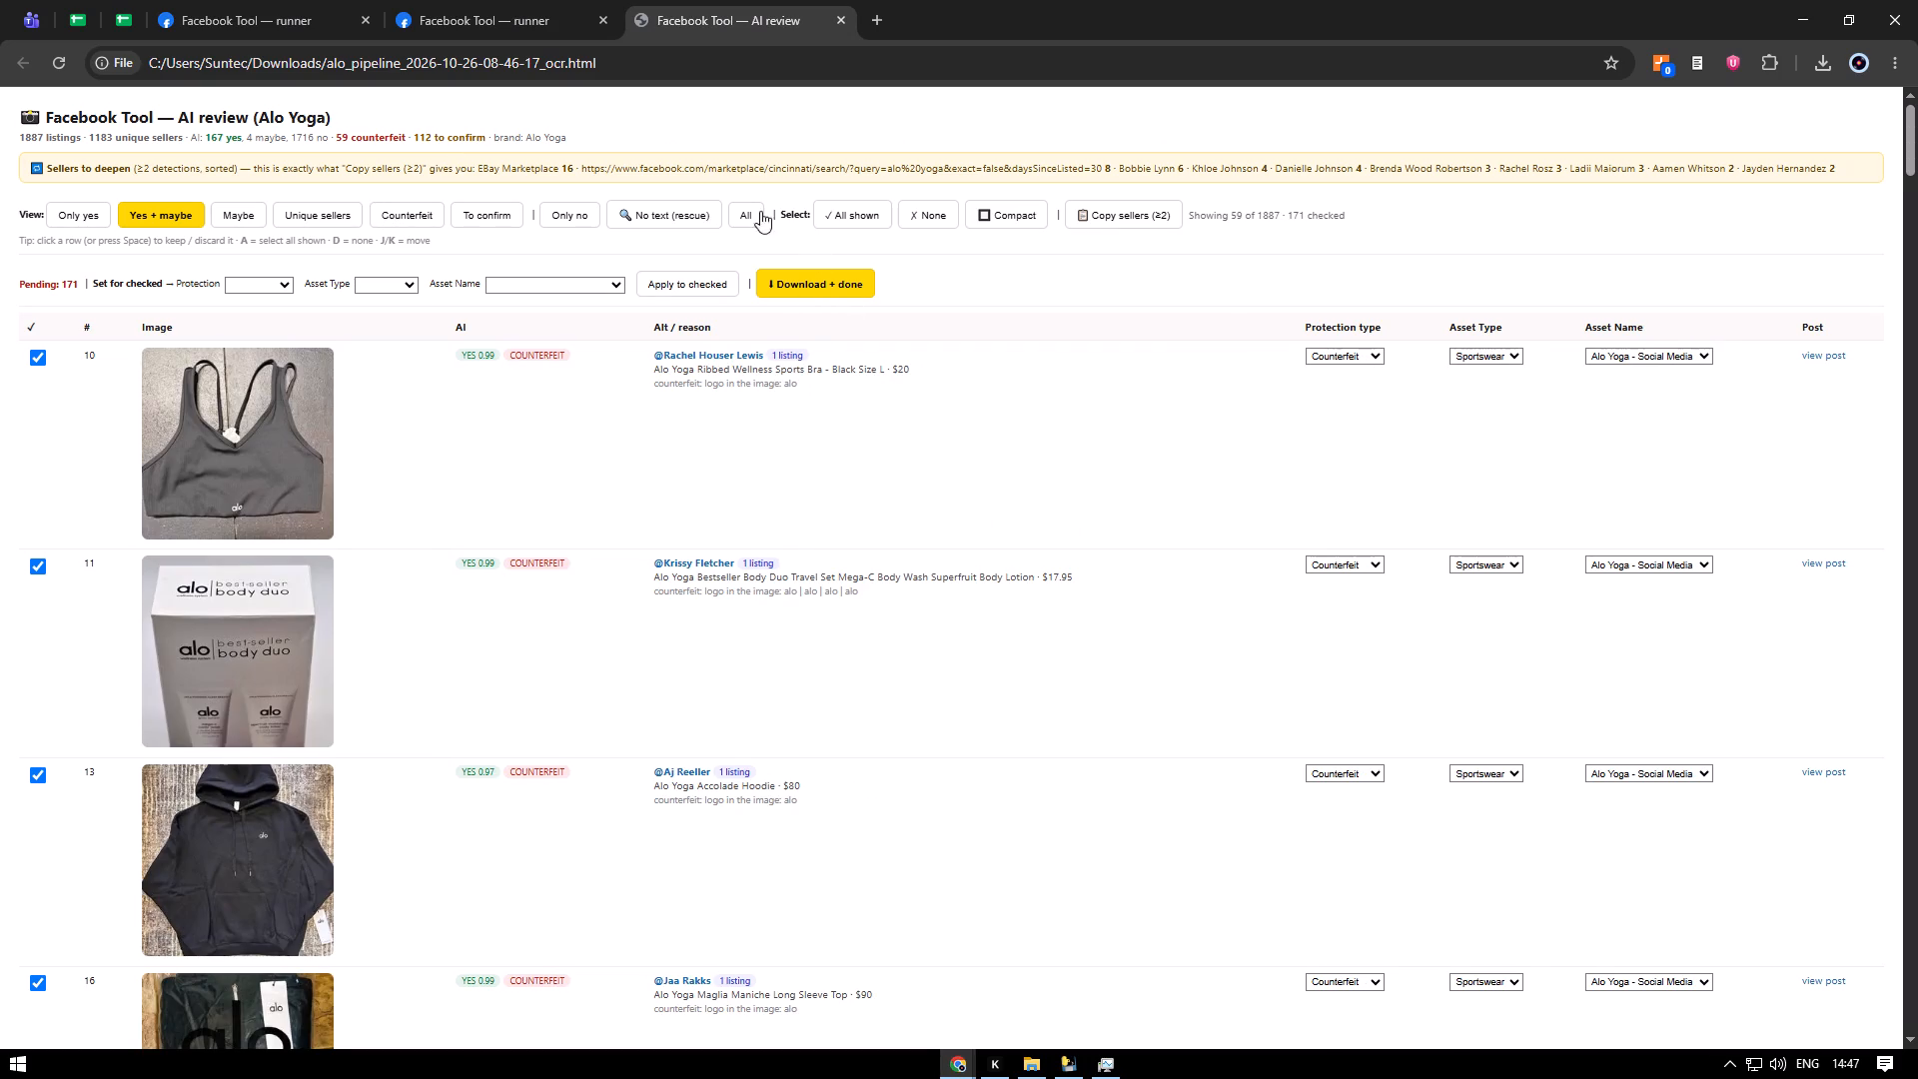
Import the downloaded ai_reviewed (18) file into Sheet14 of the Yudhraa Facebook OCR spreadsheet, using Append to current sheet.
left_click(124, 6)
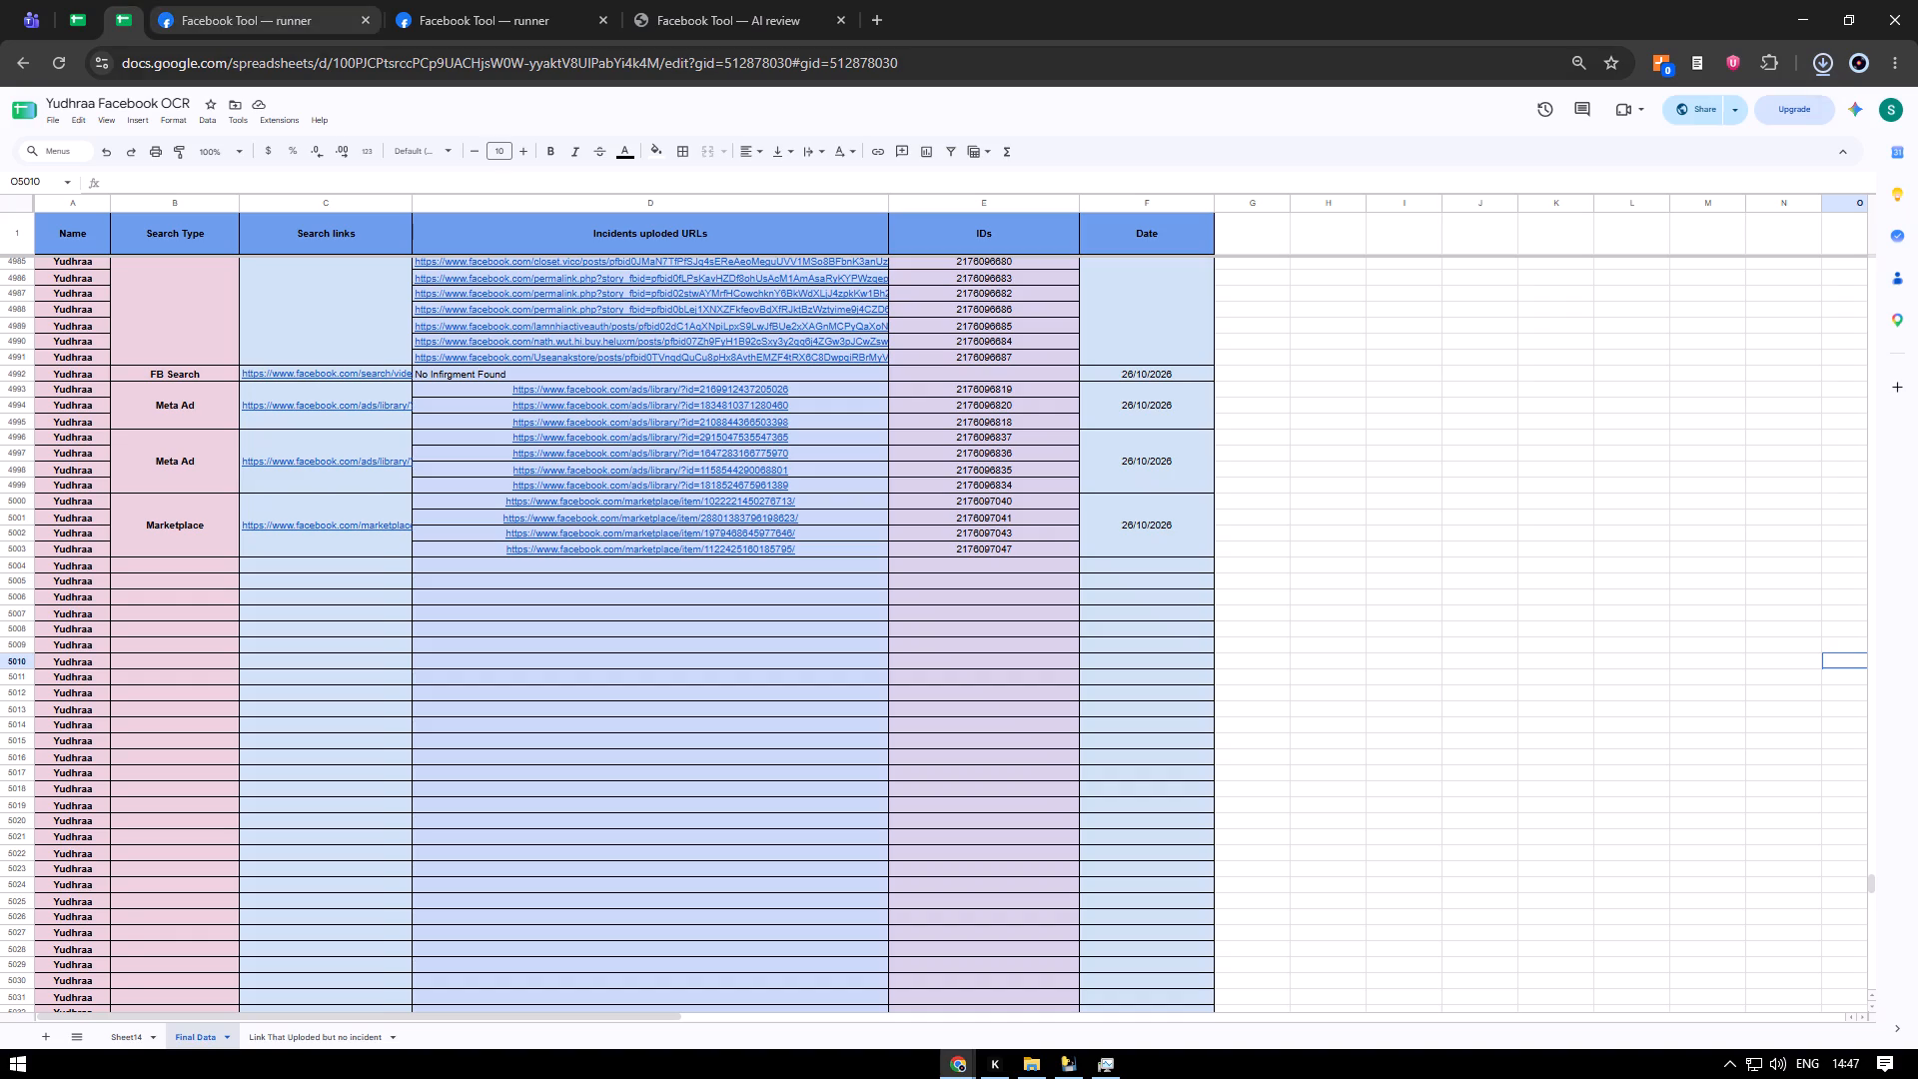
left_click(139, 1042)
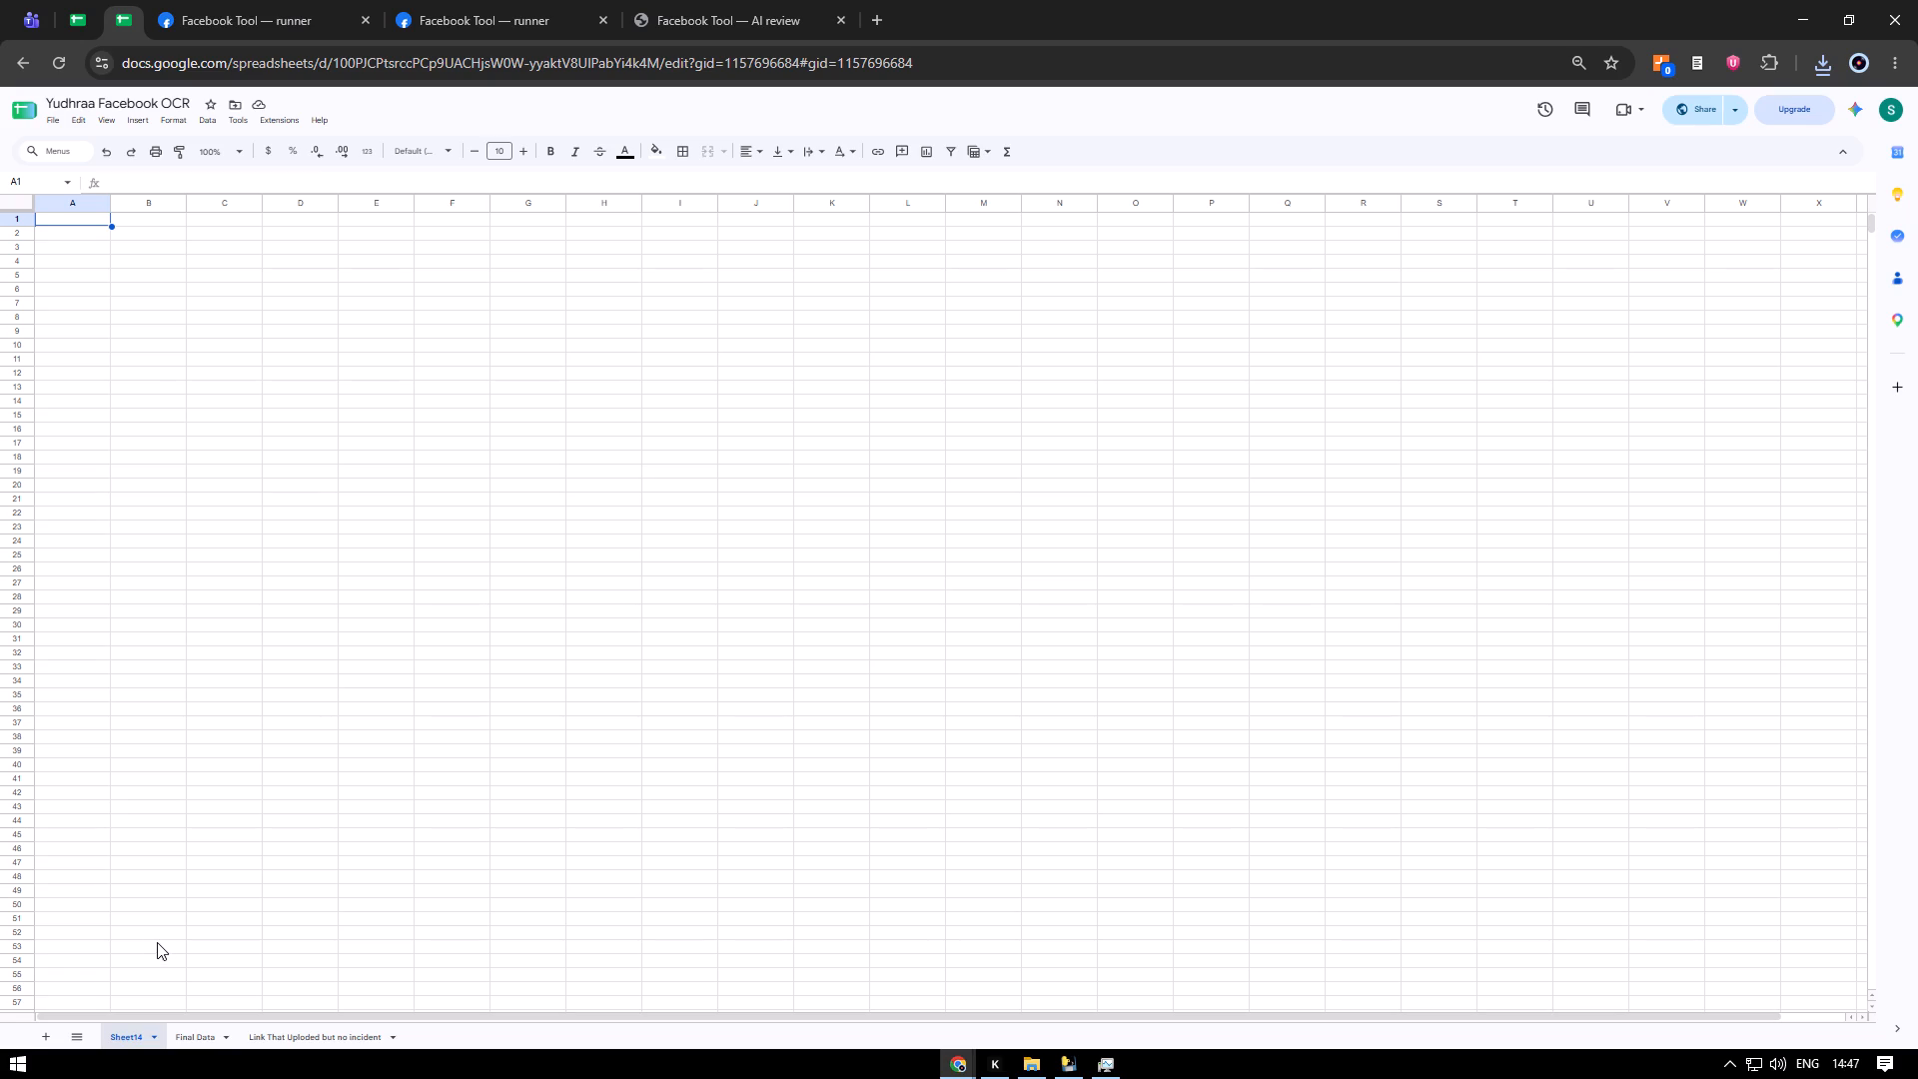
left_click(52, 114)
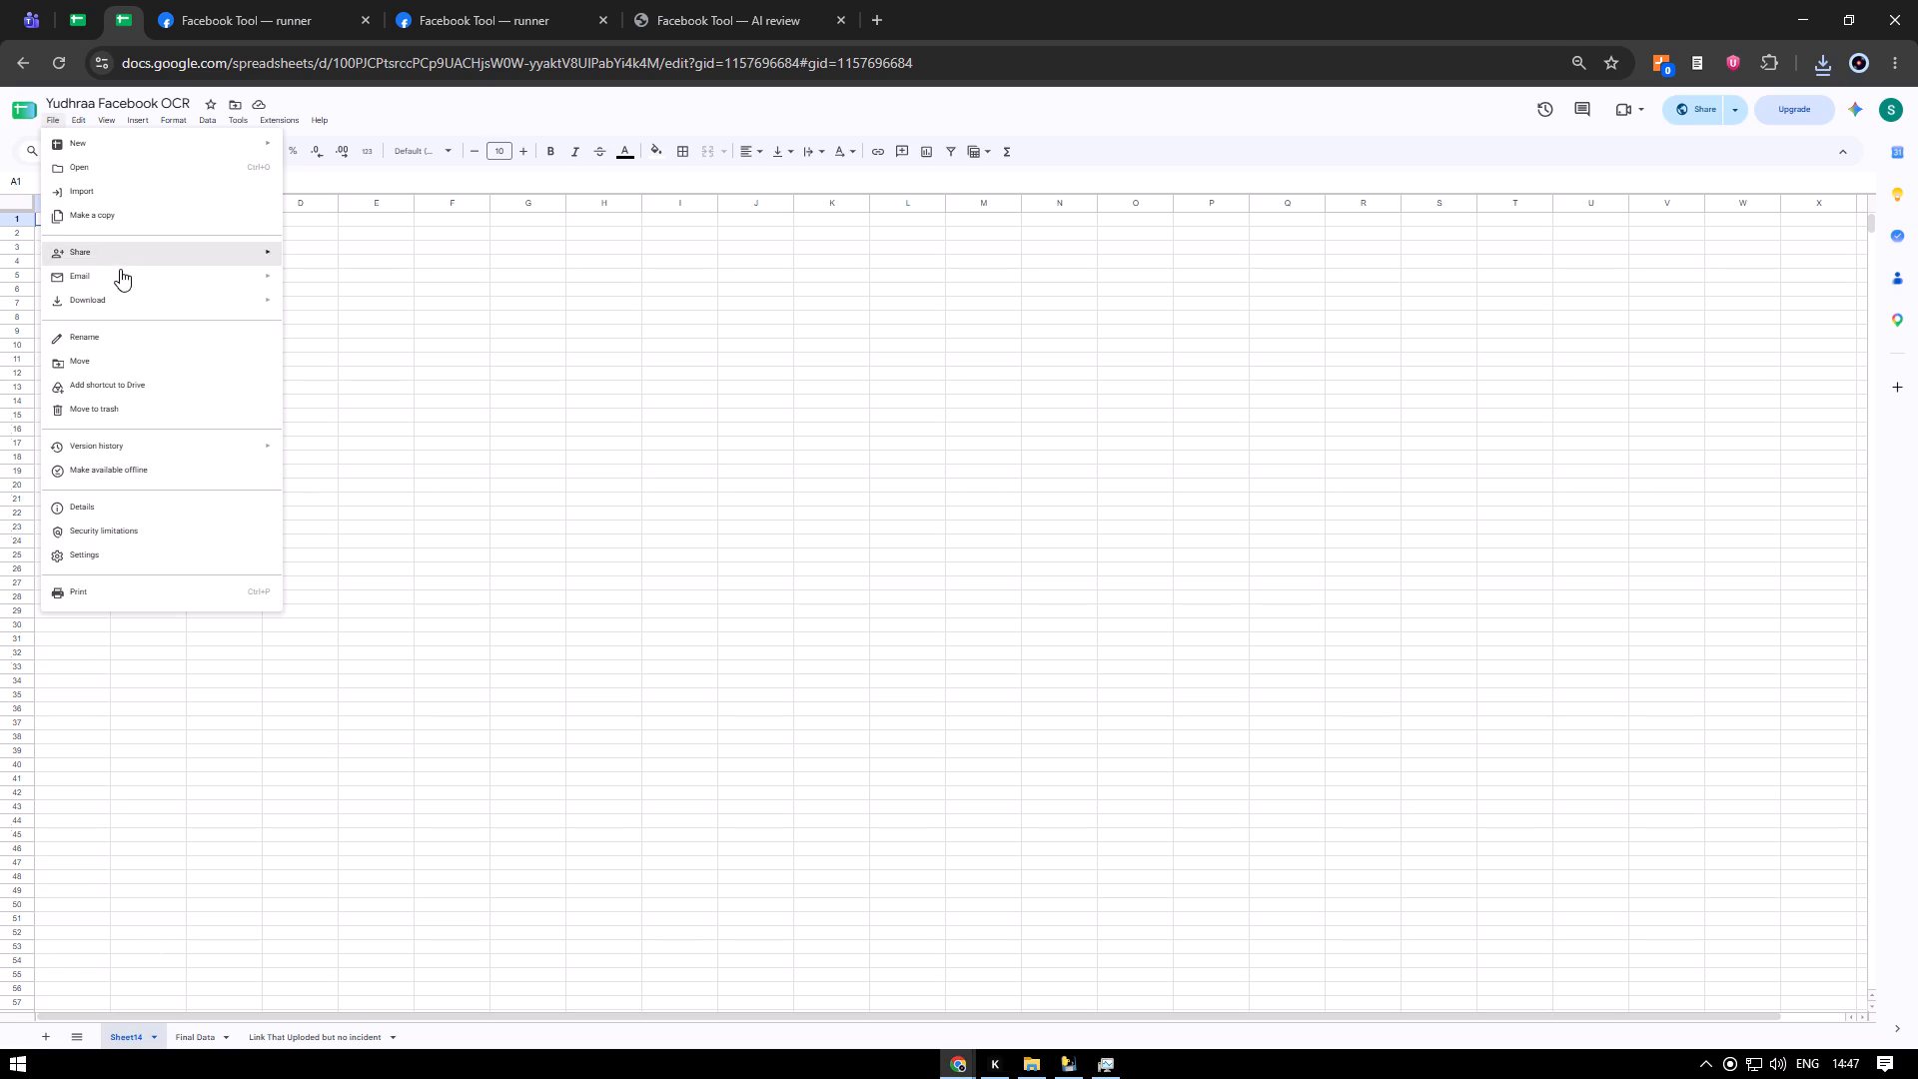
left_click(119, 192)
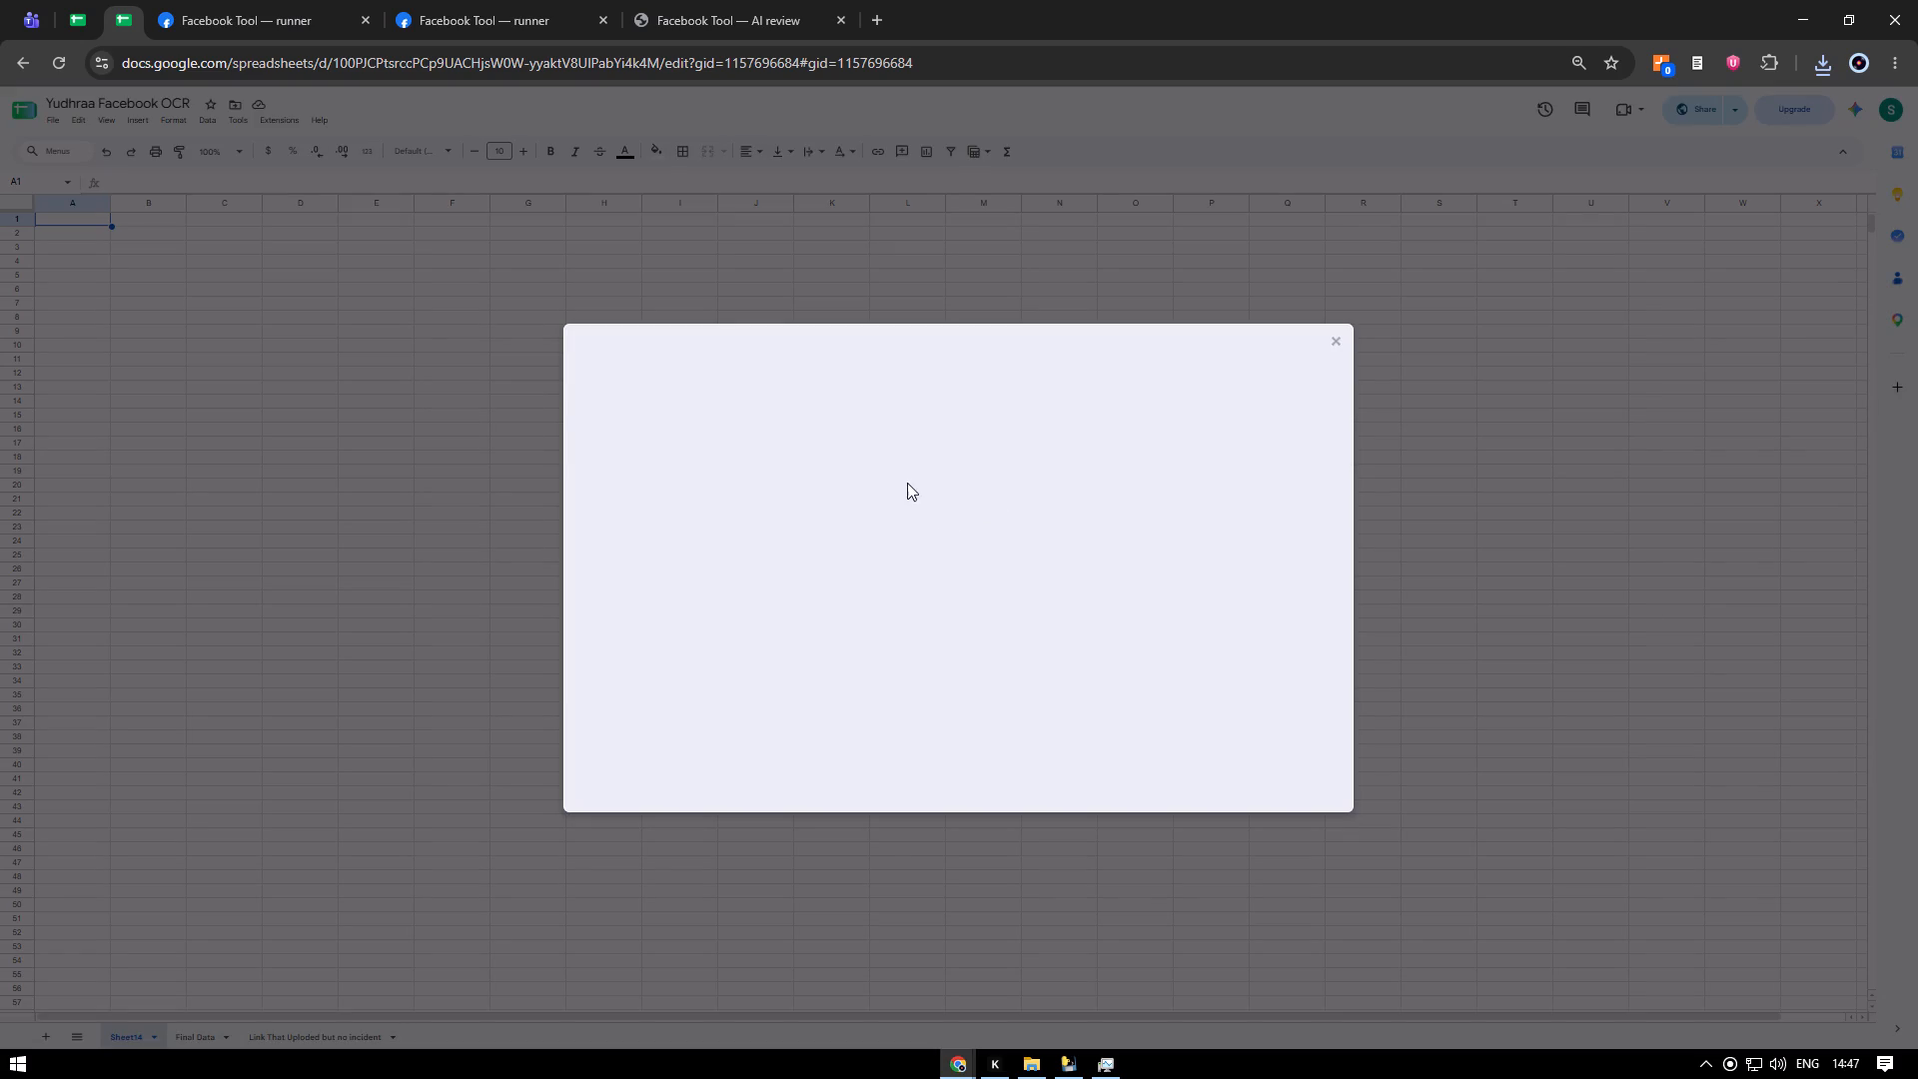
left_click(809, 402)
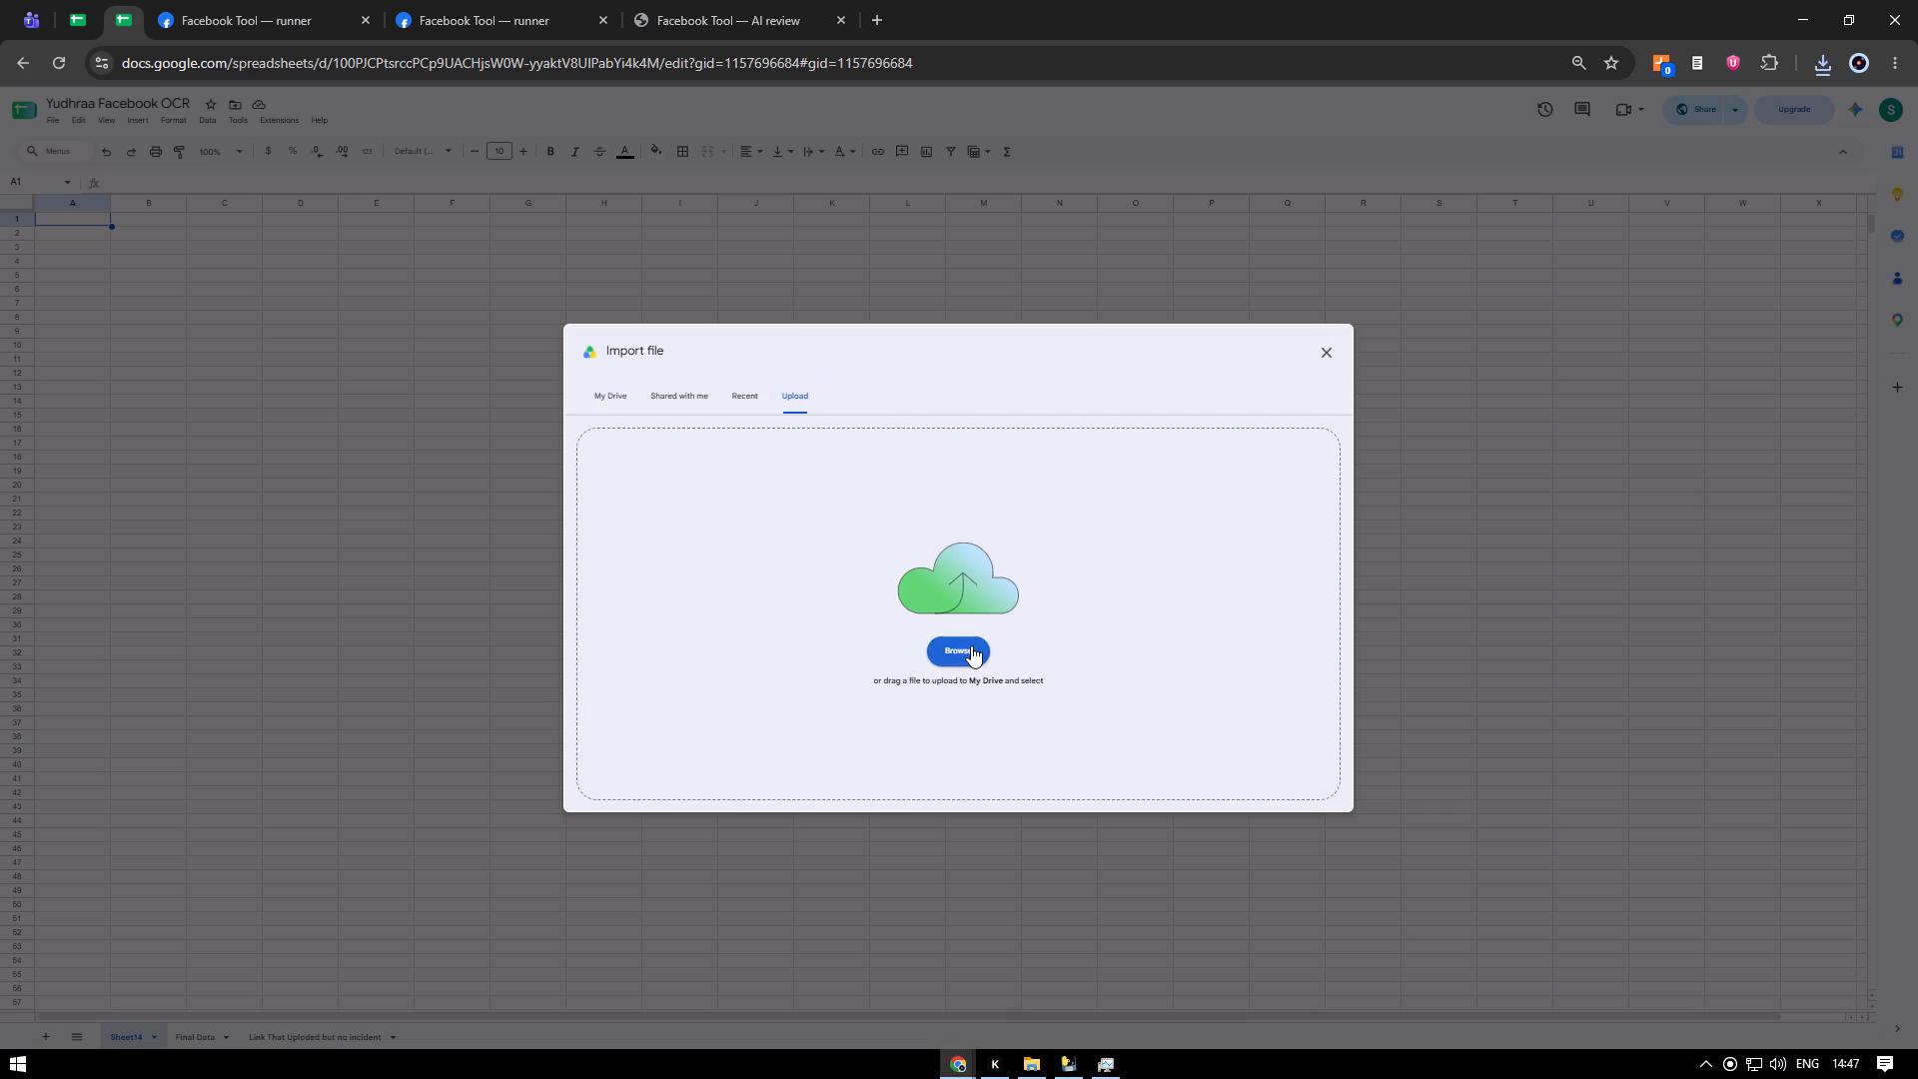
left_click(971, 645)
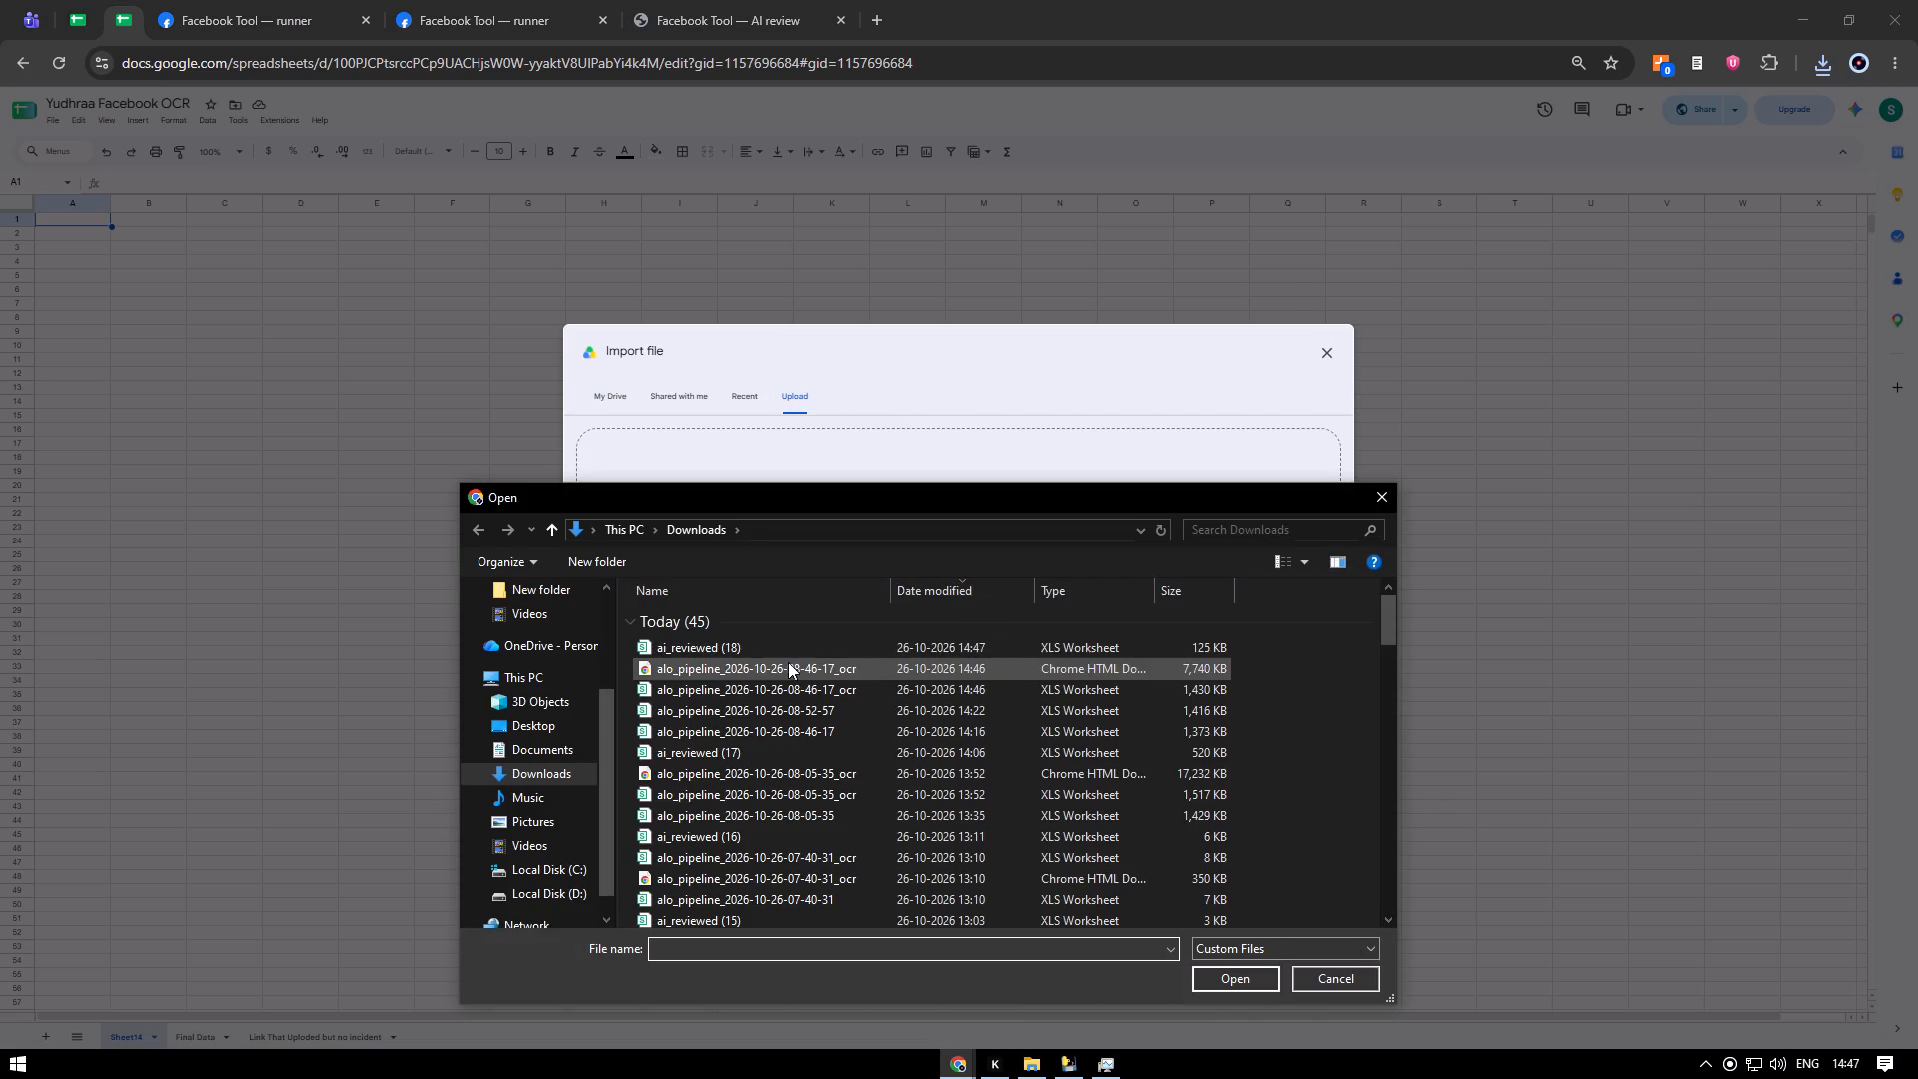
double_click(781, 645)
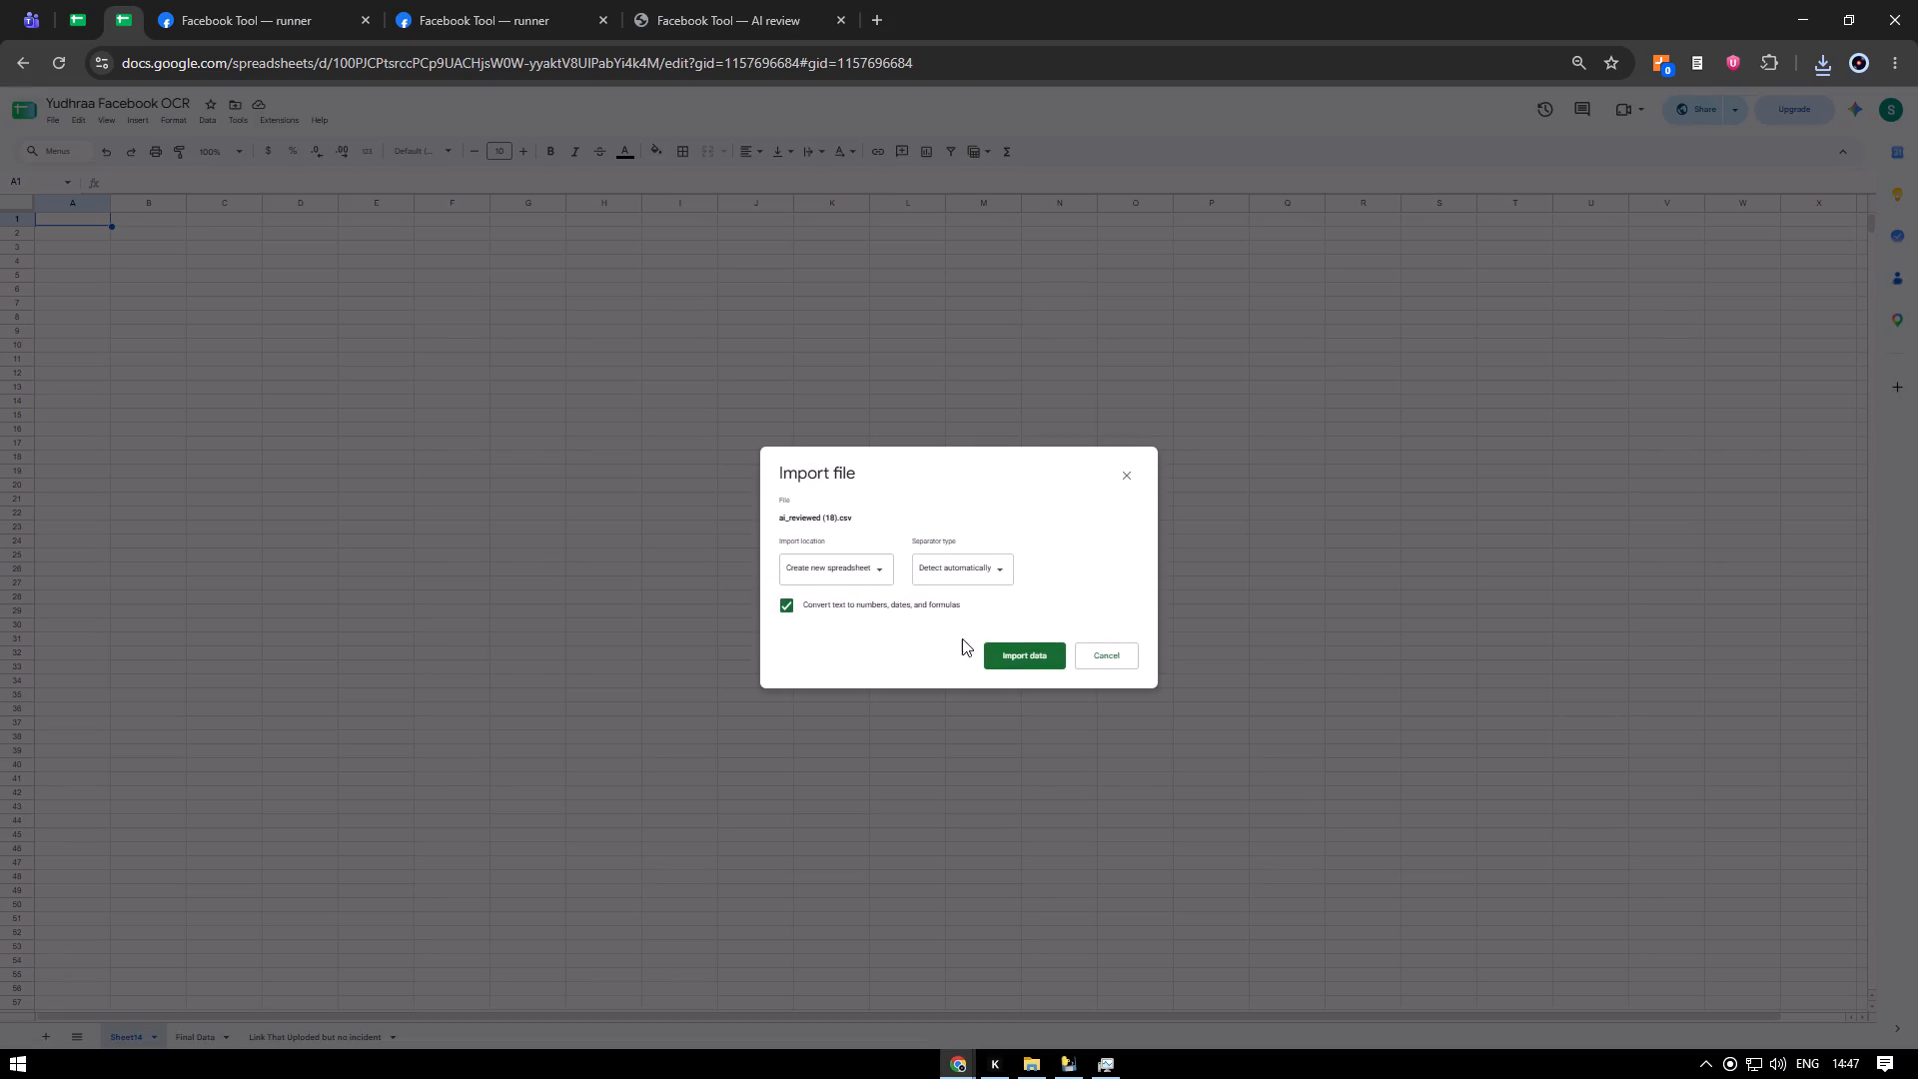
left_click(870, 576)
left_click(880, 665)
left_click(1013, 656)
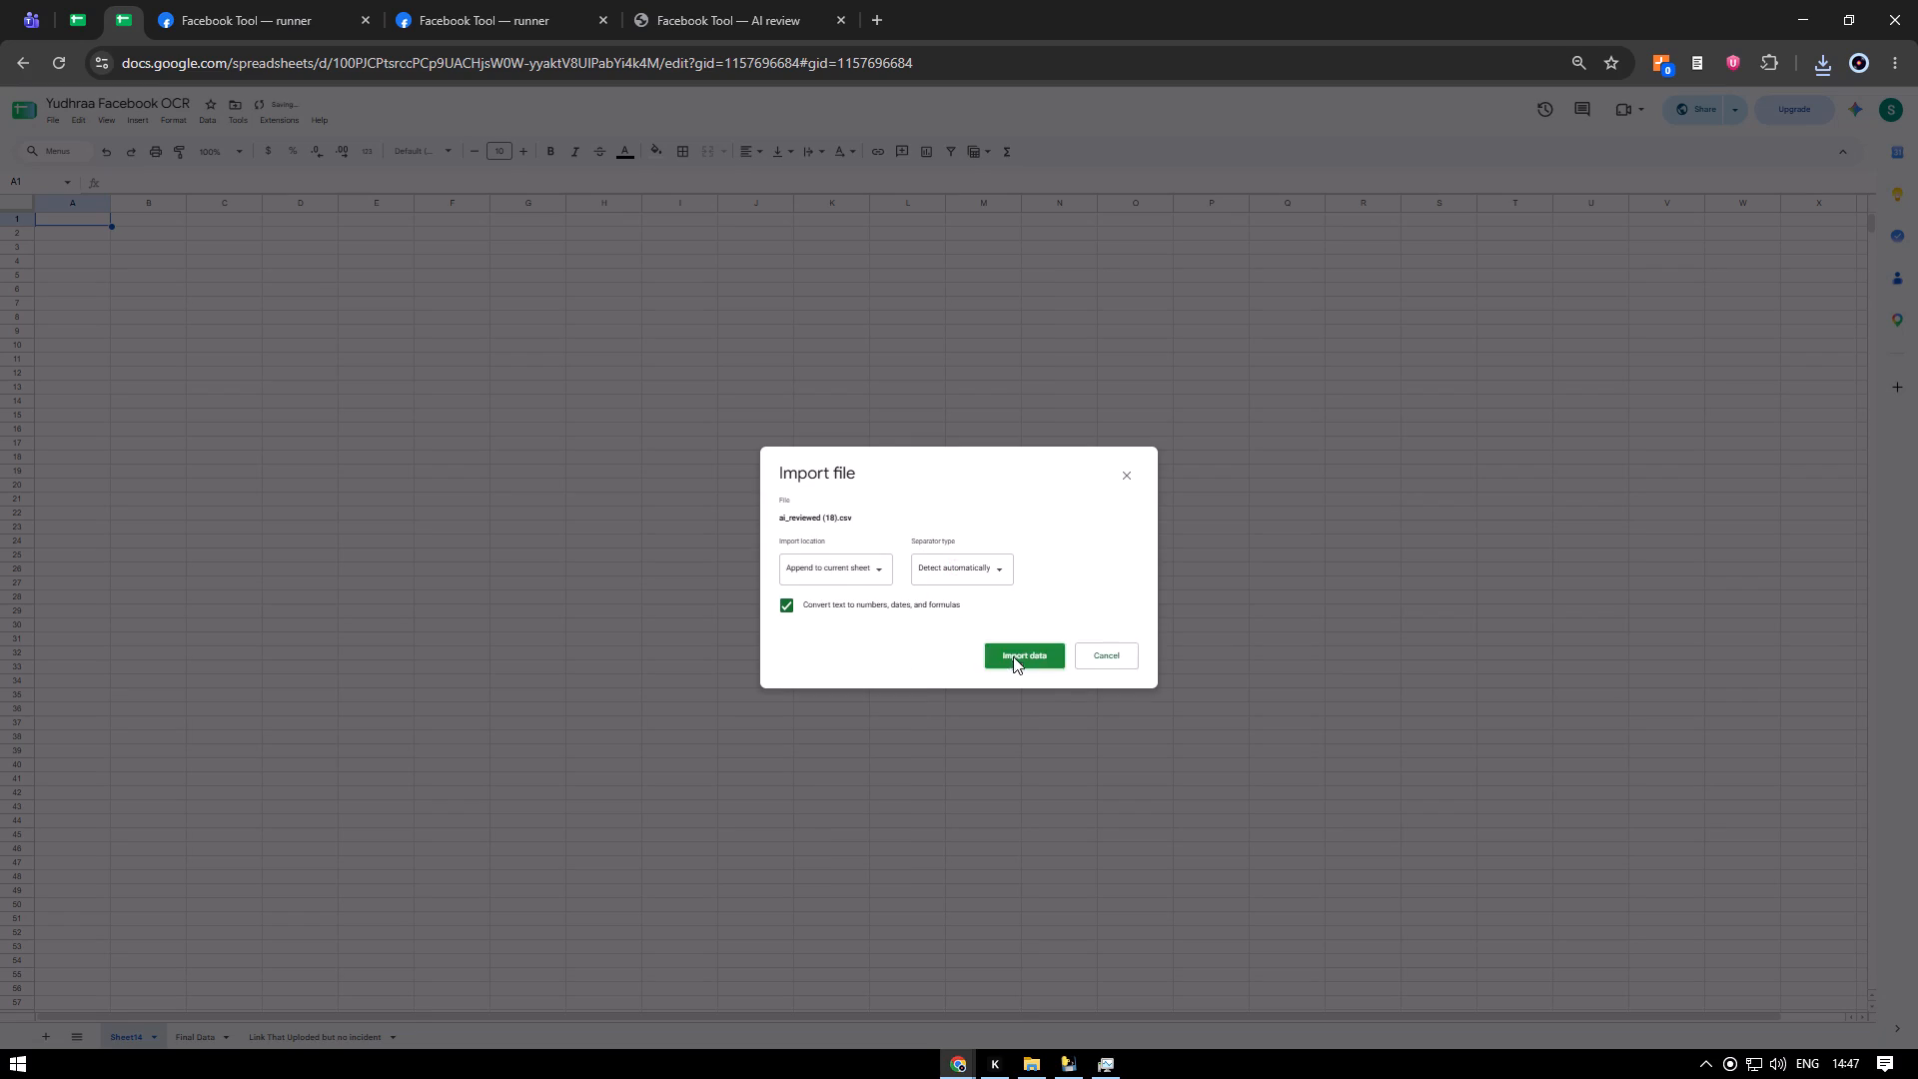
Add a filter to the header row and exclude Brand abuse from the Protection type column.
key("ctrl+shift+Right")
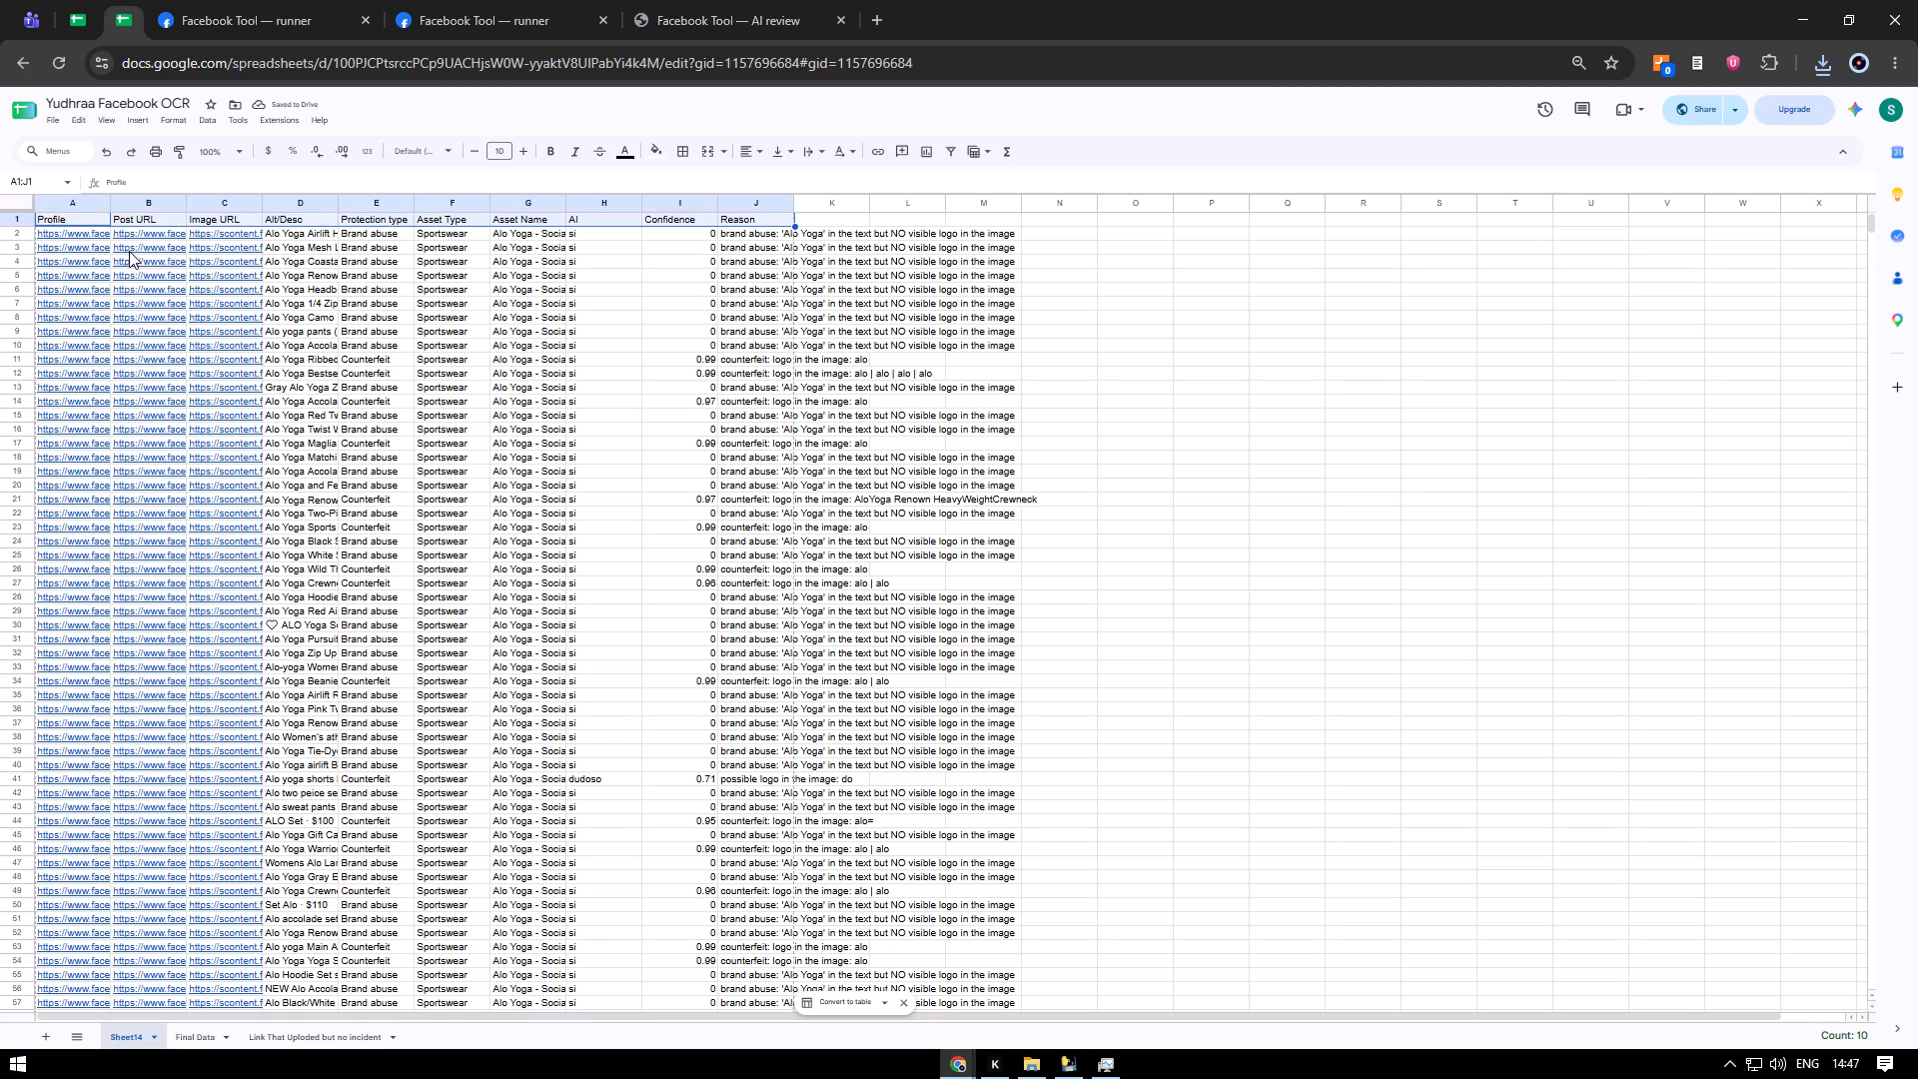
left_click(956, 152)
left_click(400, 224)
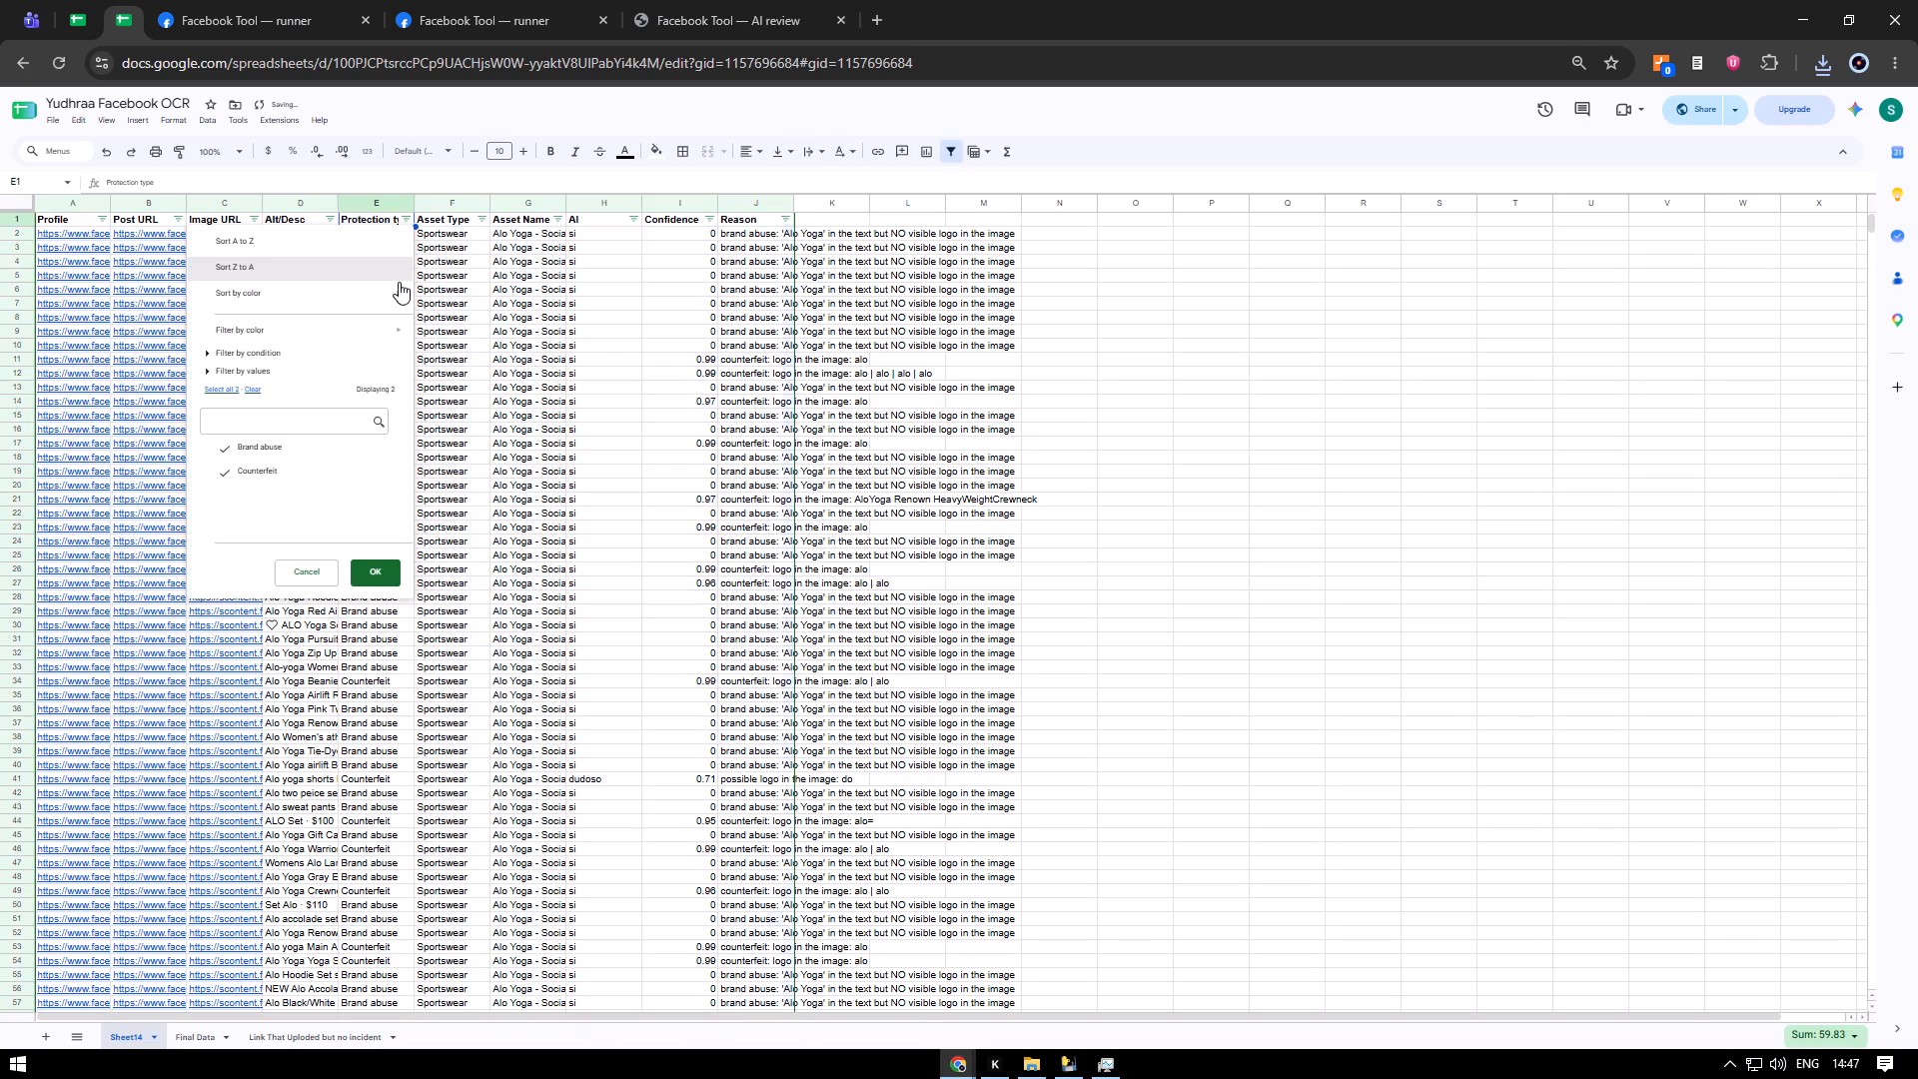
left_click(334, 450)
left_click(368, 572)
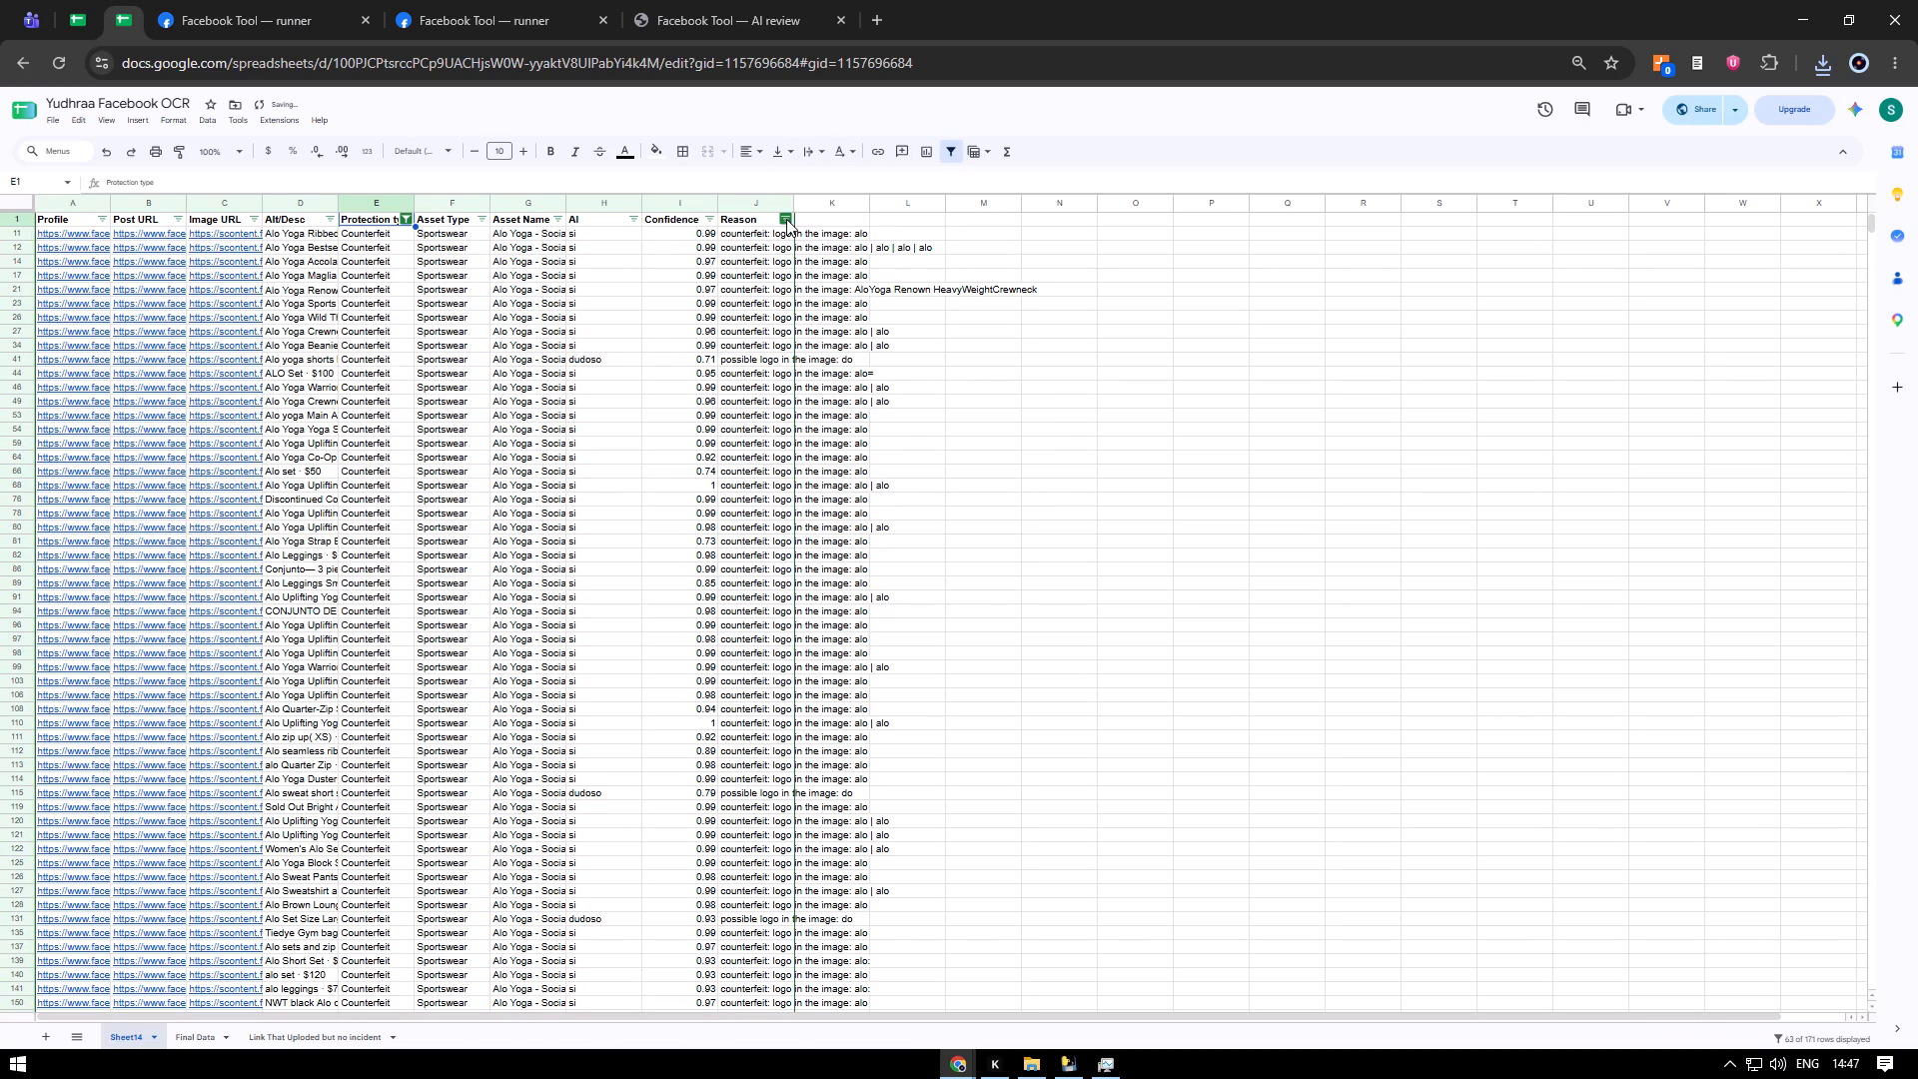
Filter the Reason column to exclude both "possible logo in the image" values.
left_click(786, 218)
scroll(714, 472, "down", 6)
left_click(701, 522)
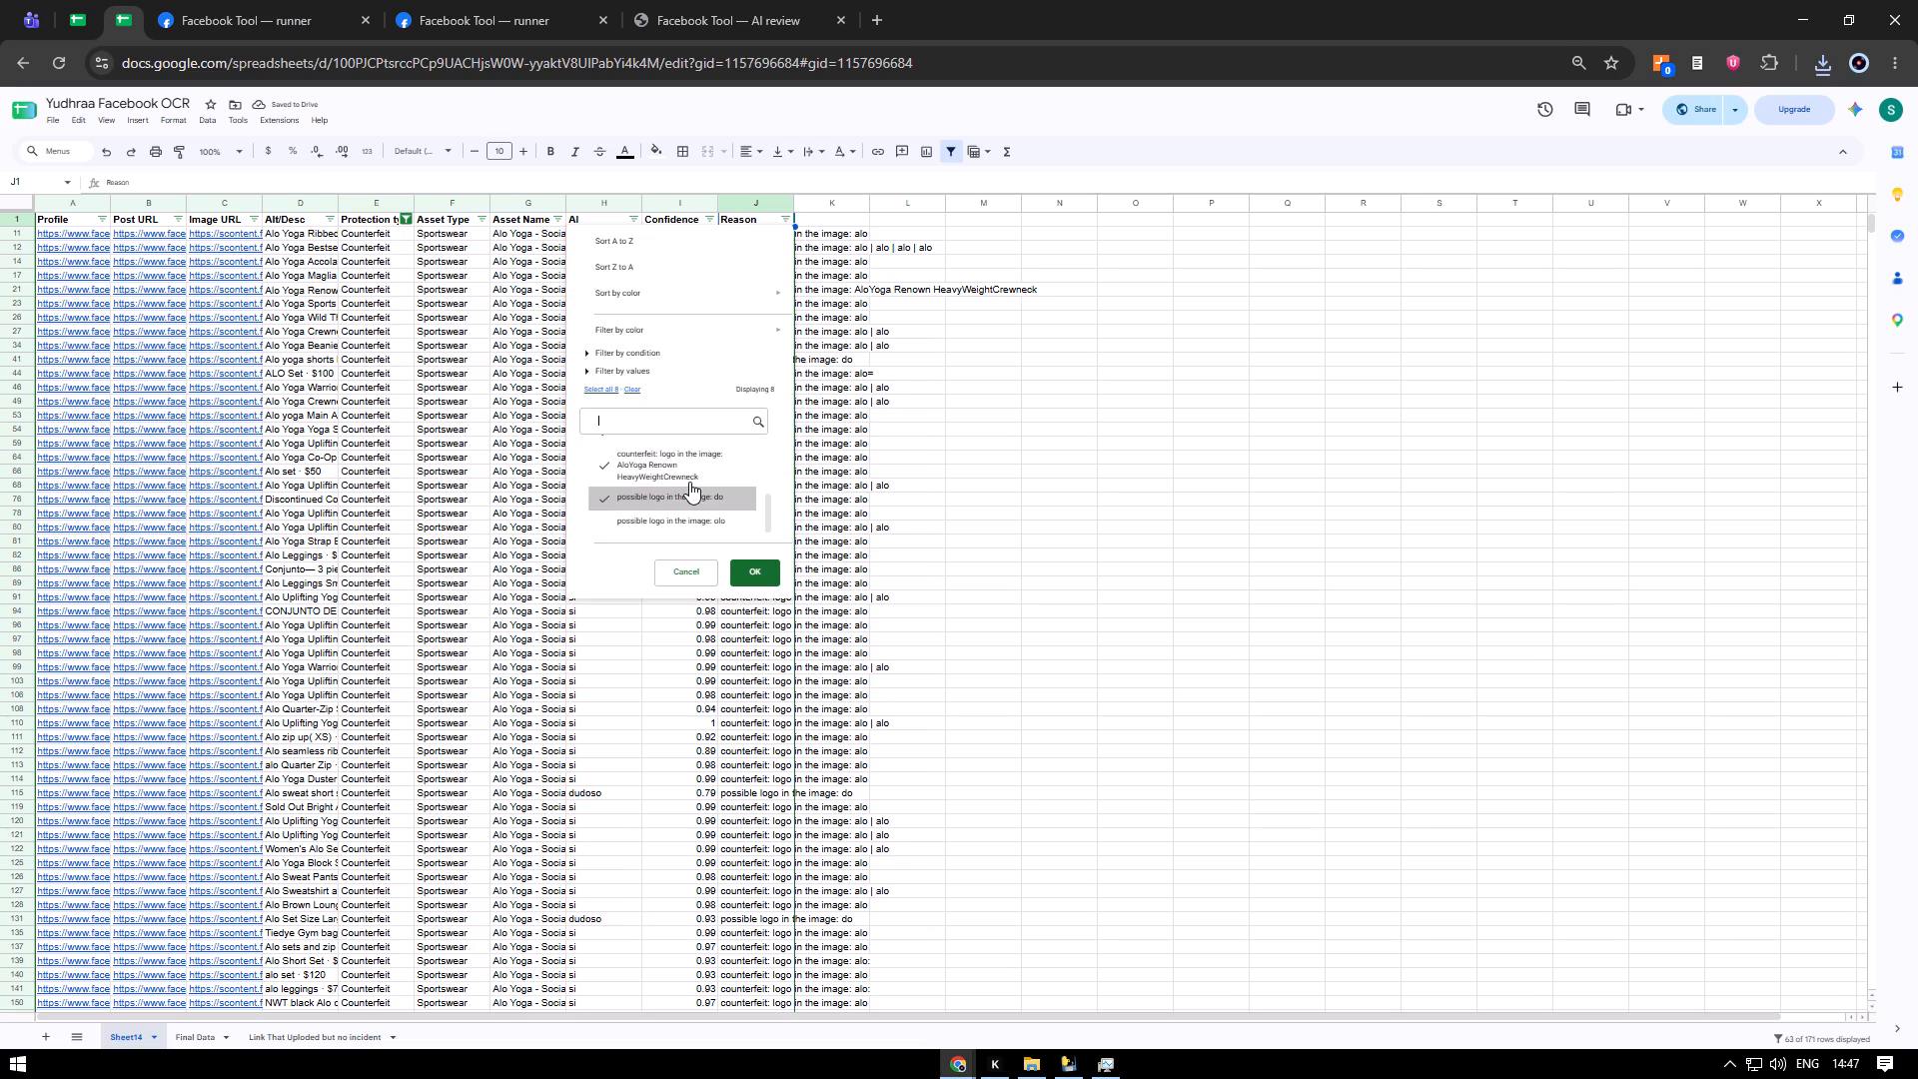
left_click(690, 496)
scroll(730, 534, "down", 4)
left_click(763, 572)
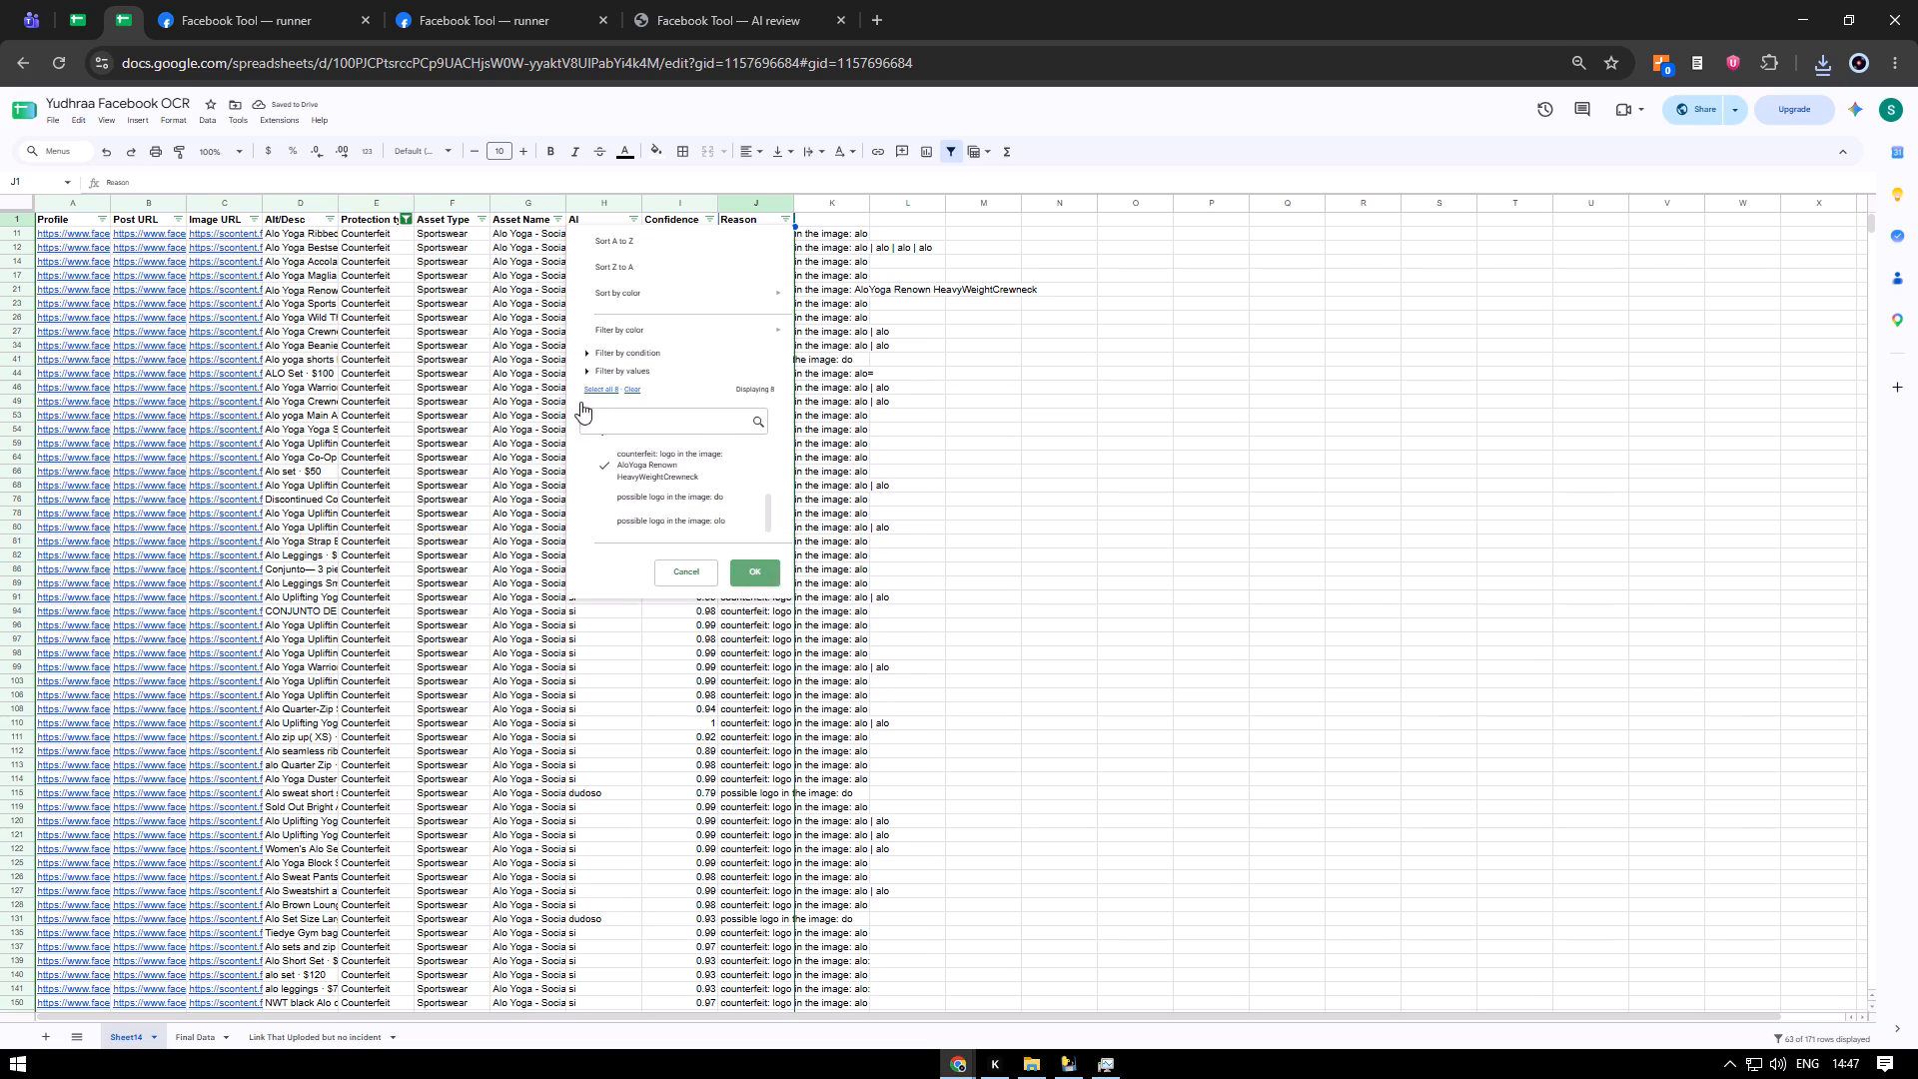
Select and copy all filtered Post URLs in Sheet14, and place the AI review tab directly after the Cincinnati runner tab.
left_click(174, 237)
key("ctrl+shift+Down")
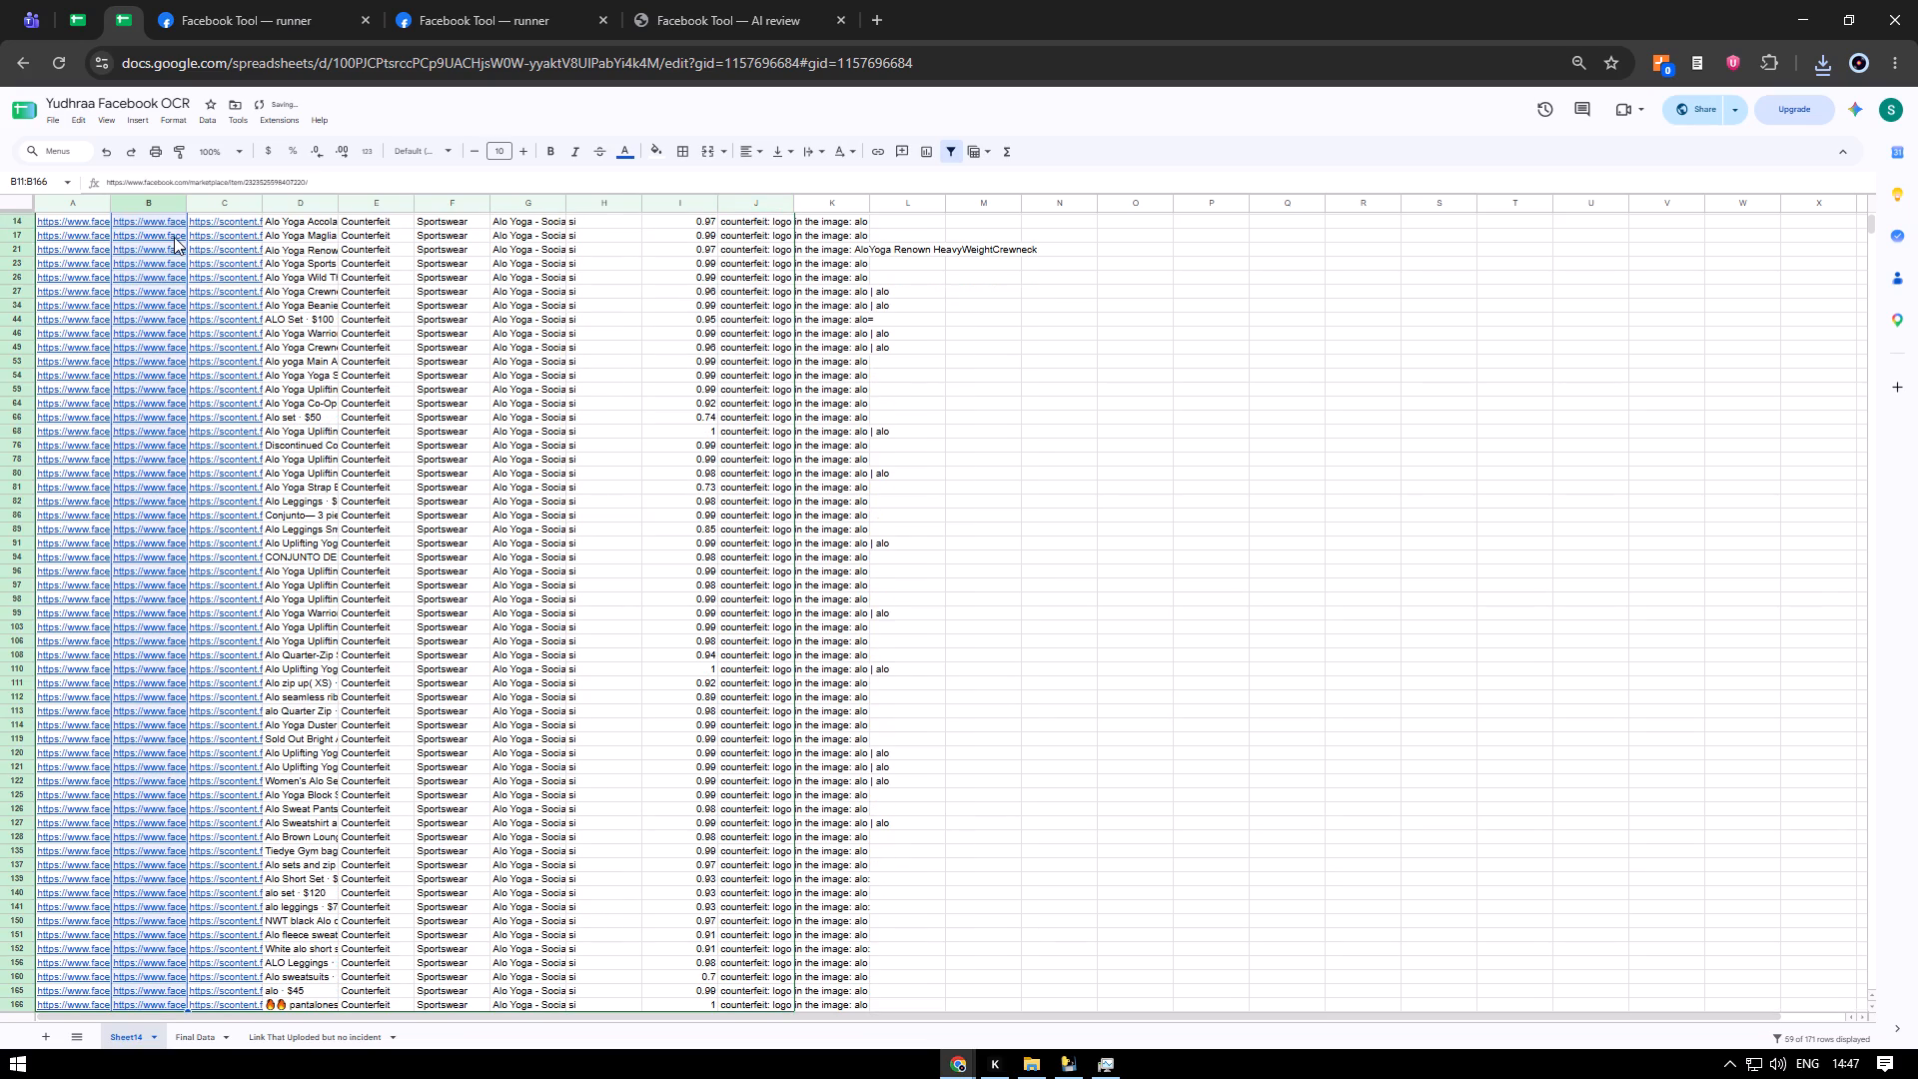
left_click(711, 0)
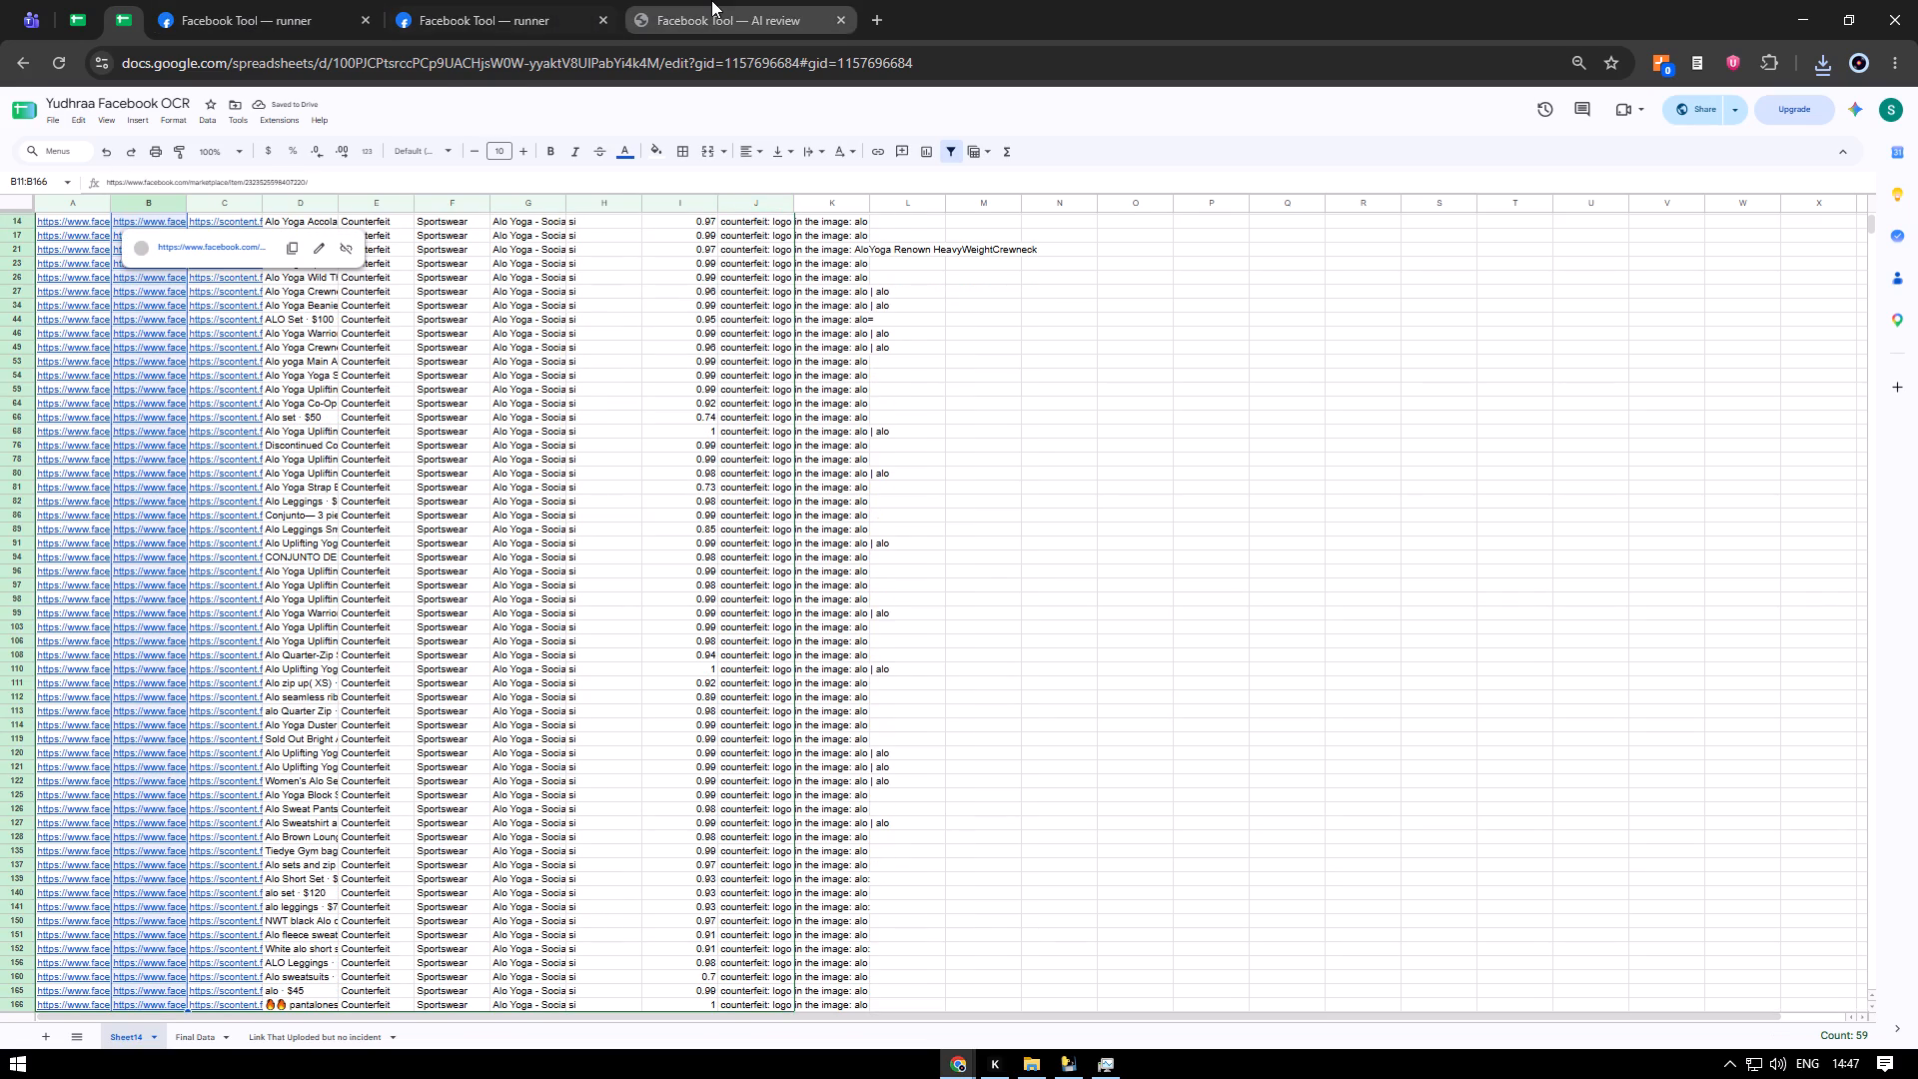
left_click_drag(711, 0, 431, 0)
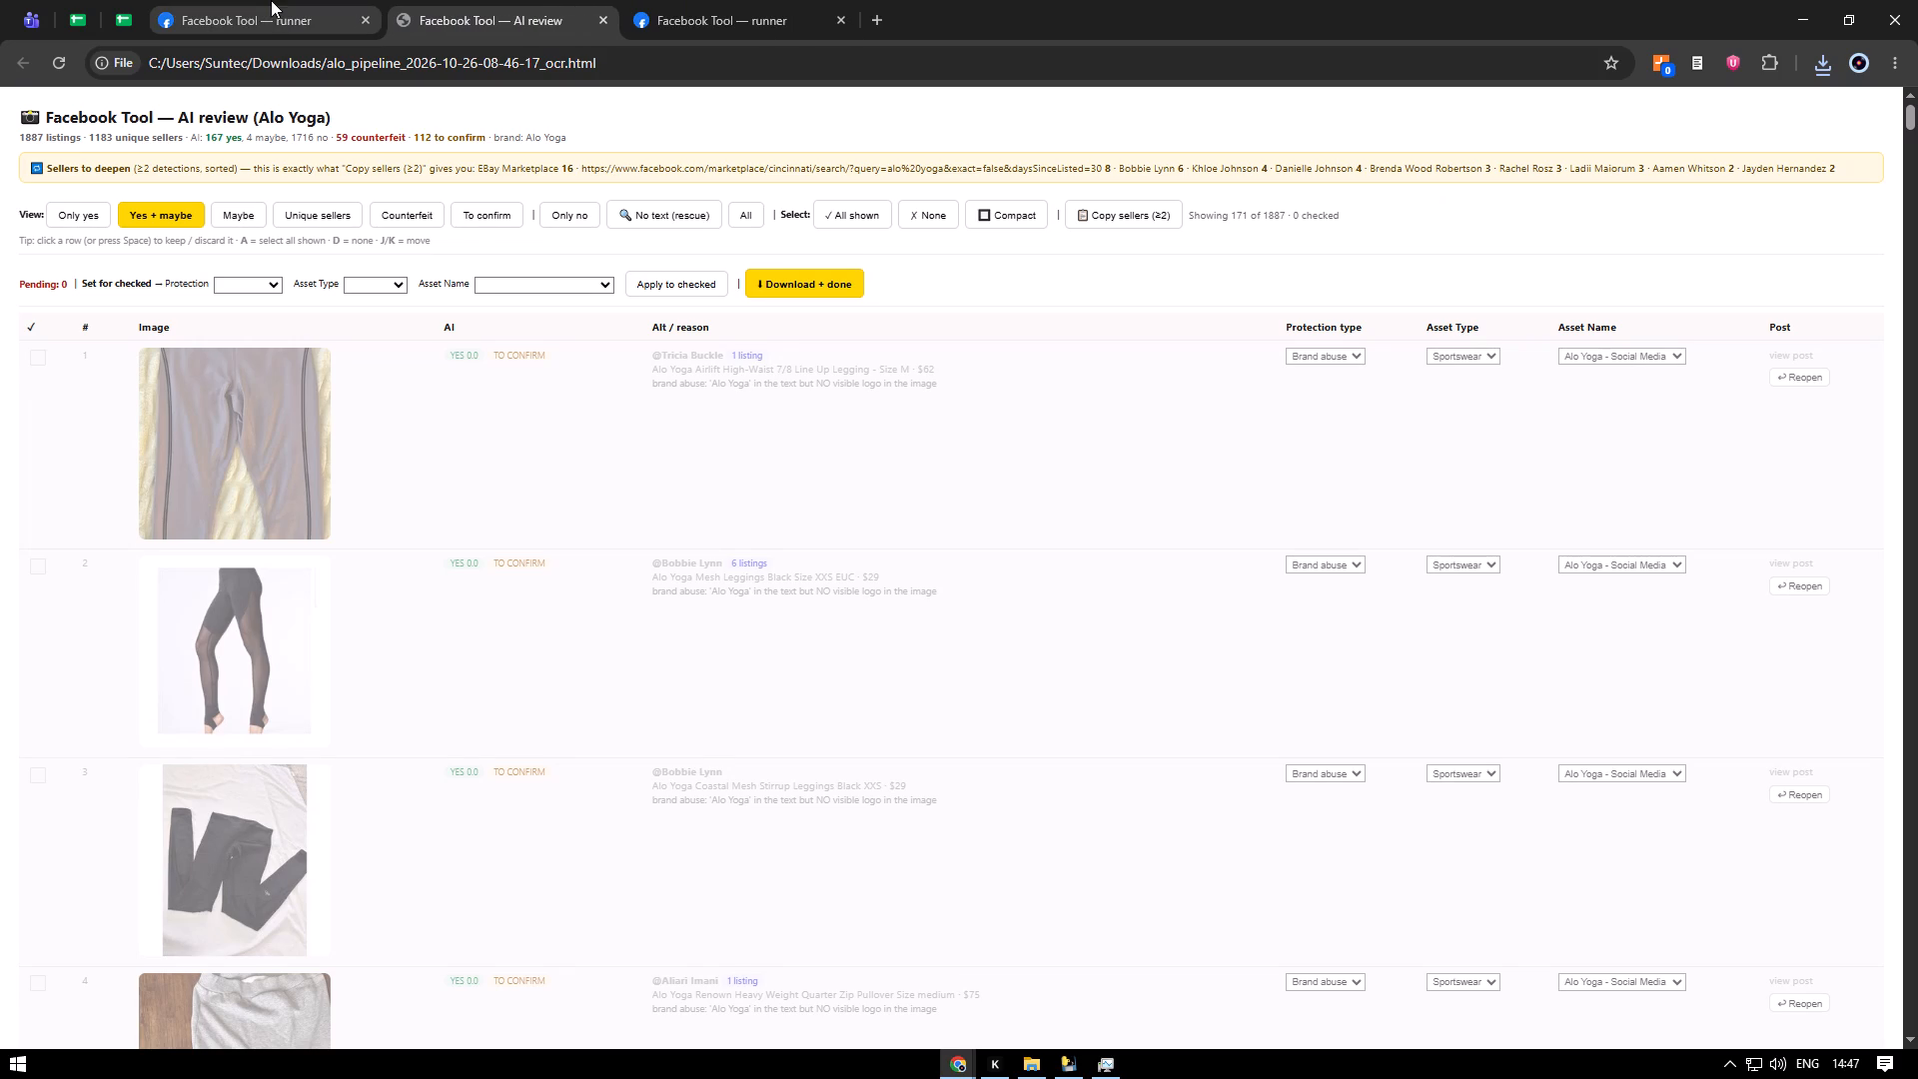
left_click(284, 0)
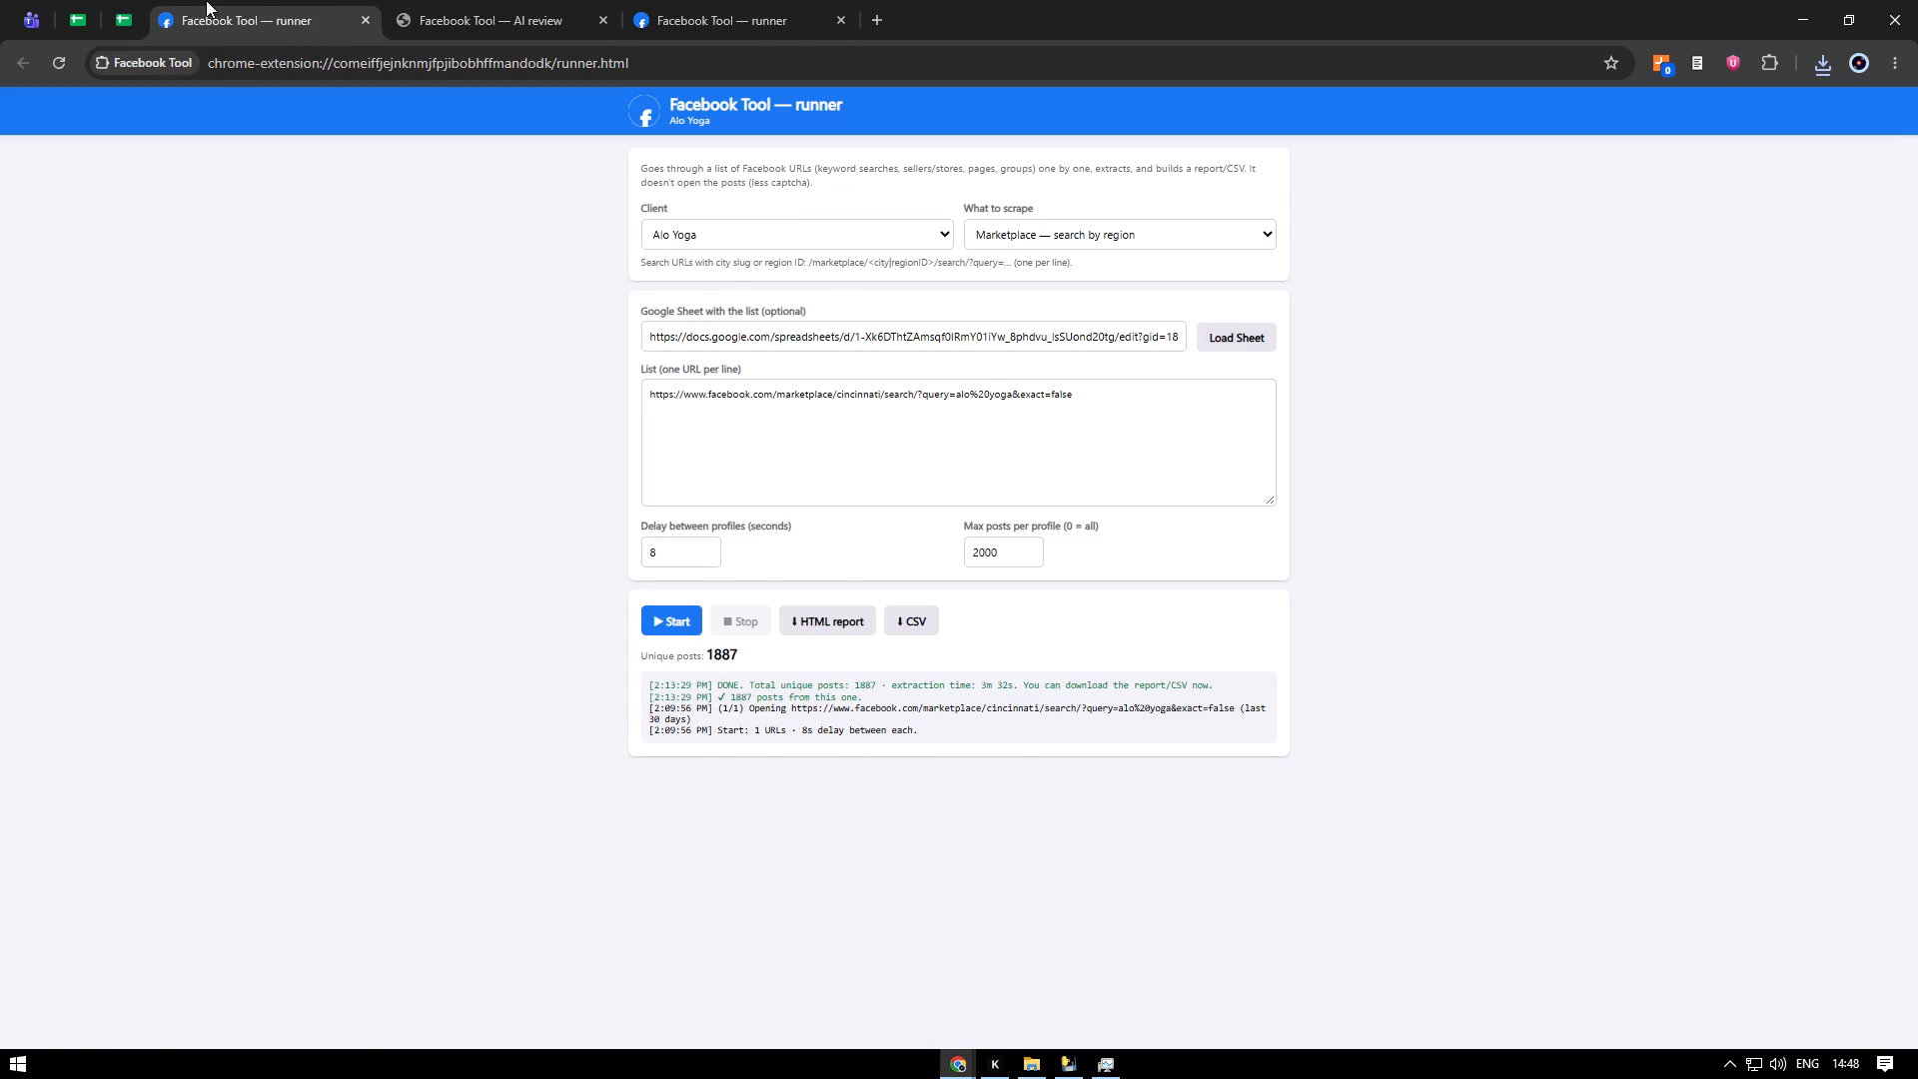
left_click(114, 0)
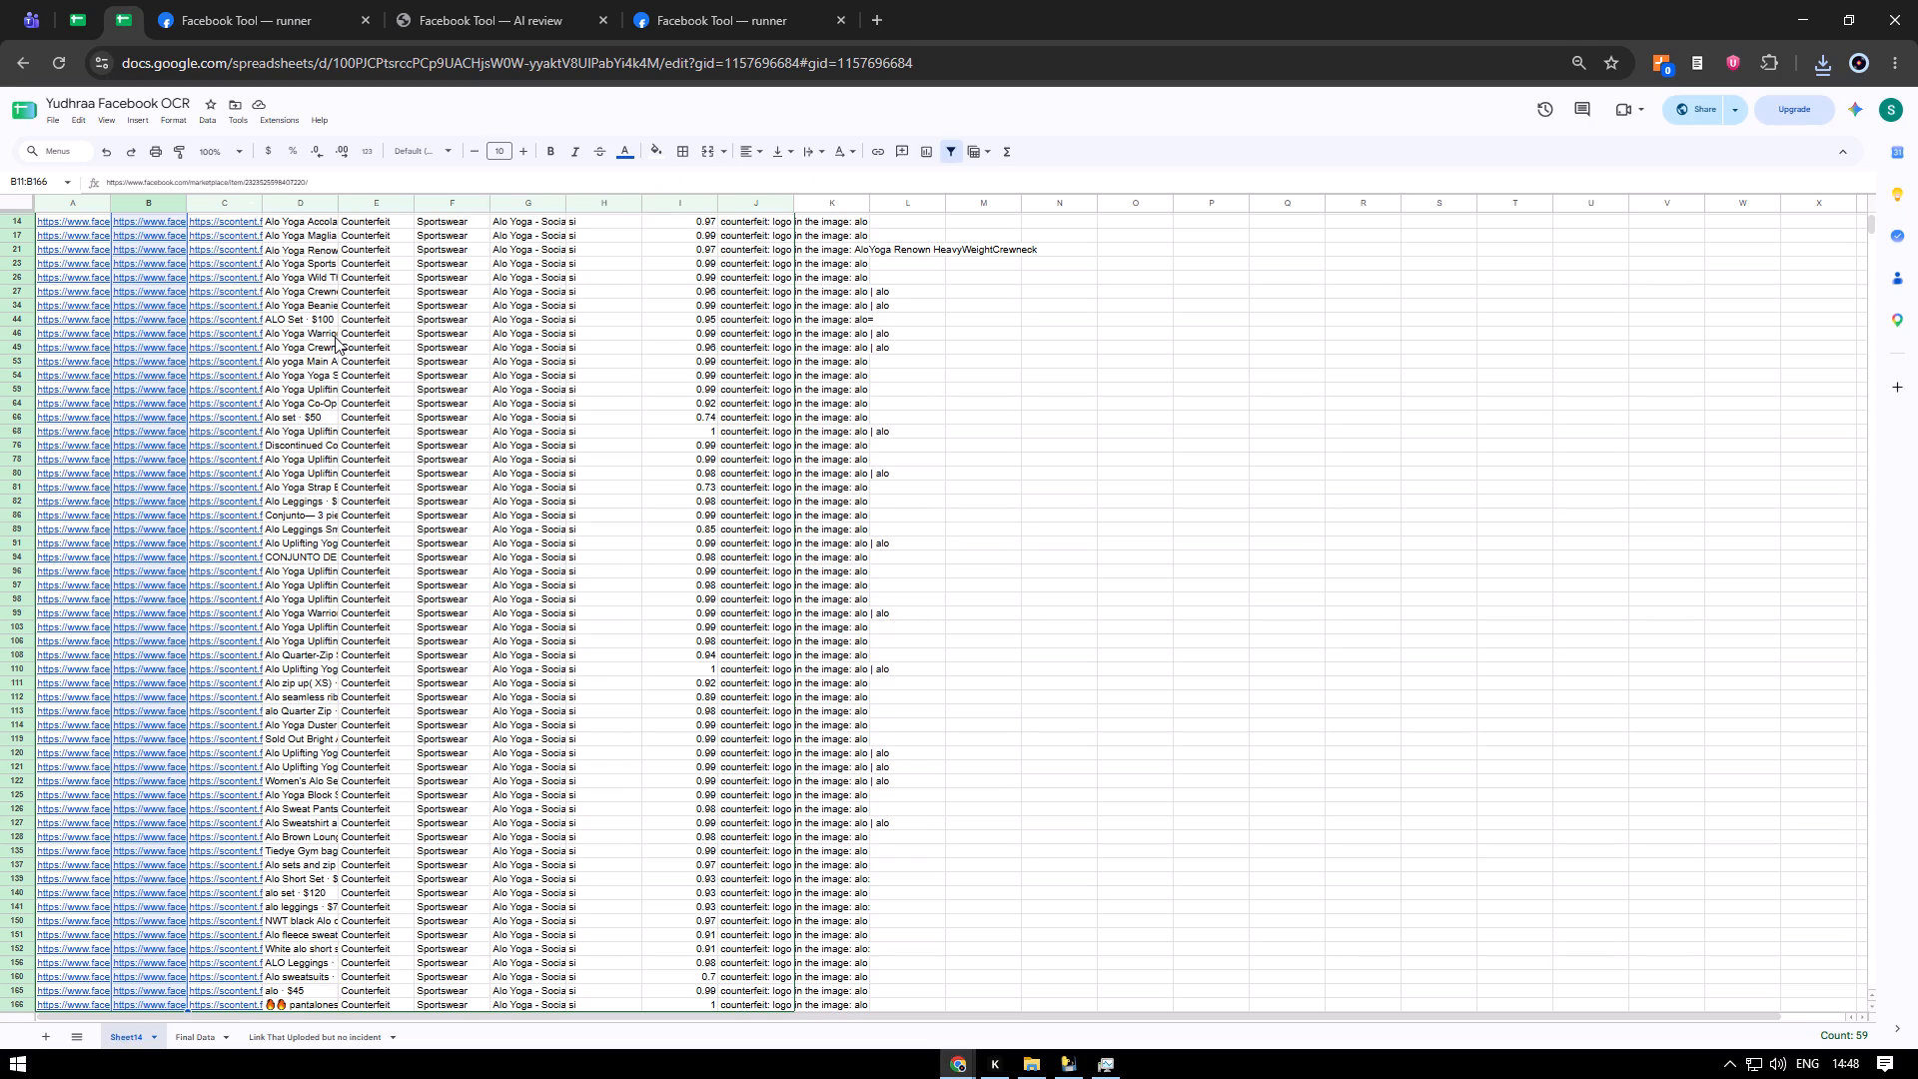
key("ctrl+c")
key("ctrl+c")
key("ctrl+c")
Maximize the Red Points portal window, reopen the incident list for editing, replace all detection links with the copied URLs, and try to save.
key("alt+Tab")
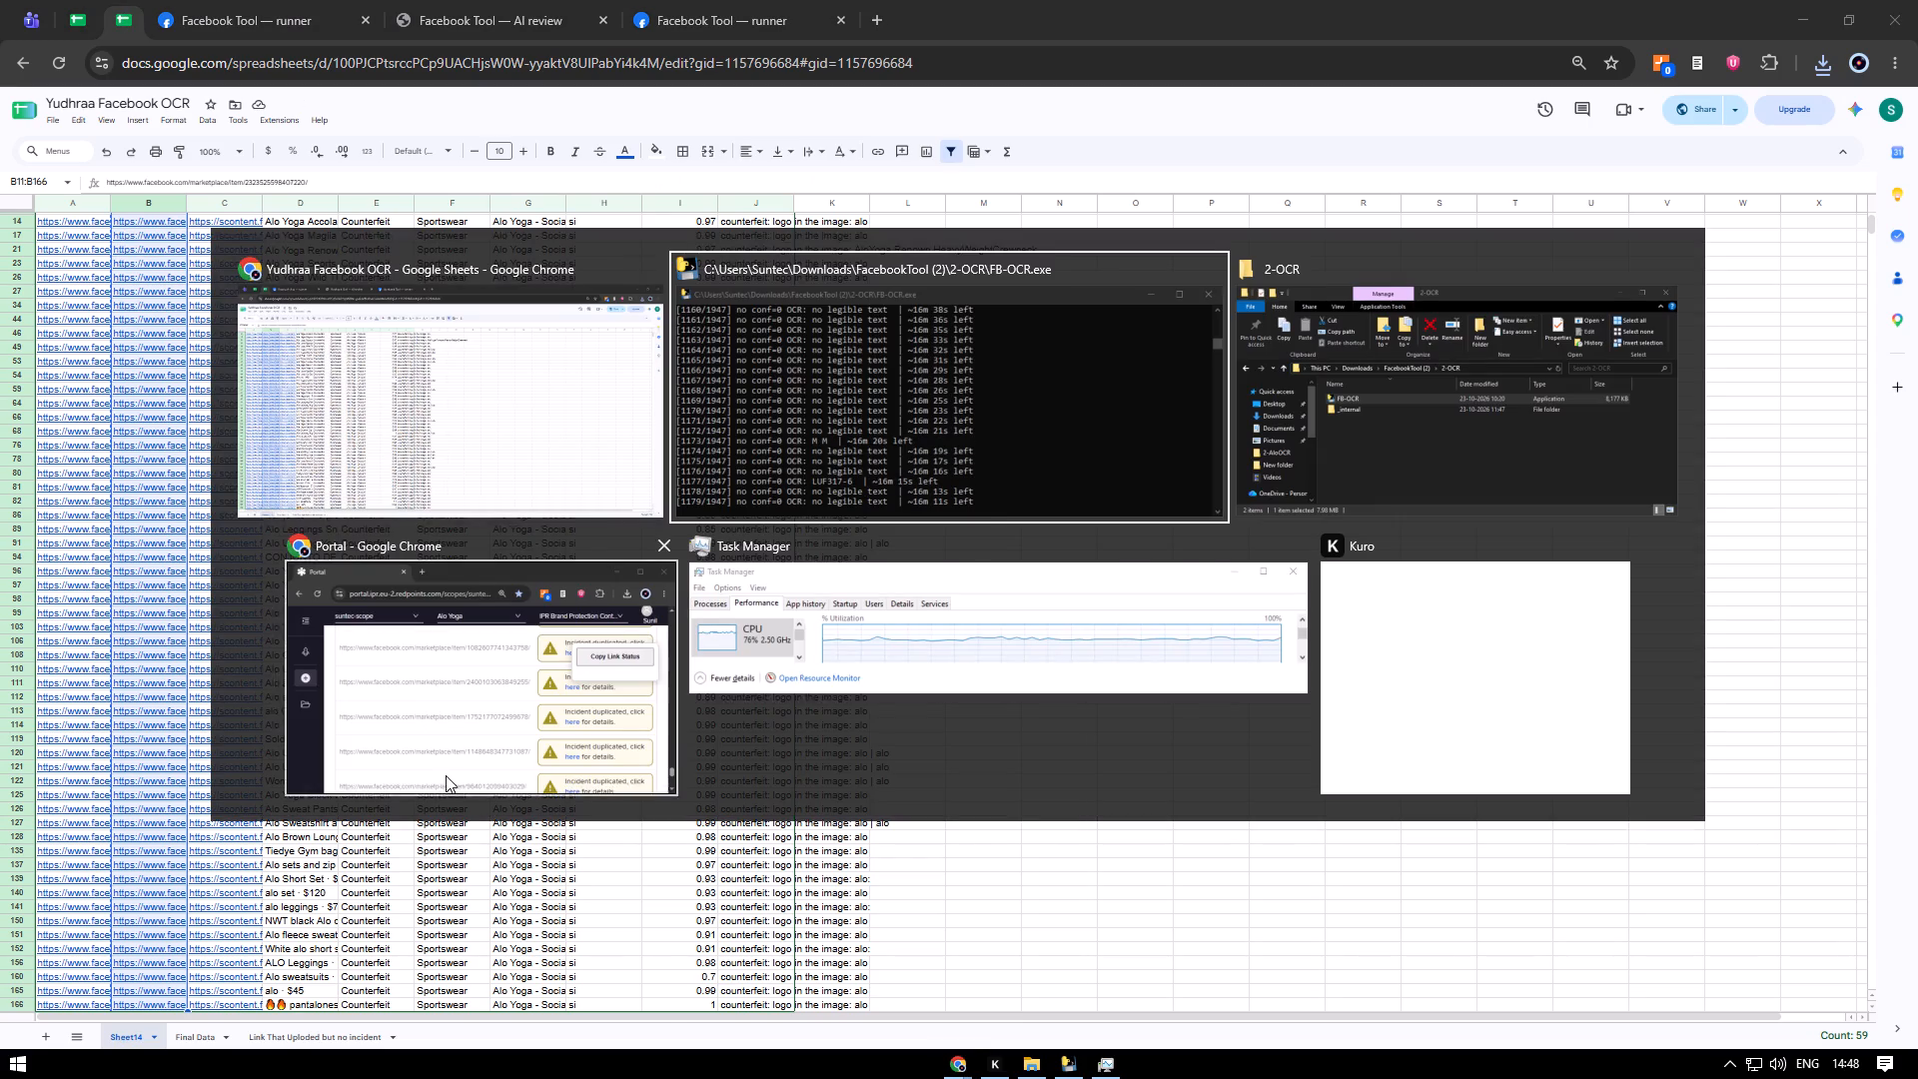
left_click(446, 775, "alt")
left_click_drag(851, 817, 1361, 790)
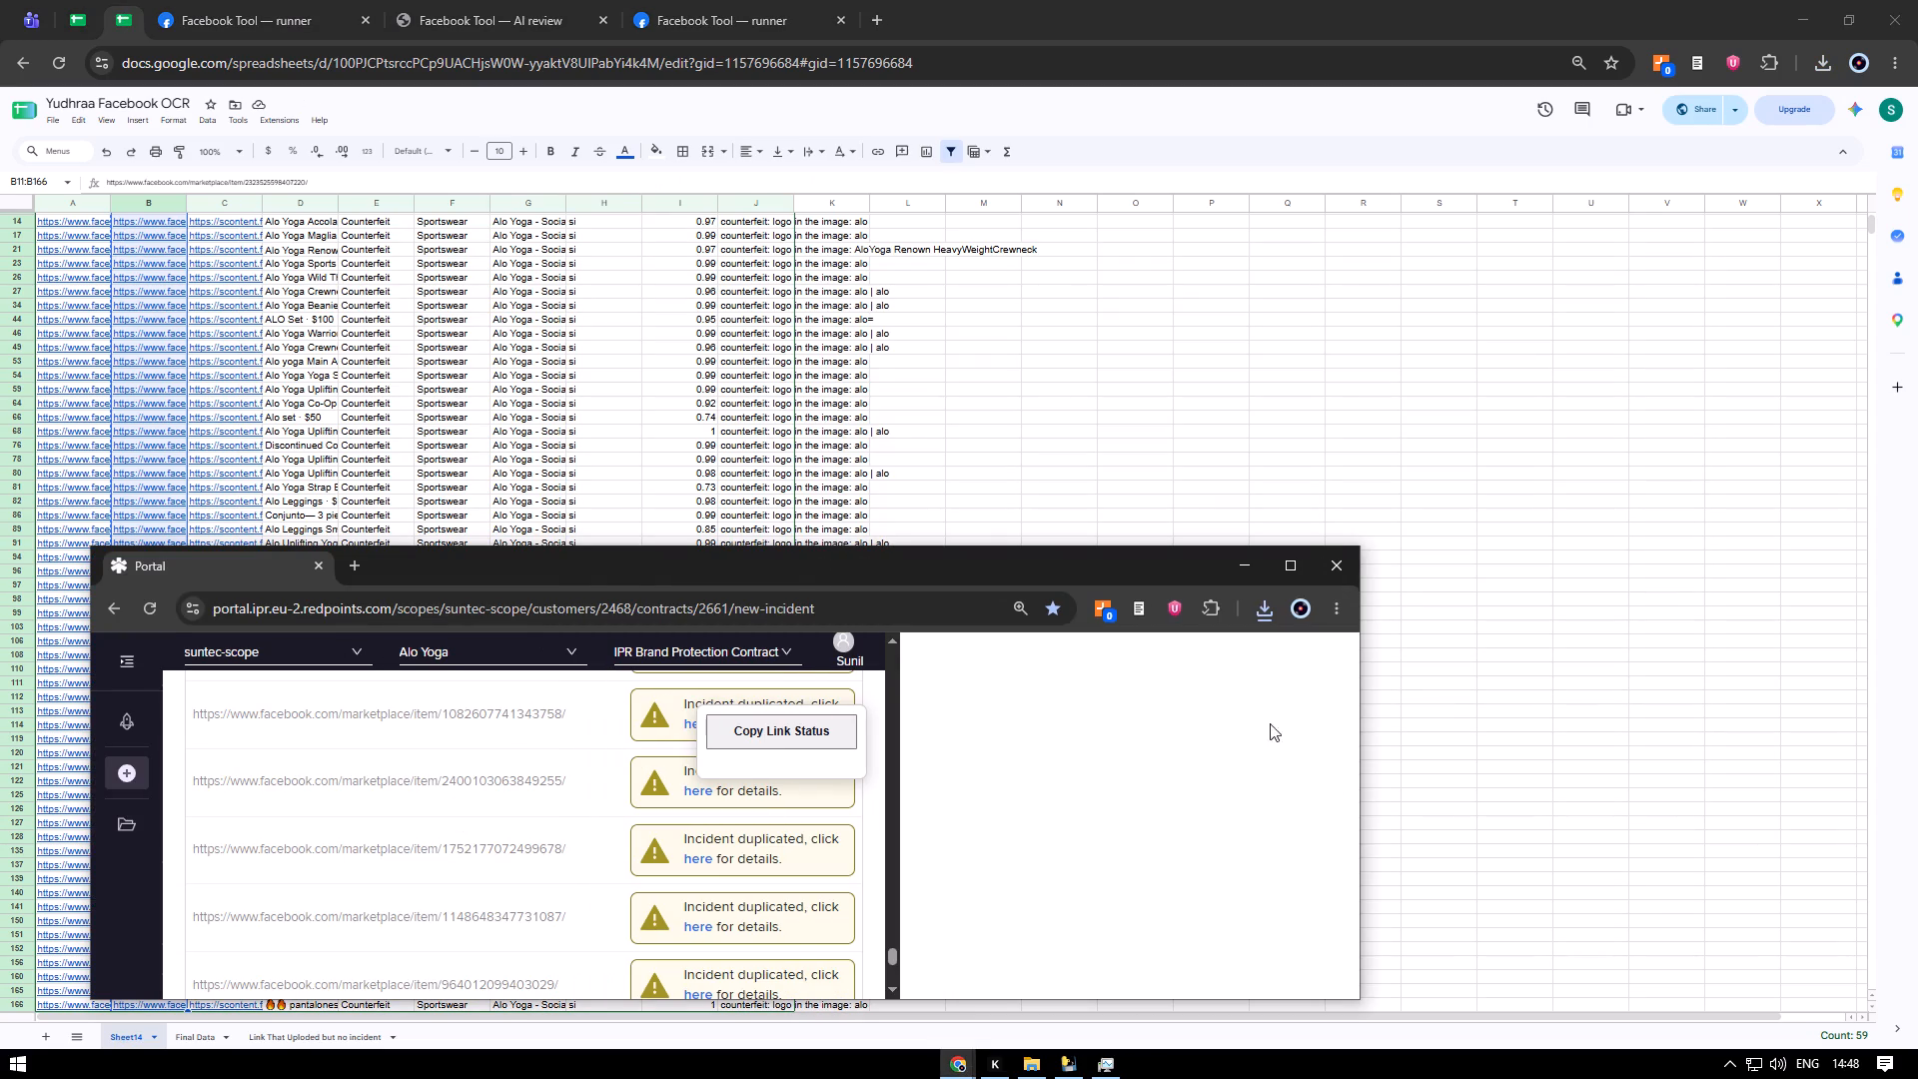
left_click(1283, 562)
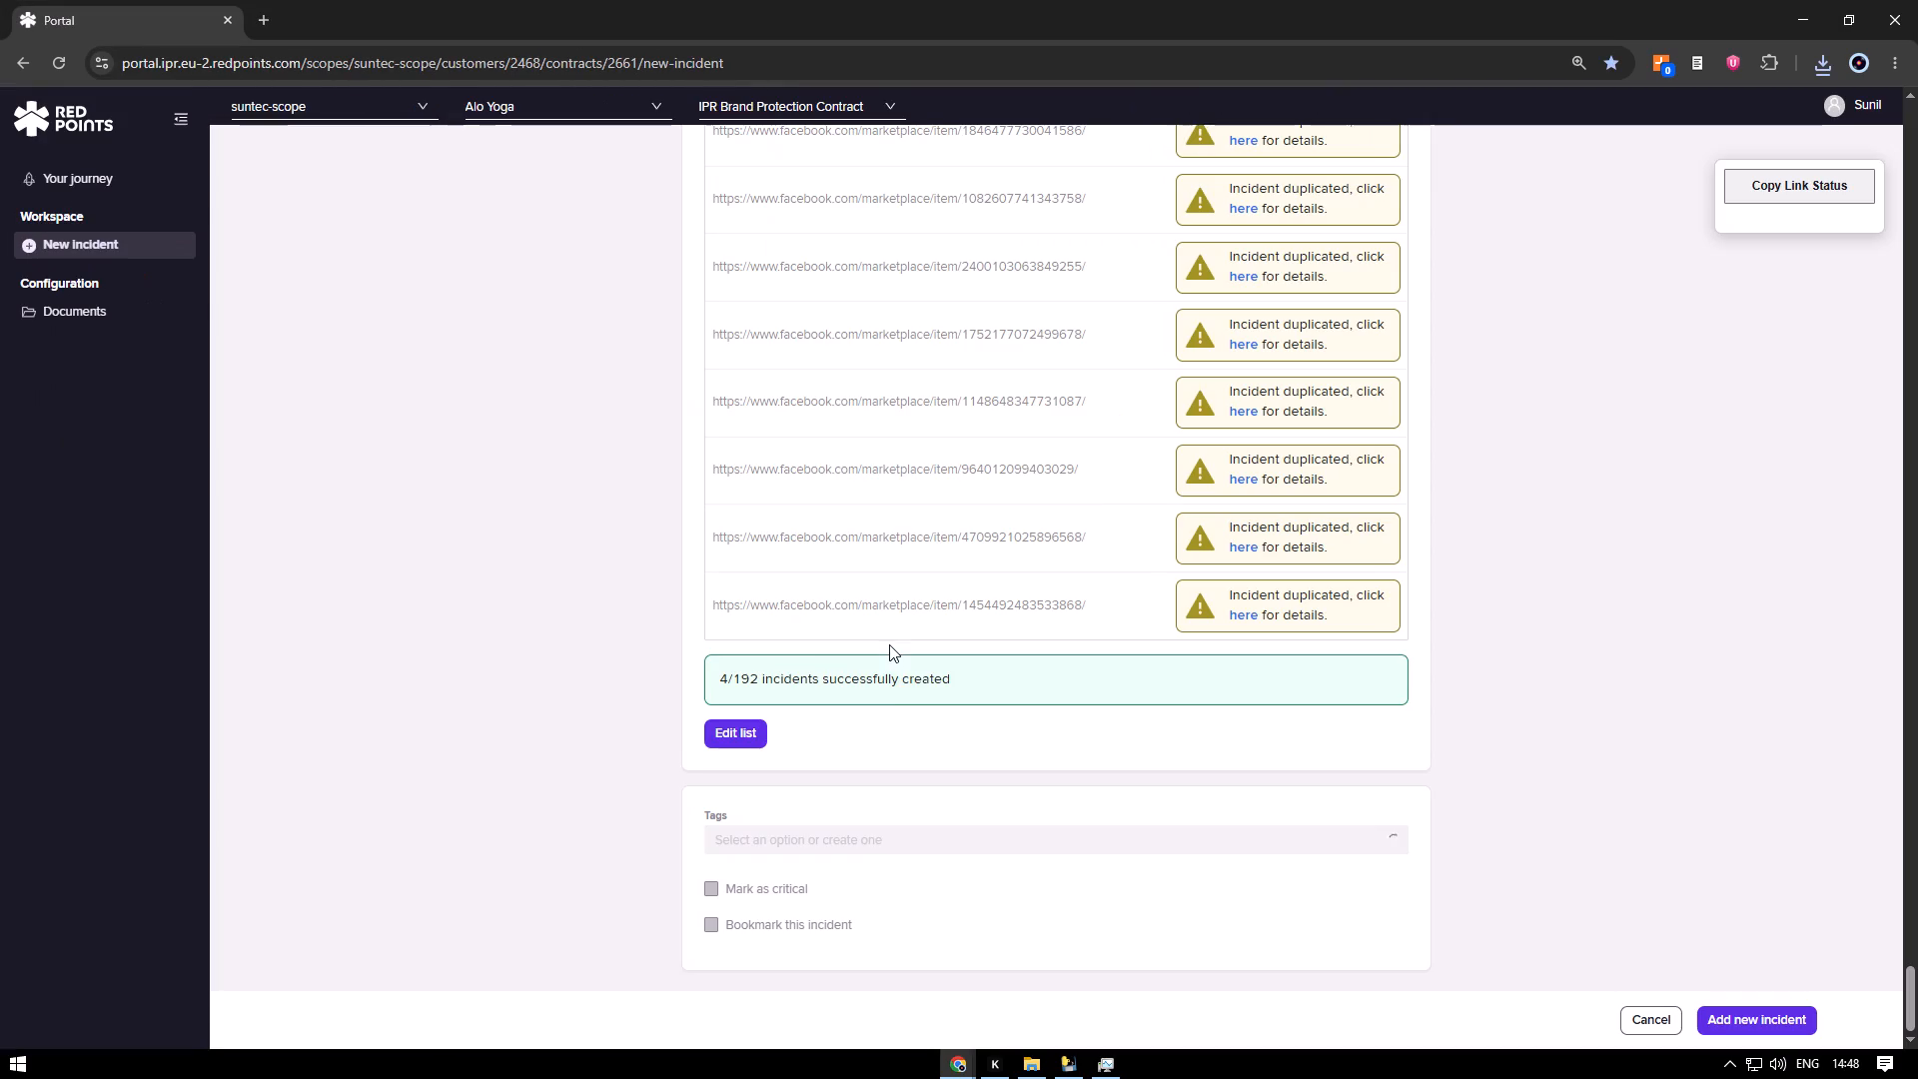
left_click(725, 738)
left_click(821, 606)
left_click(823, 568)
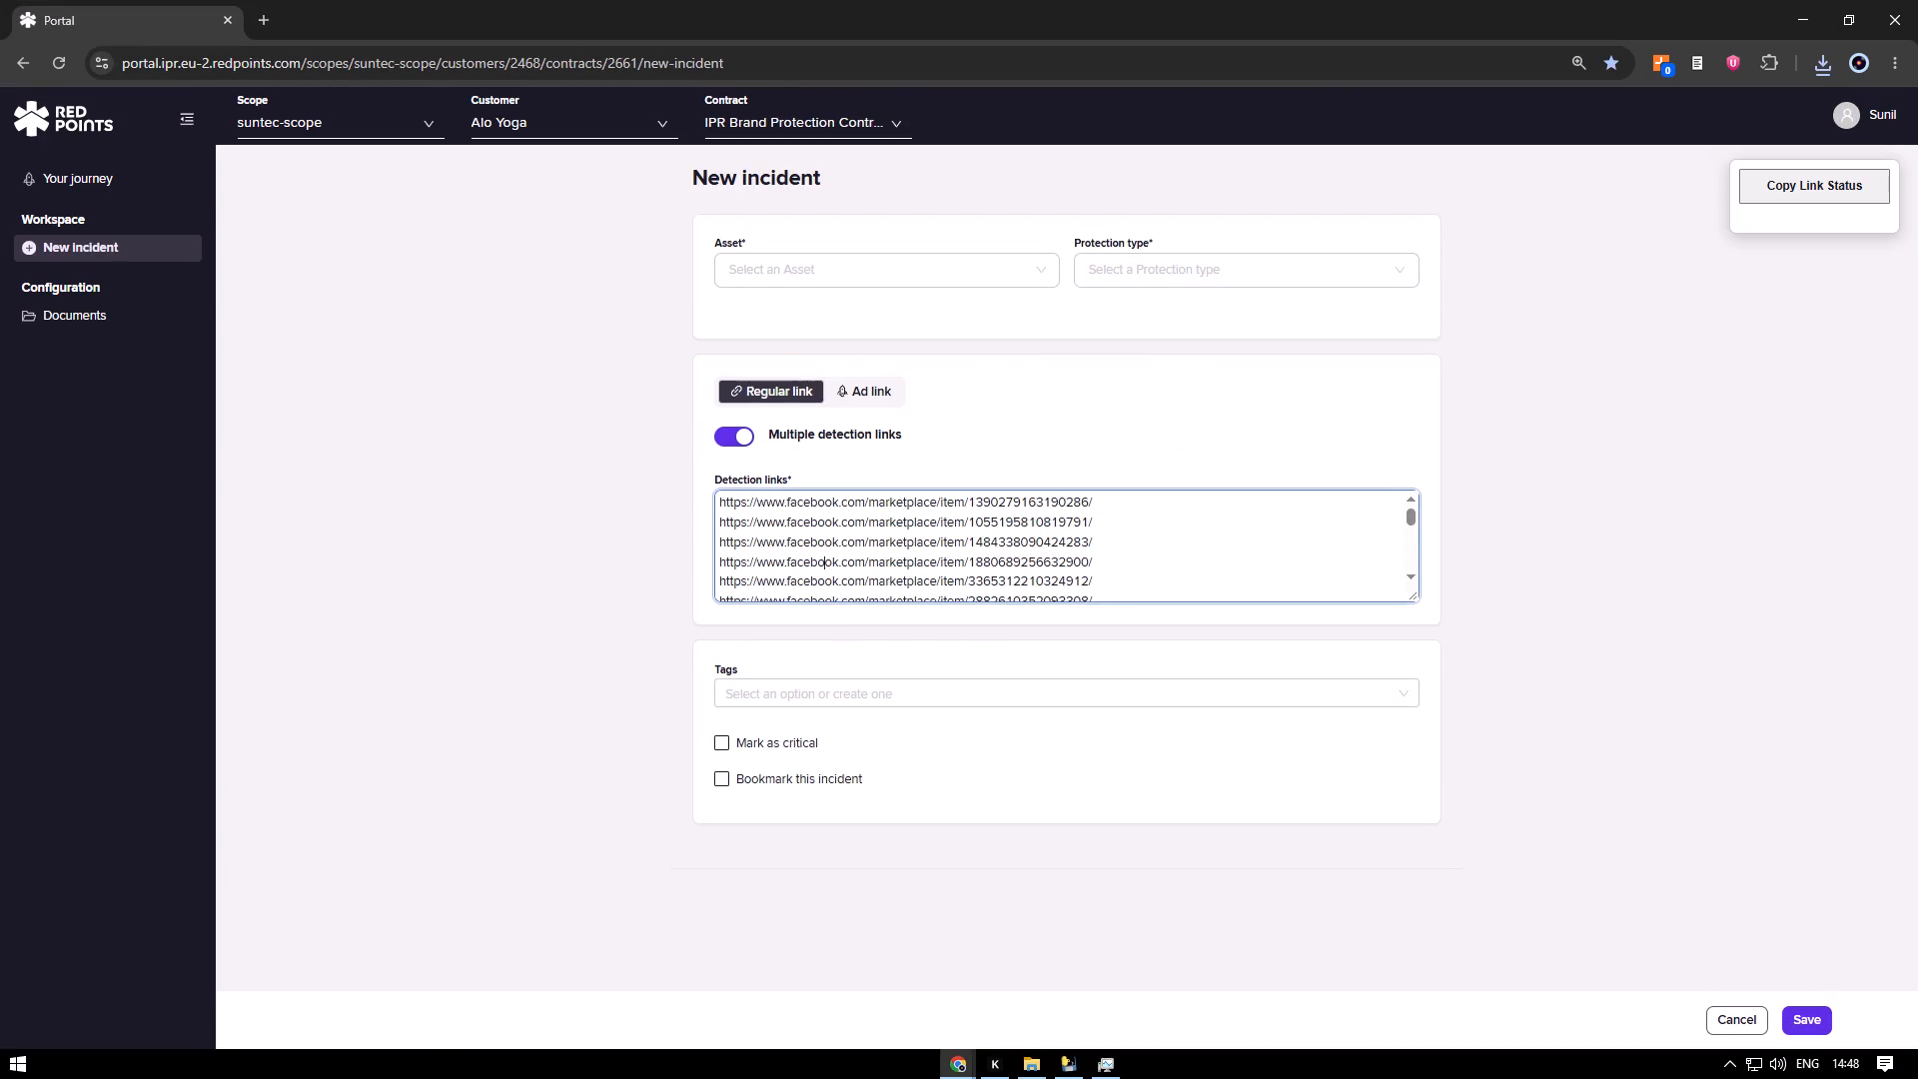
key("ctrl+a")
key("ctrl+v")
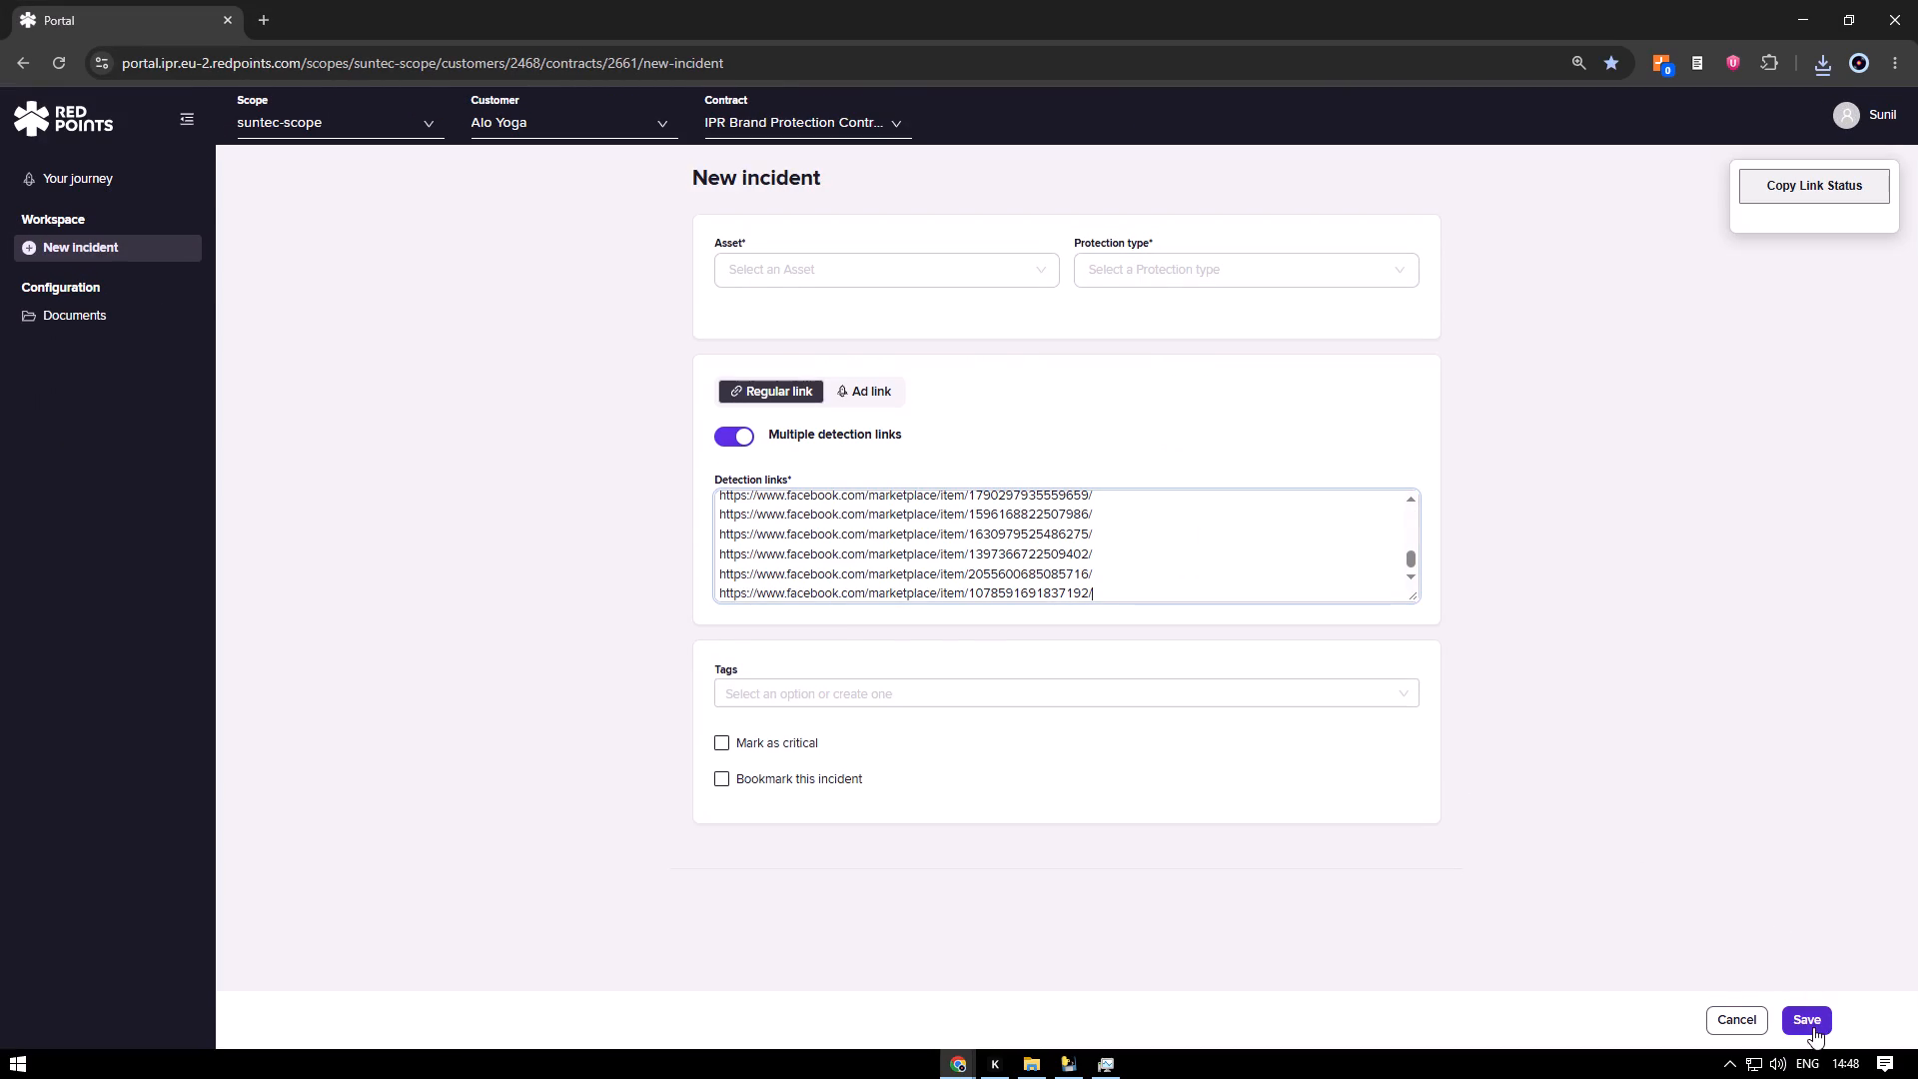
left_click(1813, 1027)
key("alt+Tab")
left_click(448, 359, "alt")
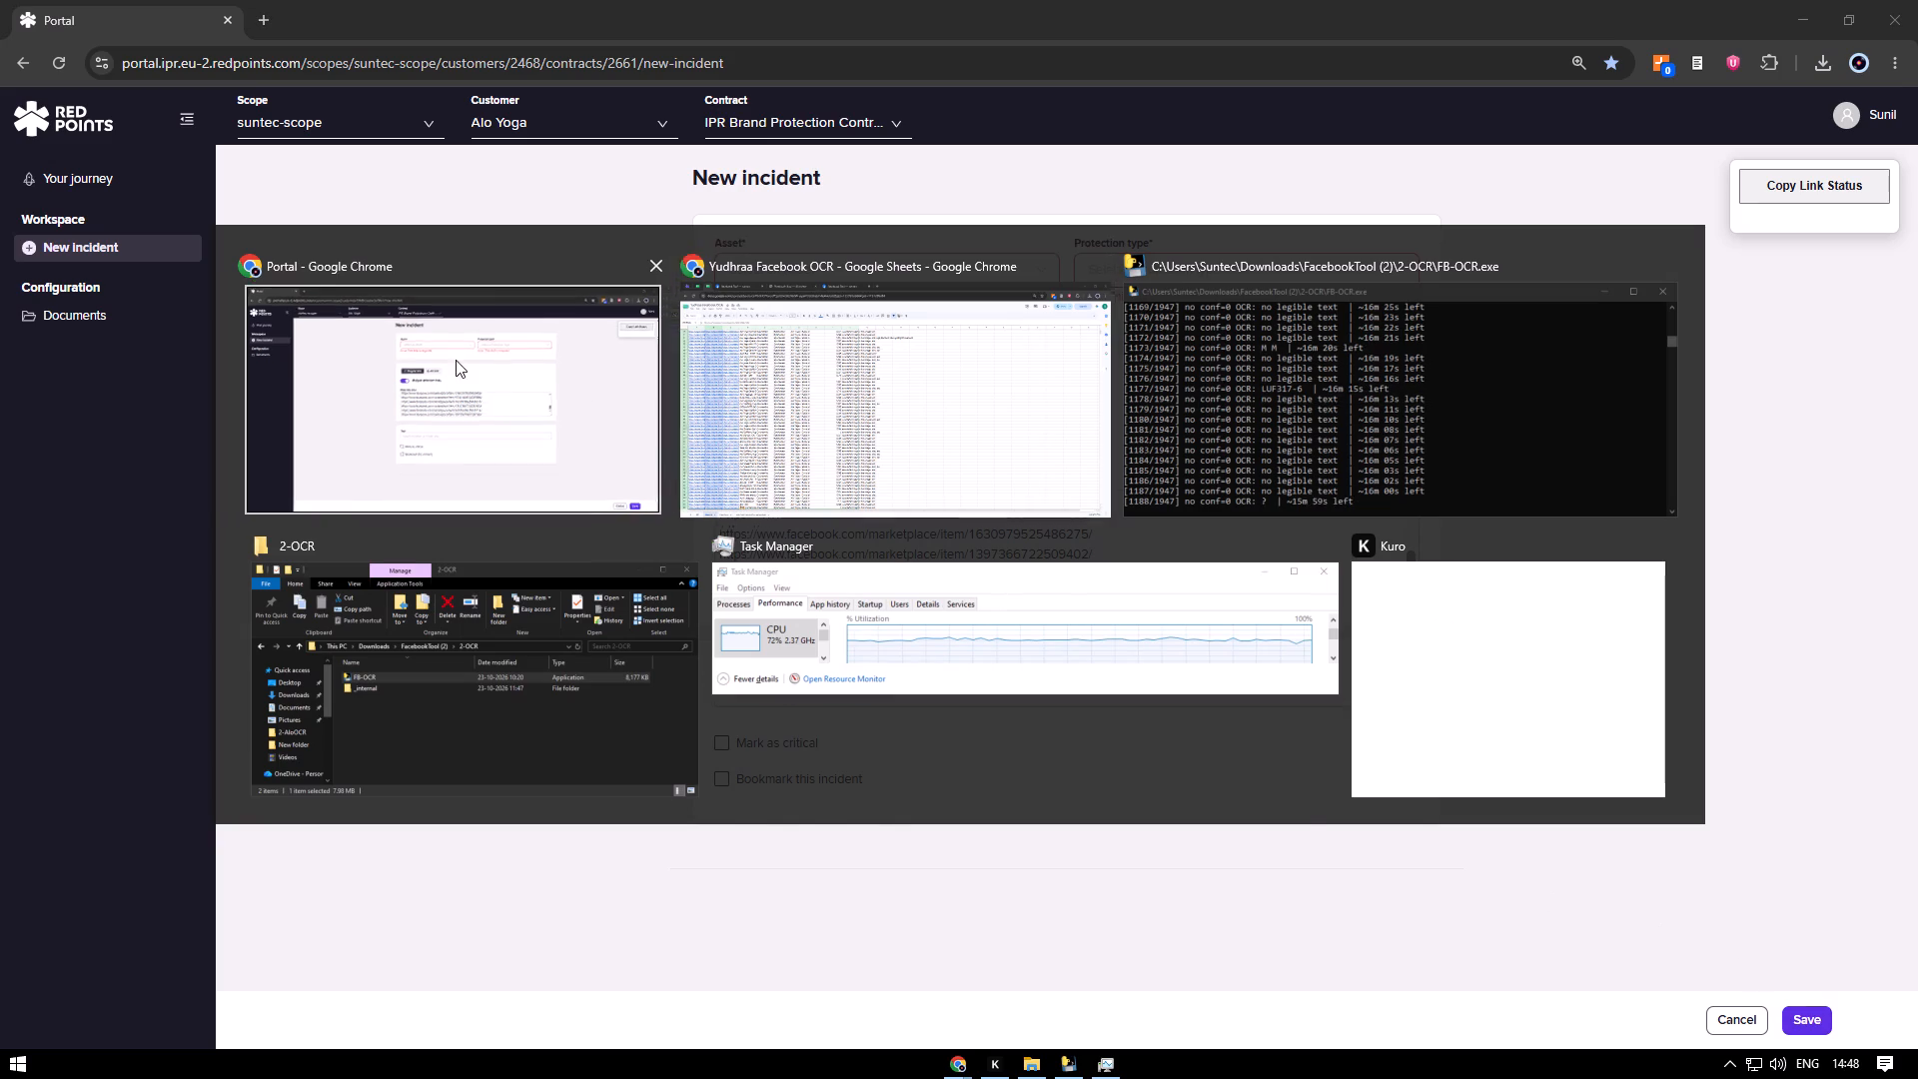
Set the incident's asset to Alo Yoga - Social Media Facebook and its protection type to Product counterfeit.
left_click(807, 265)
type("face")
left_click(880, 311)
left_click(1126, 268)
left_click(1152, 303)
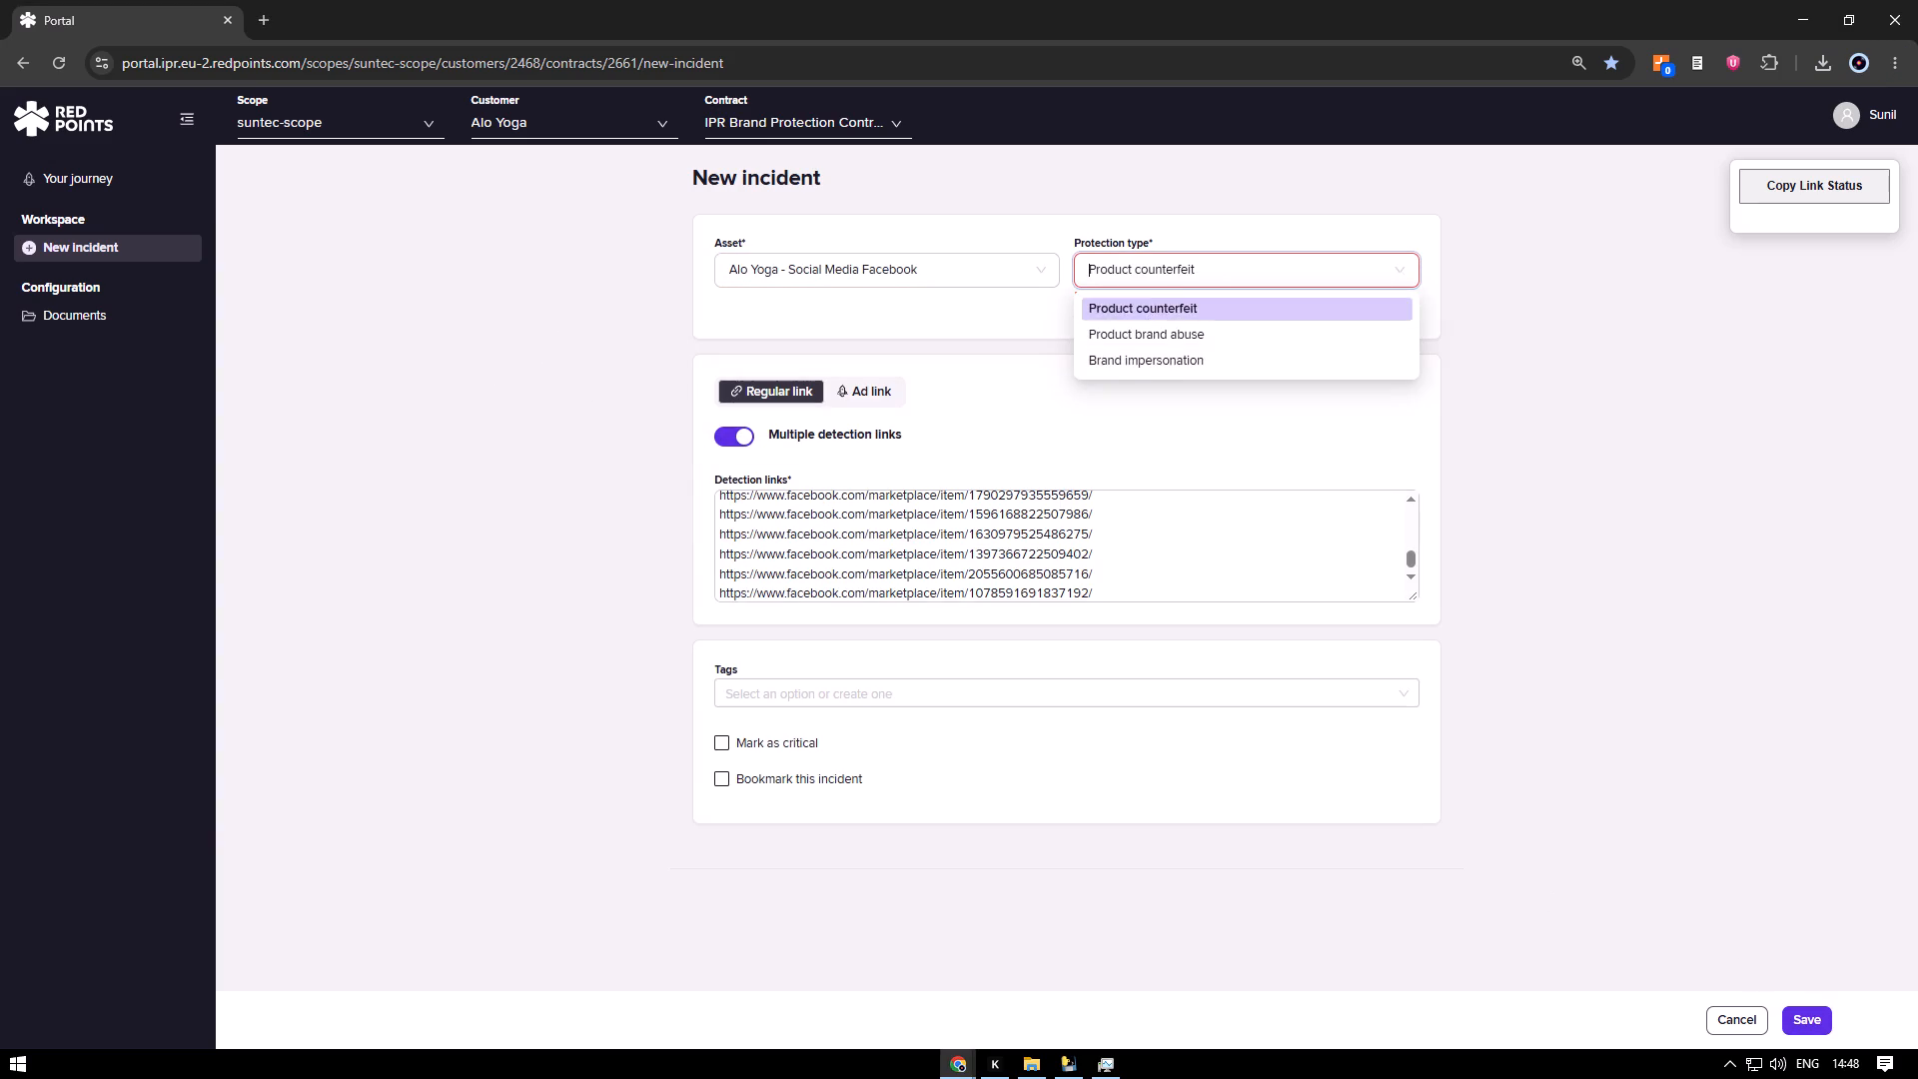
Add the Facebook - Internal upload tag to the incident and save it.
left_click(836, 704)
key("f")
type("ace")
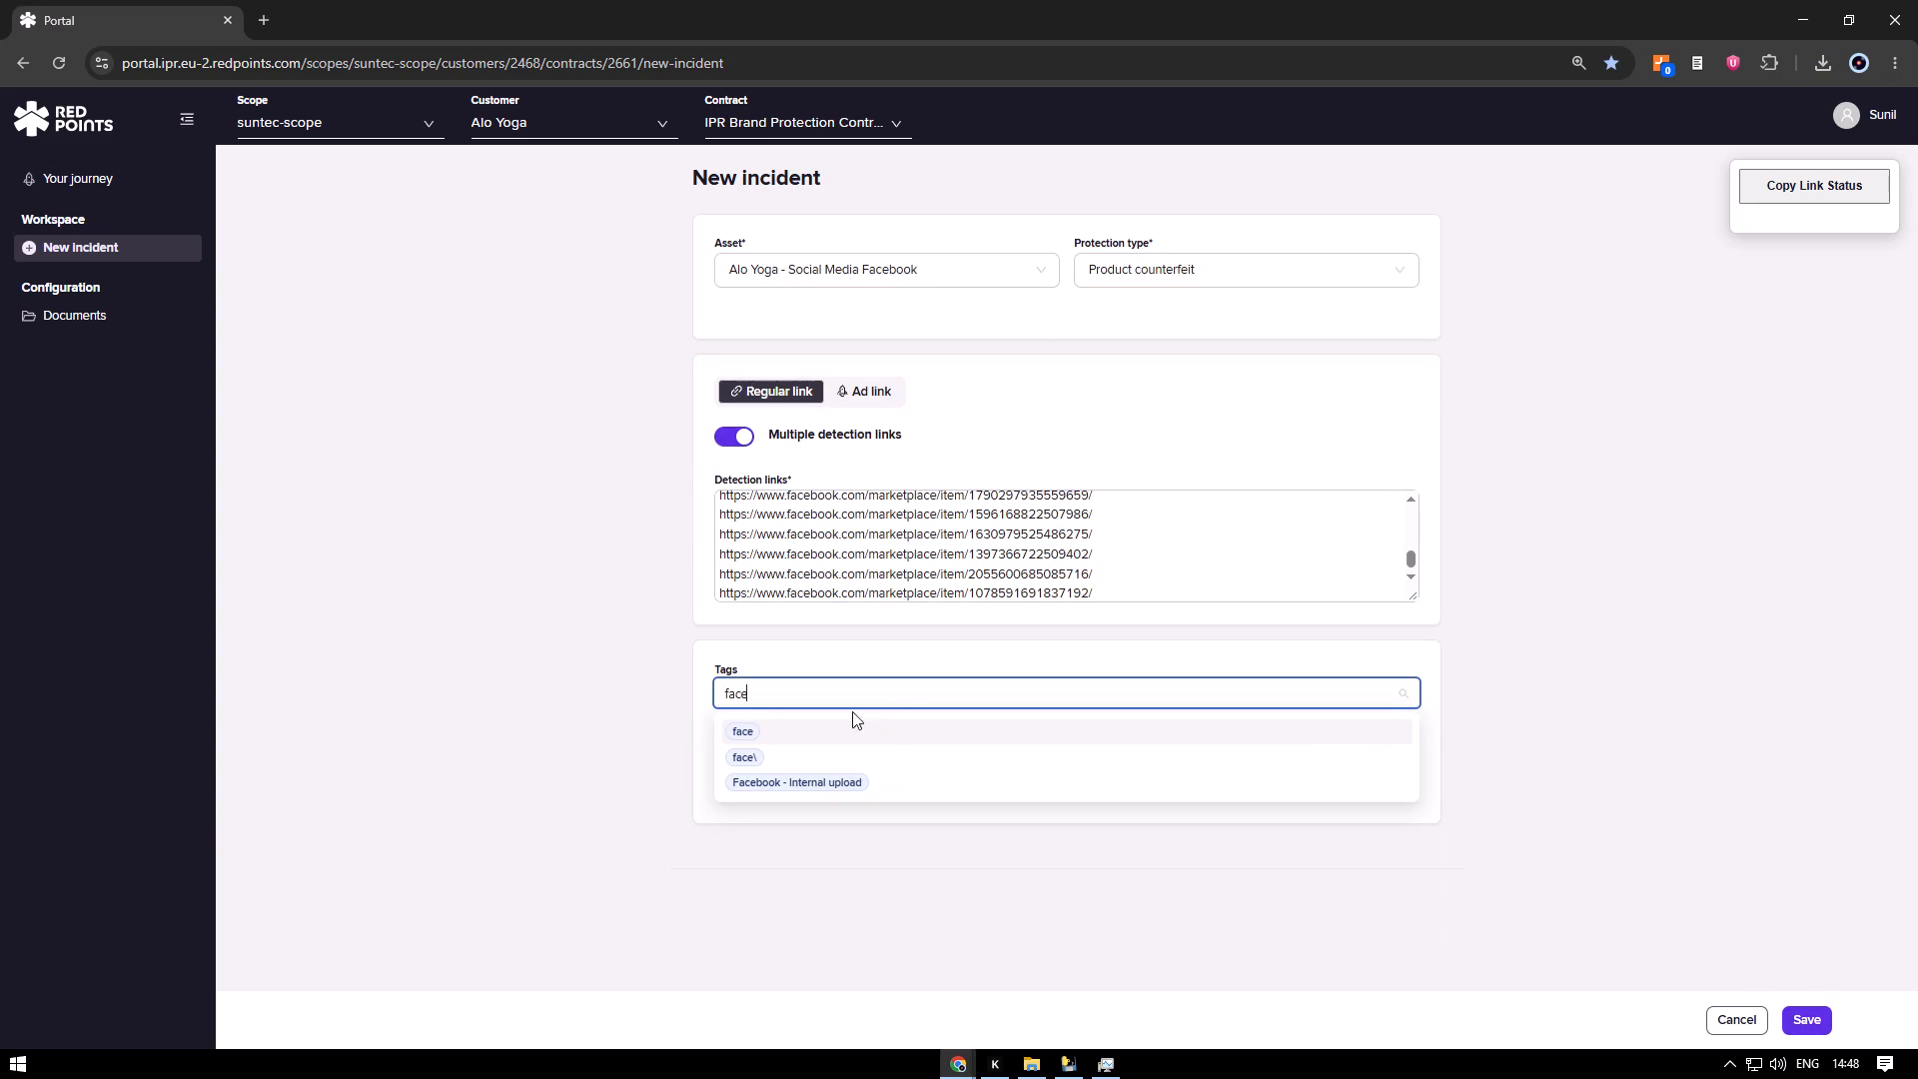
left_click(835, 782)
left_click(1599, 840)
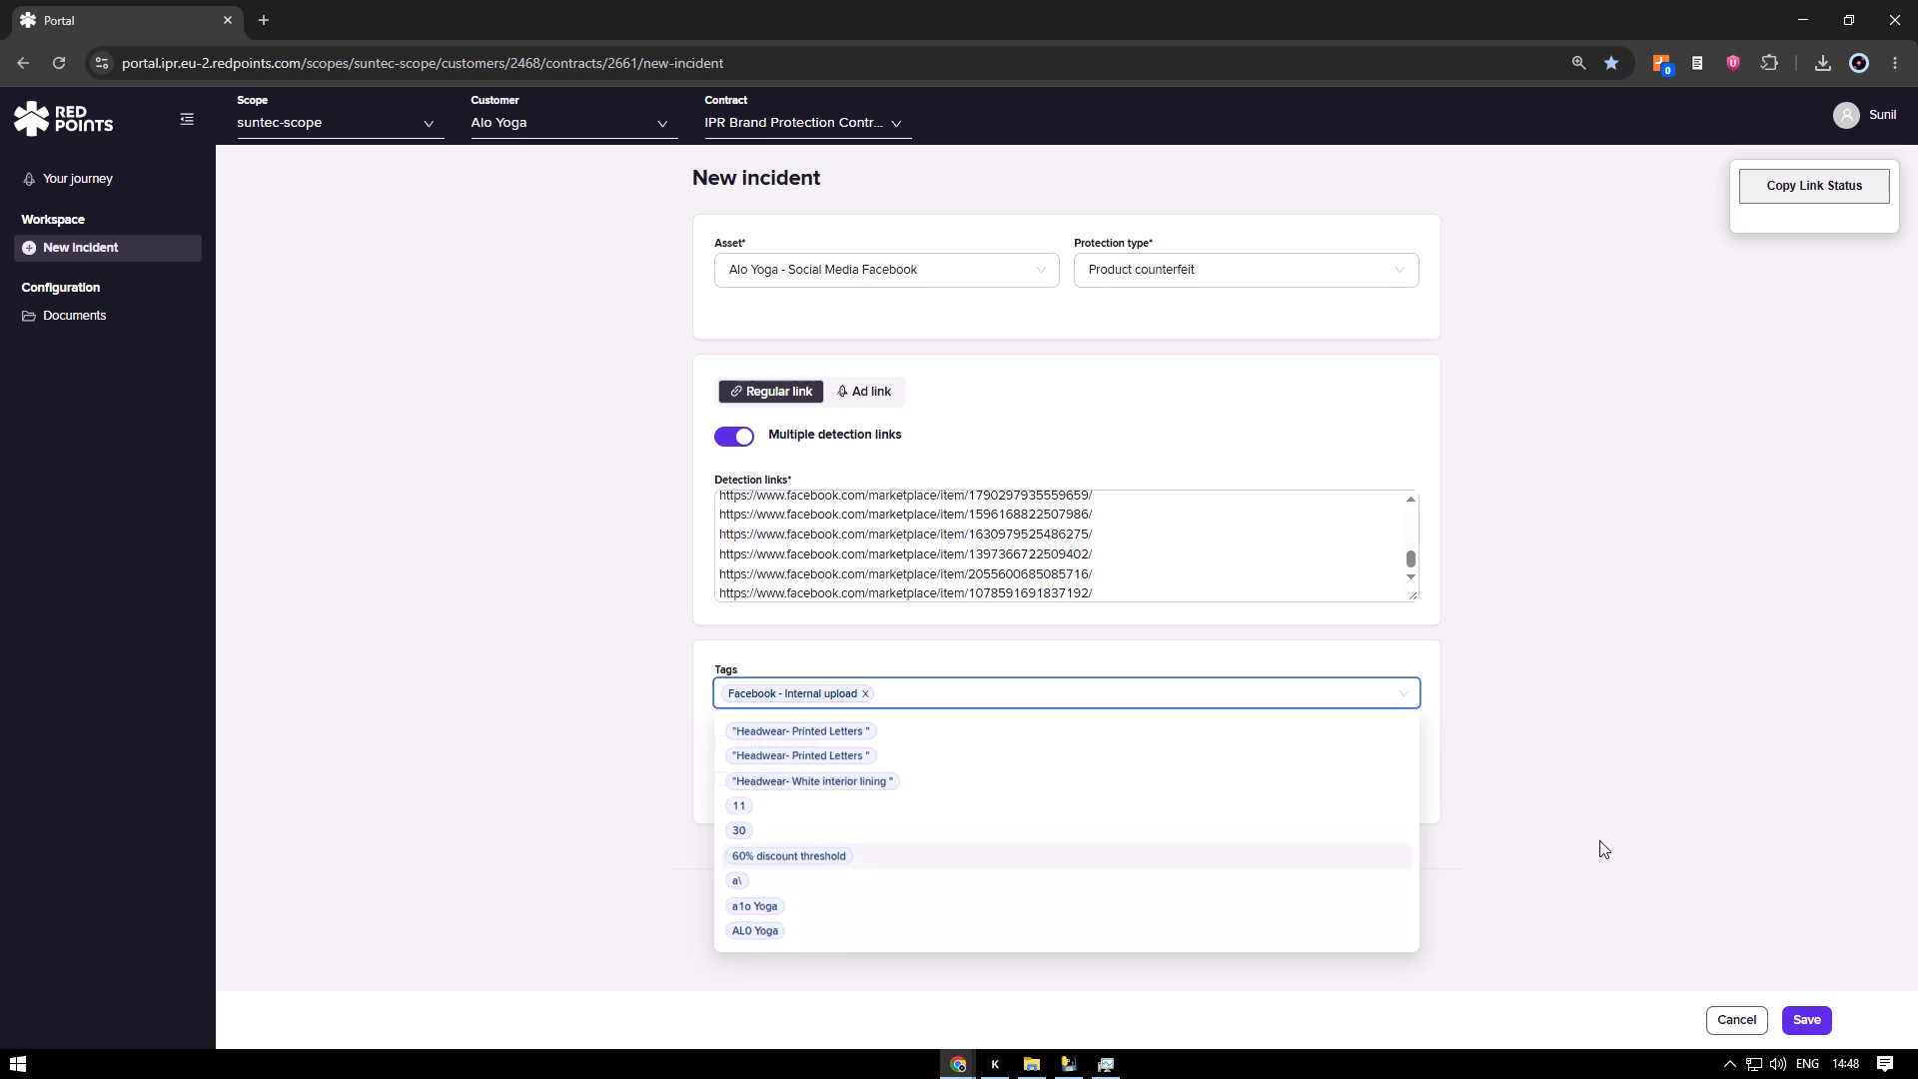
left_click(1814, 1015)
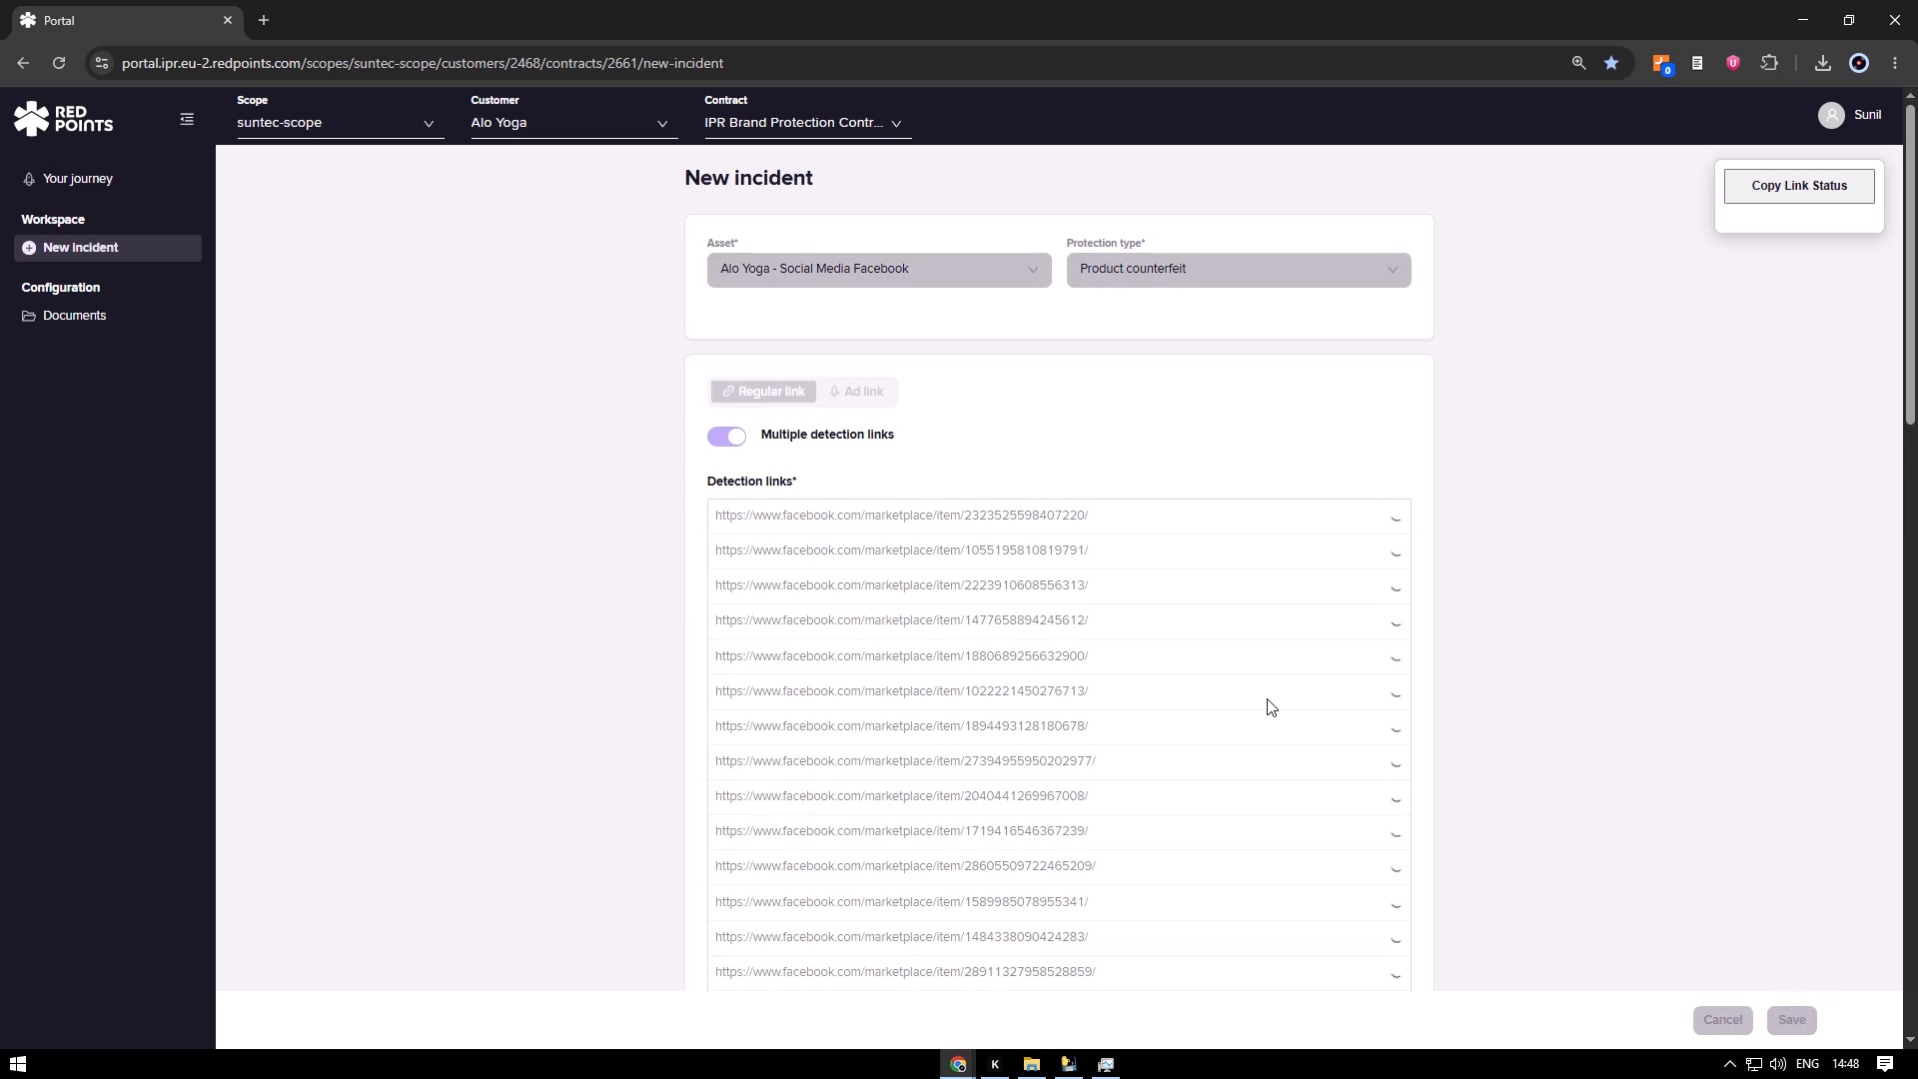
In Sheet14 of the Yudhraa Facebook OCR spreadsheet, select the filtered profile URLs in column A and remove their duplicates, including hidden rows.
key("alt+Tab")
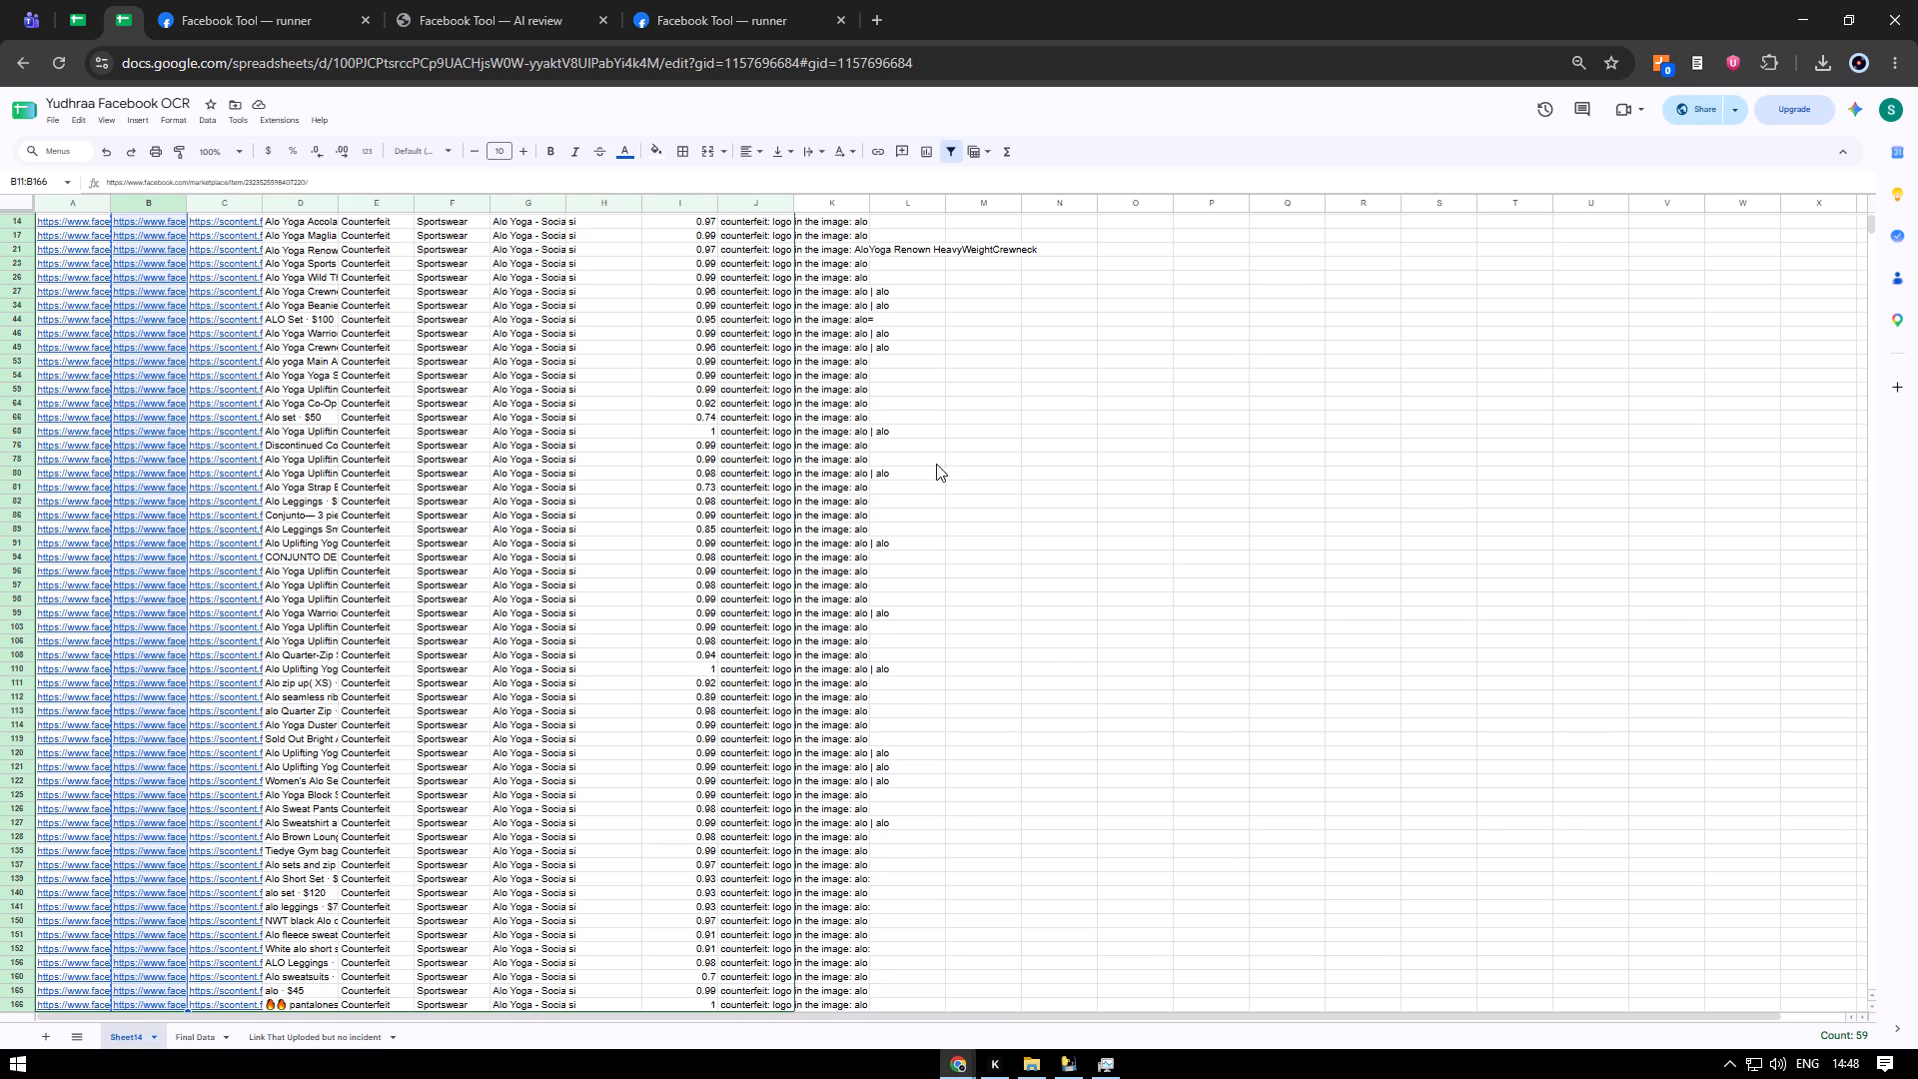
key("Up")
key("Left")
key("Down")
key("ctrl+shift+Down")
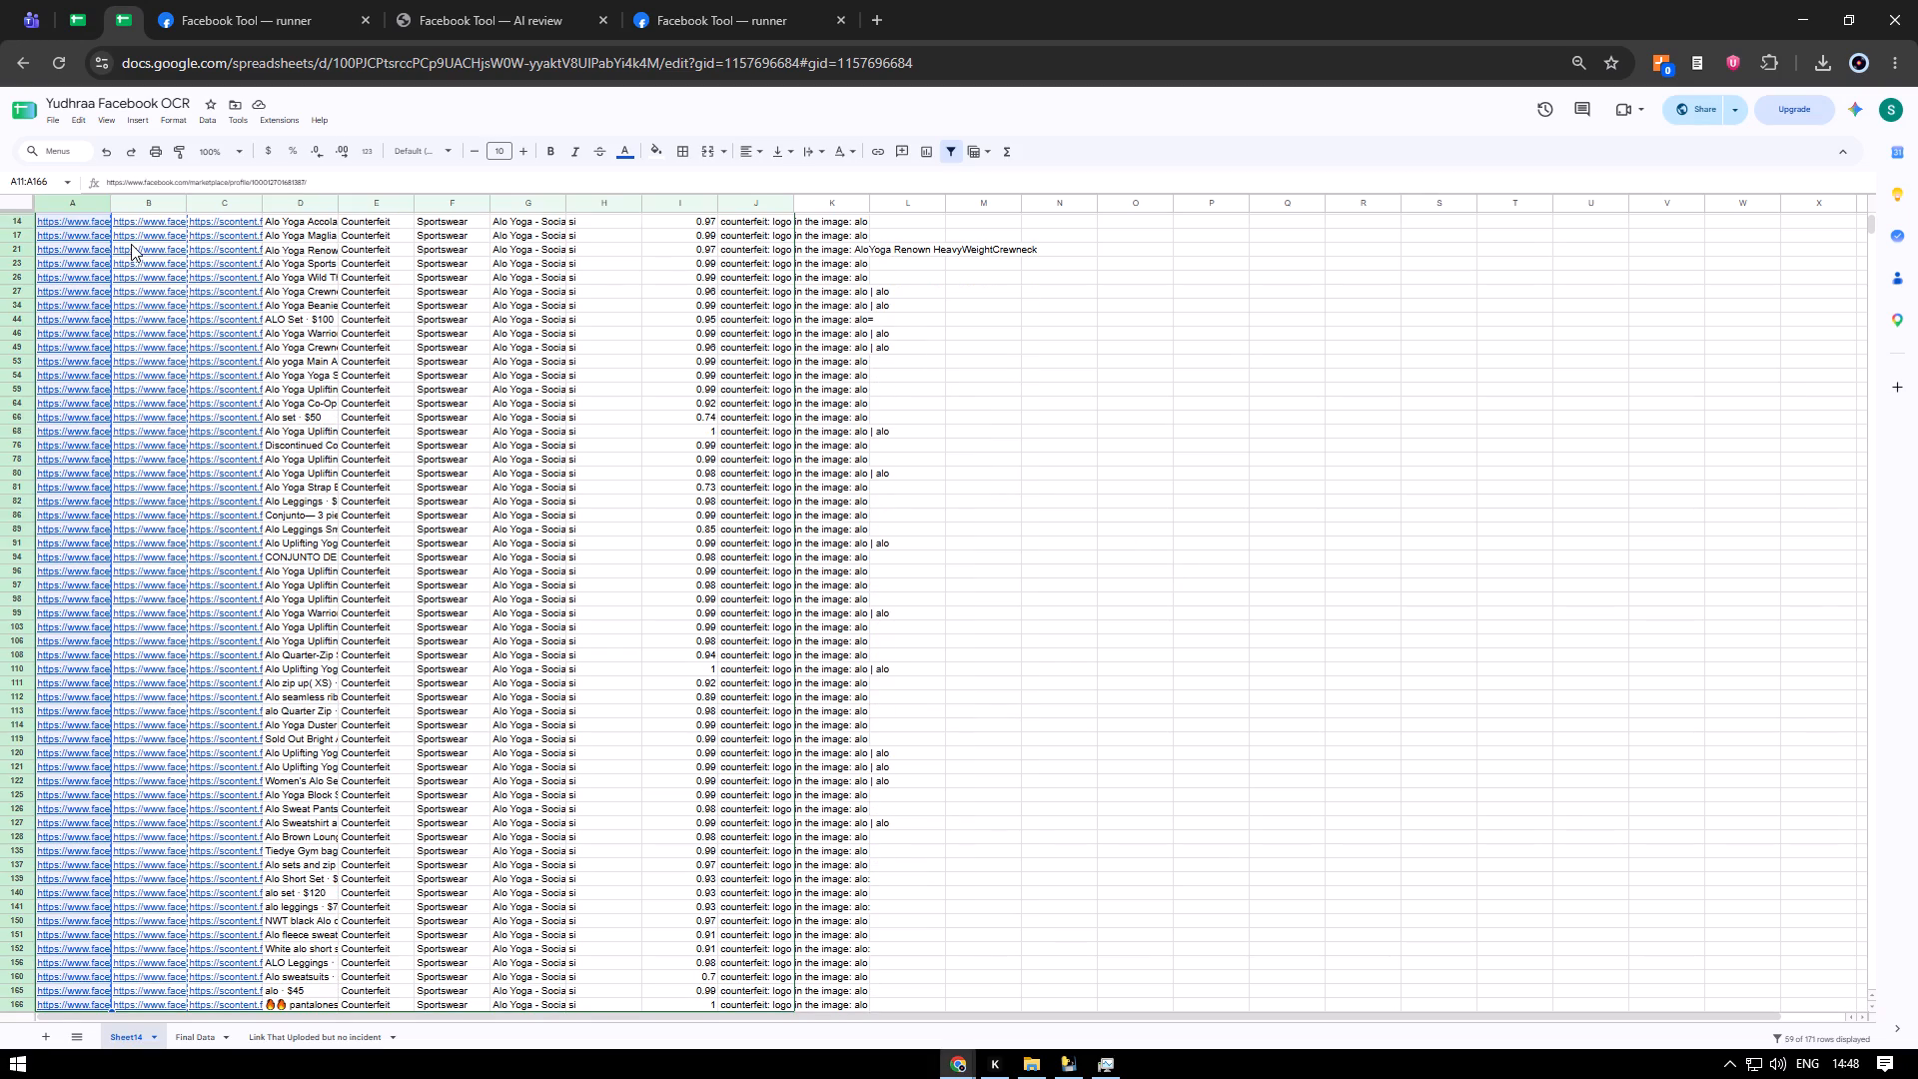
left_click(201, 120)
left_click(365, 487)
left_click(509, 516)
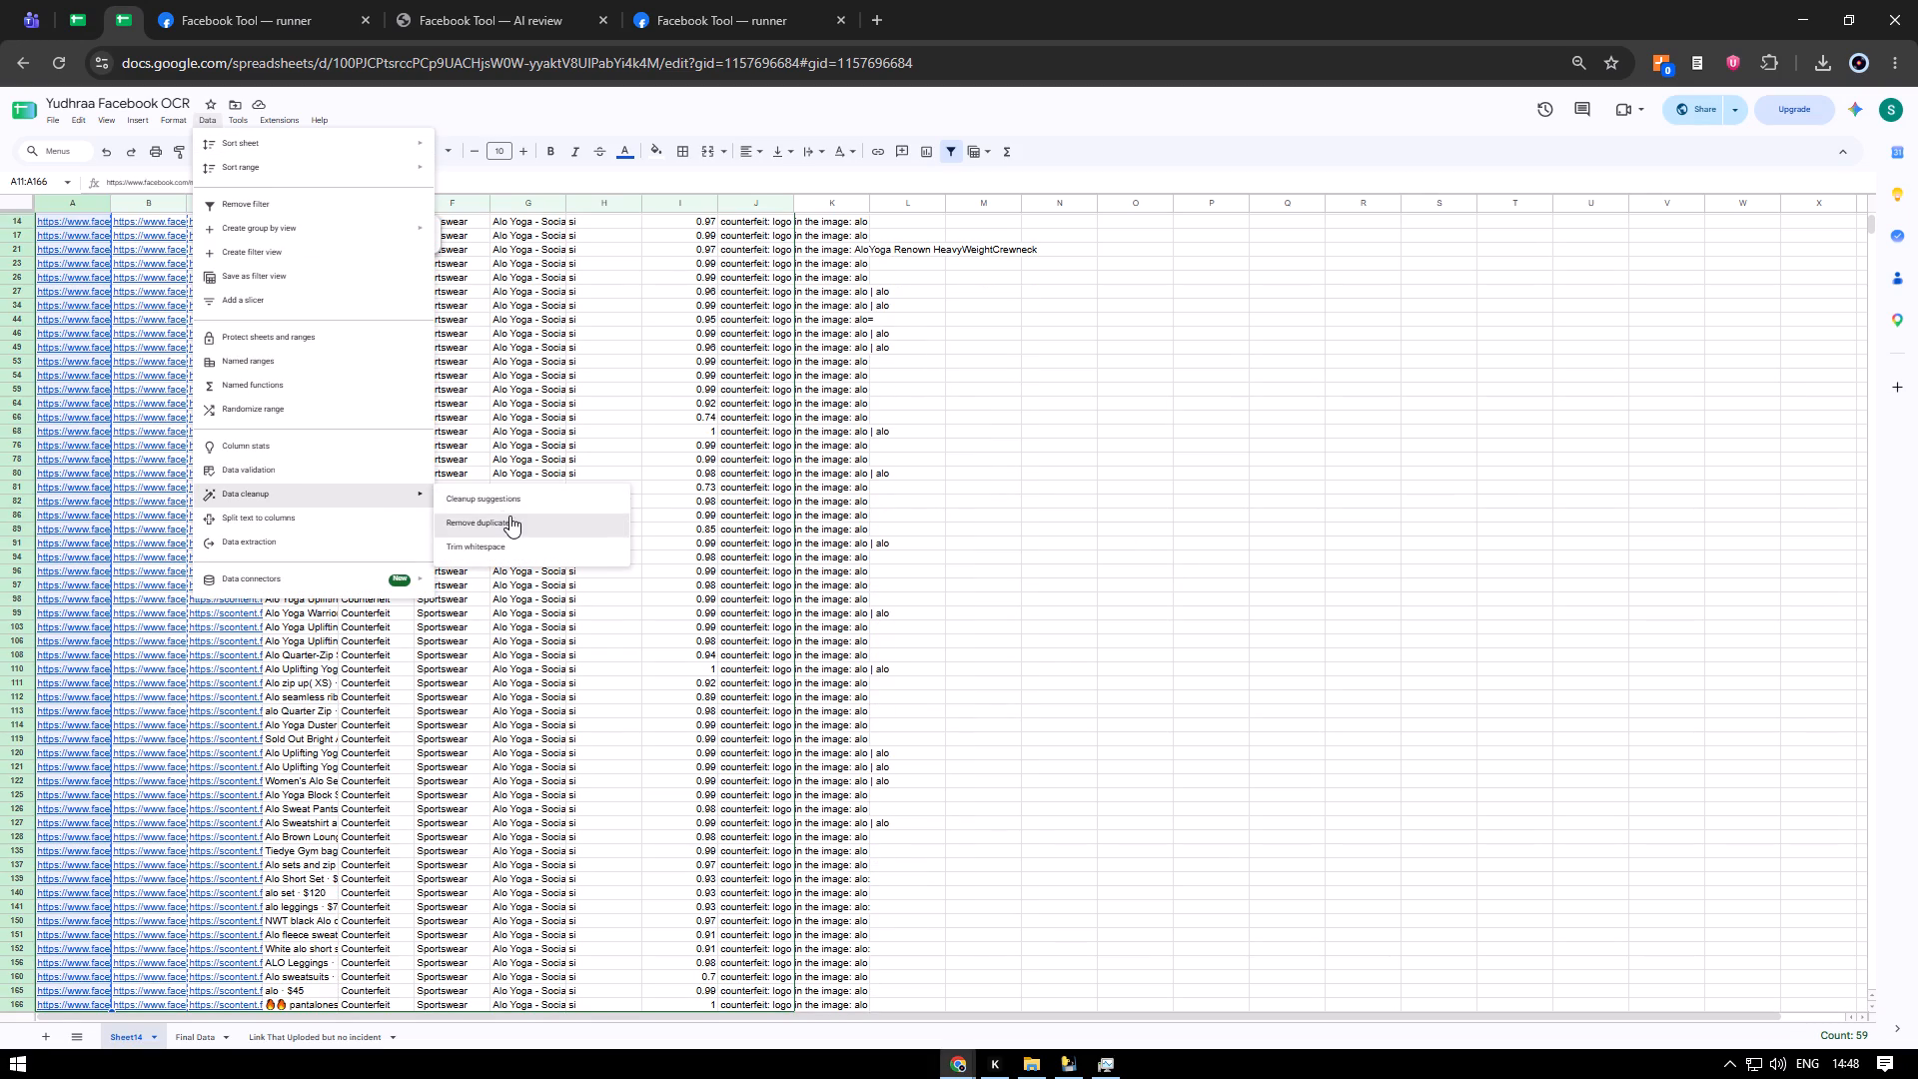
left_click(1017, 658)
left_click(1117, 593)
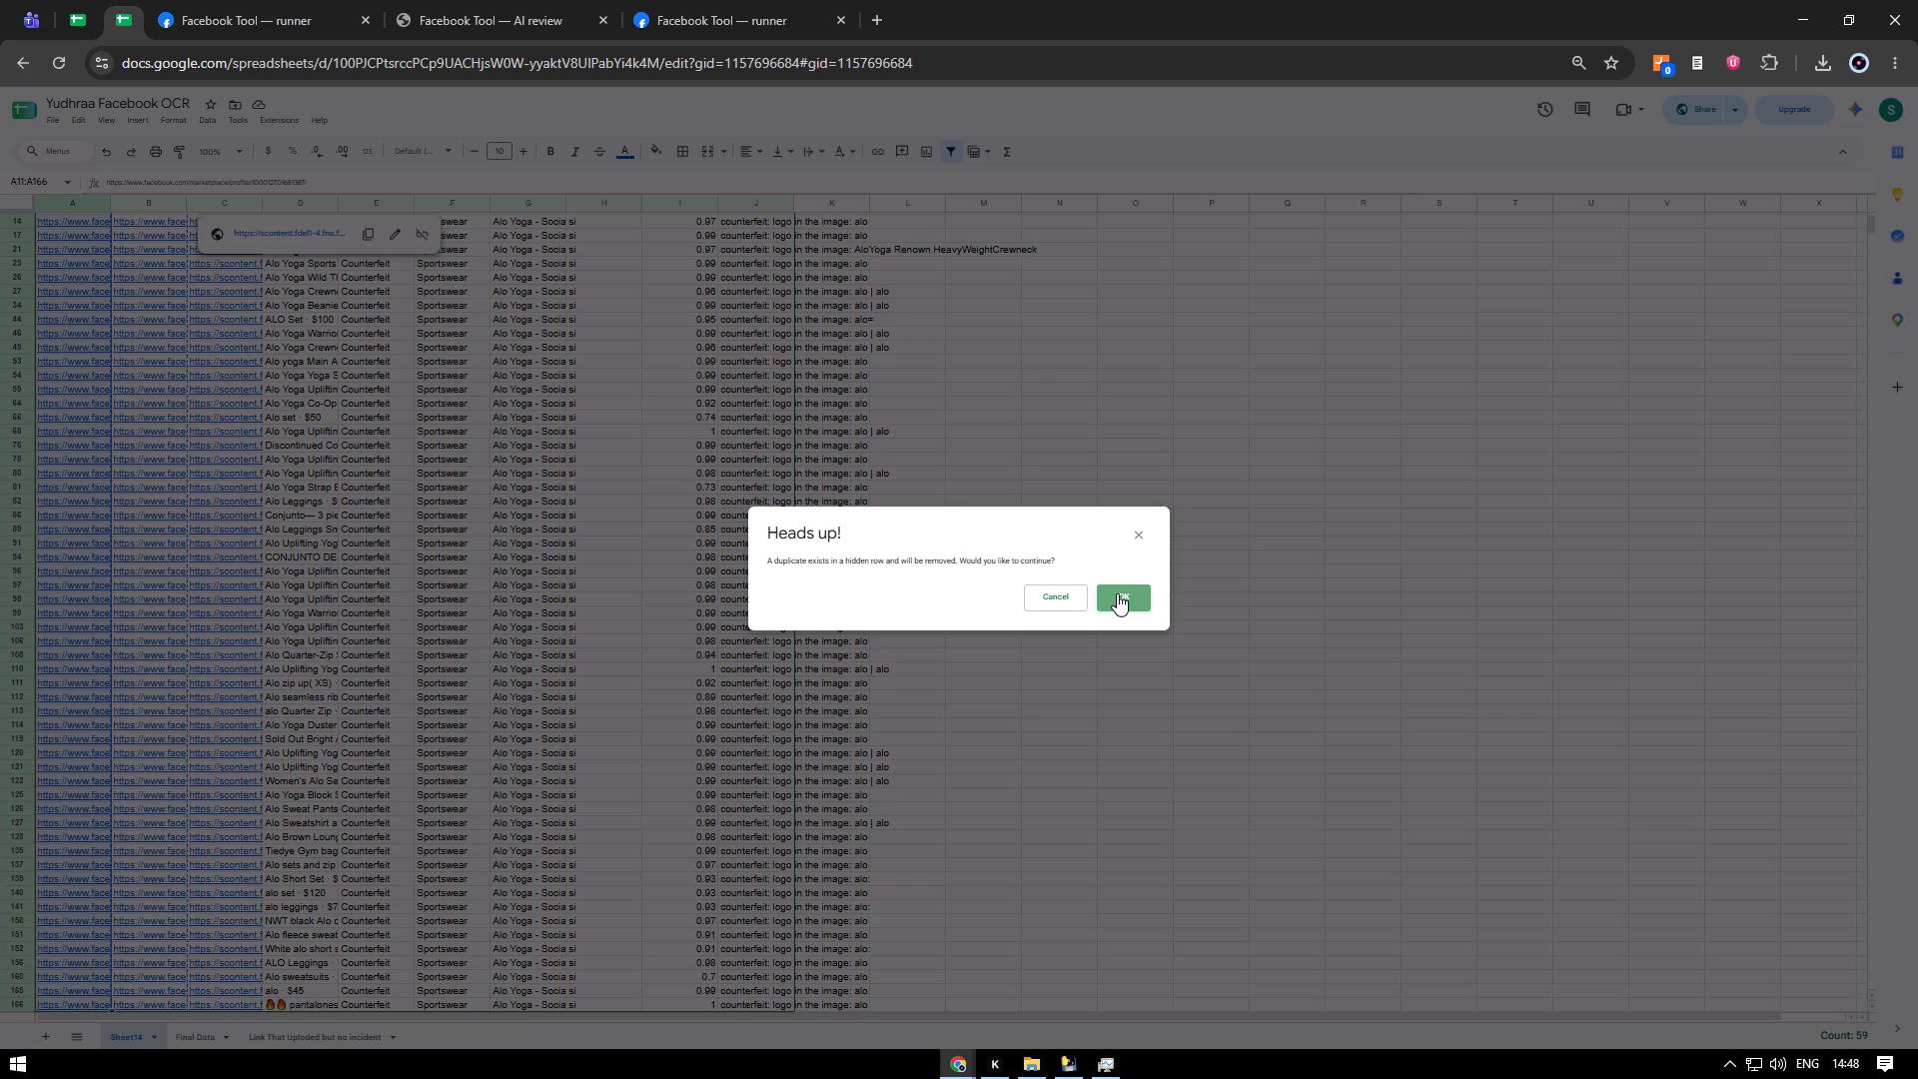
left_click(1119, 597)
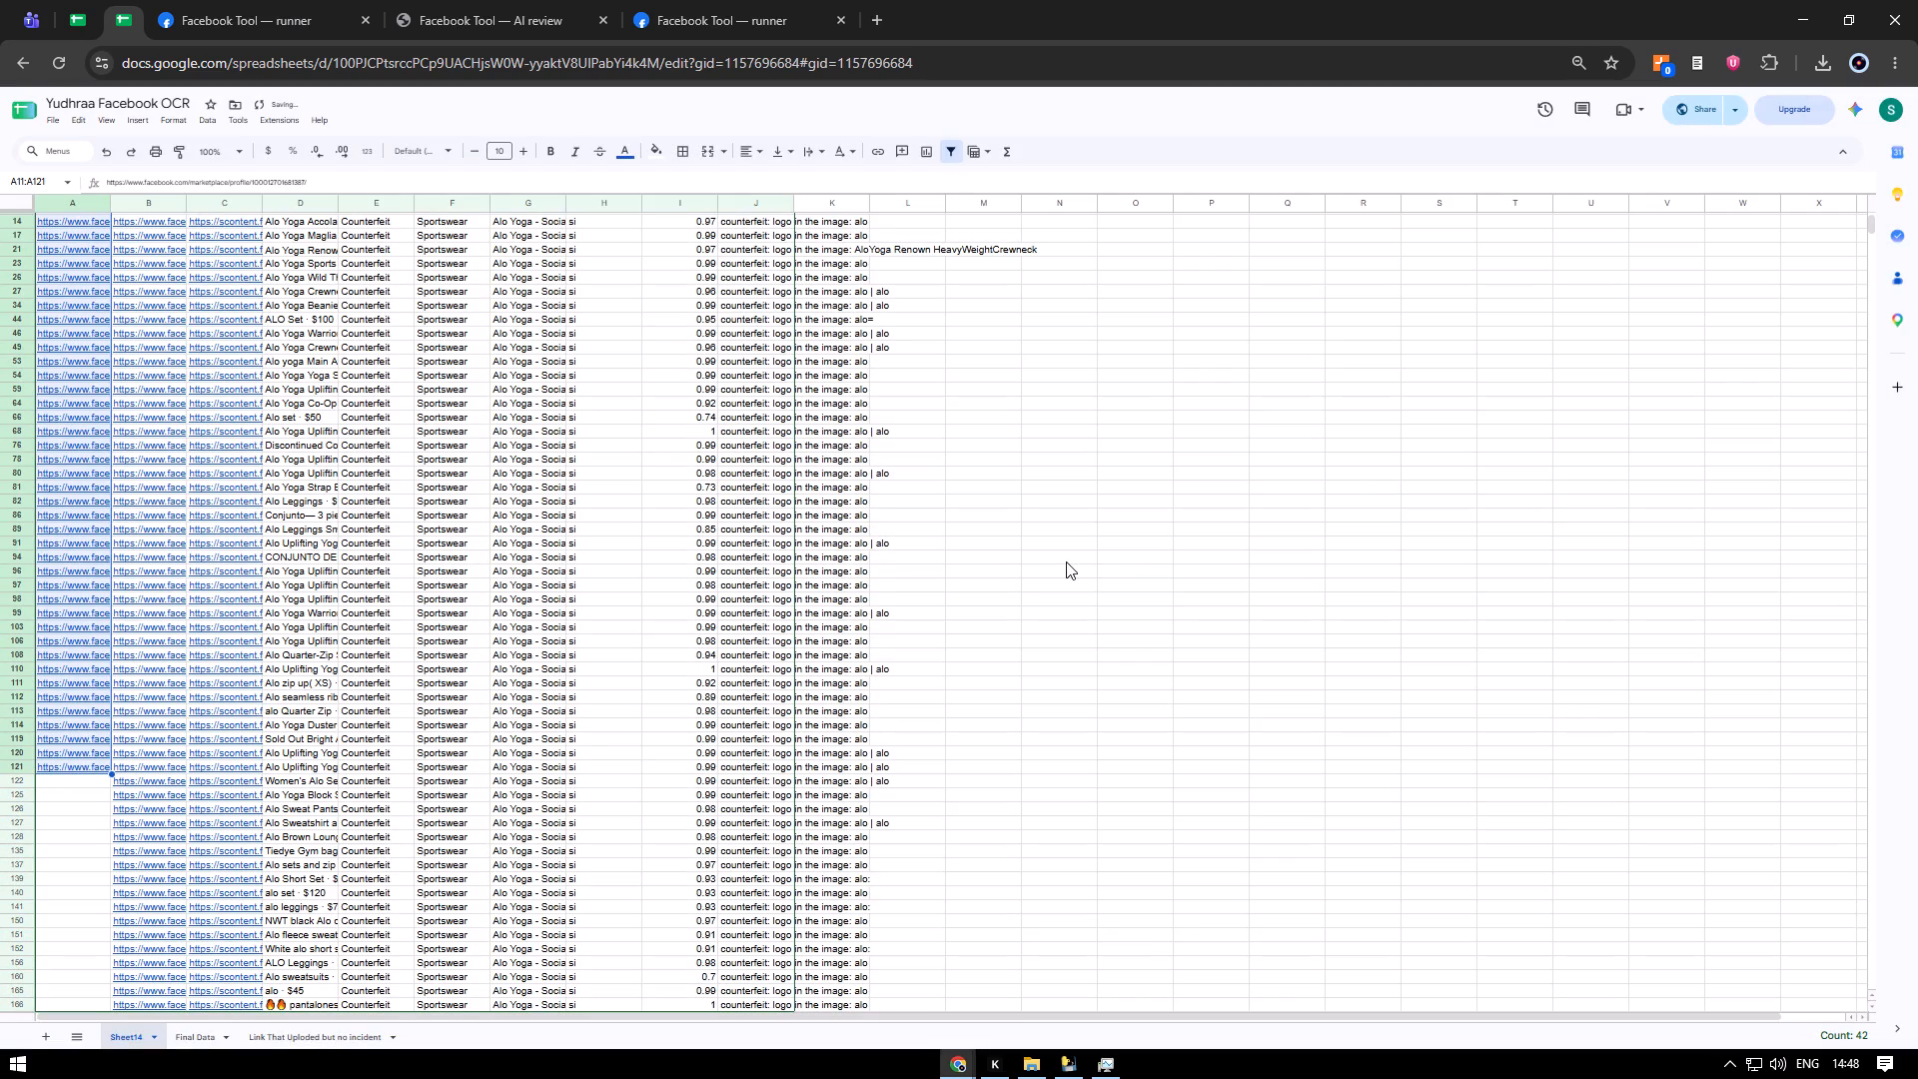
Copy the deduplicated profile URLs into the Profiles (Sellers) cell of the Cincinnati, OH row in the US-EAST worksheet.
key("ctrl+c")
key("ctrl+c")
key("ctrl+c")
key("ctrl+c")
left_click(87, 0)
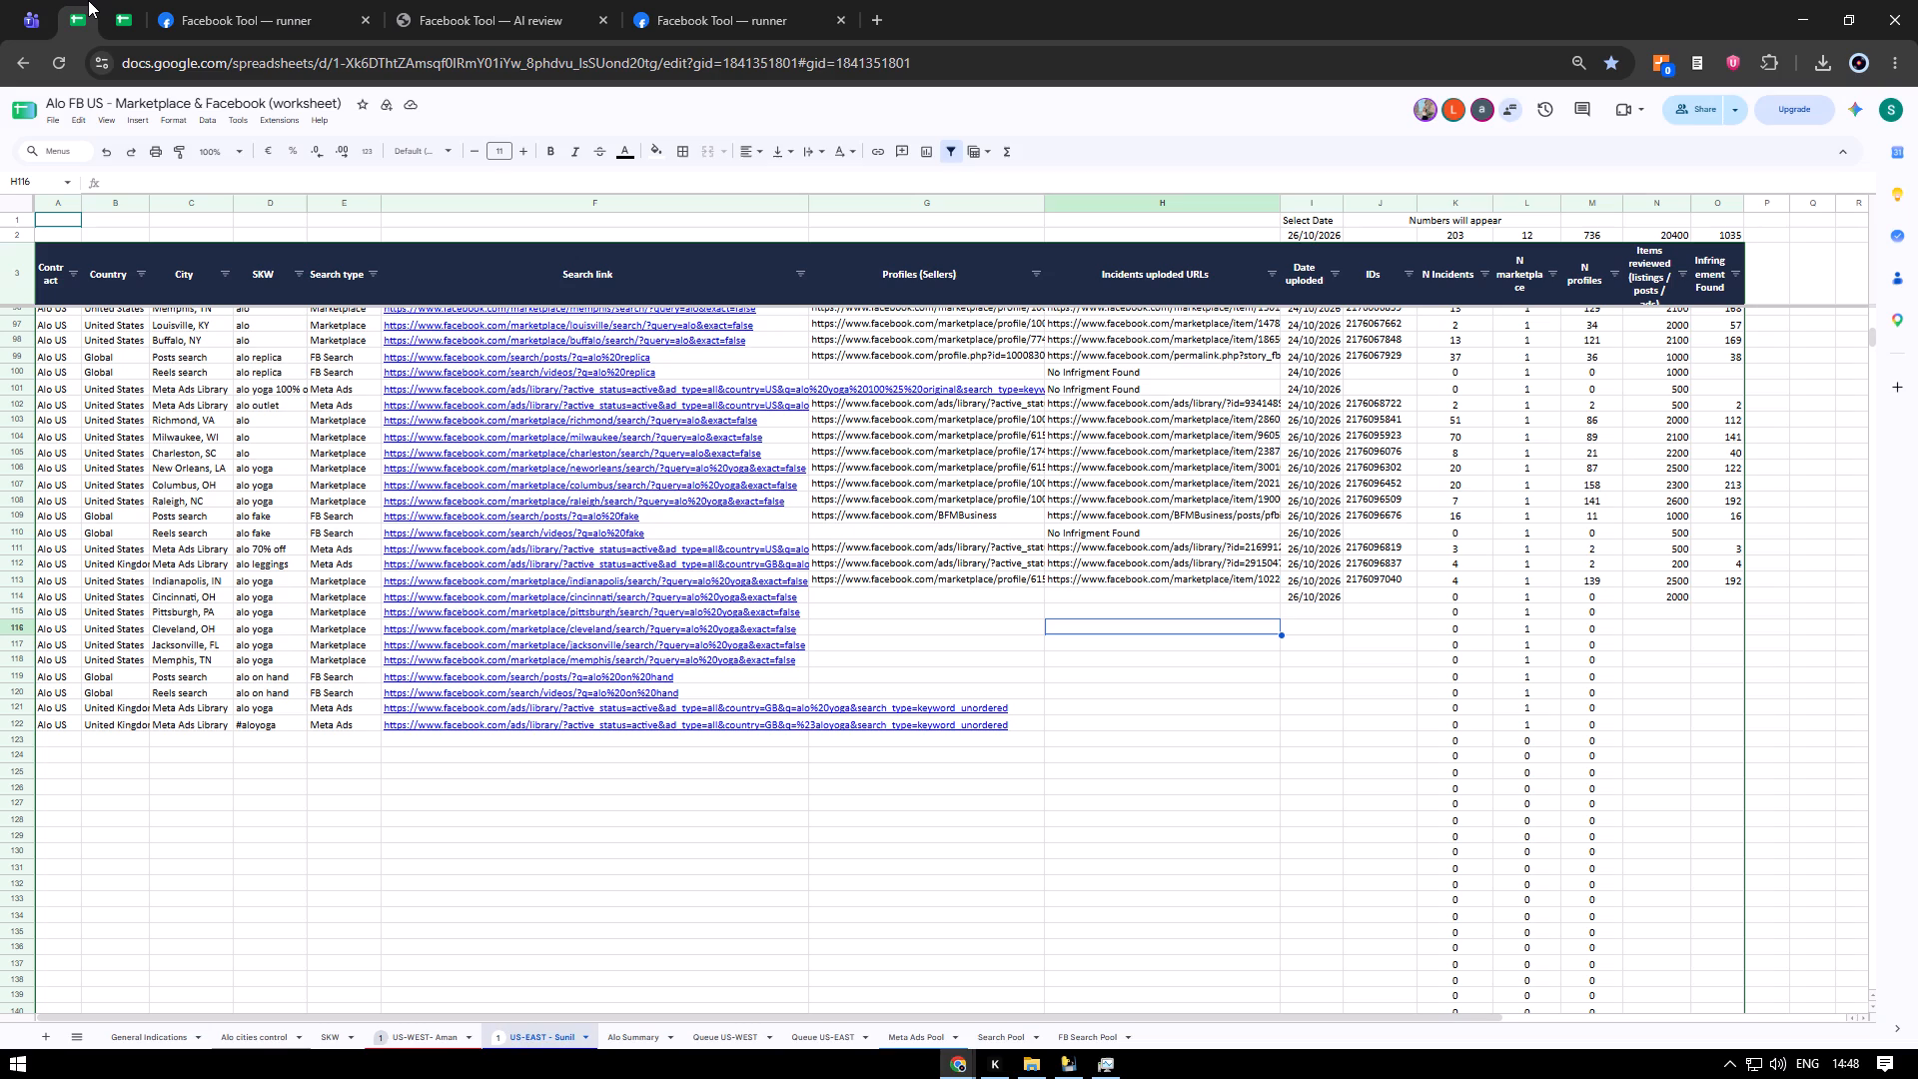
key("Up")
key("Left")
key("Up")
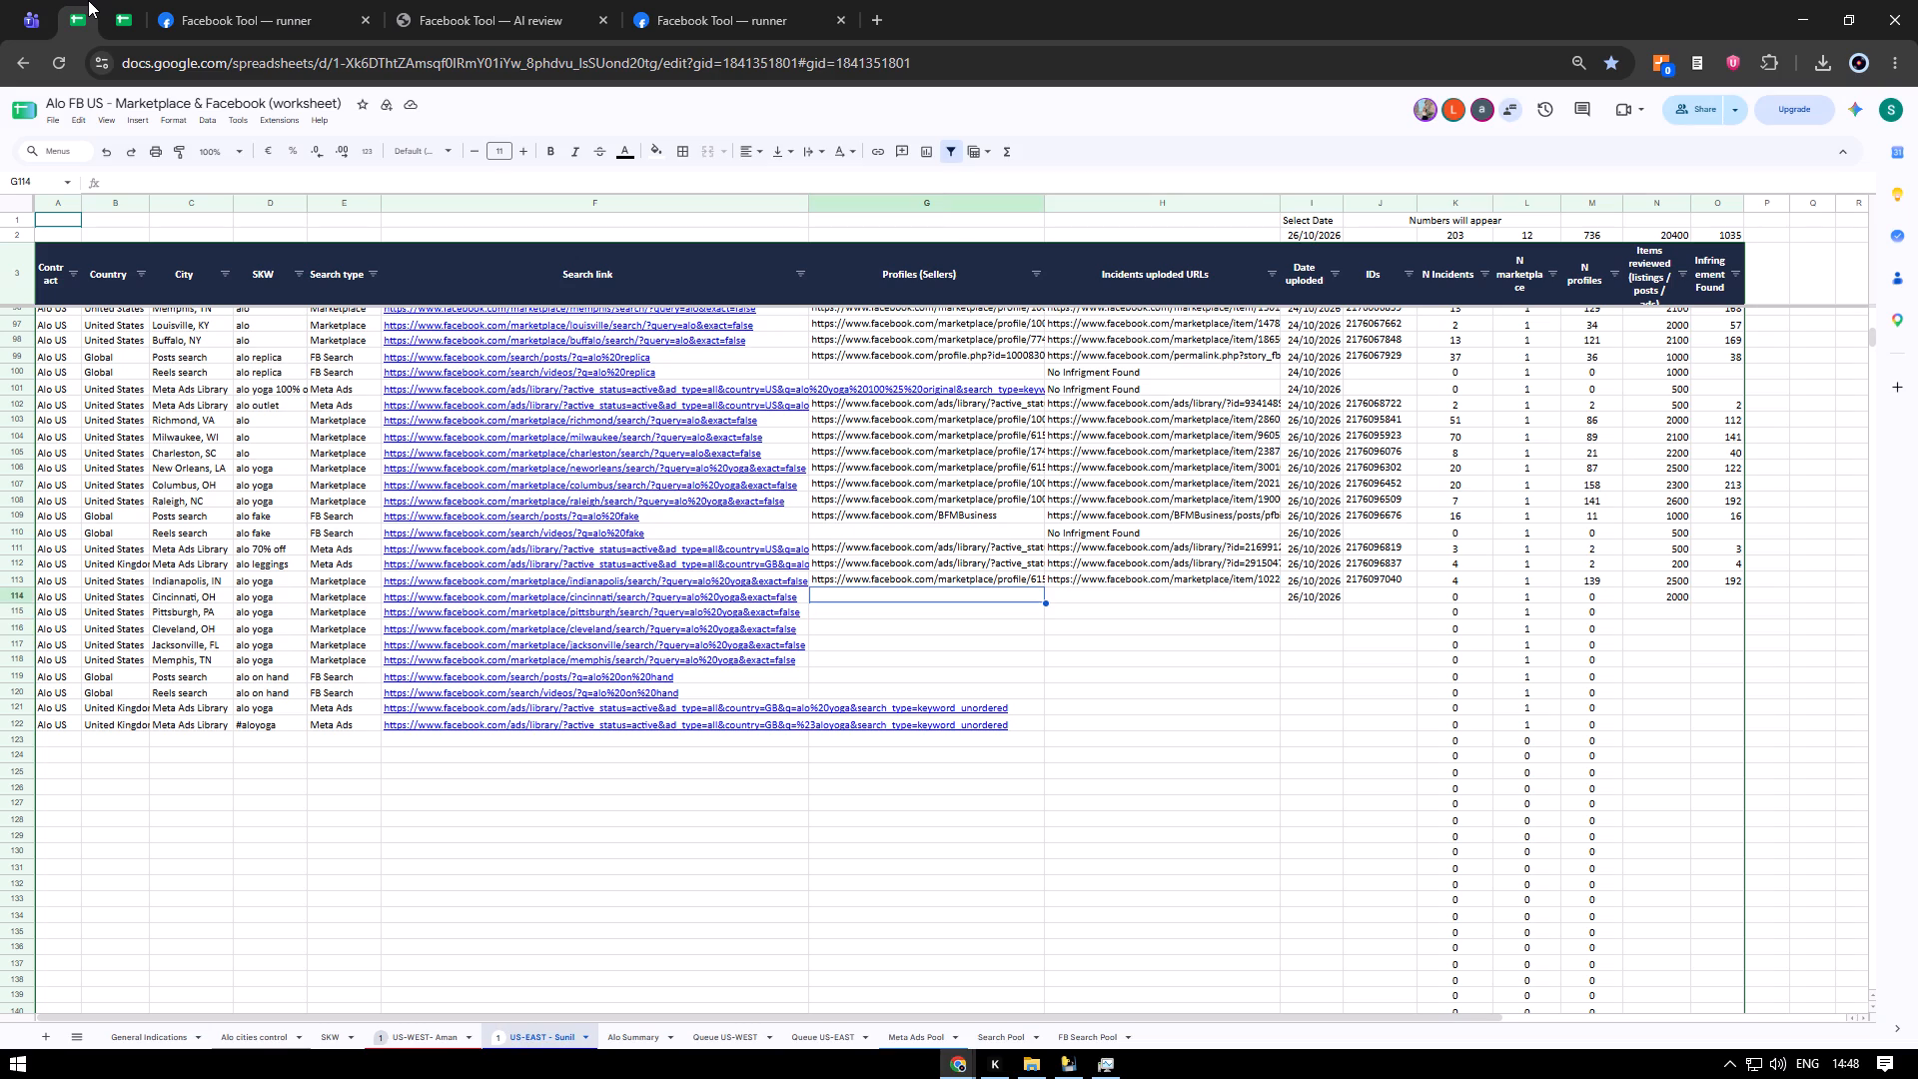
key("Return")
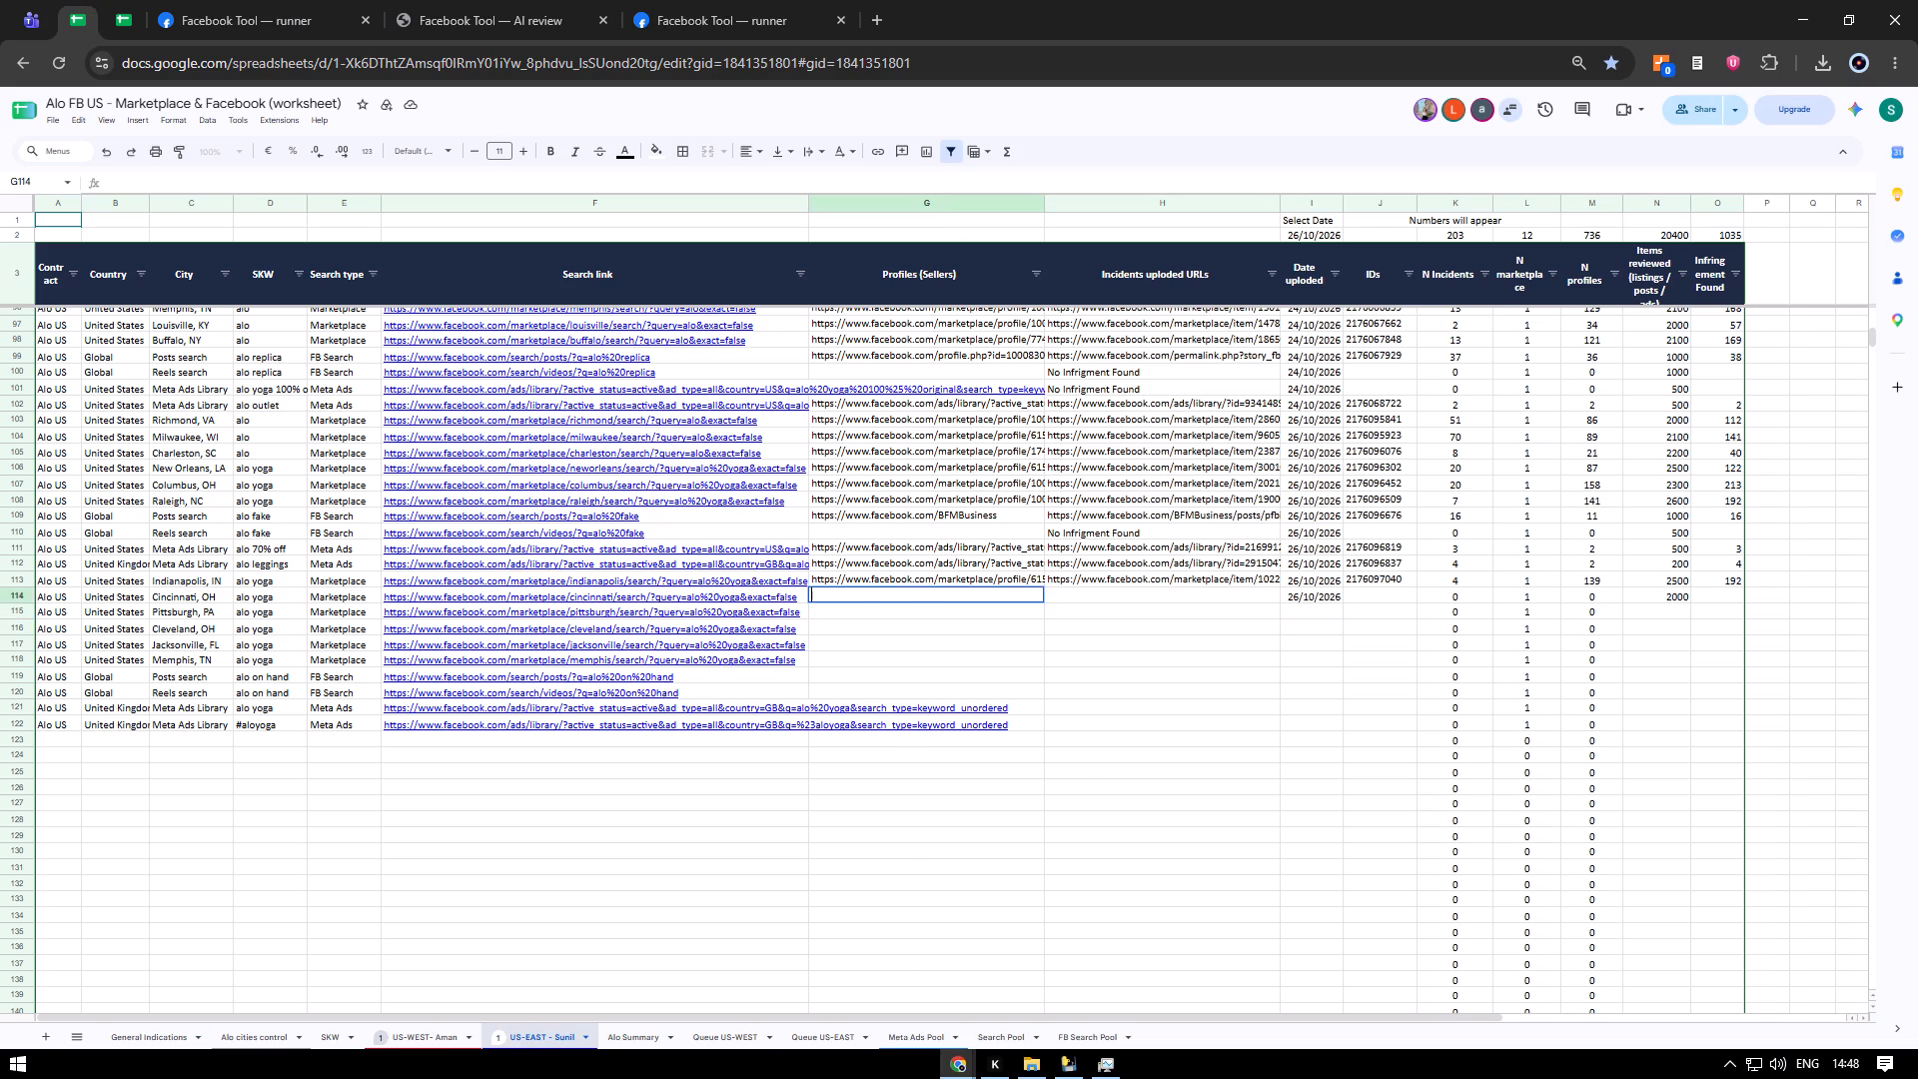
key("ctrl+shift+v")
key("Return")
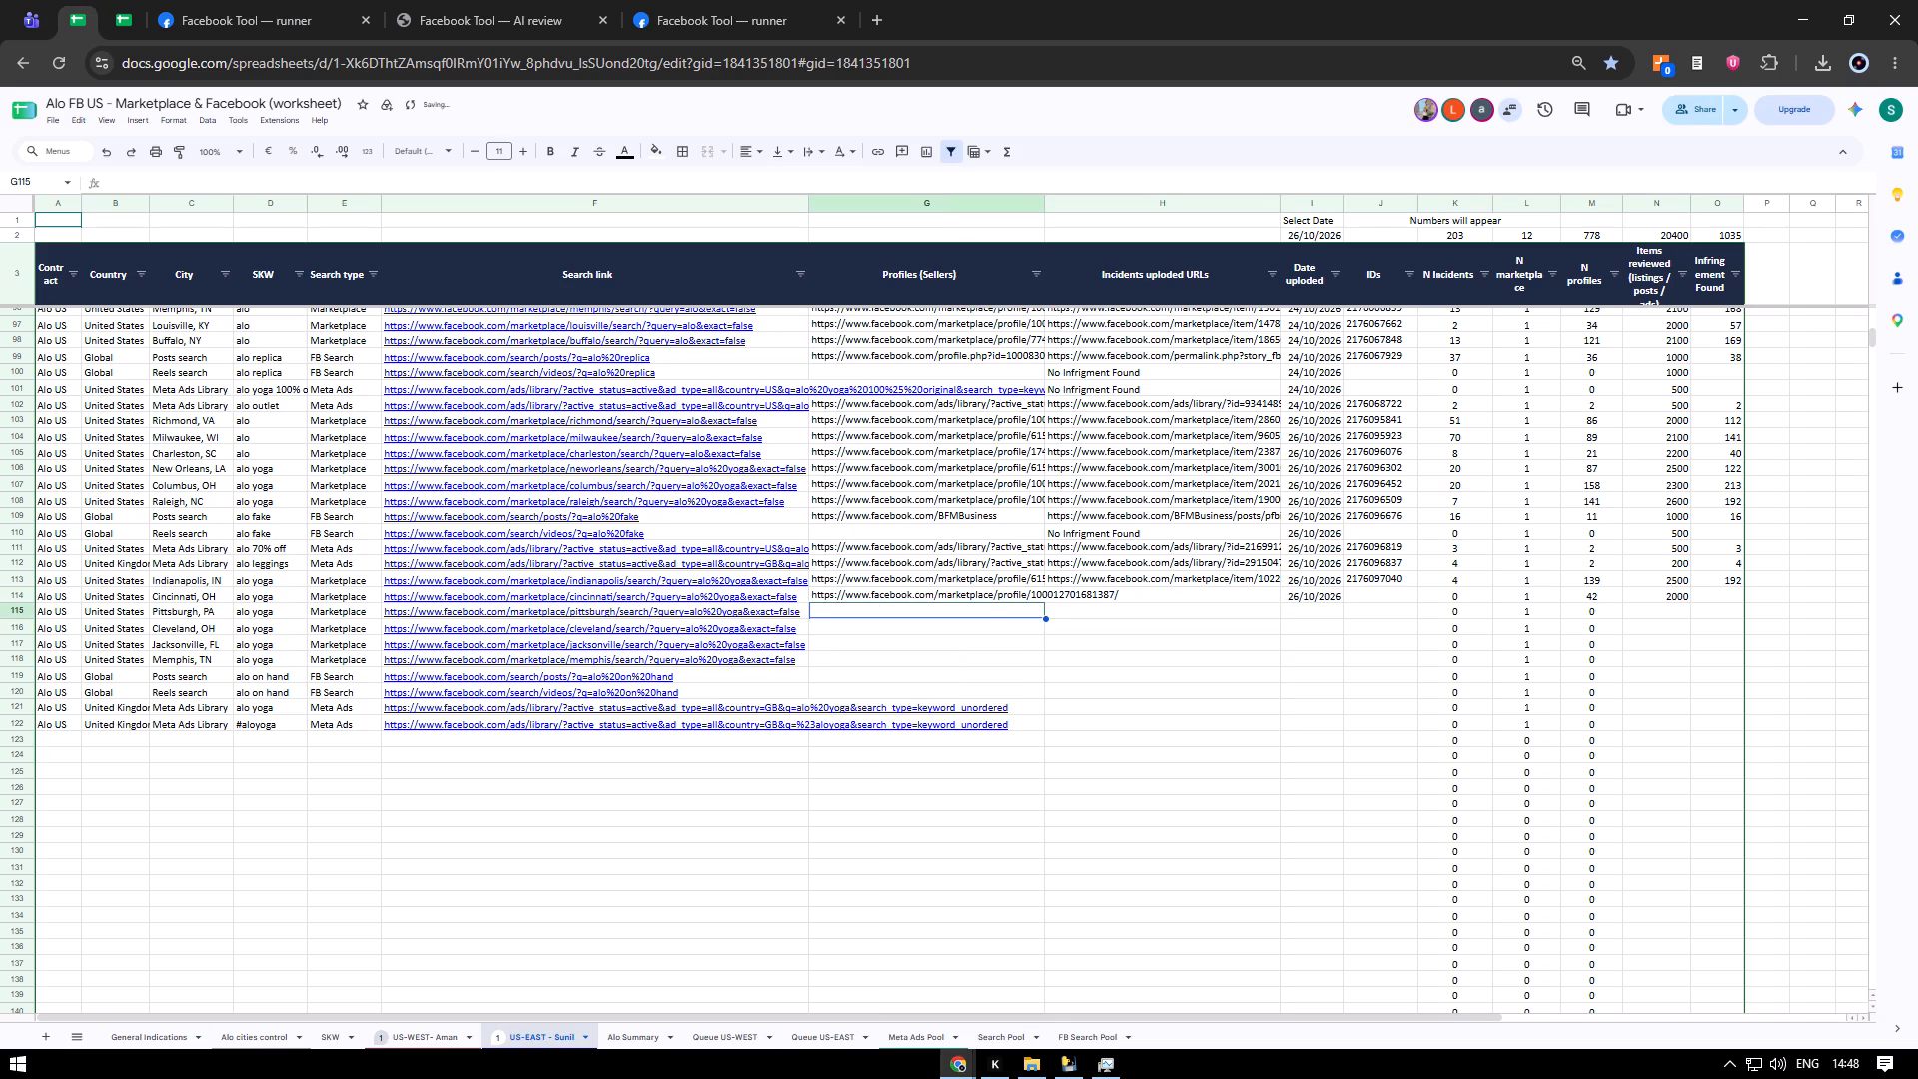
key("Up")
key("Right")
Switch to the Red Points portal, go through the submitted links to the end, and copy their link statuses.
key("alt+Tab")
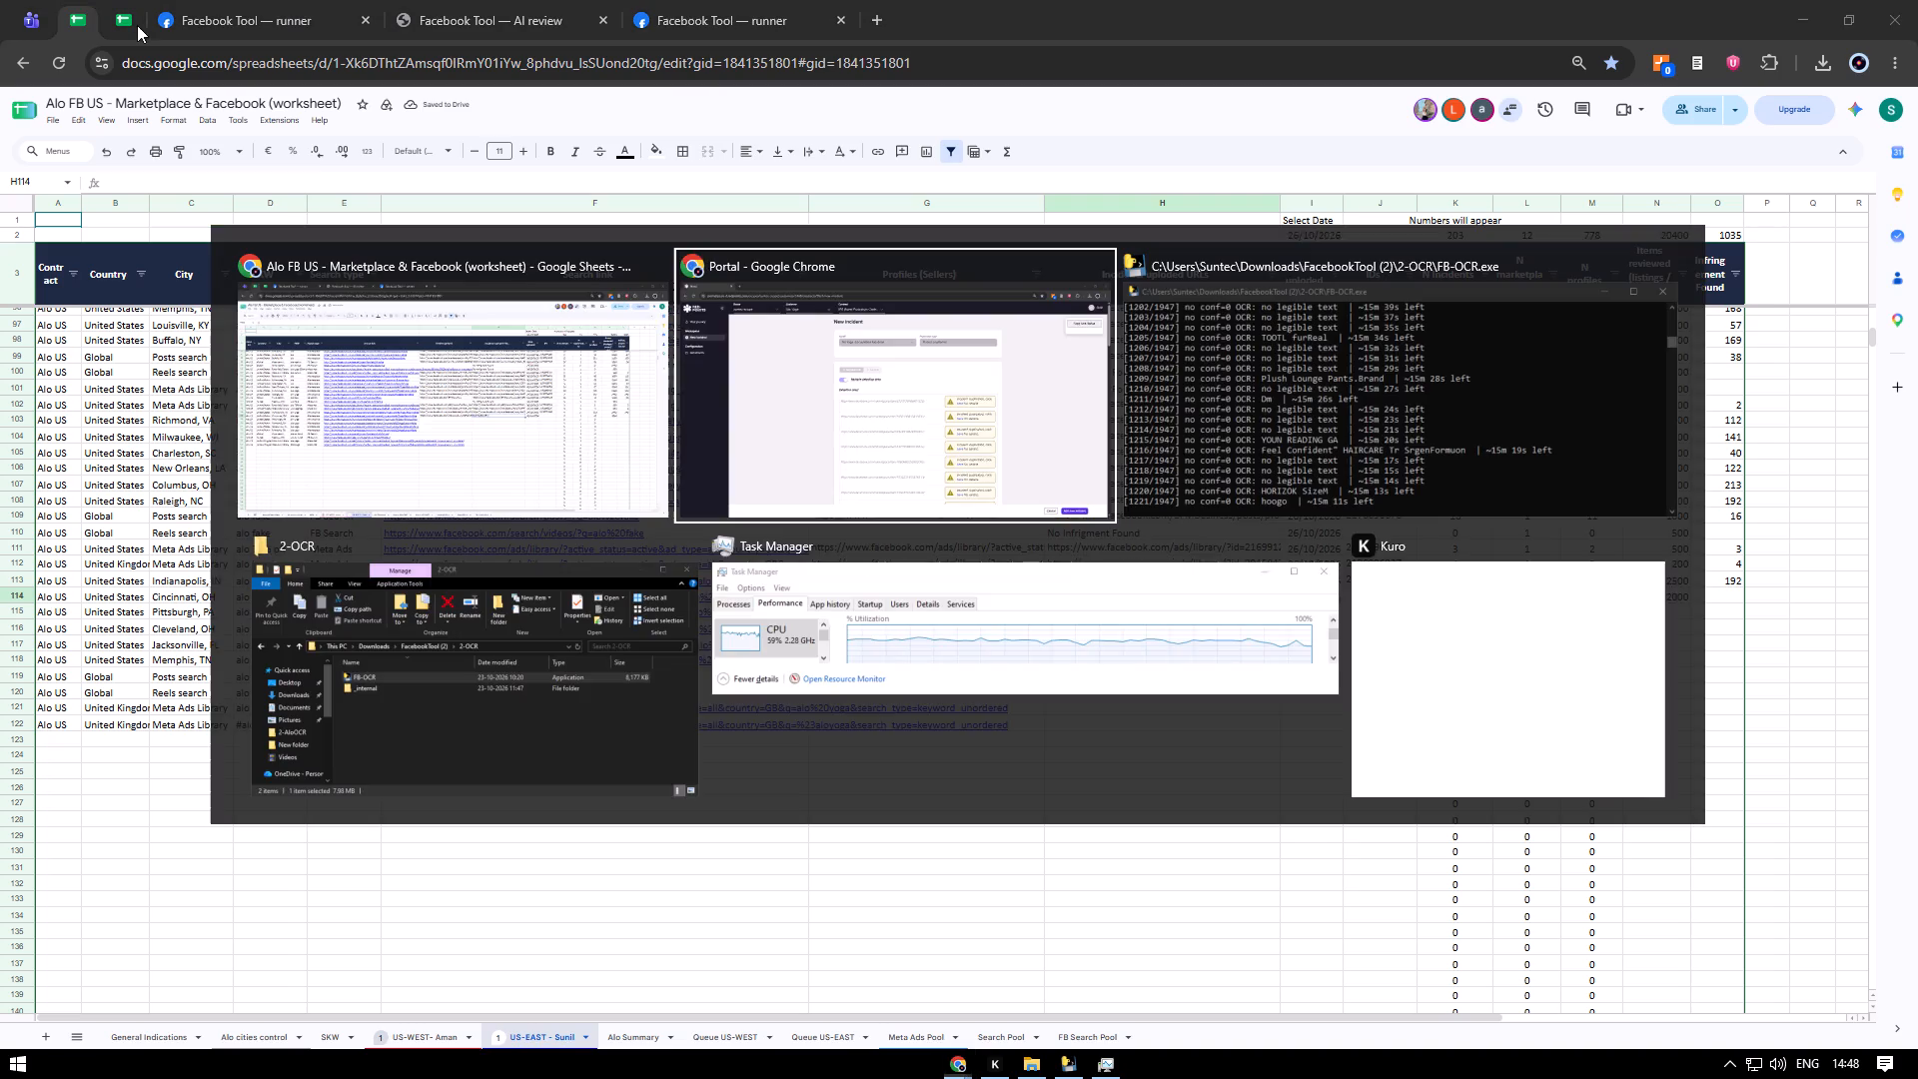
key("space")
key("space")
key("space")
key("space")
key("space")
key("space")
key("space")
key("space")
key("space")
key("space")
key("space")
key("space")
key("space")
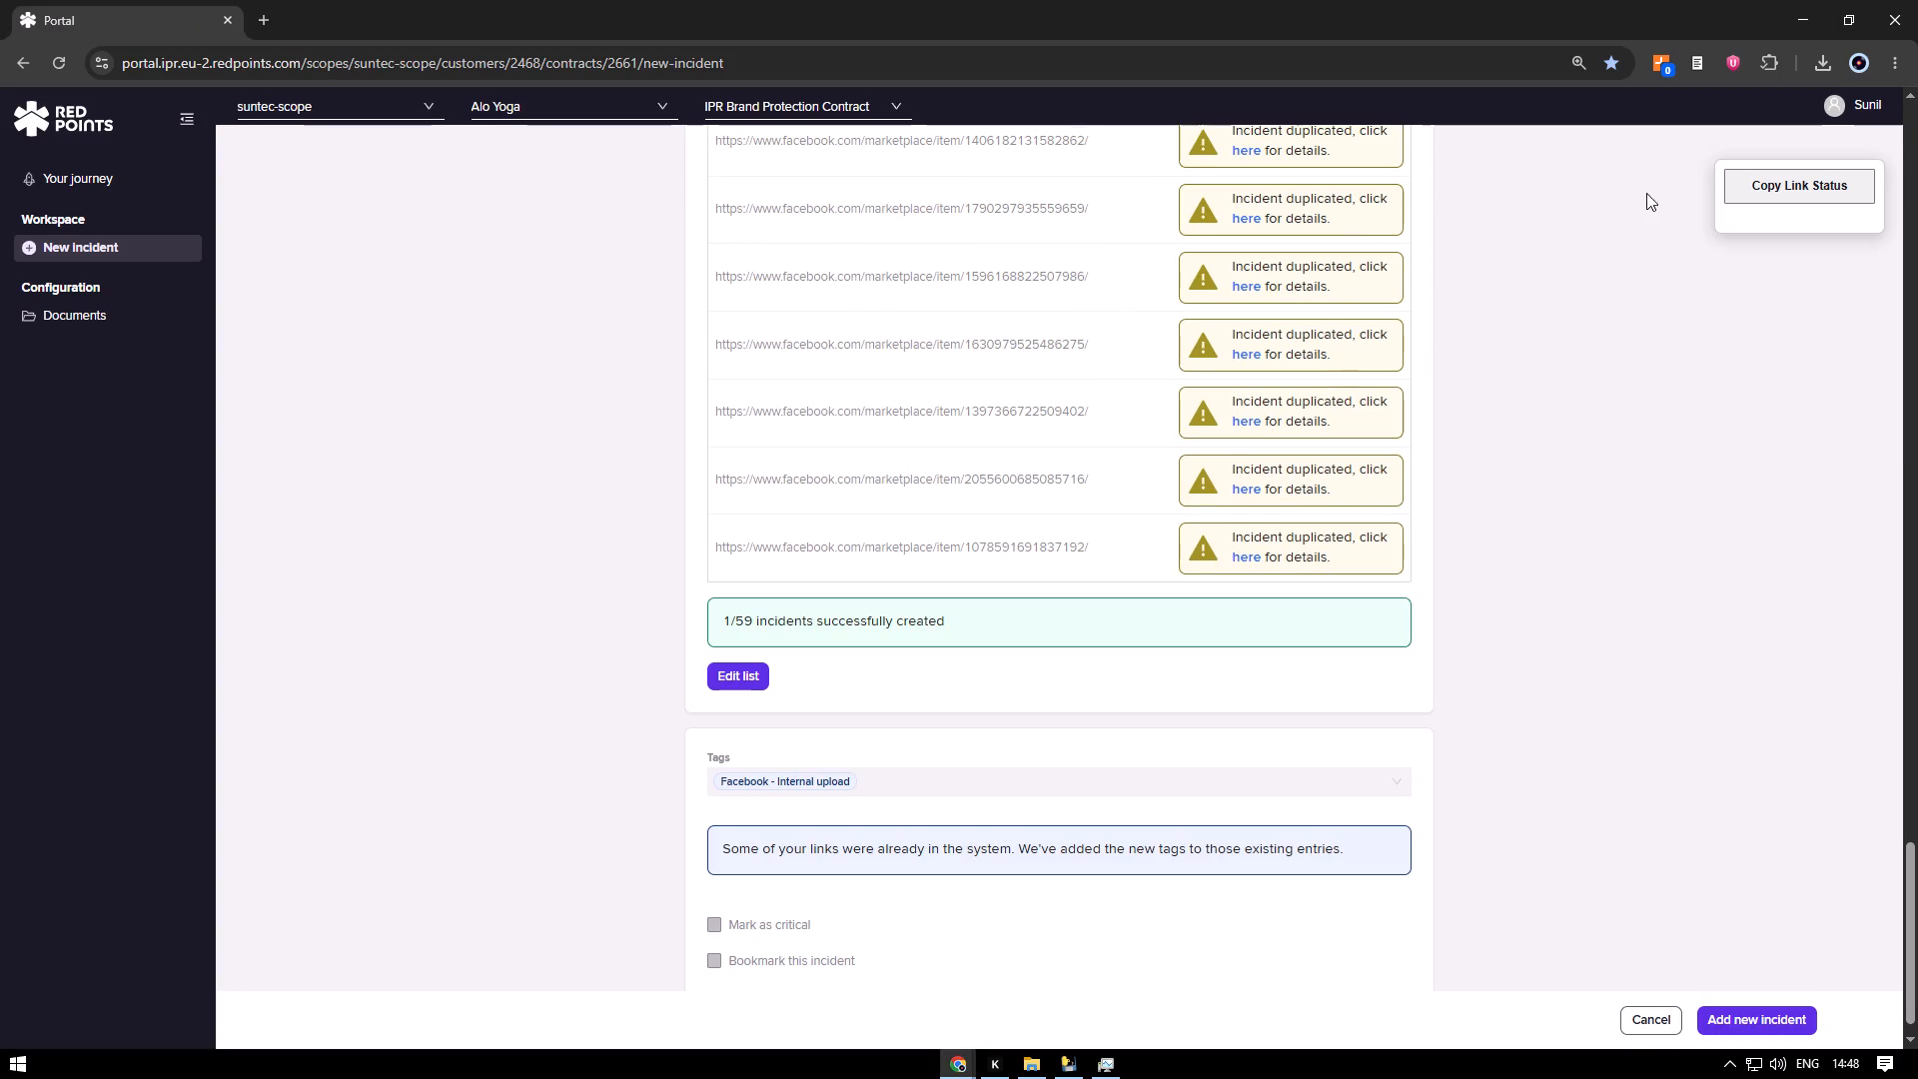
left_click(1743, 177)
Paste the copied link status table into the blank area beside the Final Data table in the Yudhraa Facebook OCR spreadsheet.
key("alt+Tab")
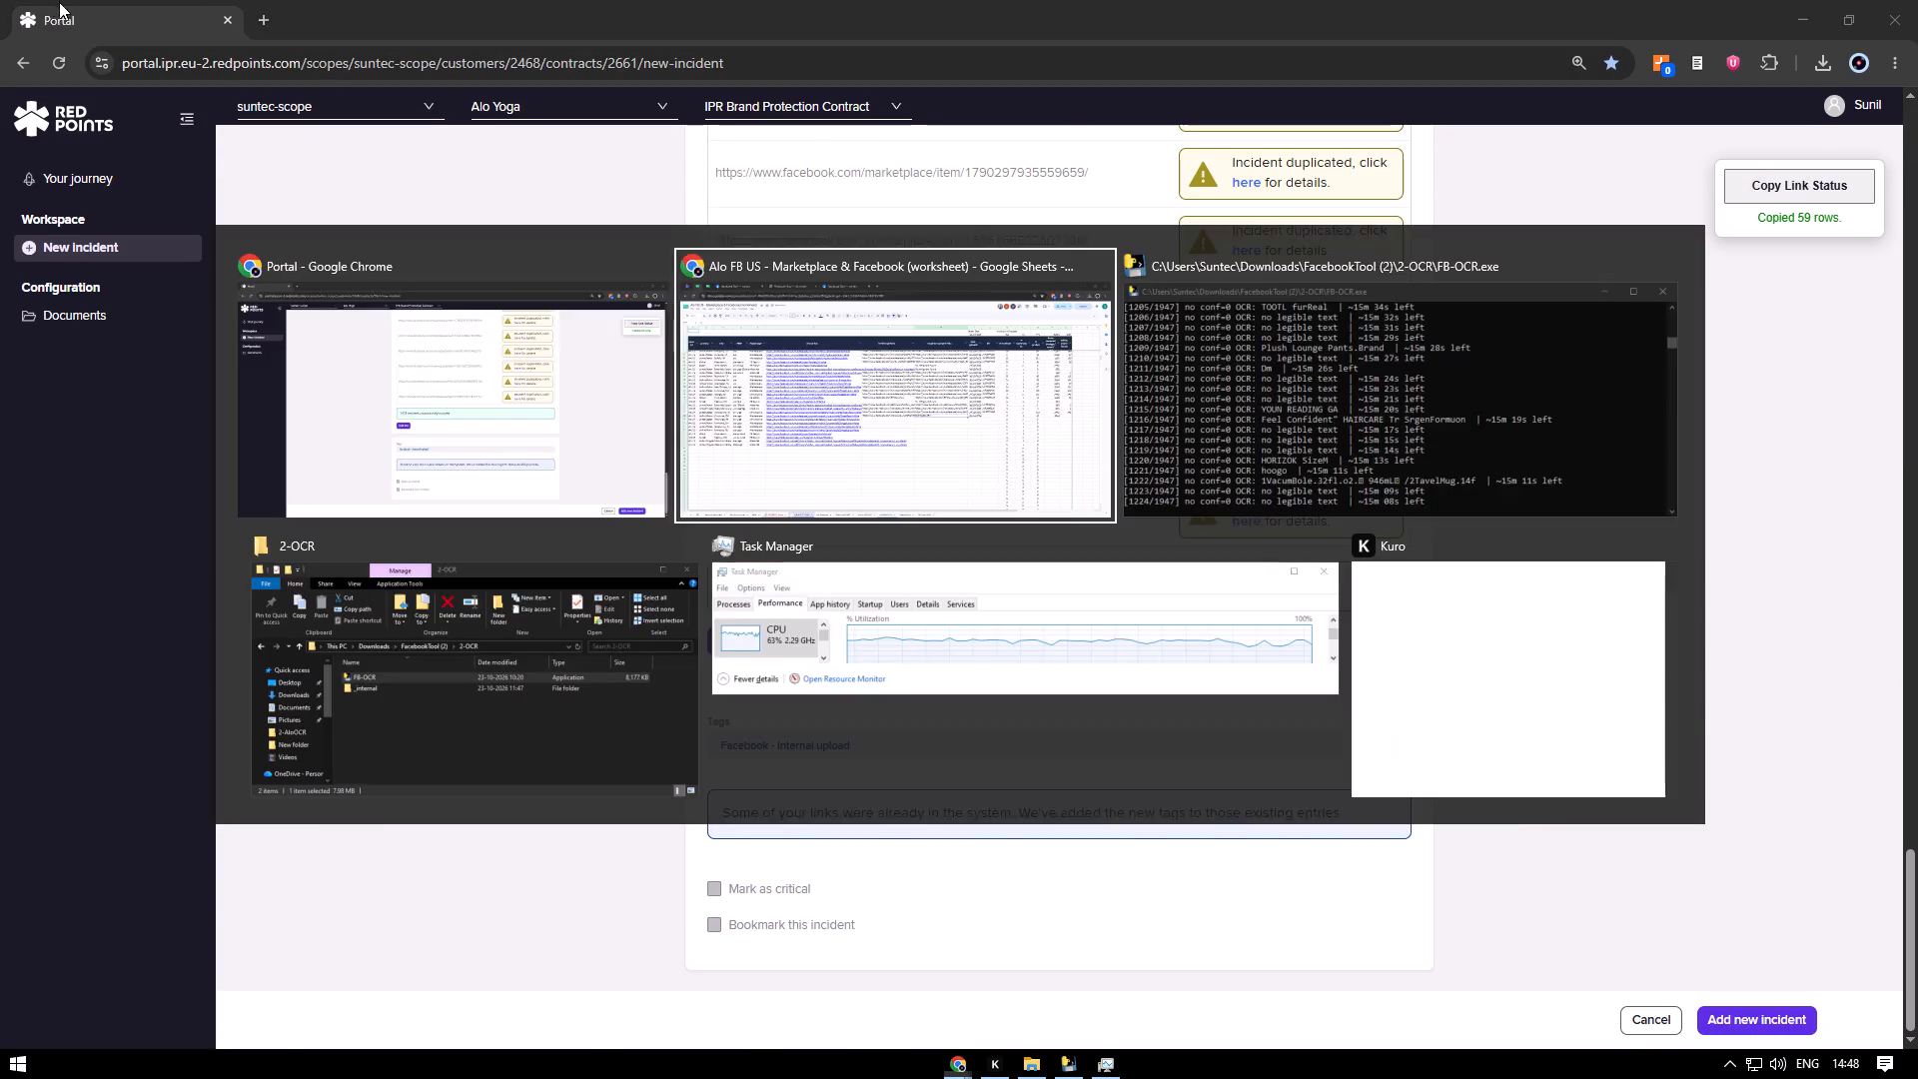
left_click(116, 3)
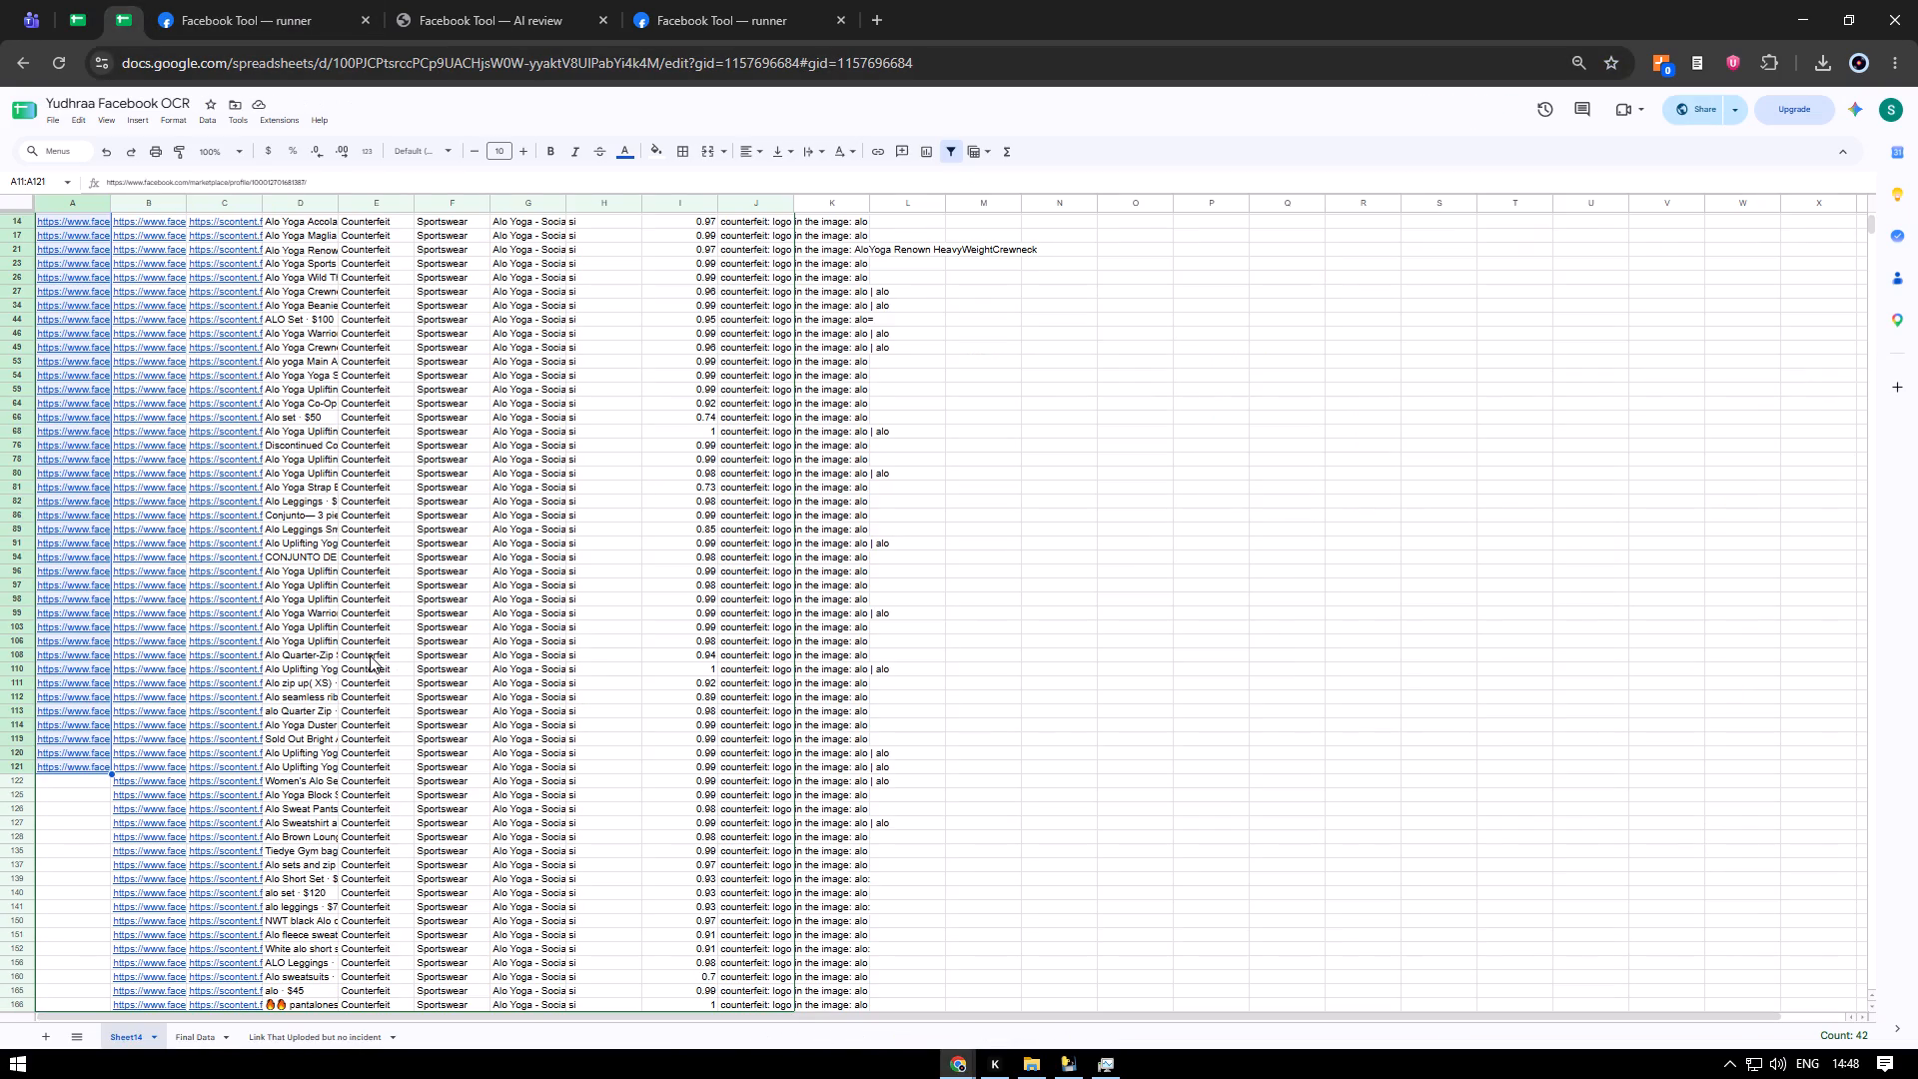
key("alt+Down")
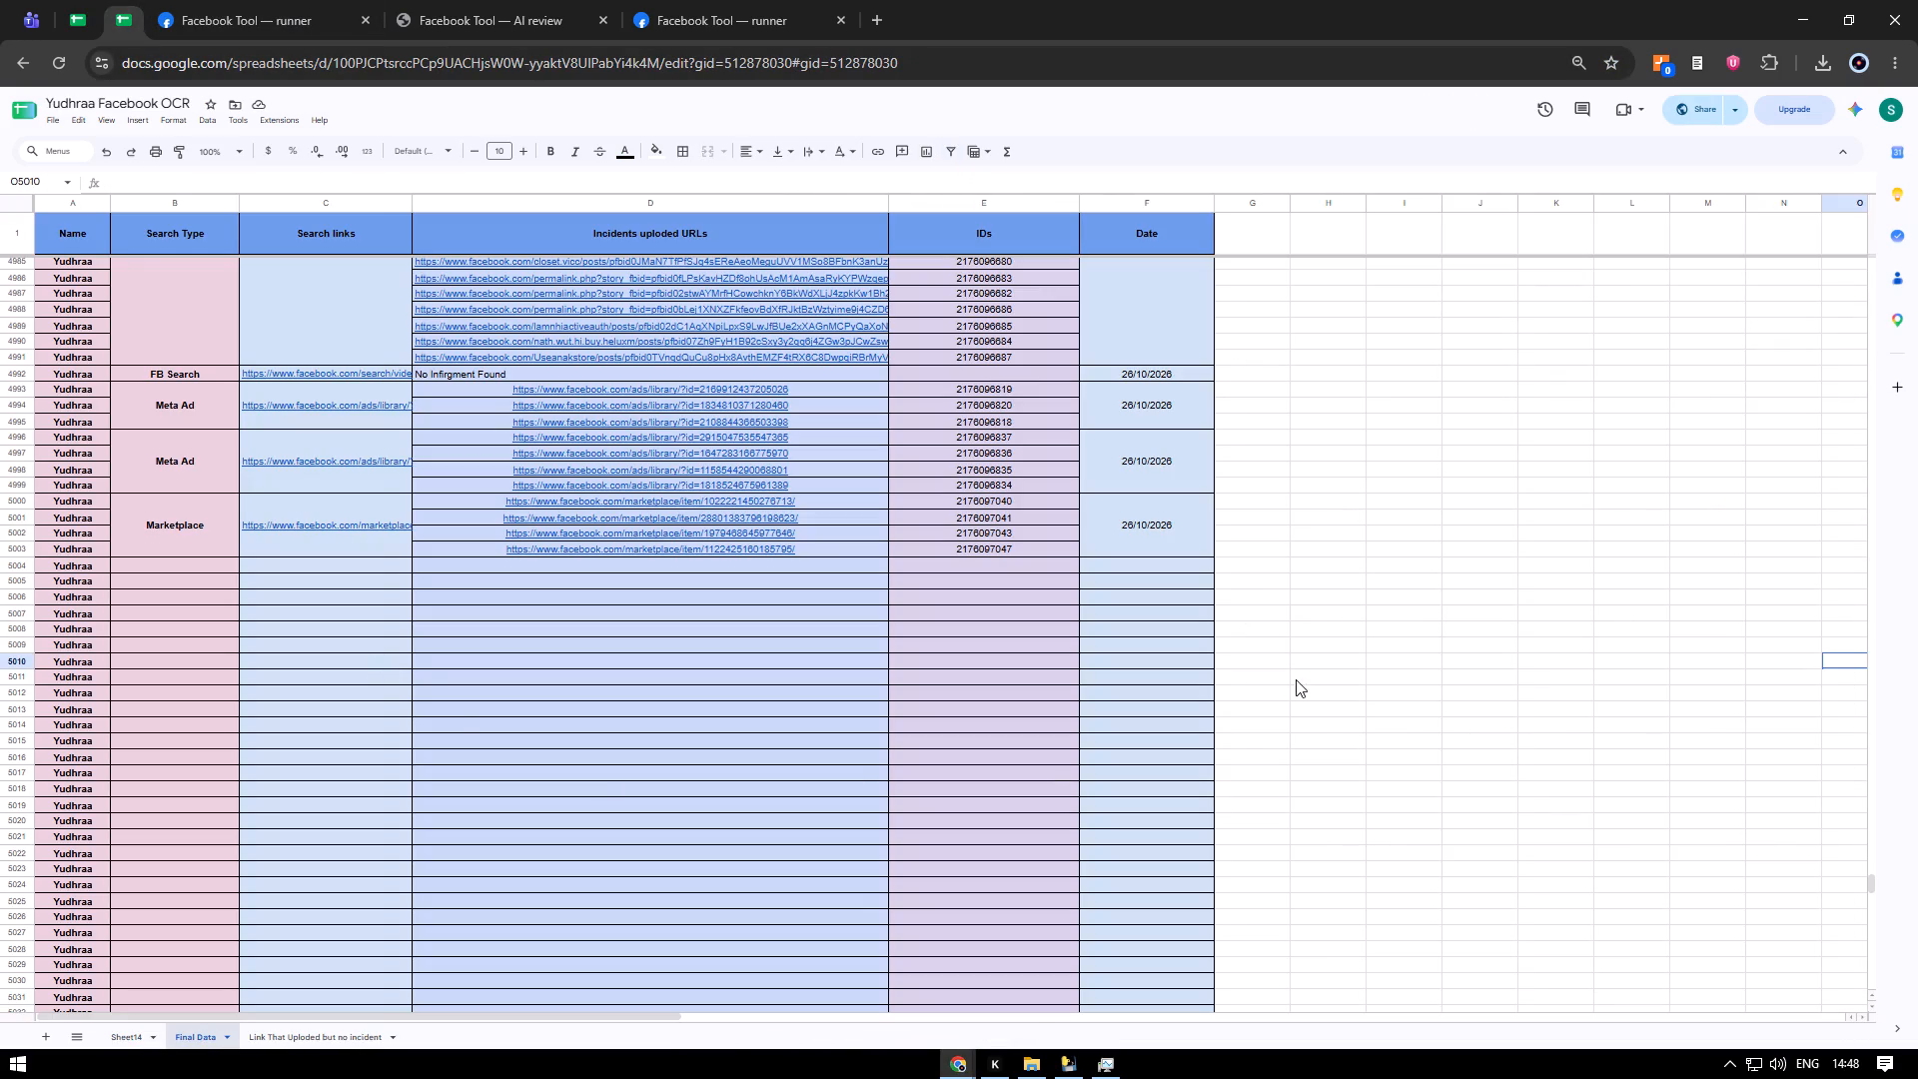
left_click(1346, 607)
key("ctrl+v")
Move the single Uploaded entry with its link and incident ID out of the pasted status table to K5003.
scroll(1395, 672, "down", 1)
left_click(1334, 660)
left_click_drag(1334, 660, 1480, 661)
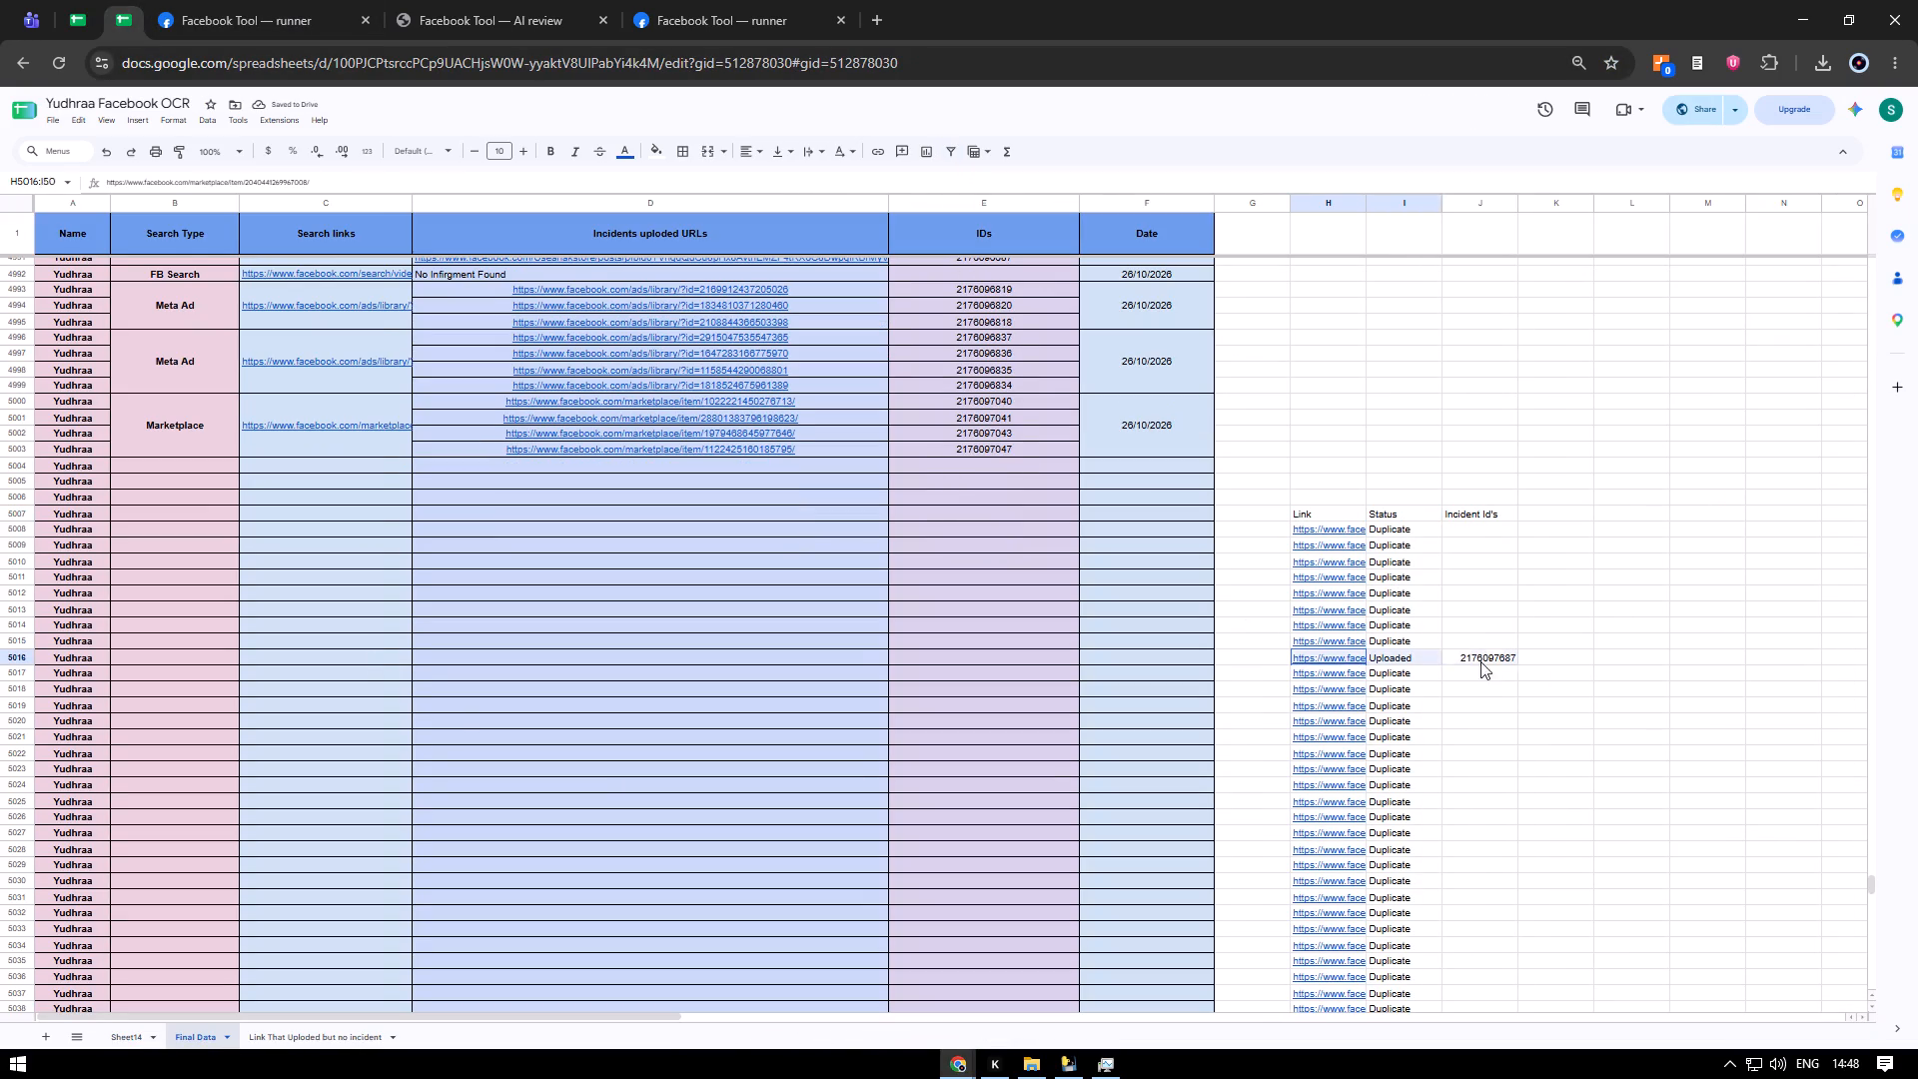
left_click_drag(1480, 661, 1548, 661)
key("ctrl+x")
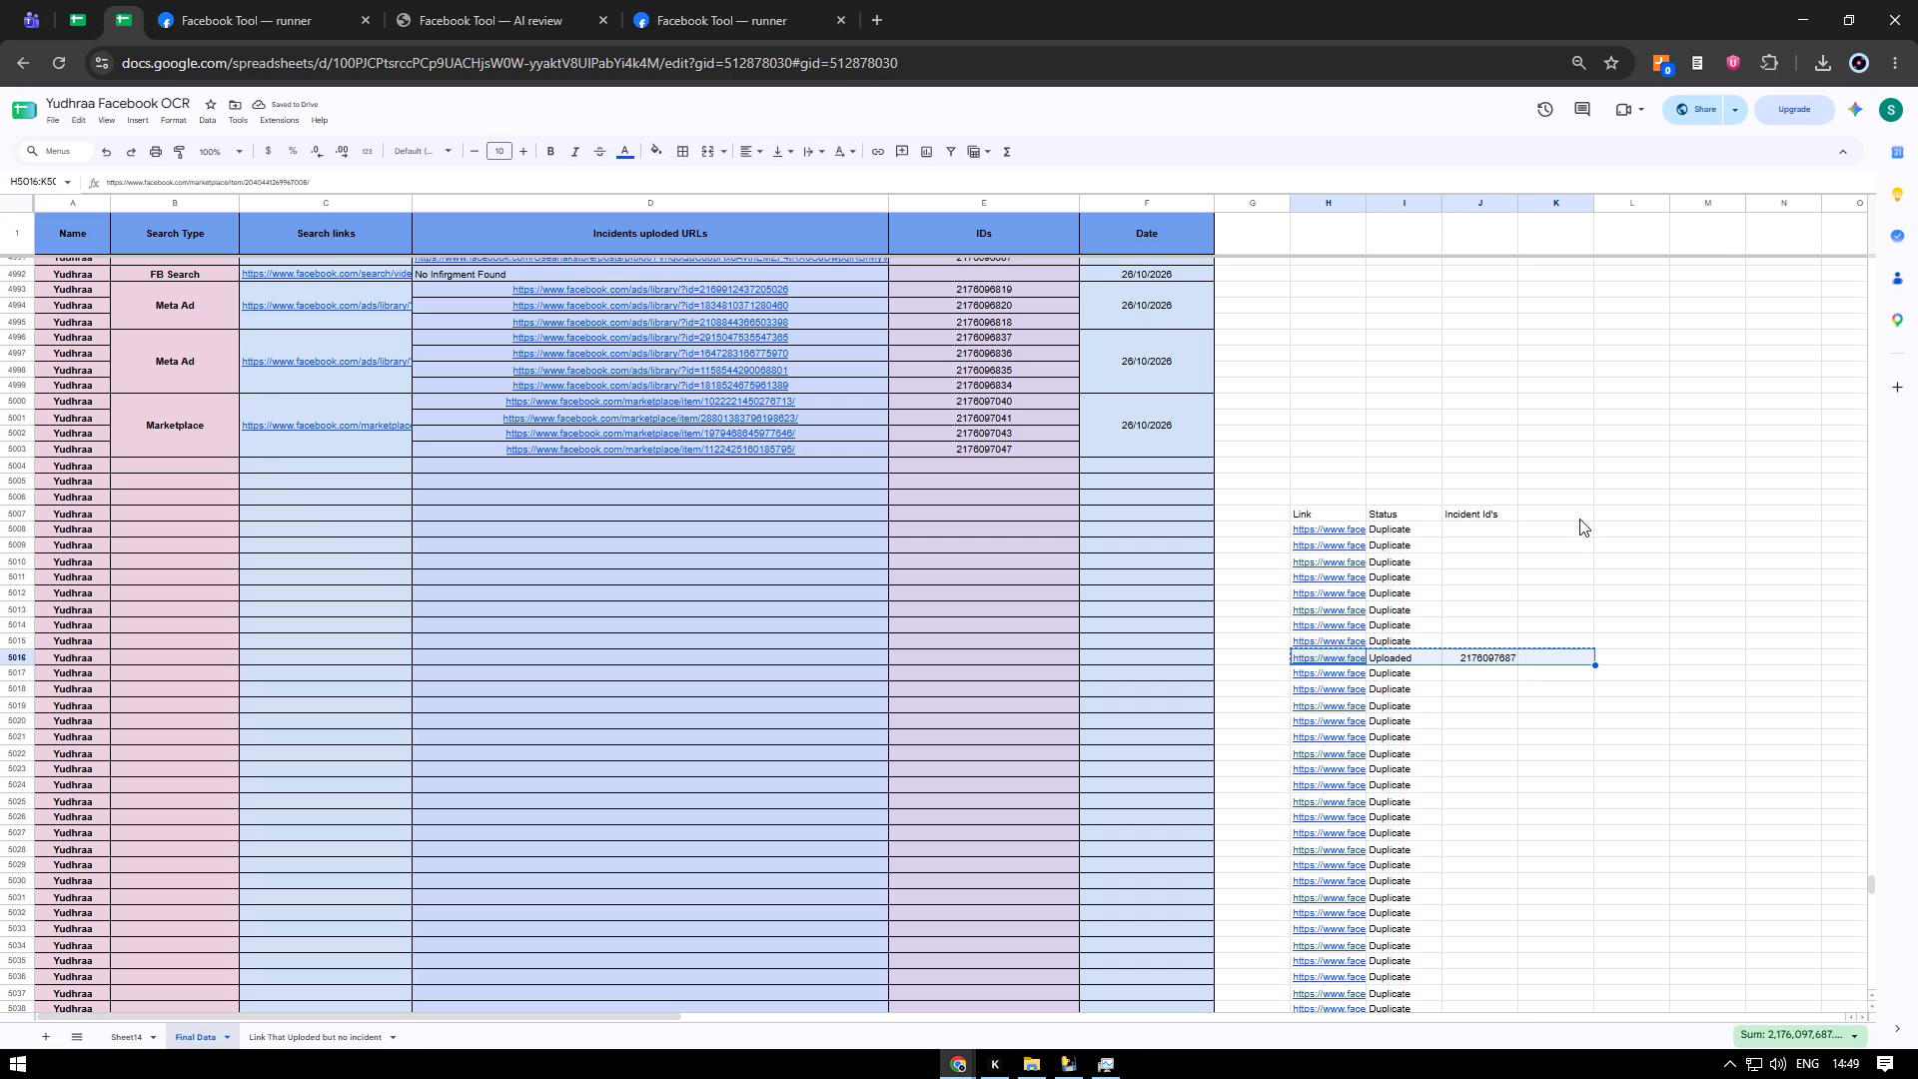
left_click(1579, 519)
left_click(1567, 455)
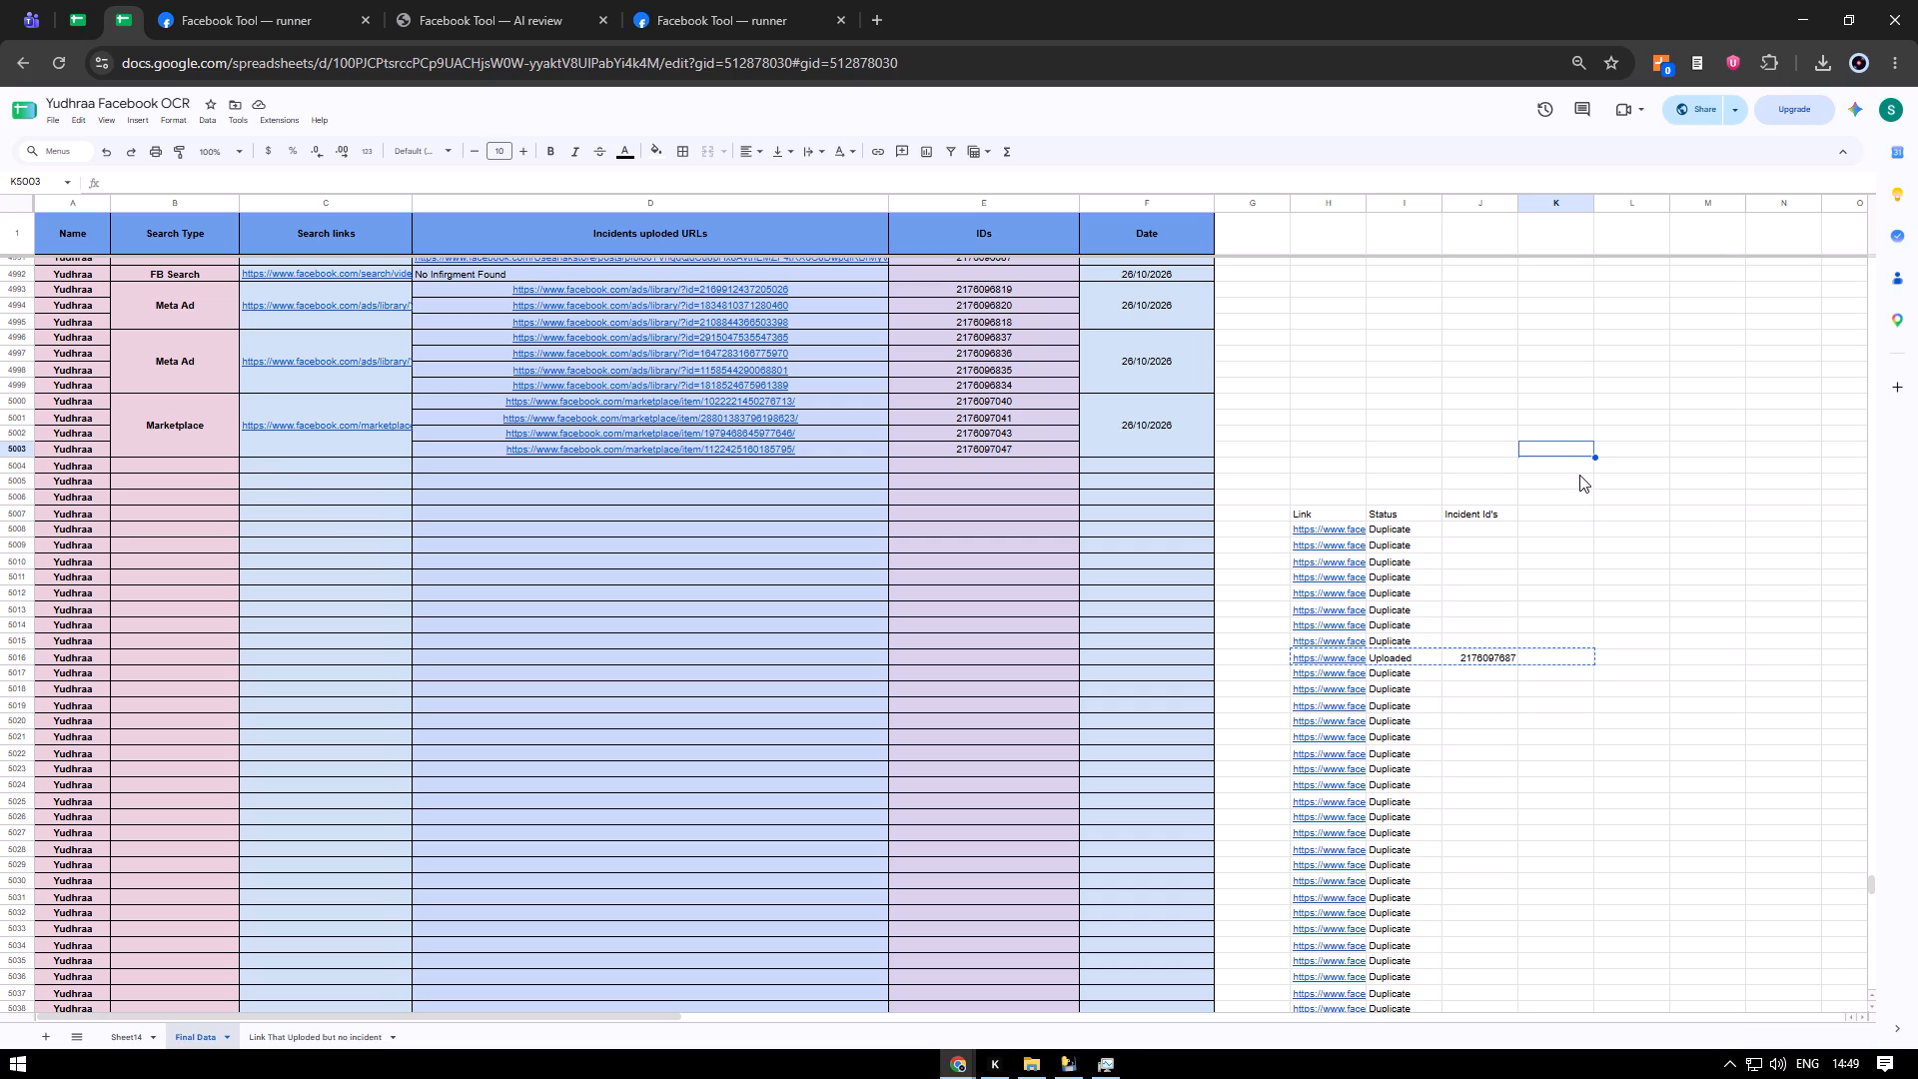
key("ctrl+v")
Delete the remaining pasted status table, from its Link, Status and Incident Id's headers through all Duplicate rows.
left_click(1307, 512)
key("ctrl+shift+Right")
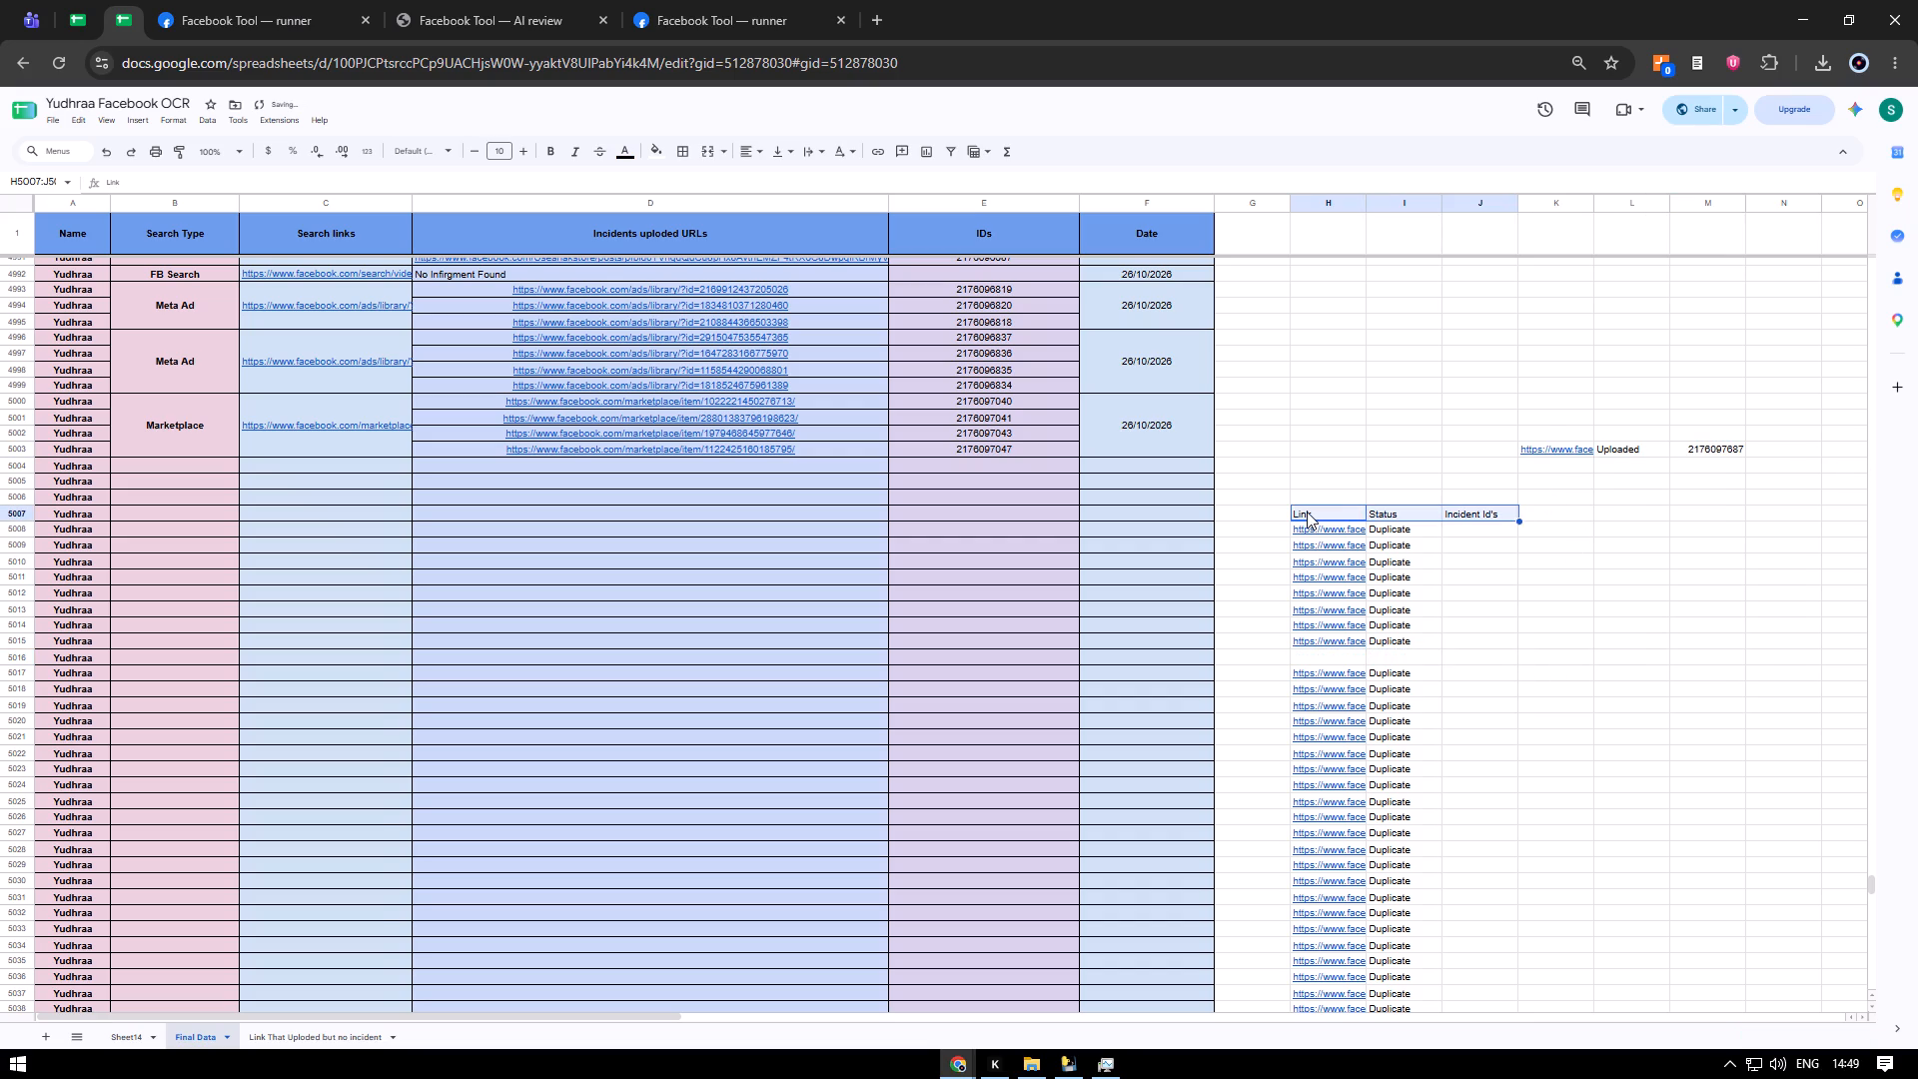
key("ctrl+shift+Down")
key("ctrl+shift+Down")
key("ctrl+shift+Down")
key("Delete")
key("Up")
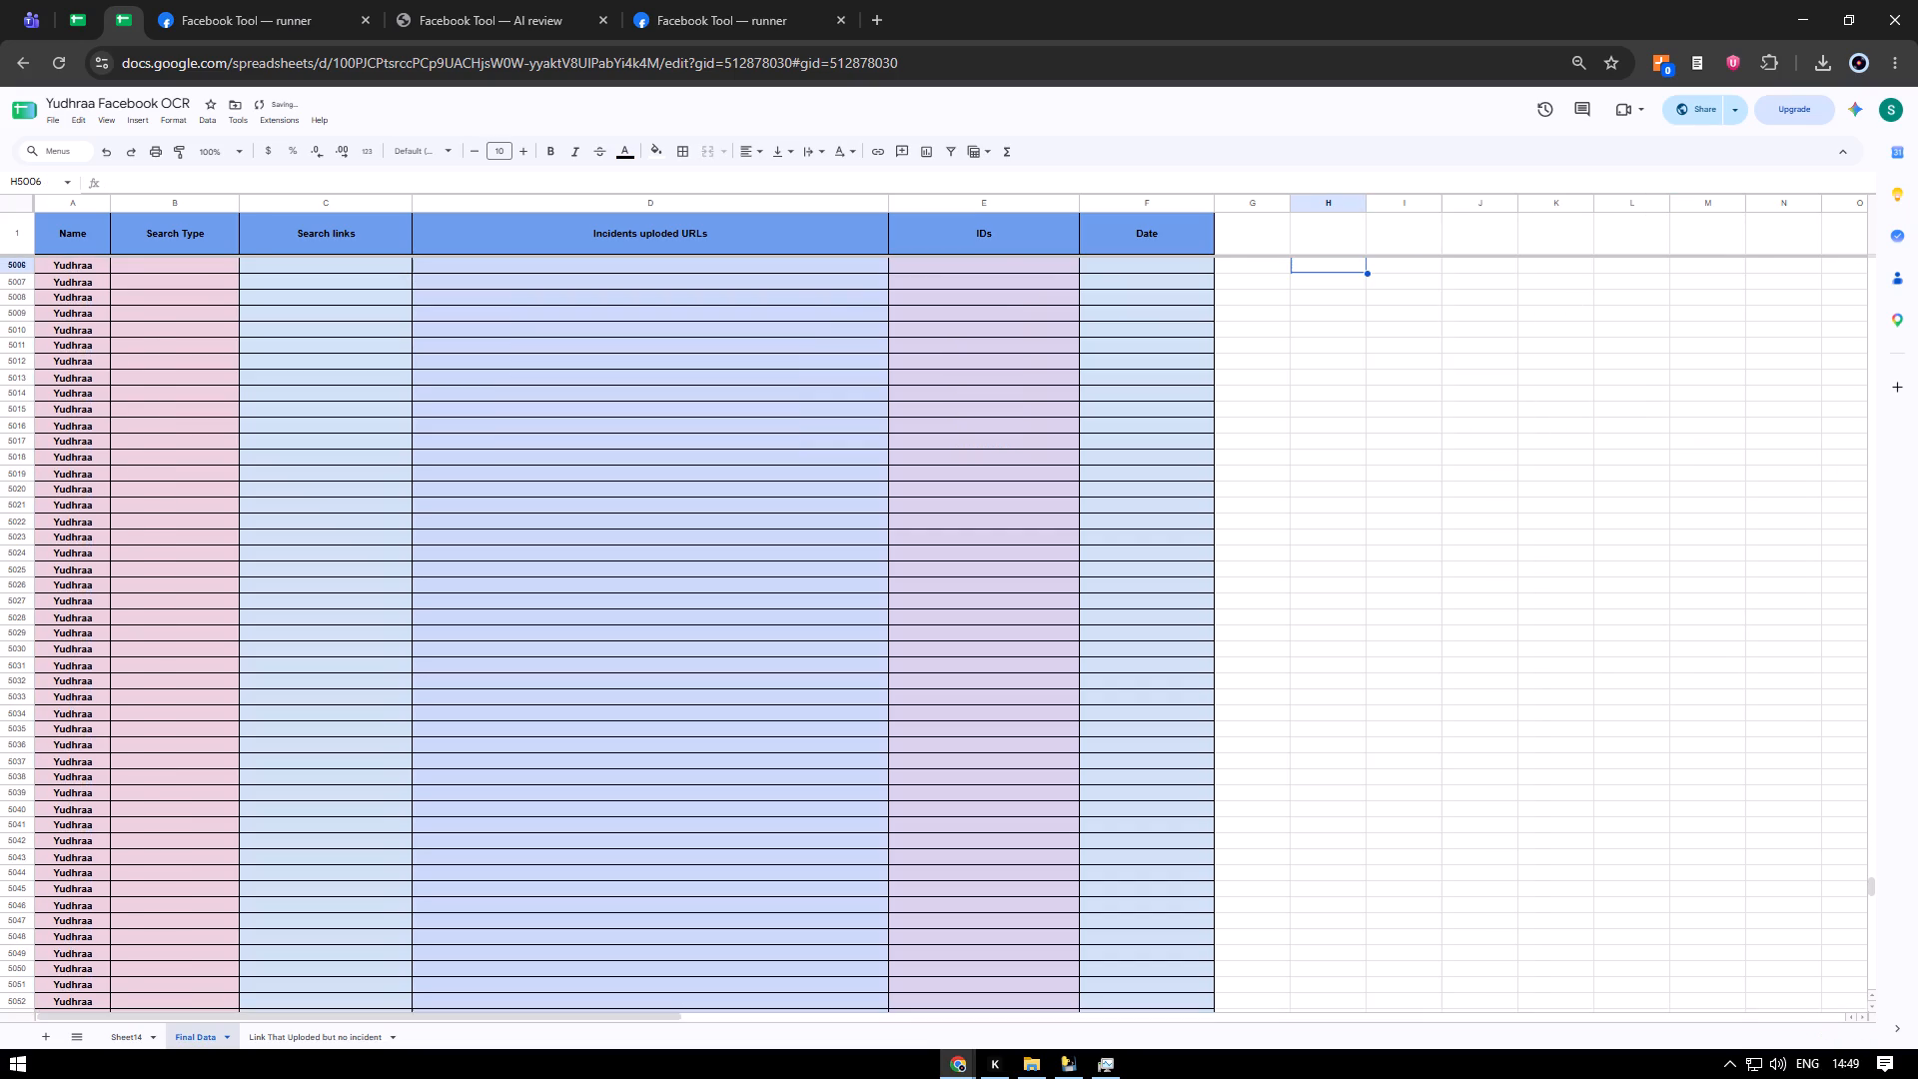
scroll(1307, 512, "up", 5)
left_click(1623, 709)
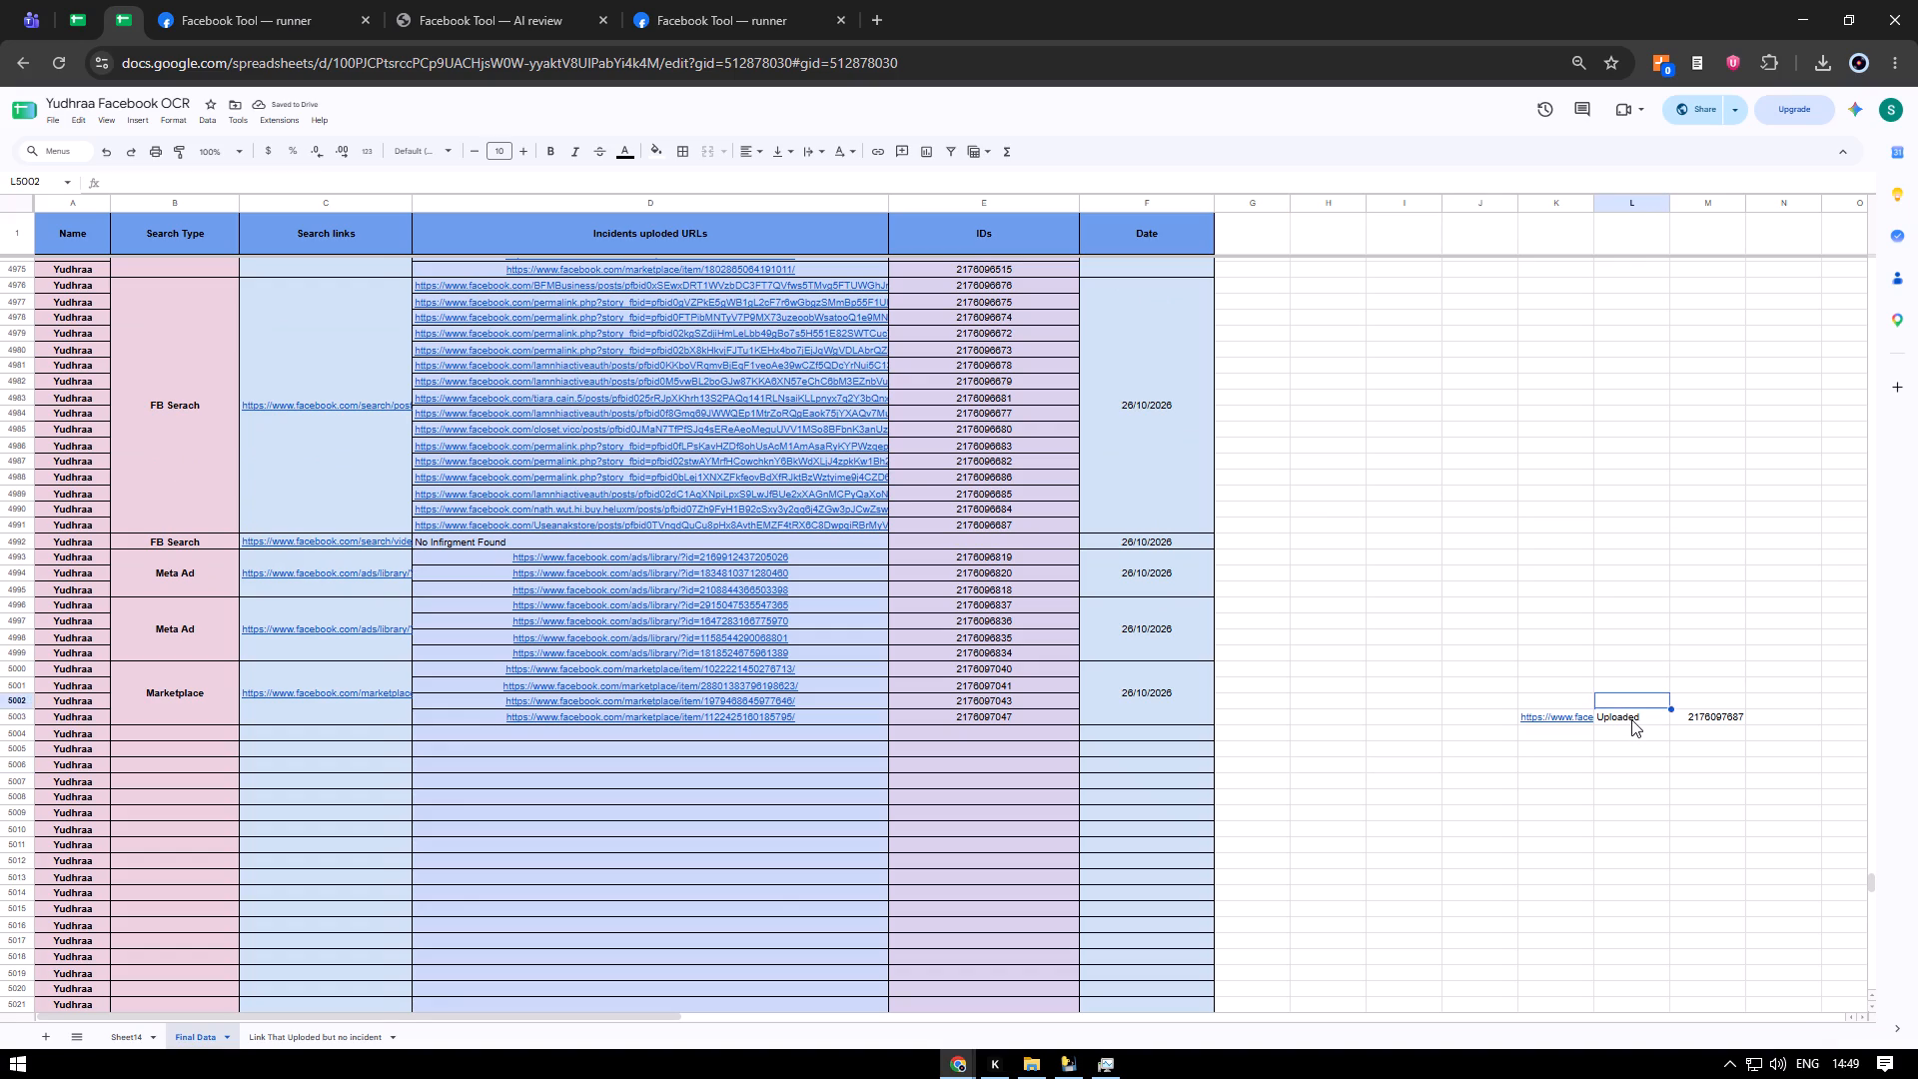
left_click(1631, 719)
left_click(1710, 714)
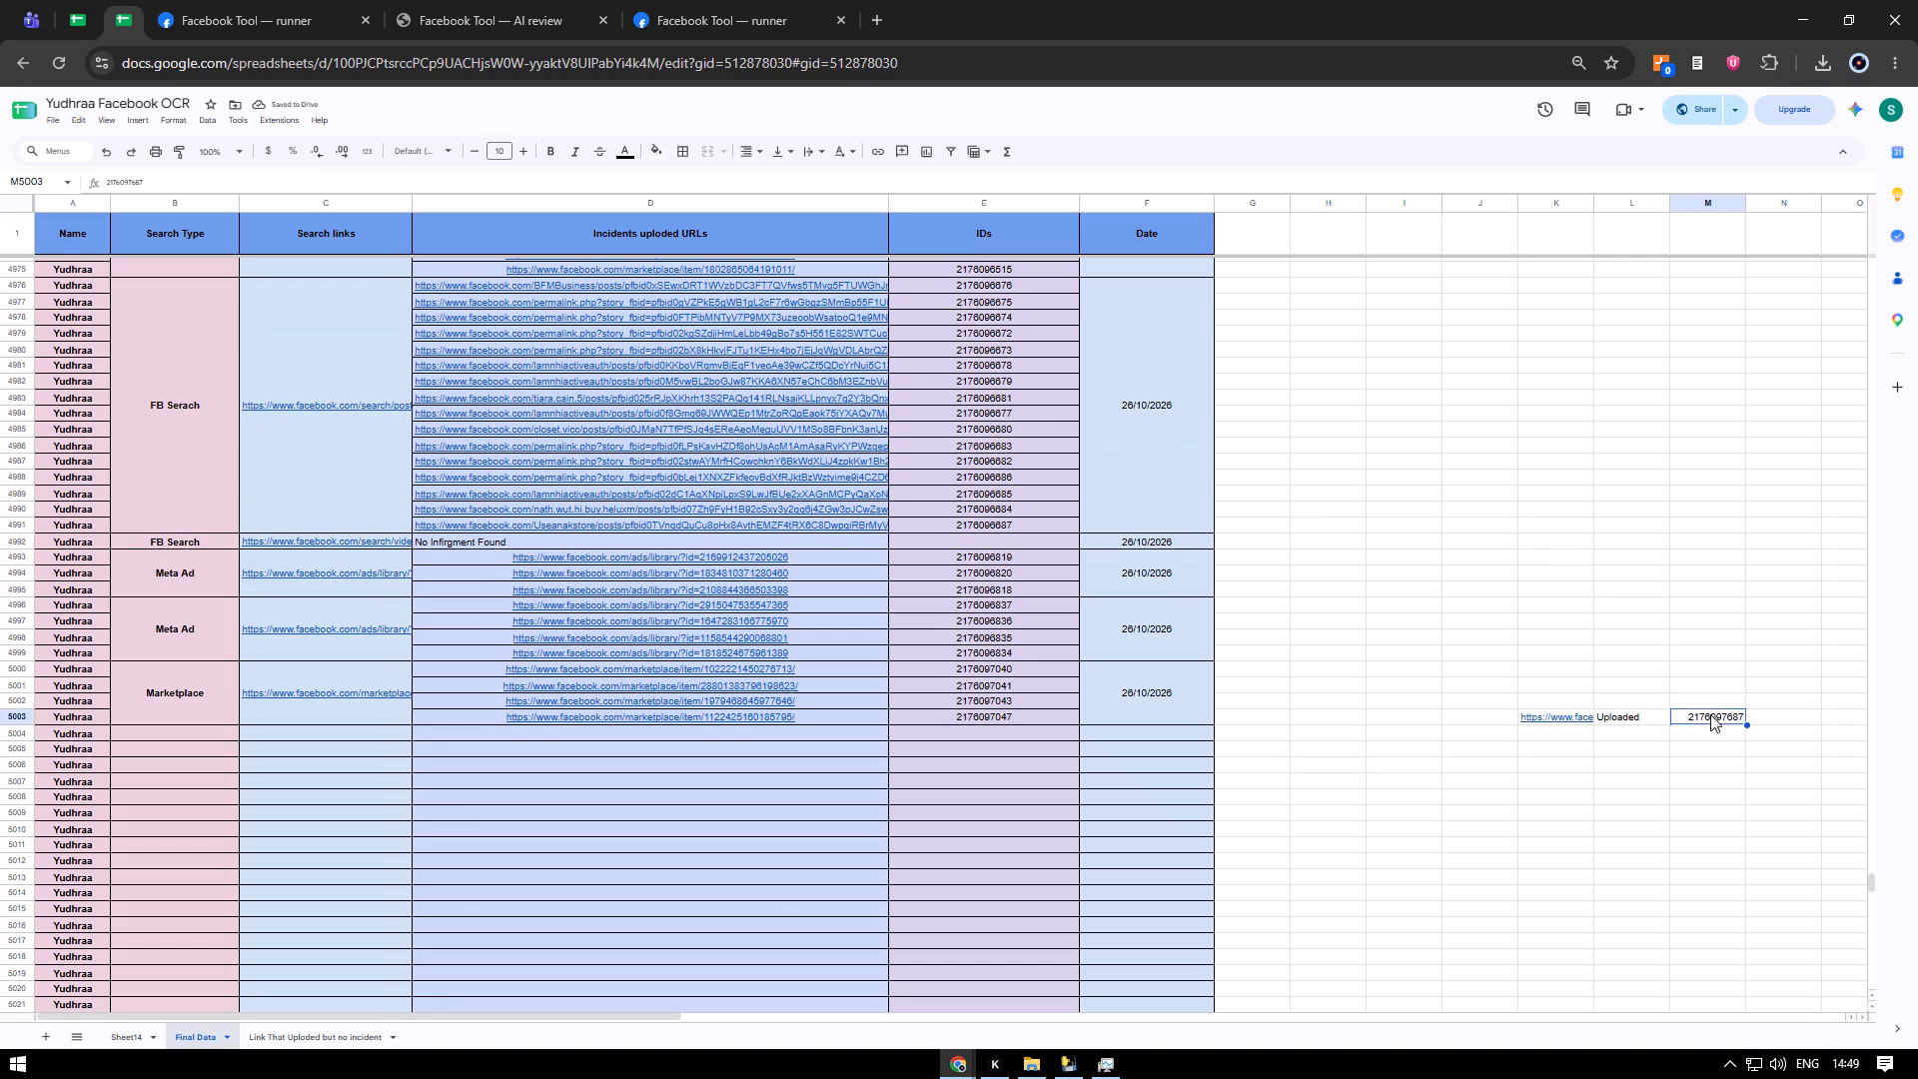
key("ctrl+x")
left_click(1608, 715)
key("ctrl+v")
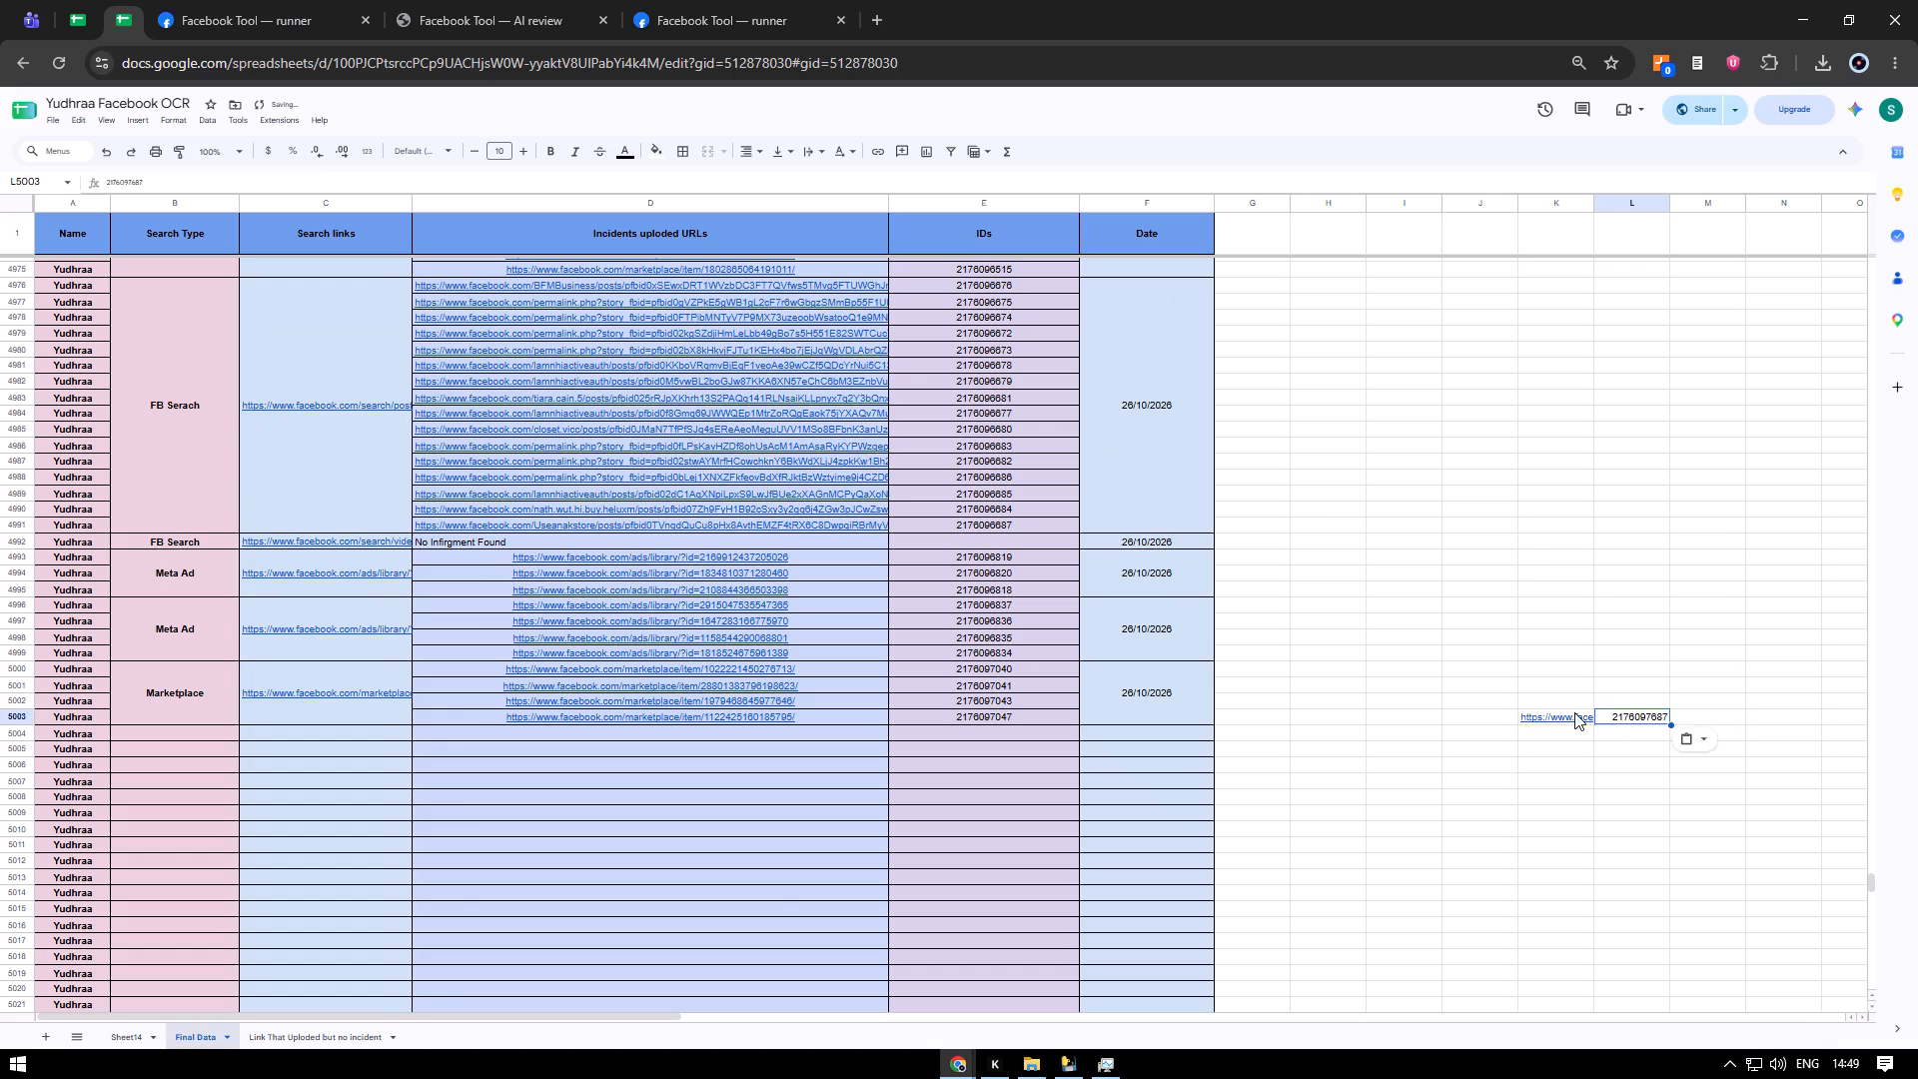
Move the uploaded link and its ID into the URL and ID columns of Final Data row 5004, and centre them.
left_click(1574, 712)
key("shift+Right")
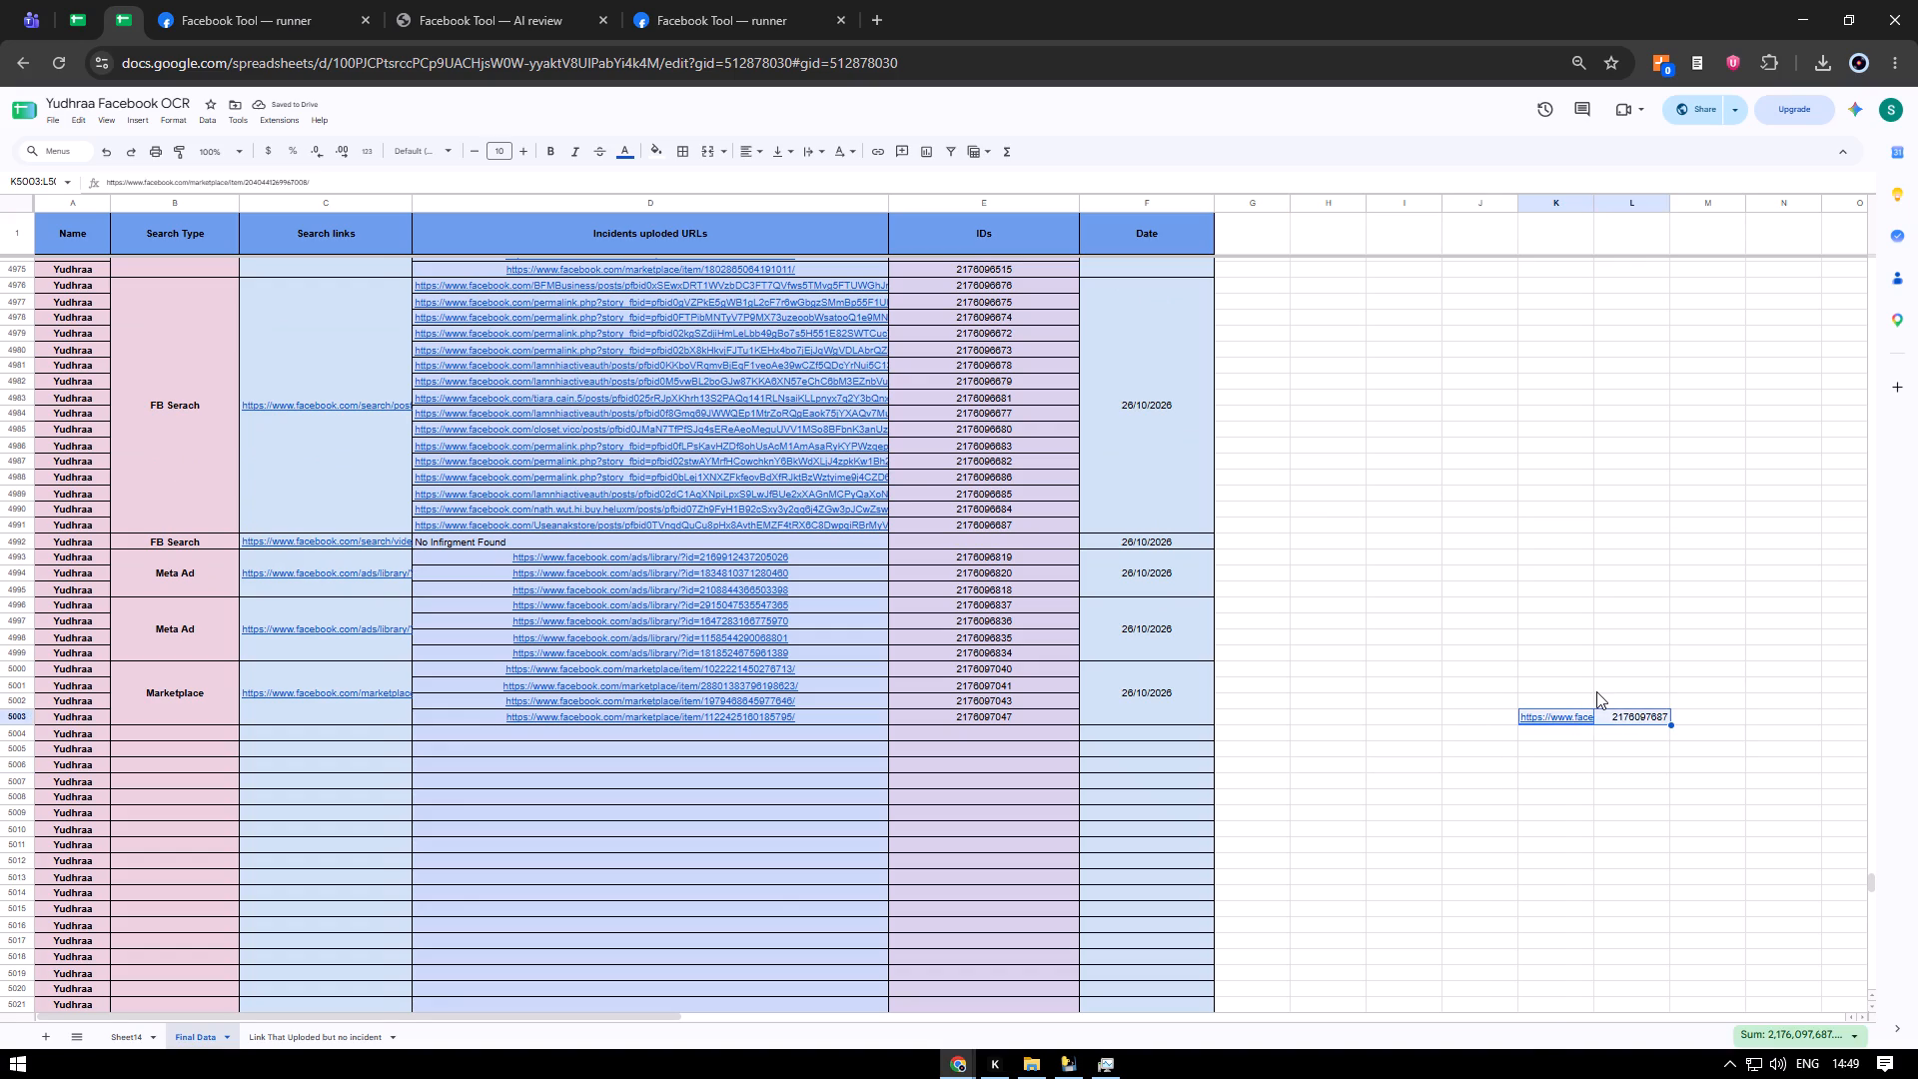
key("ctrl+x")
key("ctrl+Left")
key("Left")
key("Down")
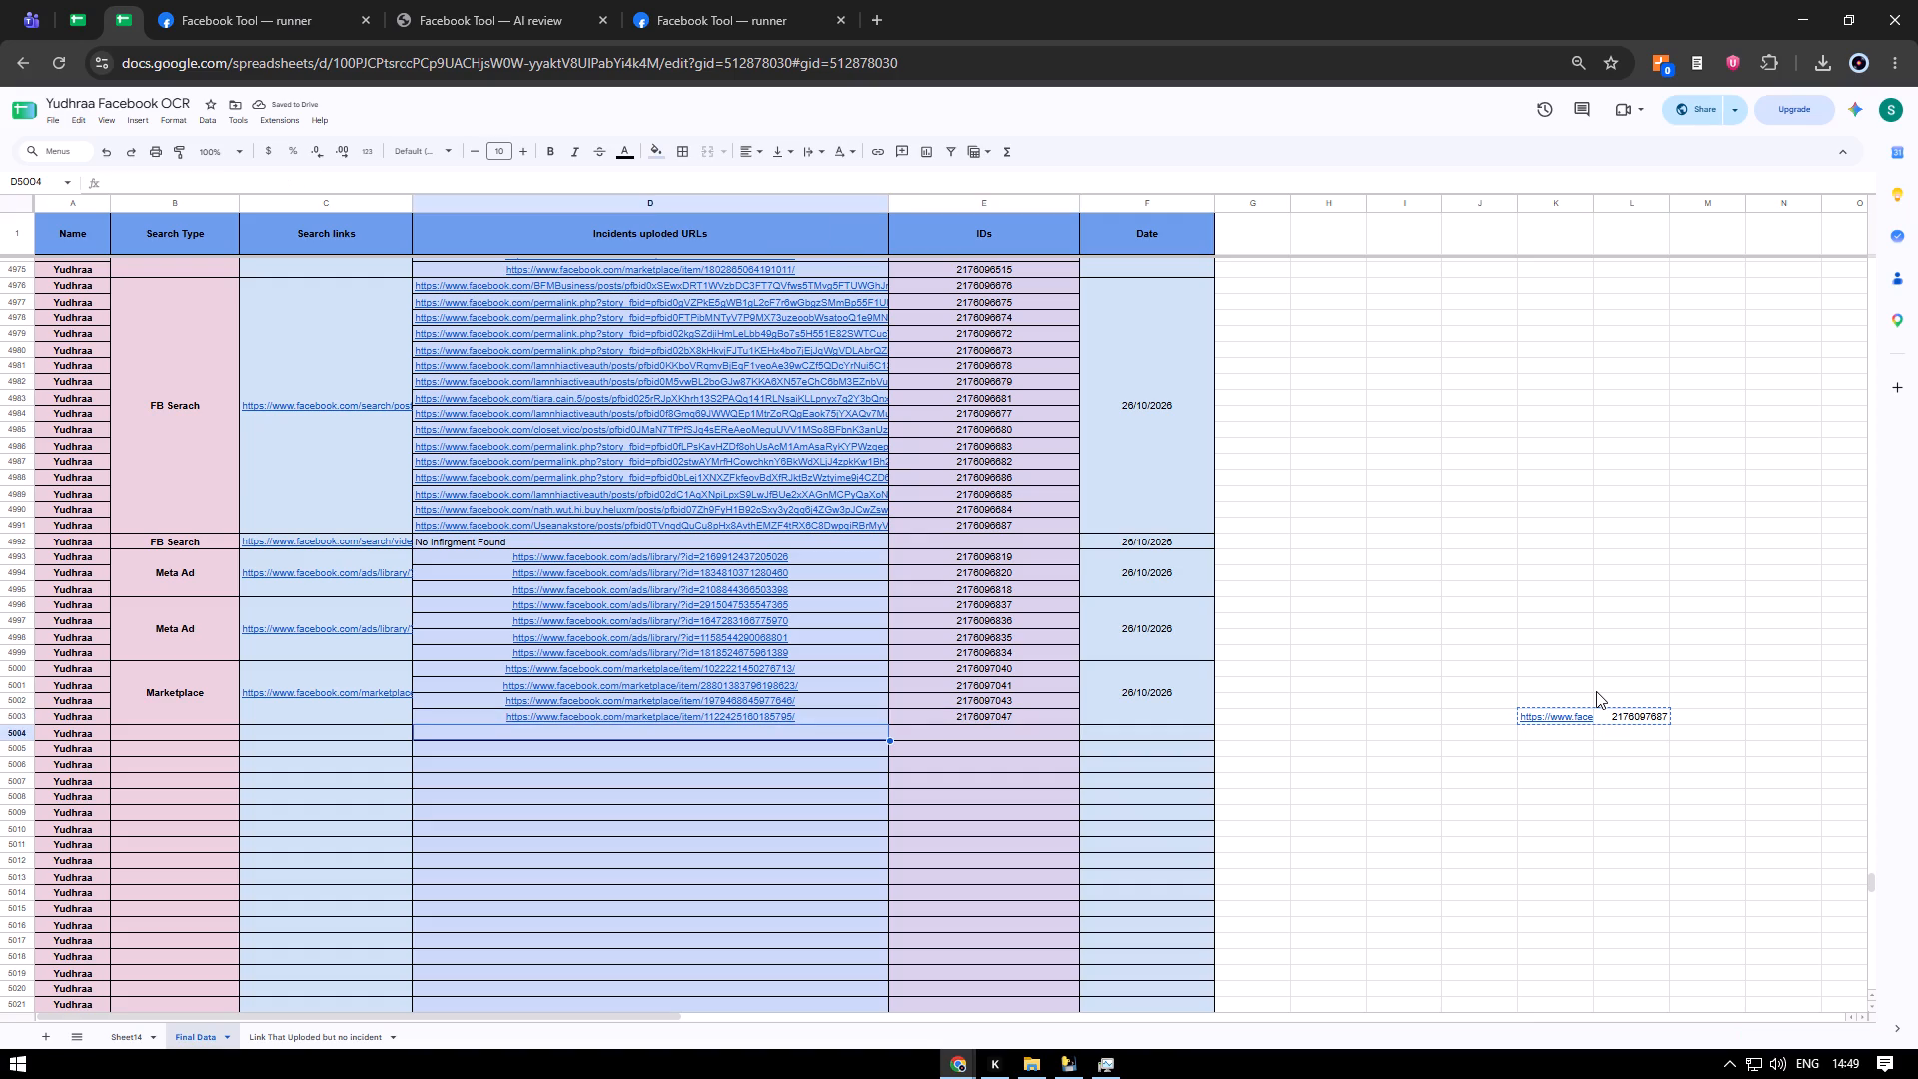
key("ctrl+v")
key("ctrl+shift+e")
key("shift+Left")
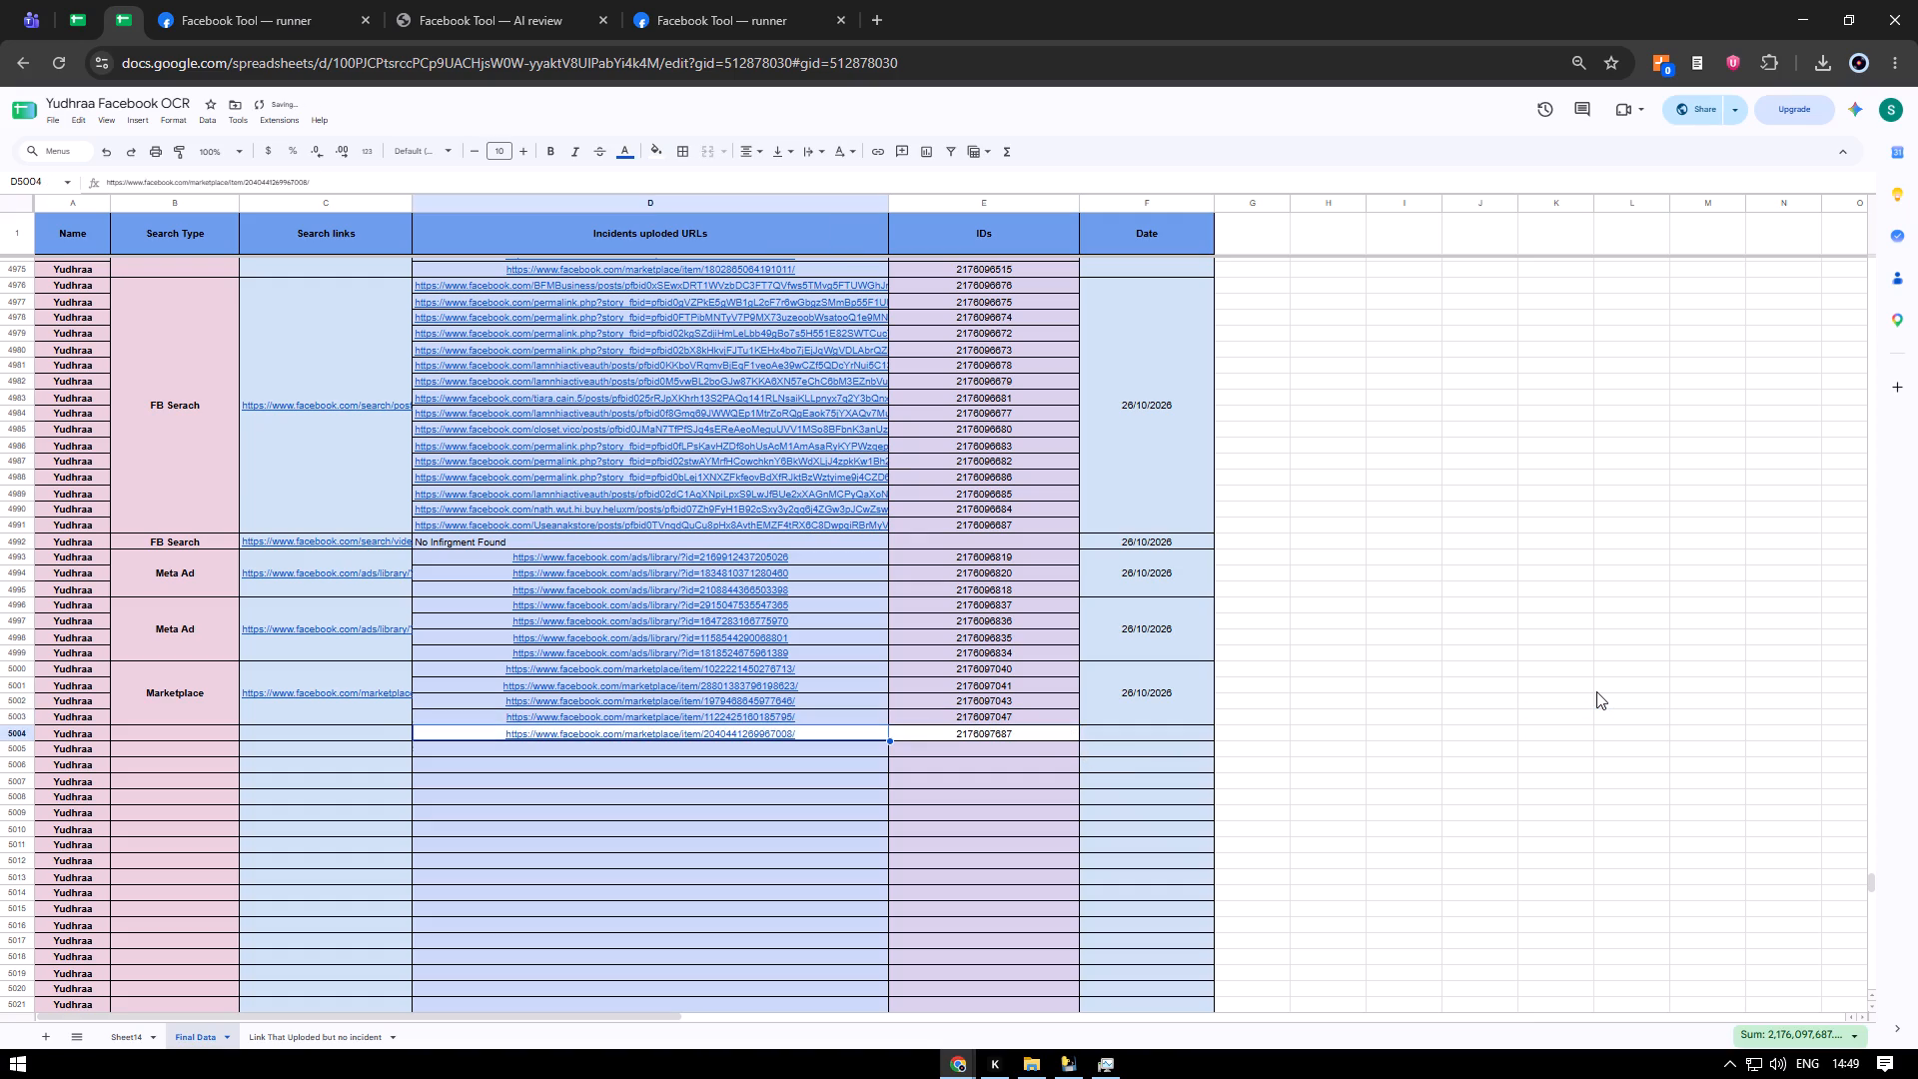
Copy the uploaded listing link from row 5004 into the Cincinnati row's Incidents uploaded URLs cell in the US-EAST worksheet.
key("ctrl+c")
key("ctrl+c")
key("ctrl+c")
key("ctrl+shift+Tab")
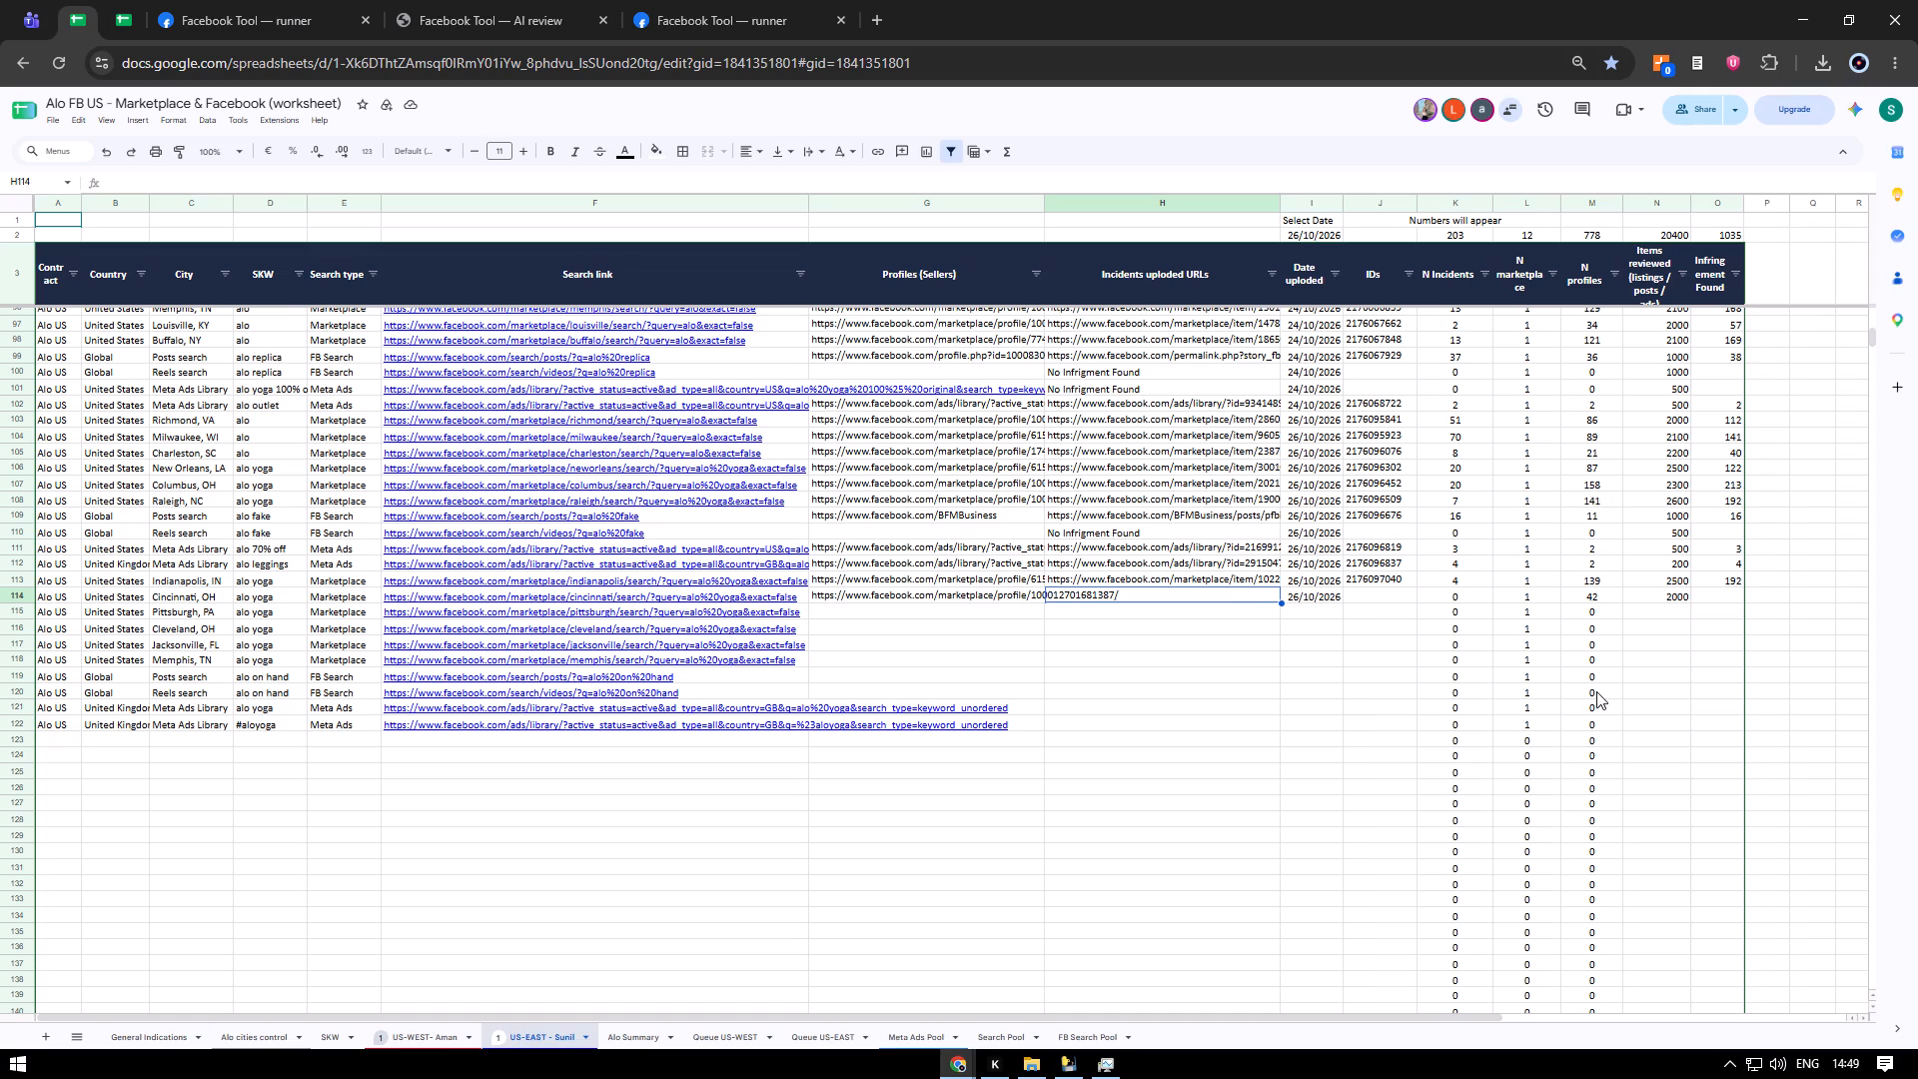
key("Return")
key("ctrl+shift+v")
key("Return")
key("Up")
key("Right")
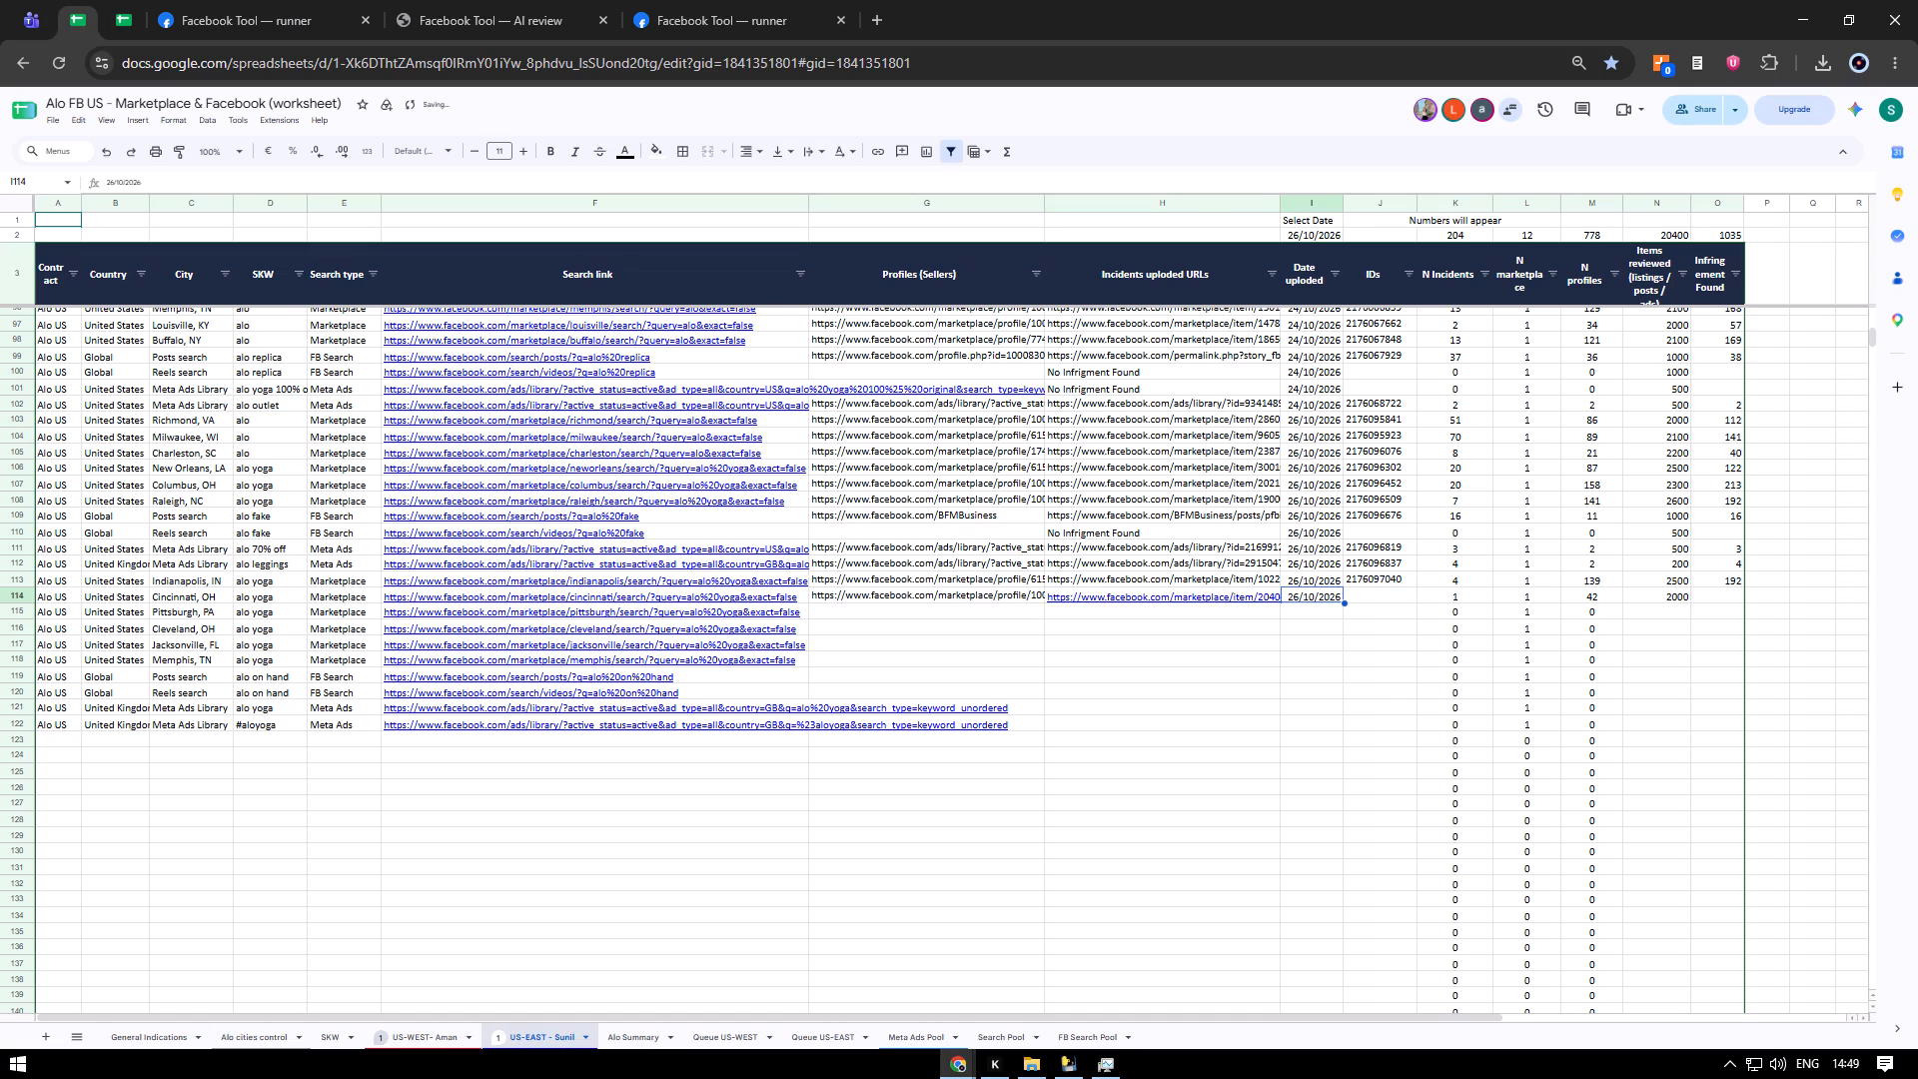
key("Right")
key("ctrl+Tab")
key("Right")
key("ctrl+c")
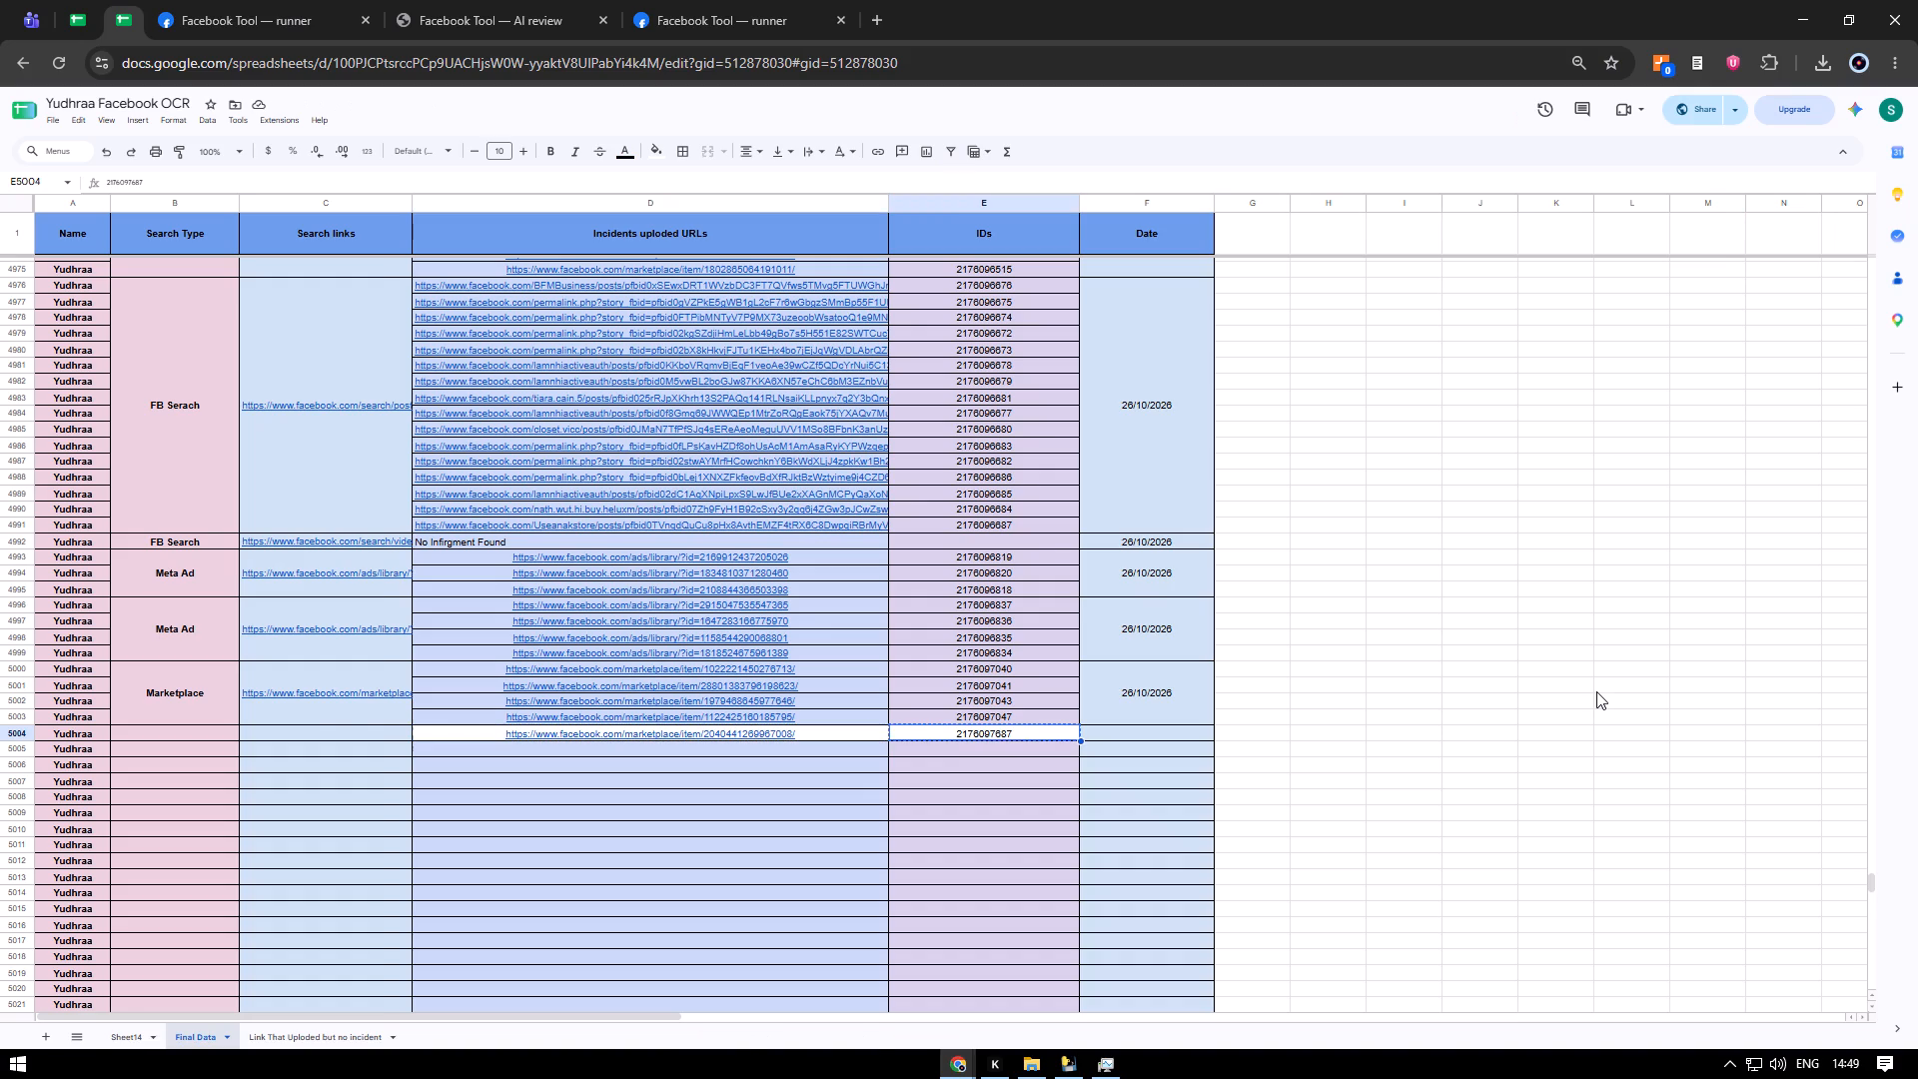
key("ctrl+shift+Tab")
key("Return")
key("ctrl+shift+v")
key("Return")
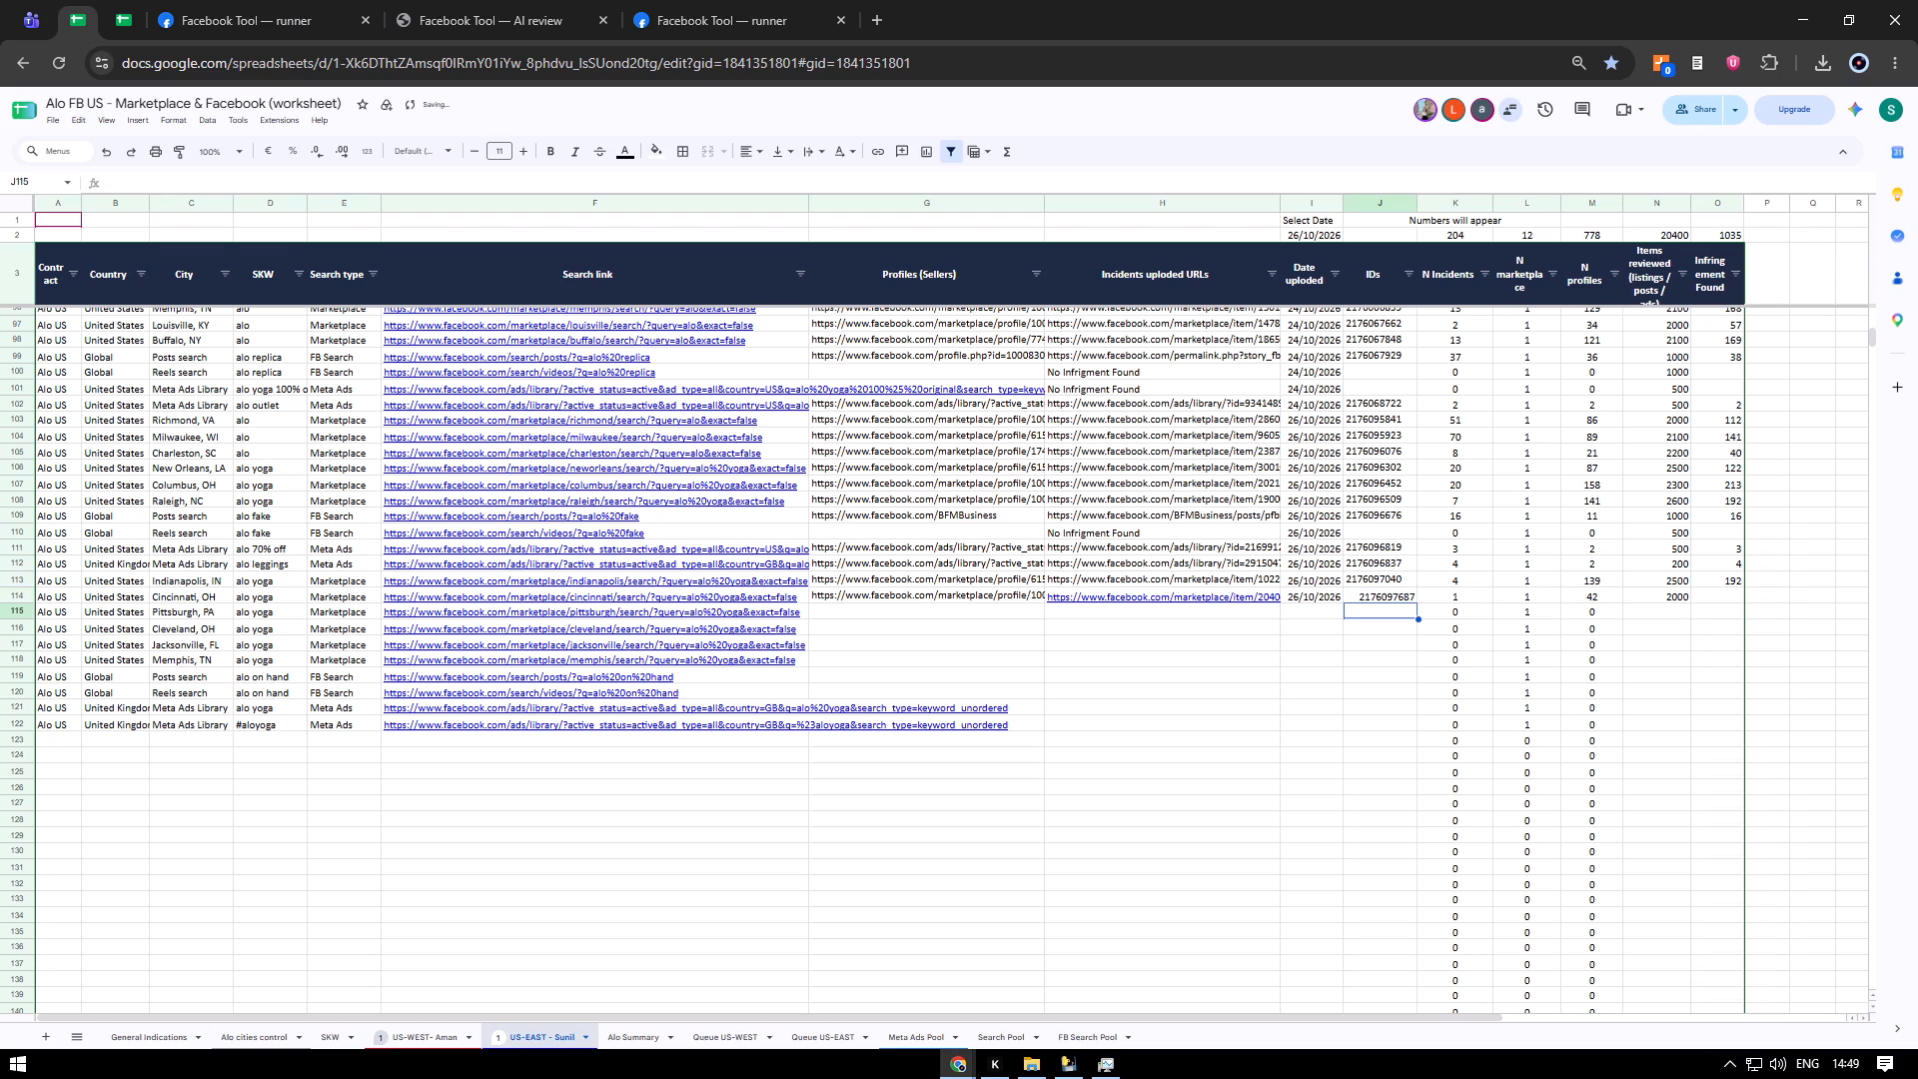
key("Up")
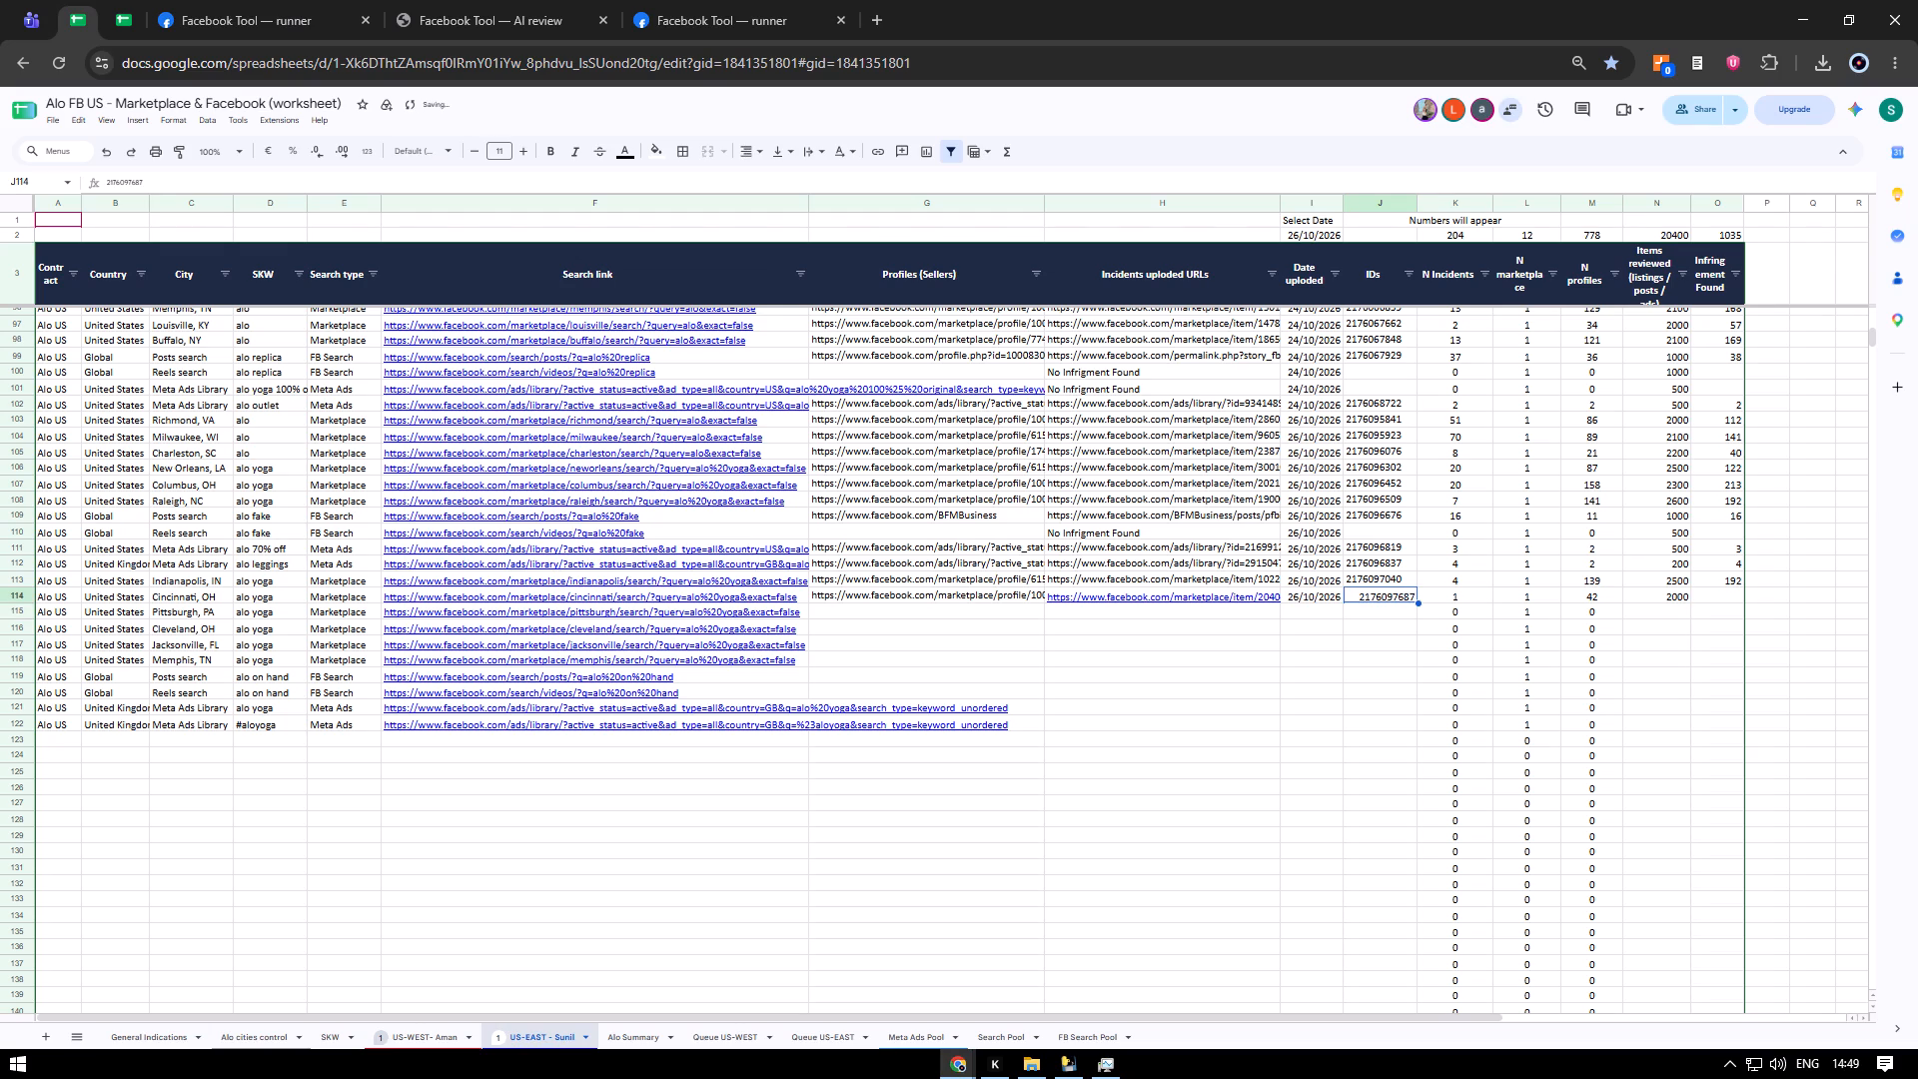
key("ctrl+shift+r")
key("ctrl+shift+l")
Enter 59 as the Cincinnati row's Infringement Found value.
key("Right")
key("Right")
key("Right")
key("Right")
key("Right")
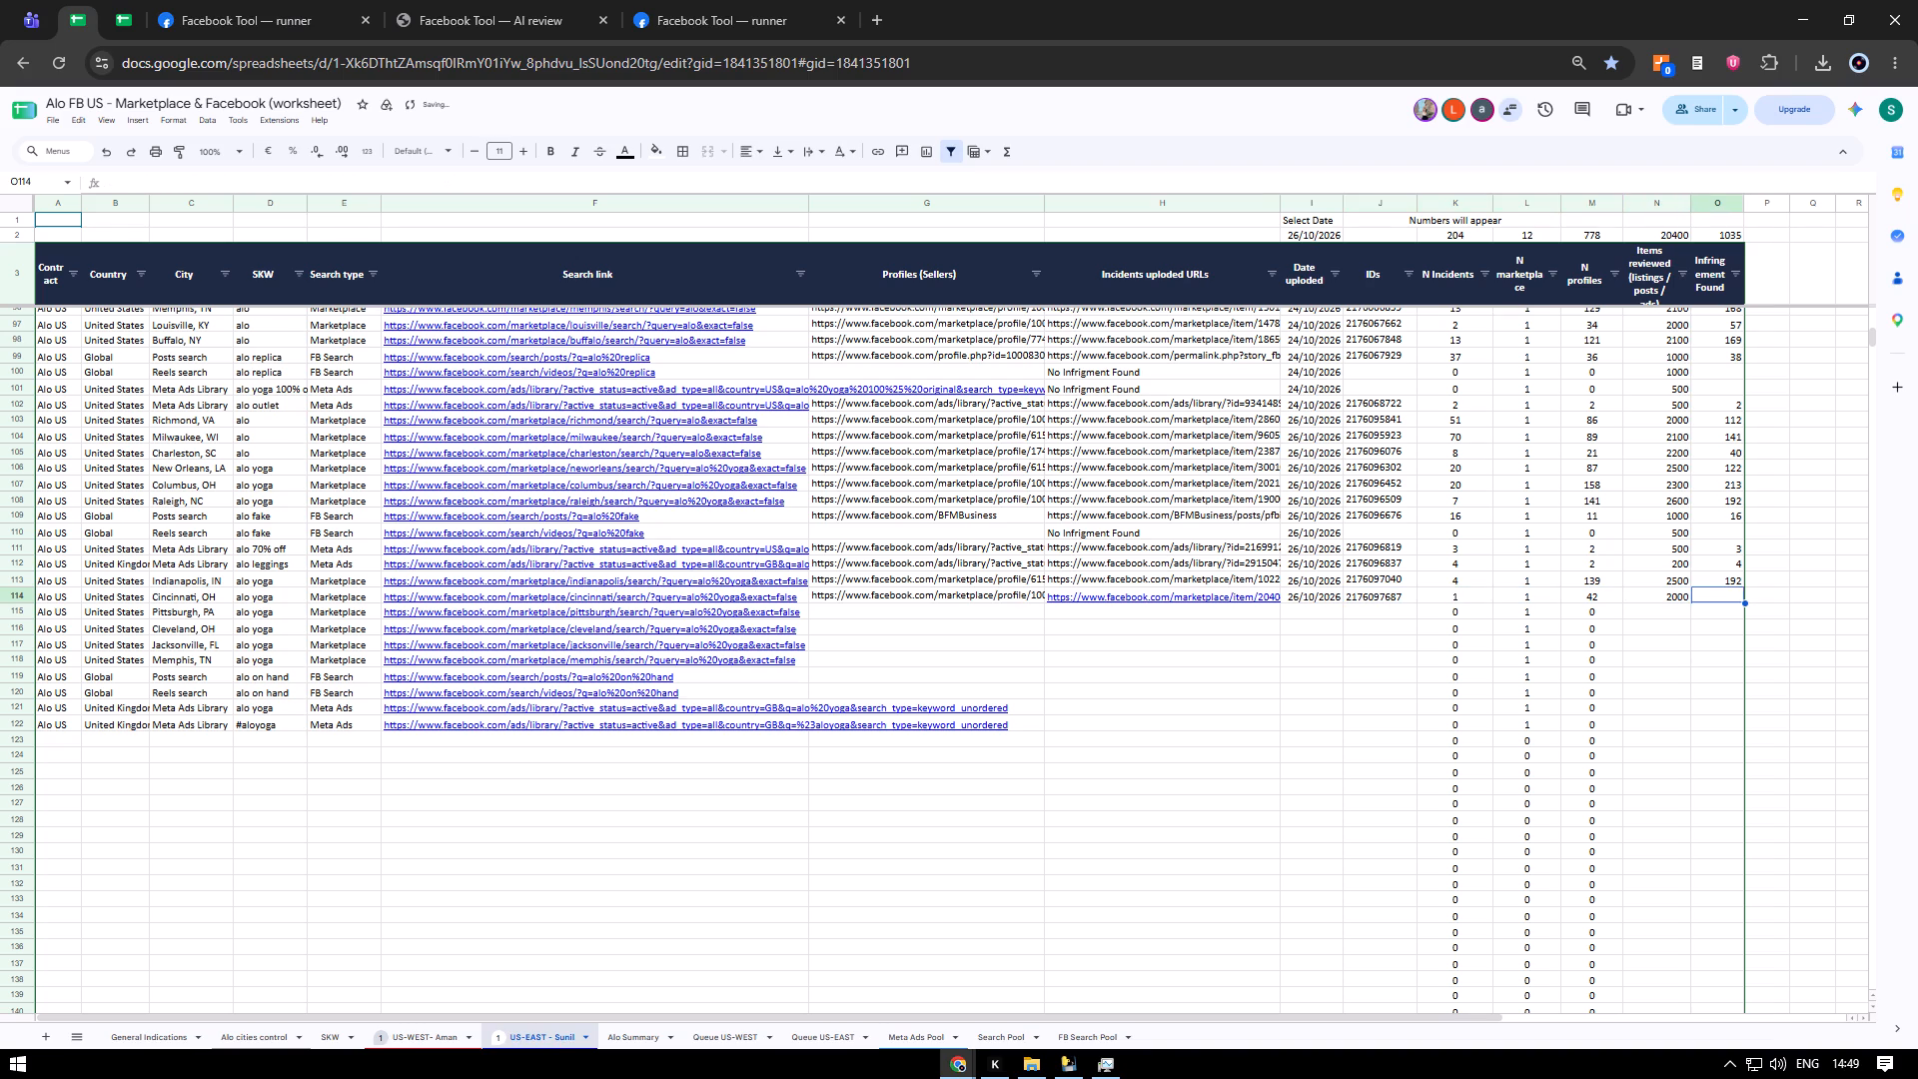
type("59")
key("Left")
Copy the Cincinnati search link into the Search links cell of Final Data row 5004.
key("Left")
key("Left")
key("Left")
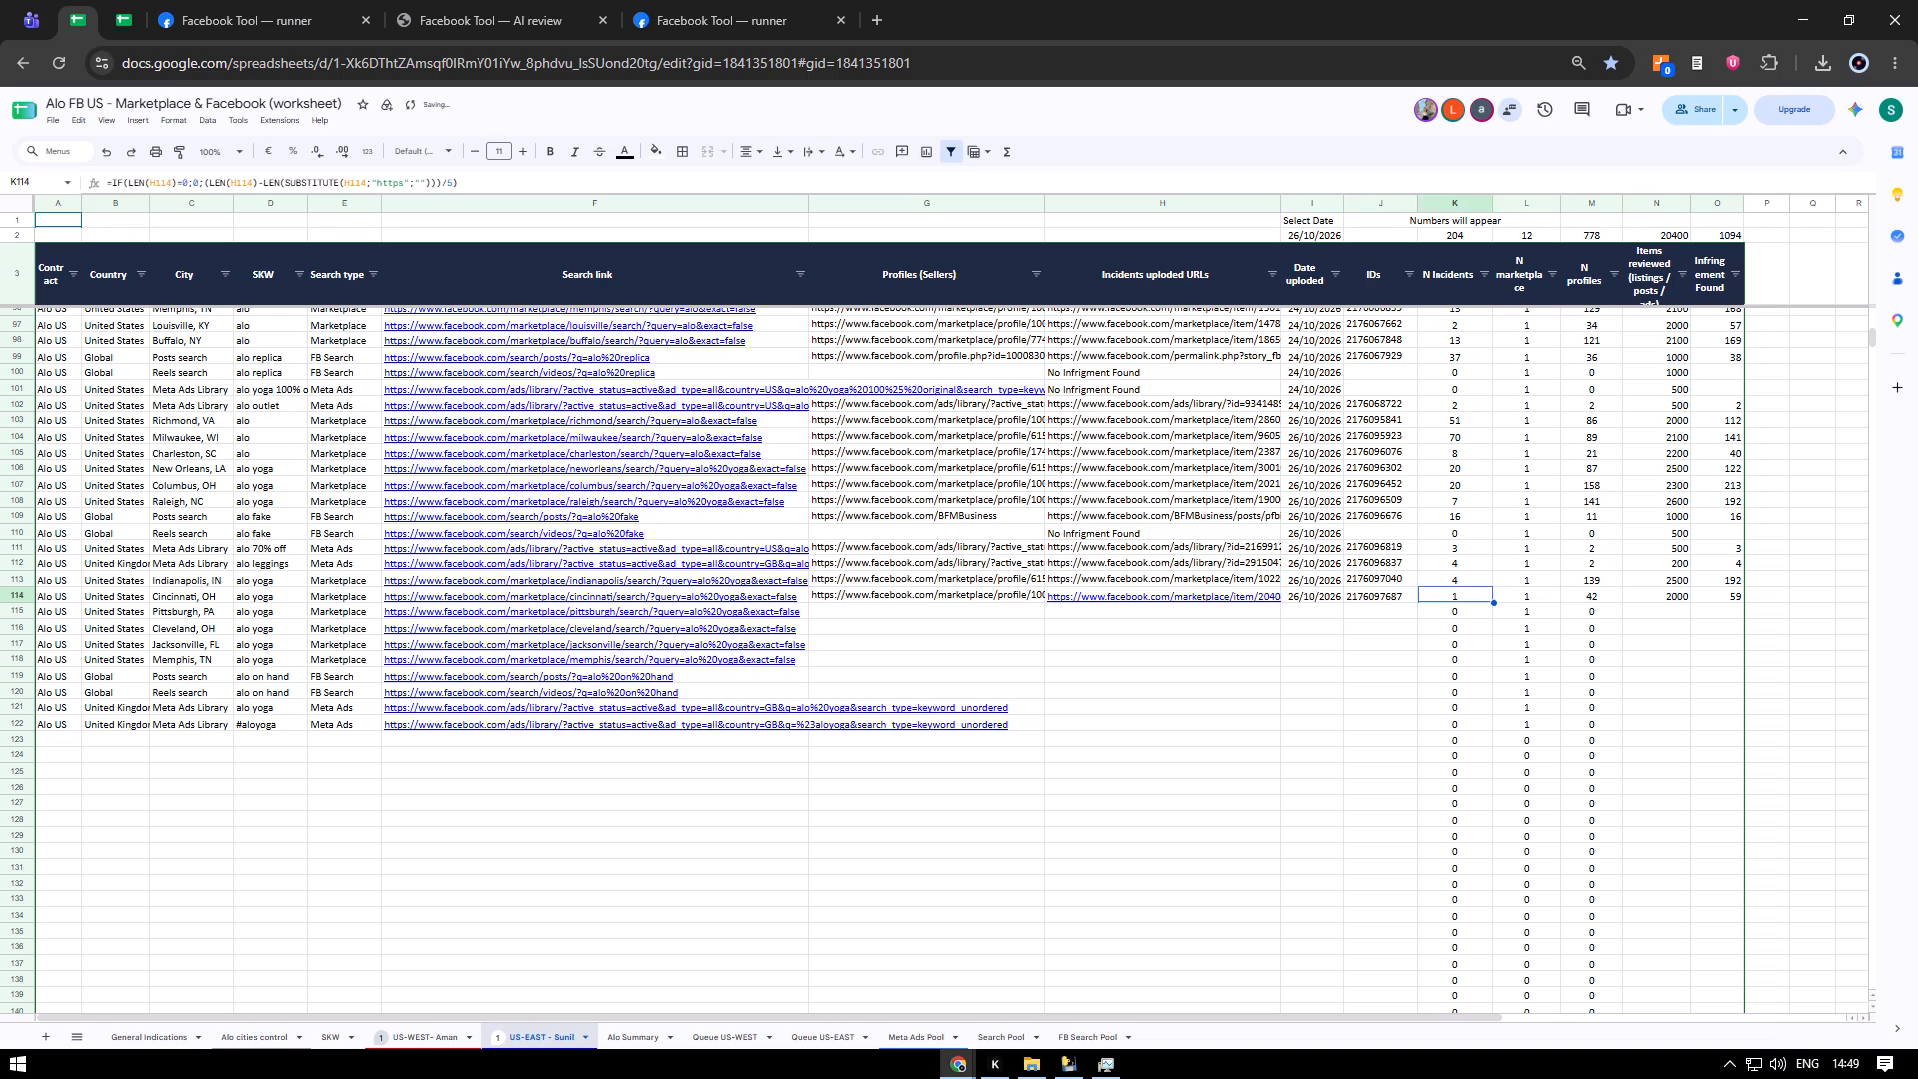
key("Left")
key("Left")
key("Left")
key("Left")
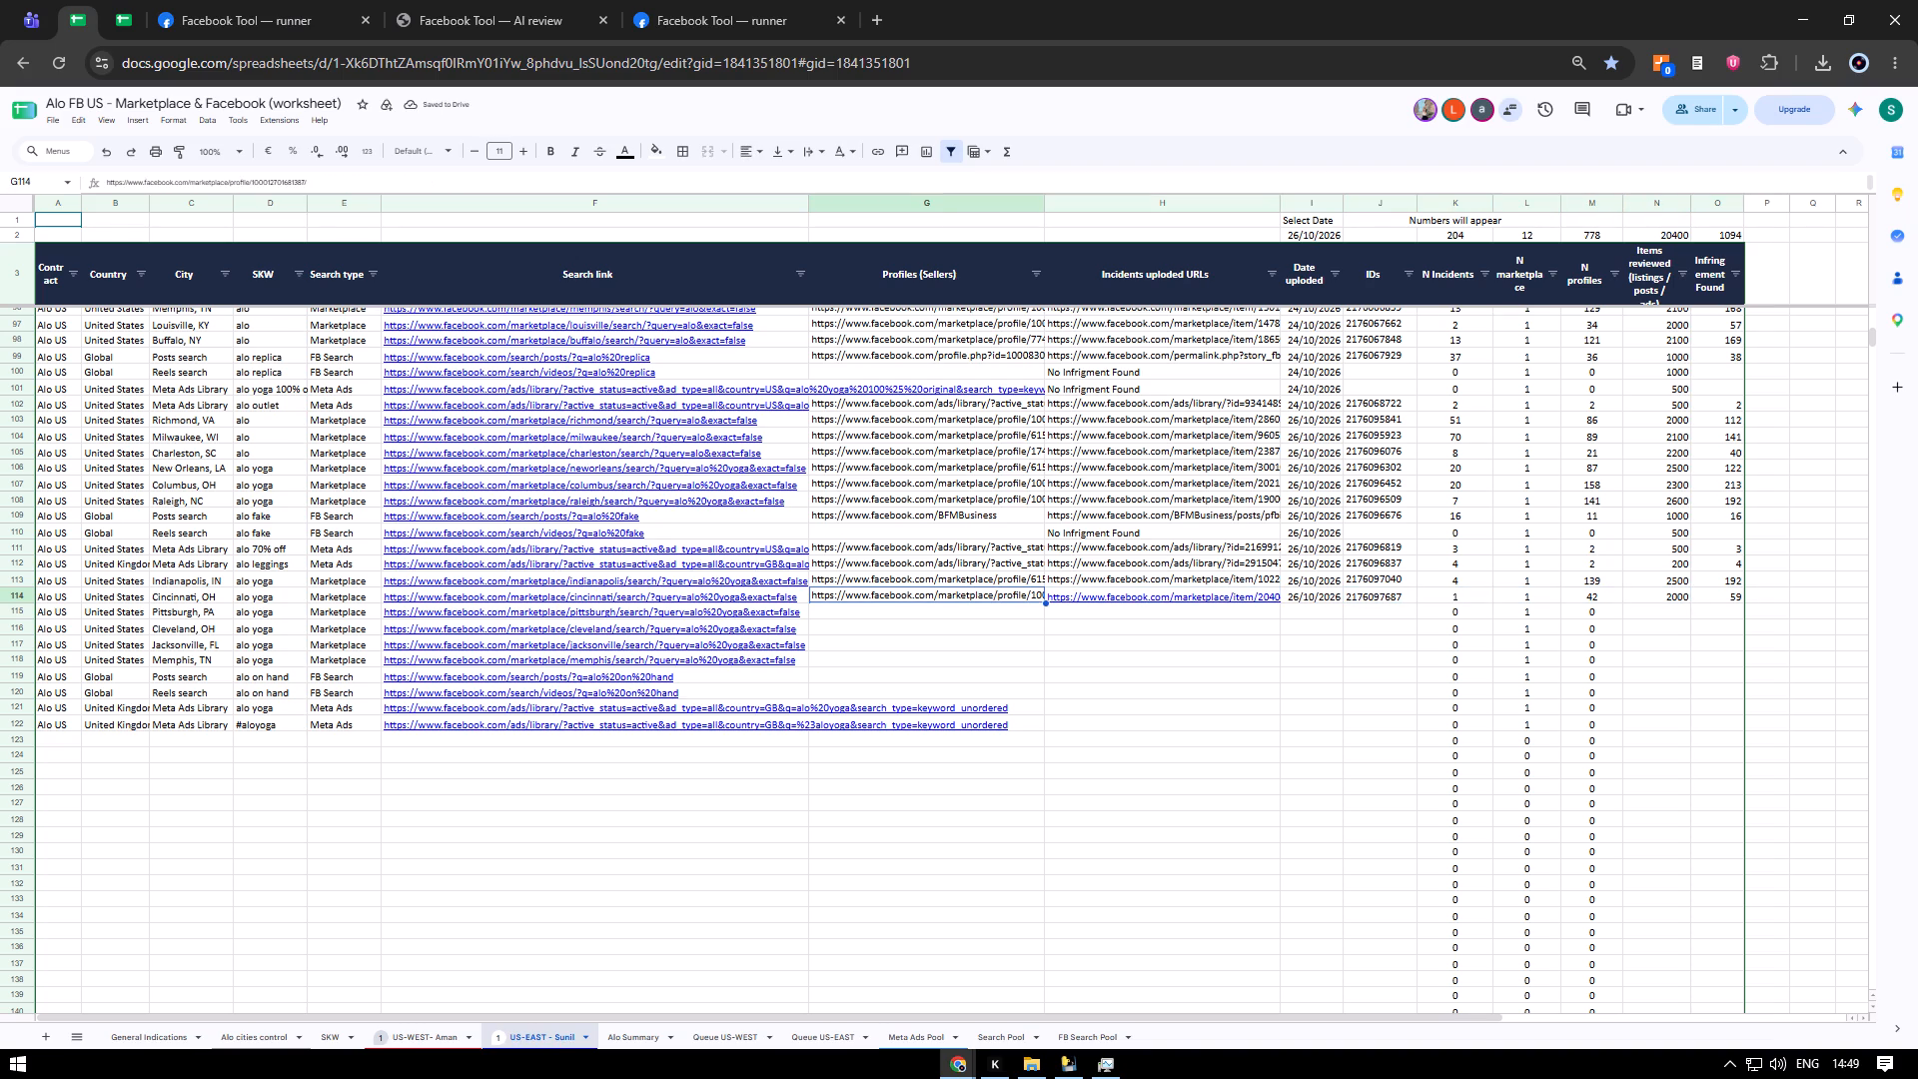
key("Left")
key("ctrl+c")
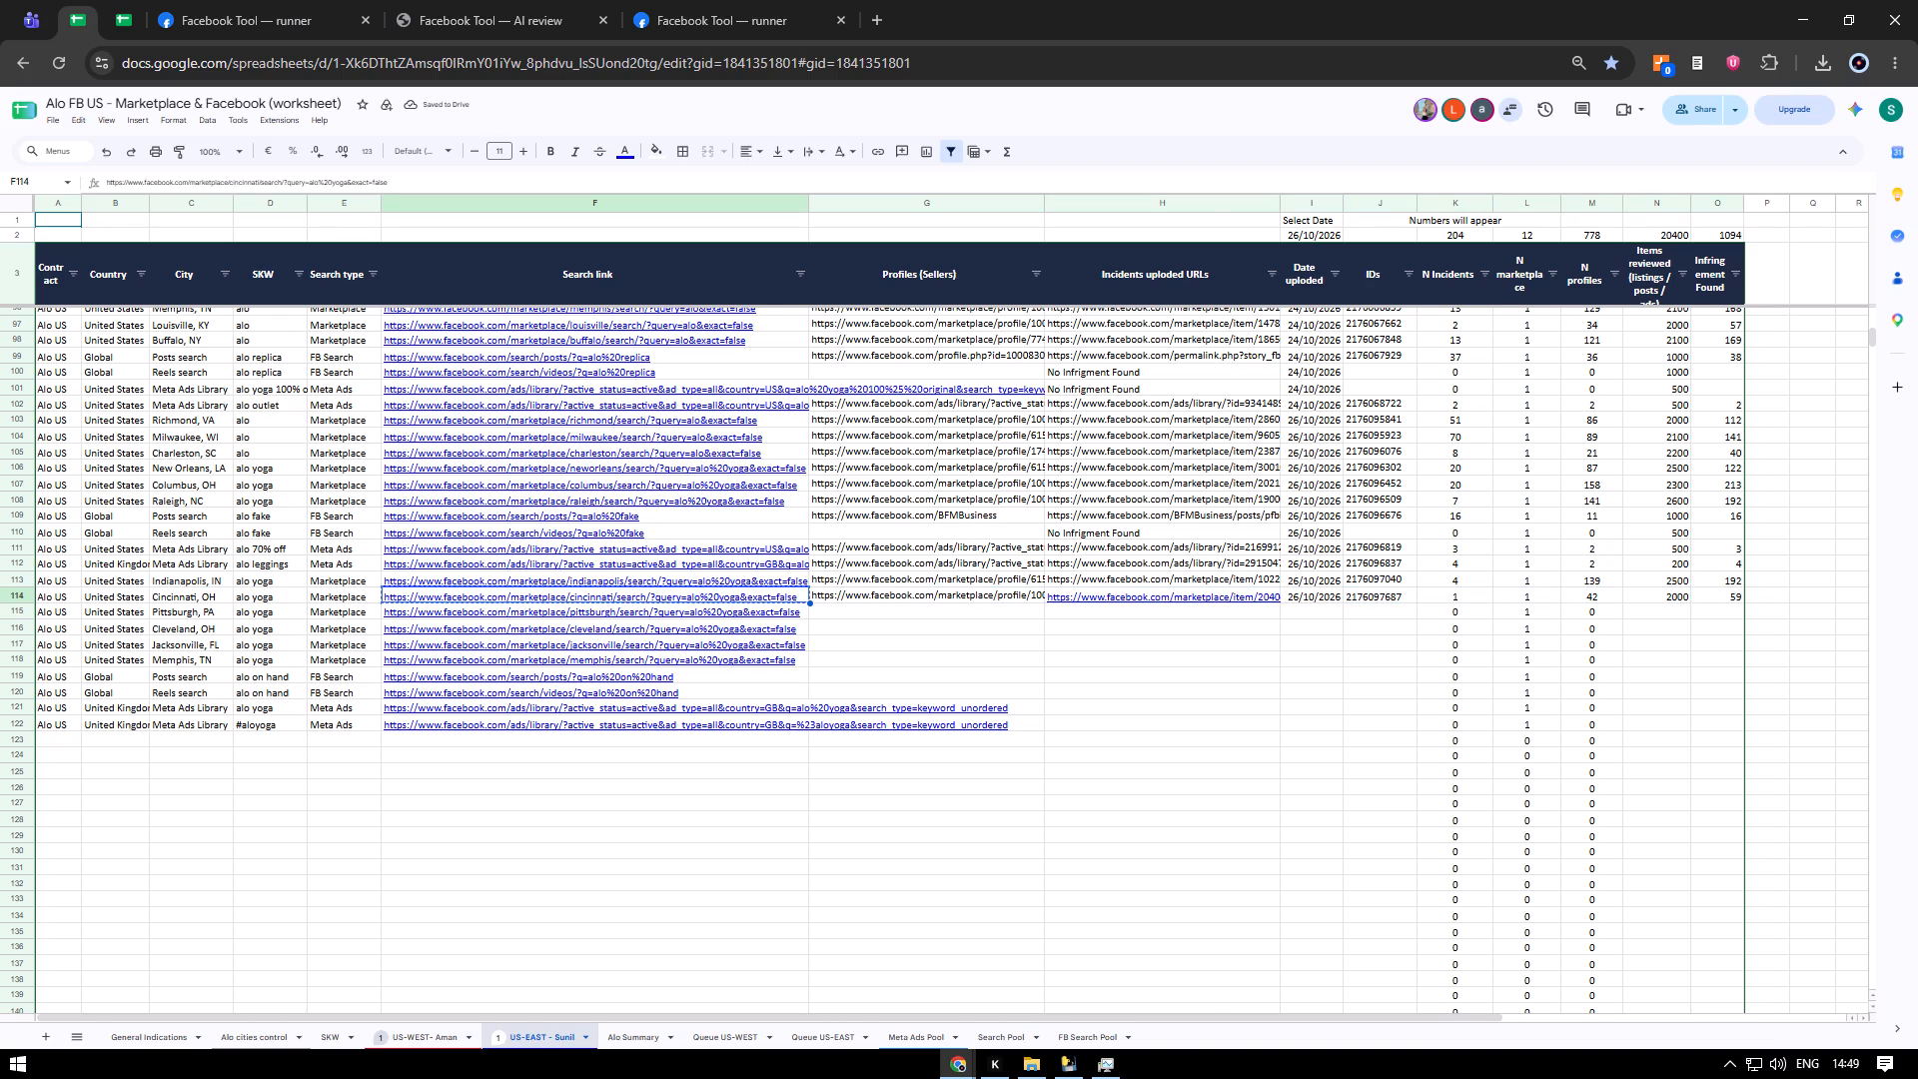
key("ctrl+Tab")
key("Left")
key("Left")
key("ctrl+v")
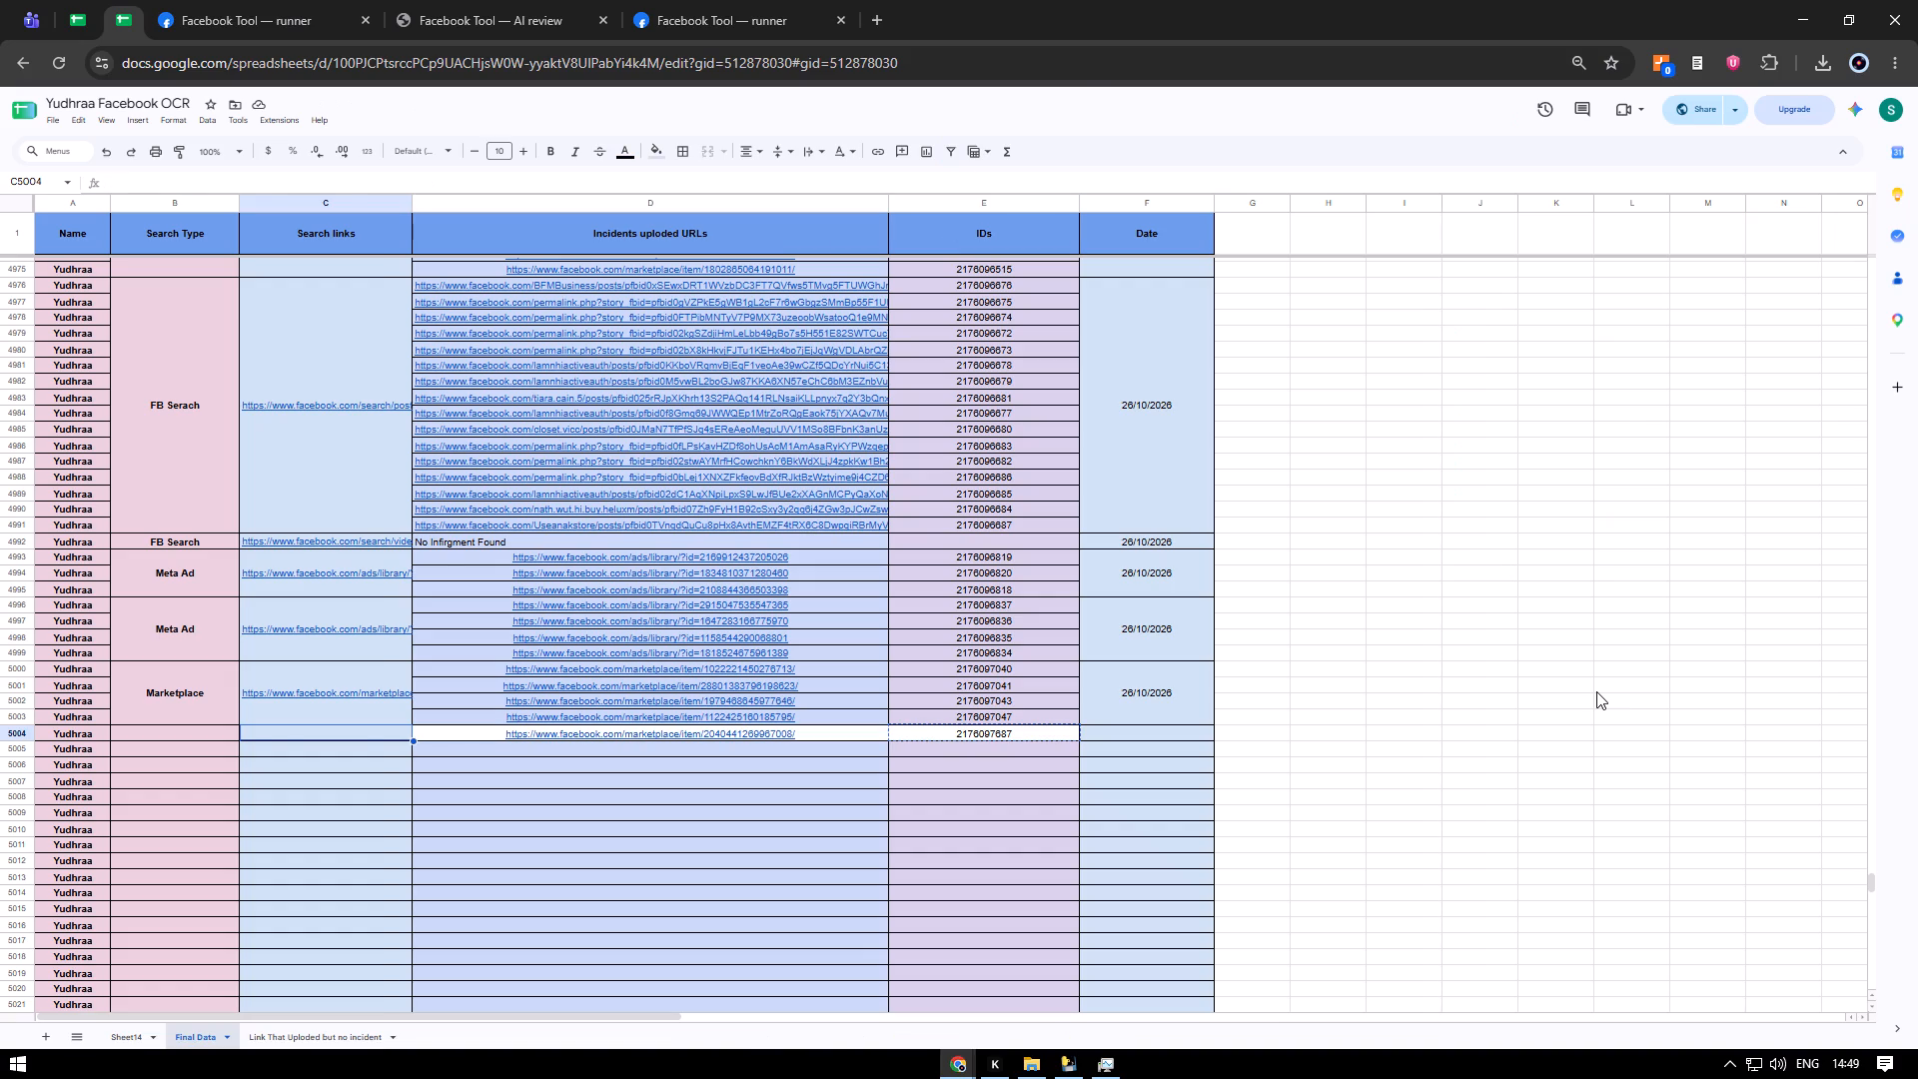
Enter Marketplace as the Search Type in Final Data row 5004.
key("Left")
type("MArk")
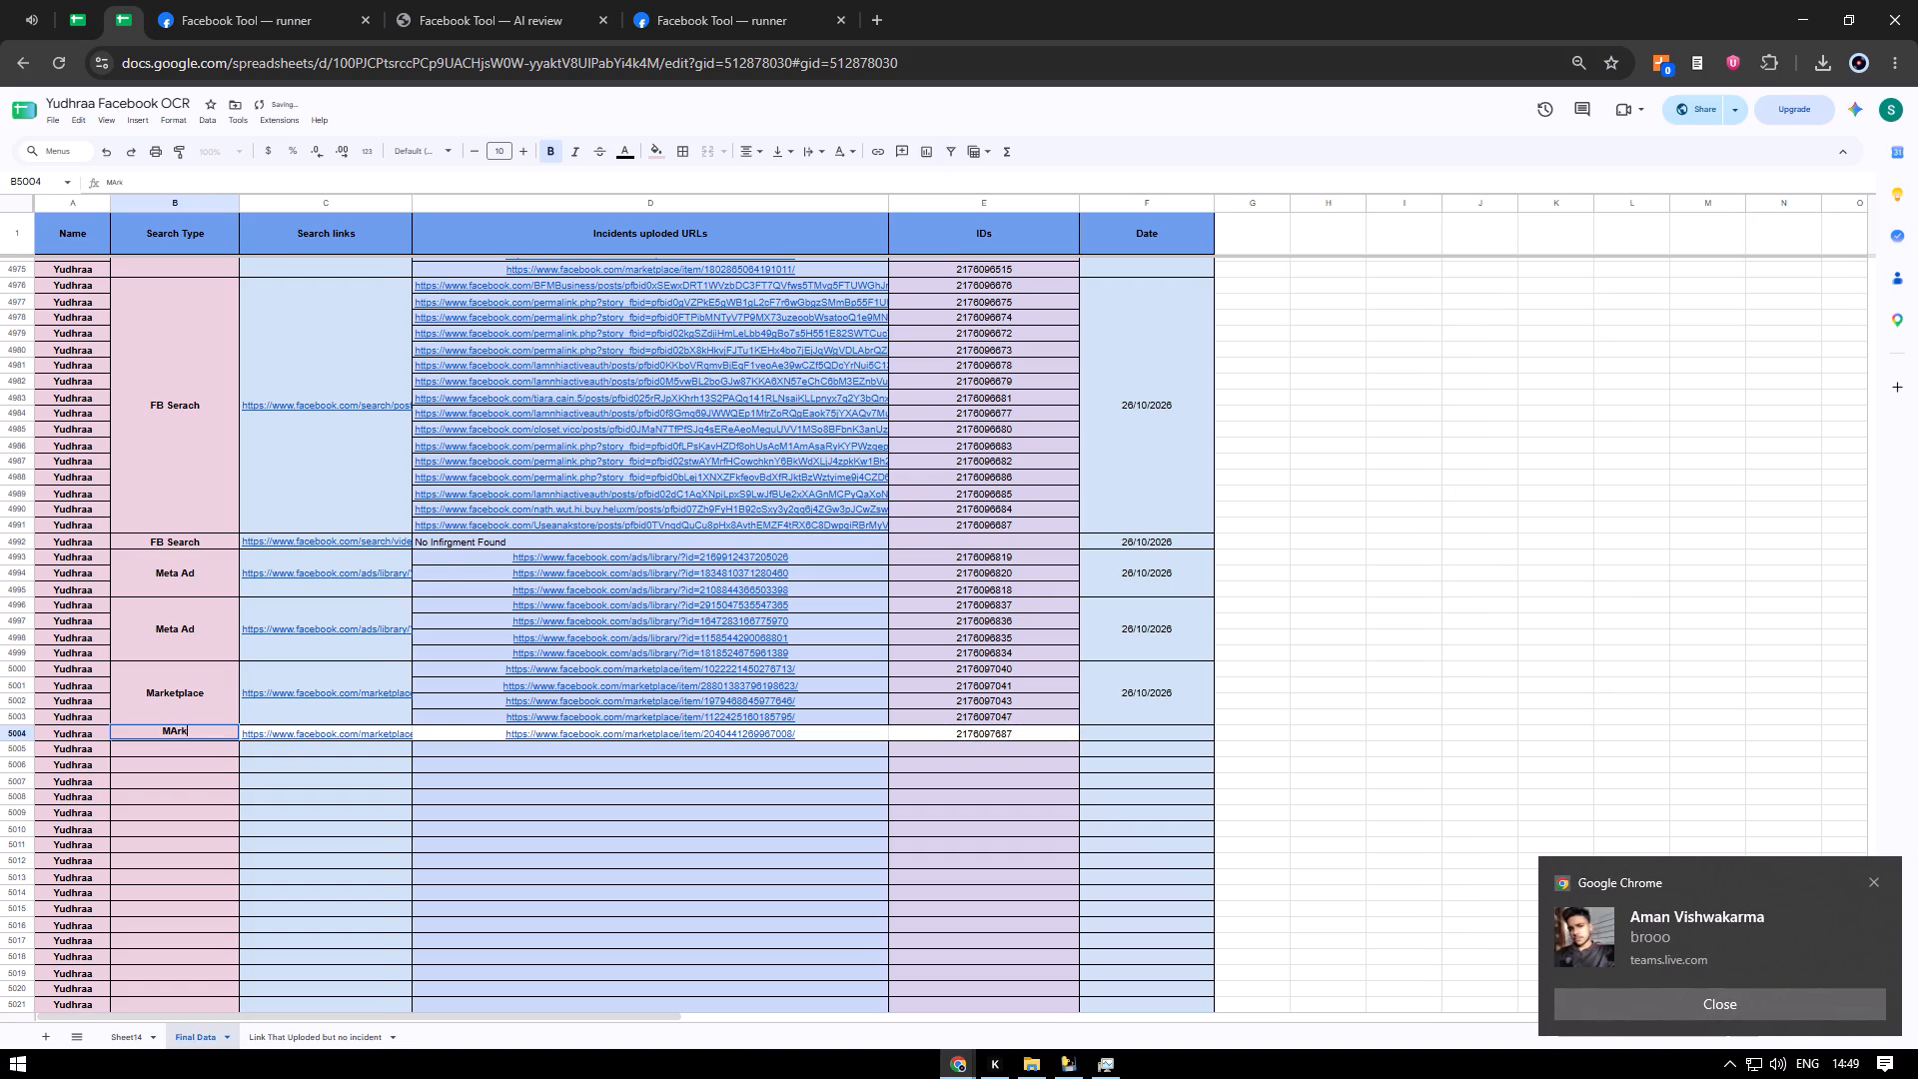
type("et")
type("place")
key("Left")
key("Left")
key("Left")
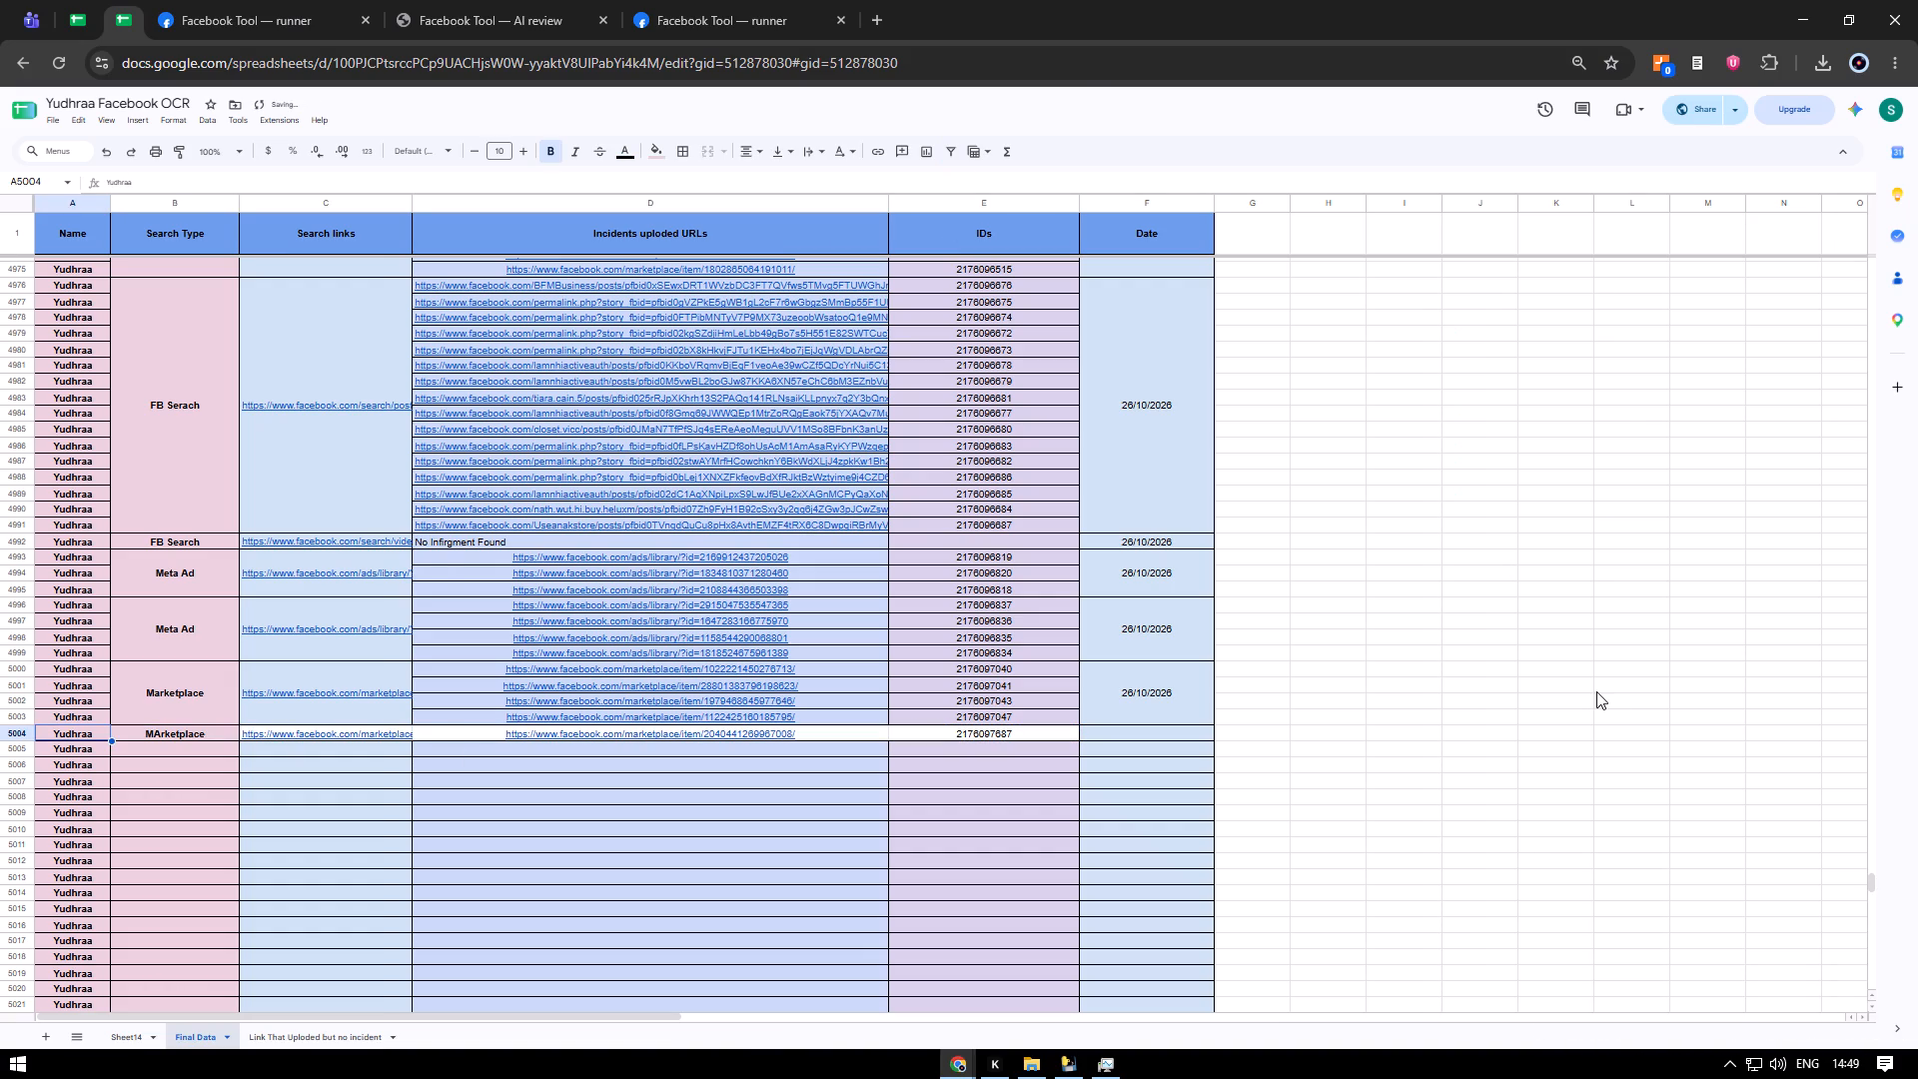
Fix the wrongly capitalized A in row 5004's Search Type entry.
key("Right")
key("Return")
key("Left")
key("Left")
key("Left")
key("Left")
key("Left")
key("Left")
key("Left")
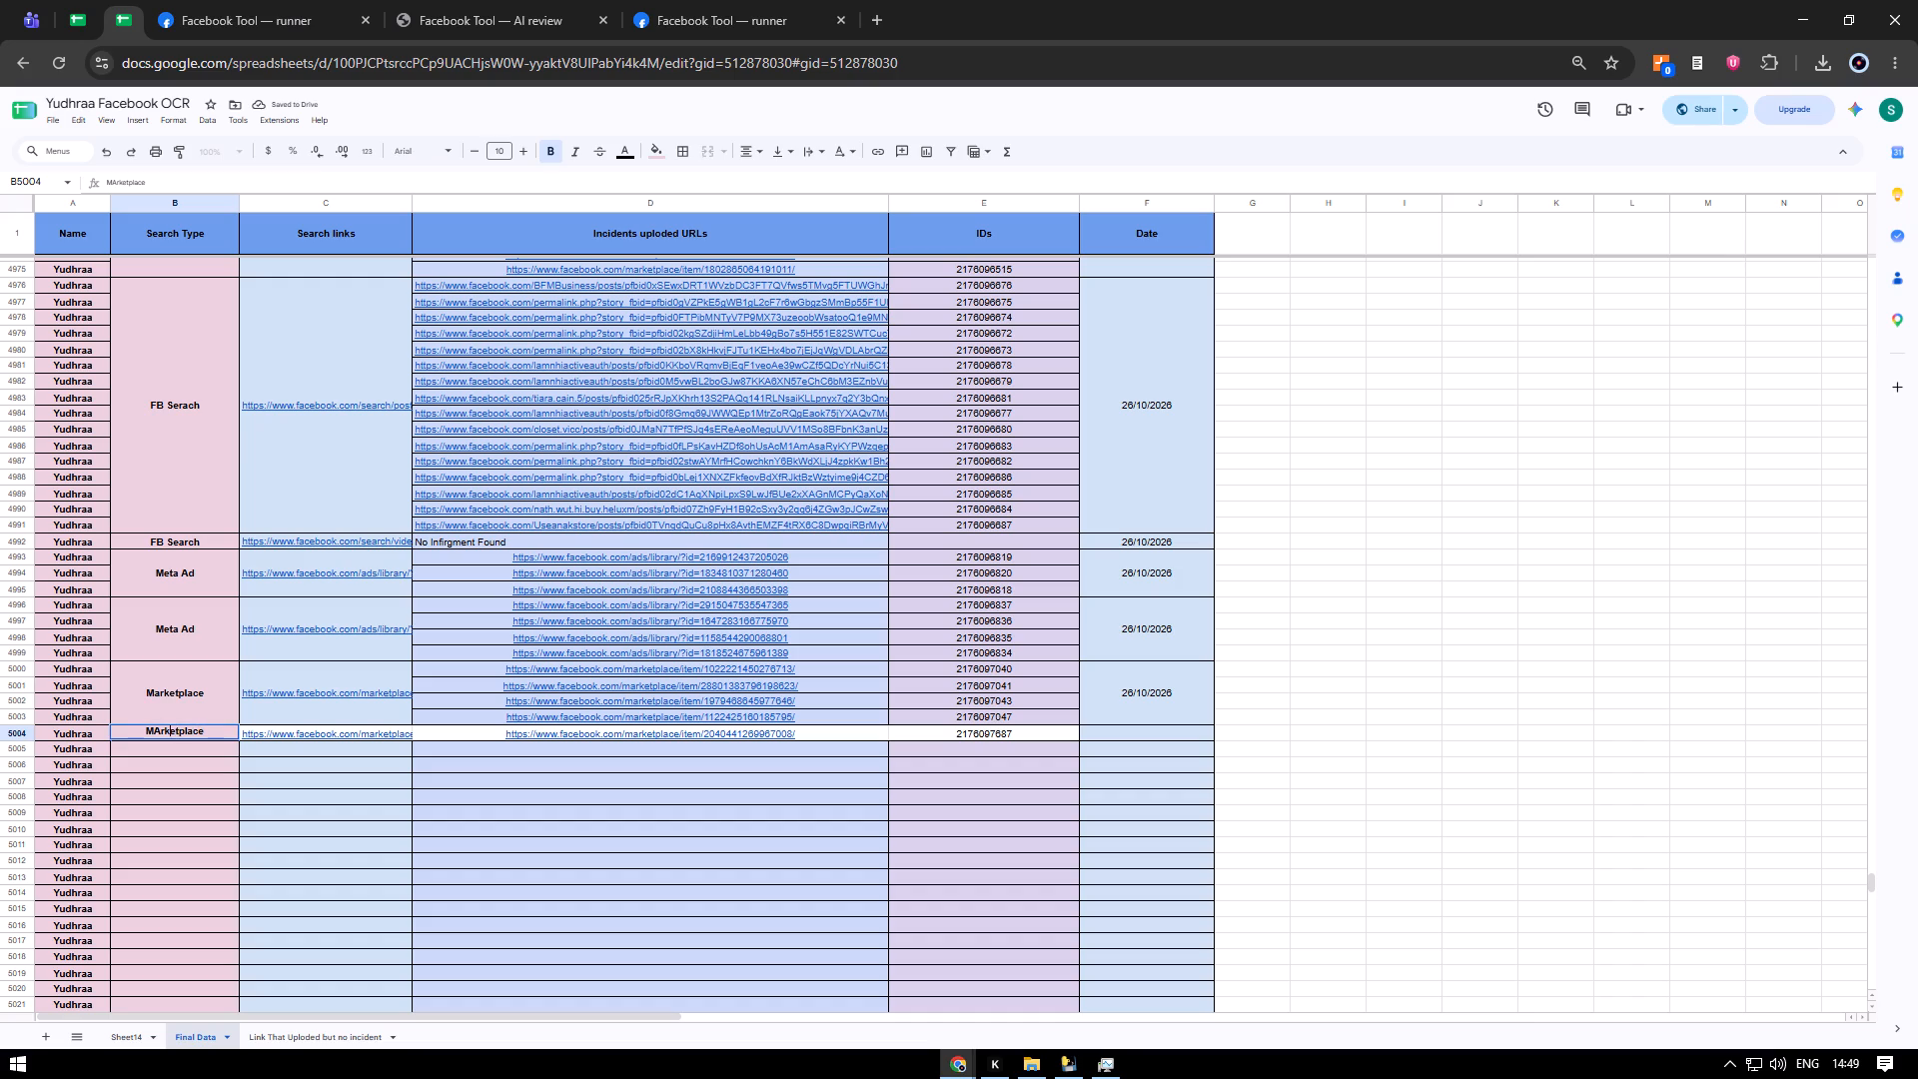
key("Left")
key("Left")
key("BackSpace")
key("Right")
Correct the misspelled Search Type entry in row 5004 so it reads Marketplace.
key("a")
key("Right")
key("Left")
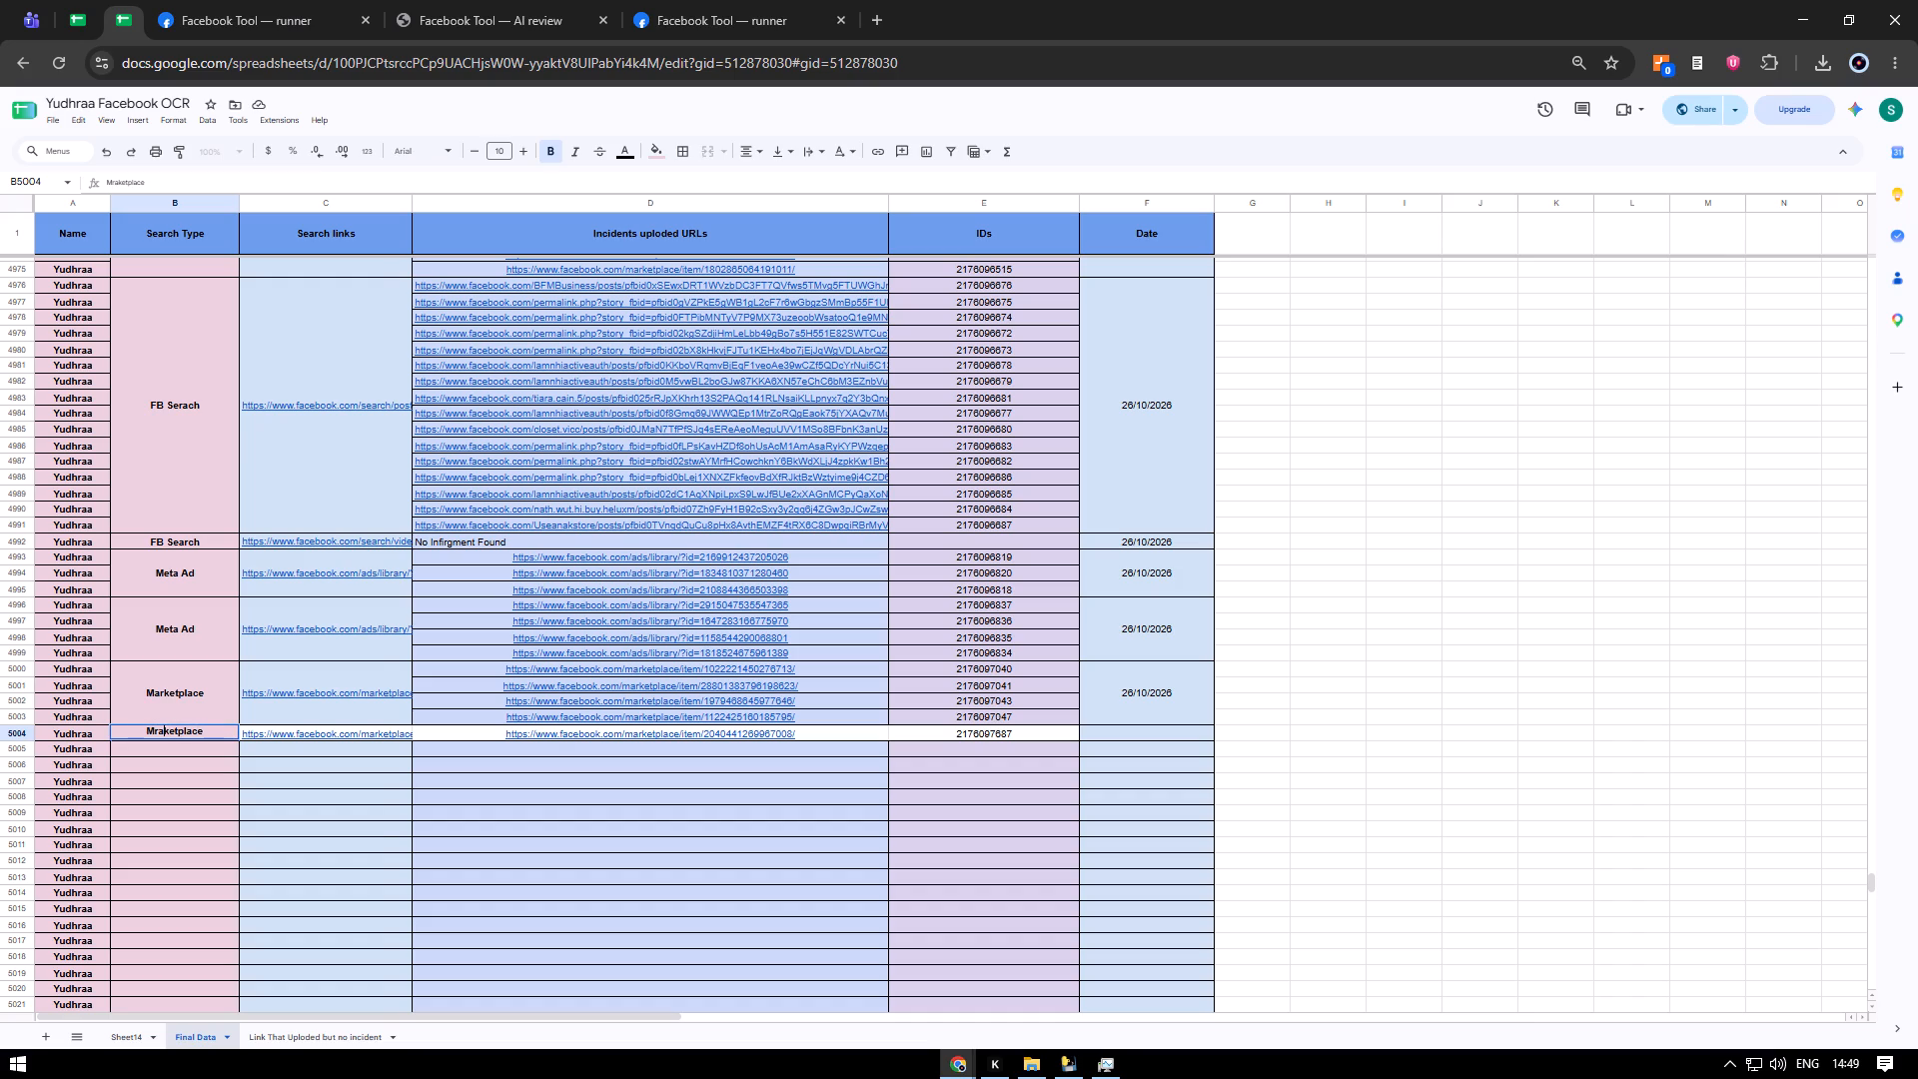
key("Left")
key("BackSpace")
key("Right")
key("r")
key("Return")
Select the empty Date cell for the Marketplace entry in row 5004.
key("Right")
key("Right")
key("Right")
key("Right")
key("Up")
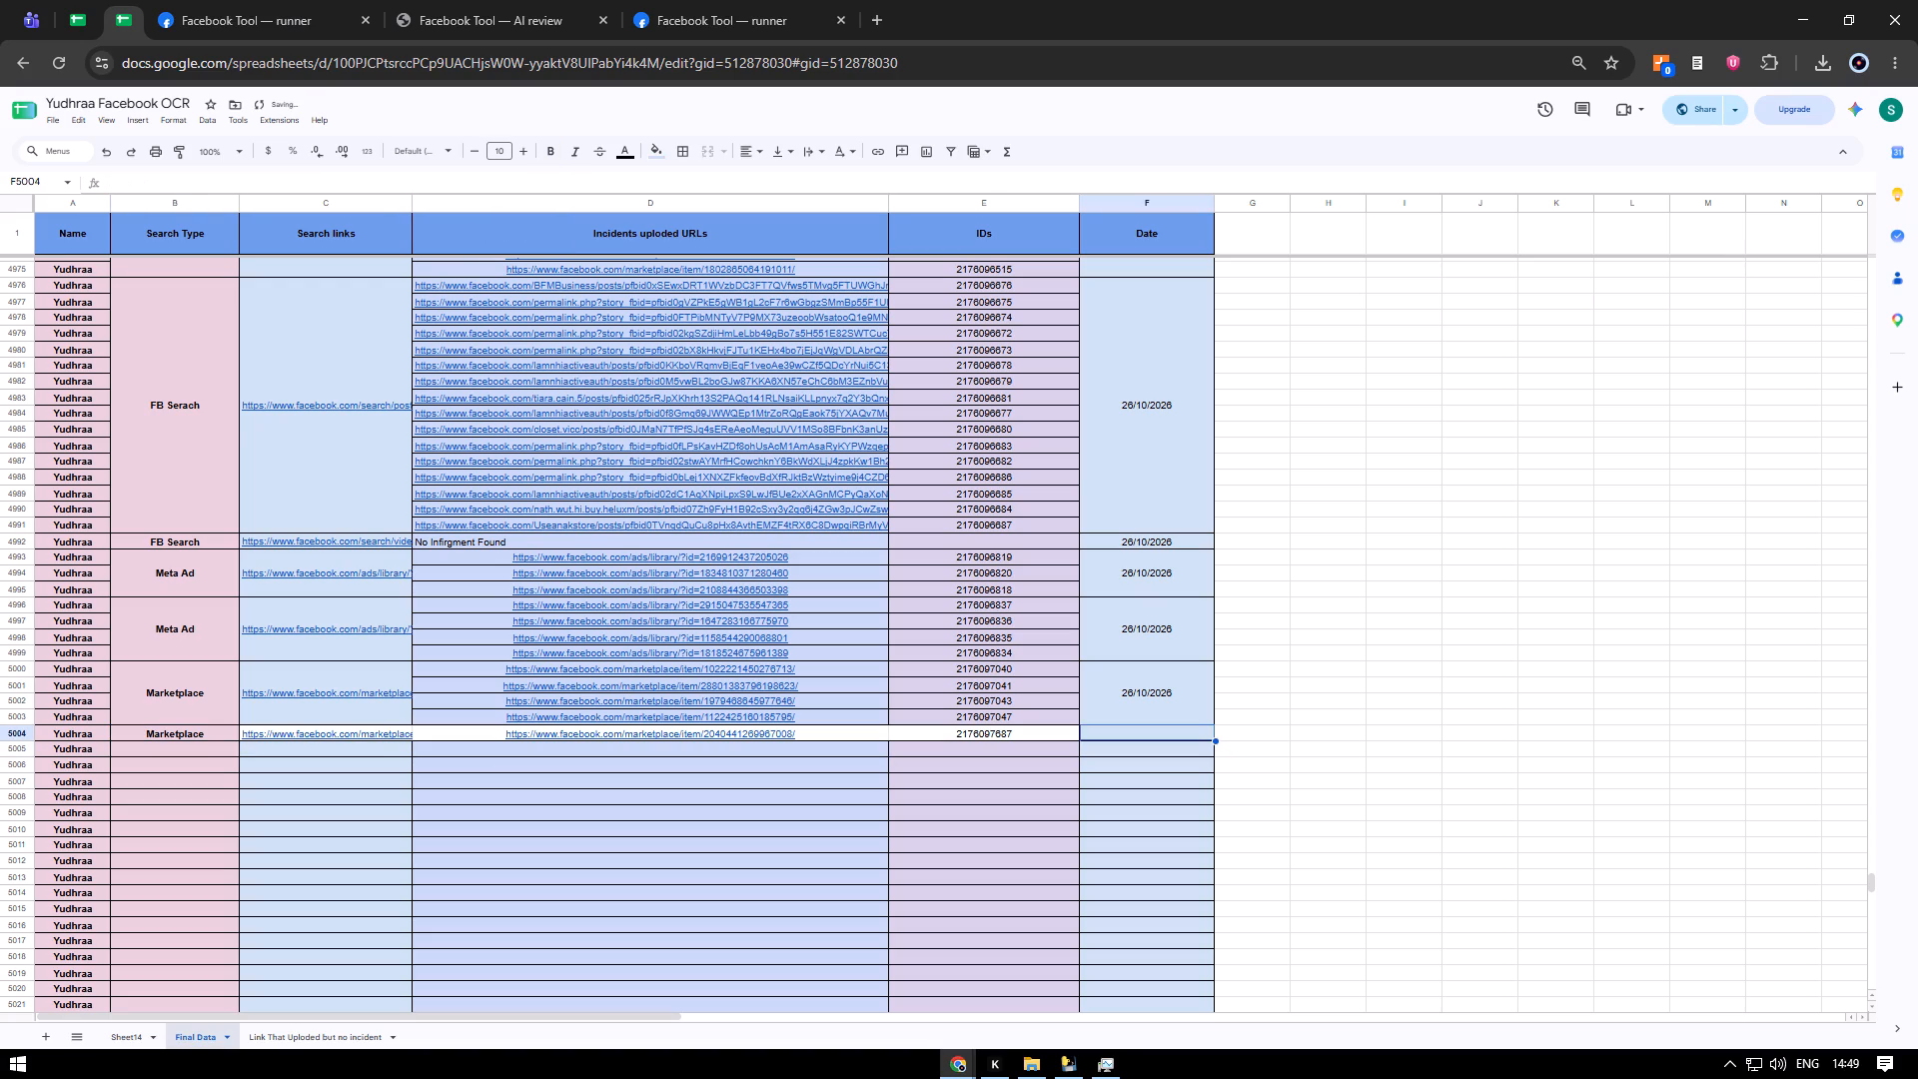
Enter the date 26/10/2026 for the Marketplace entry in row 5004 and centre it in its cell.
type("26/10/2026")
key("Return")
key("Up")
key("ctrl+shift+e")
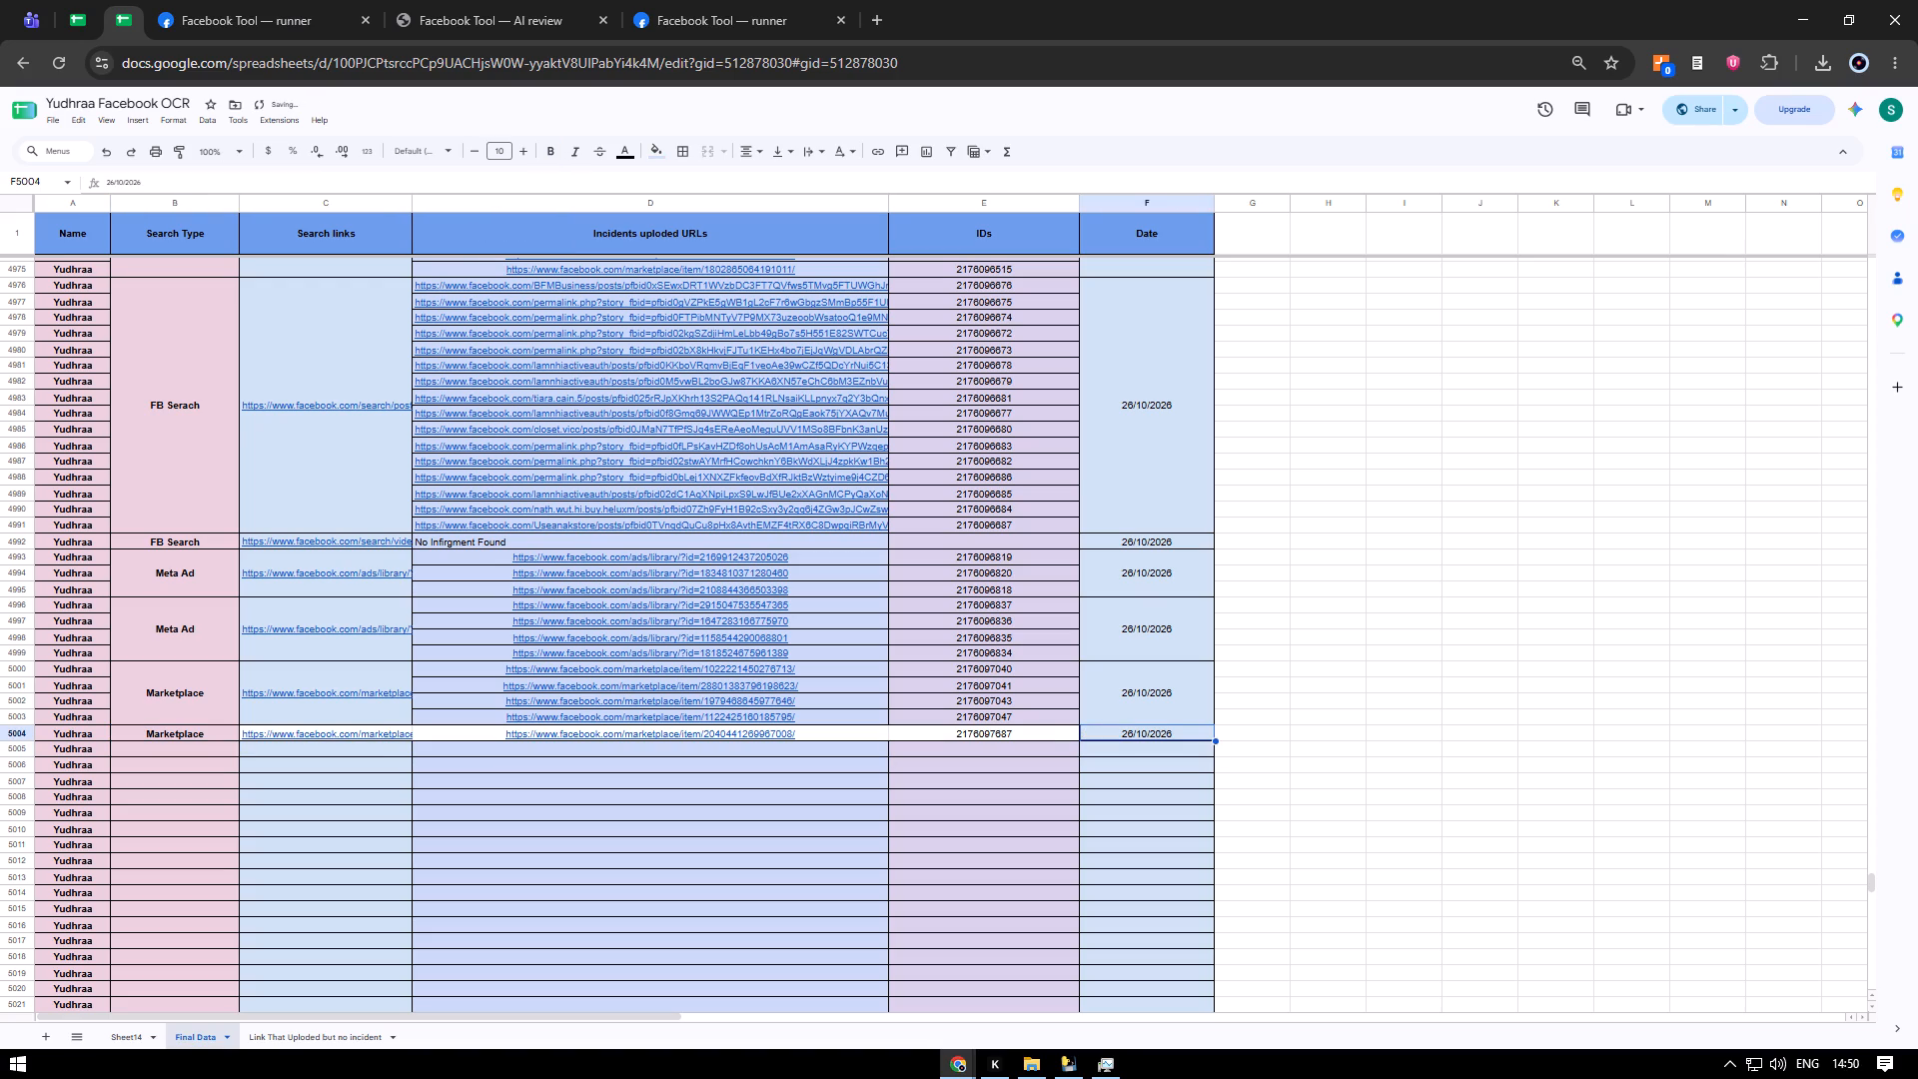
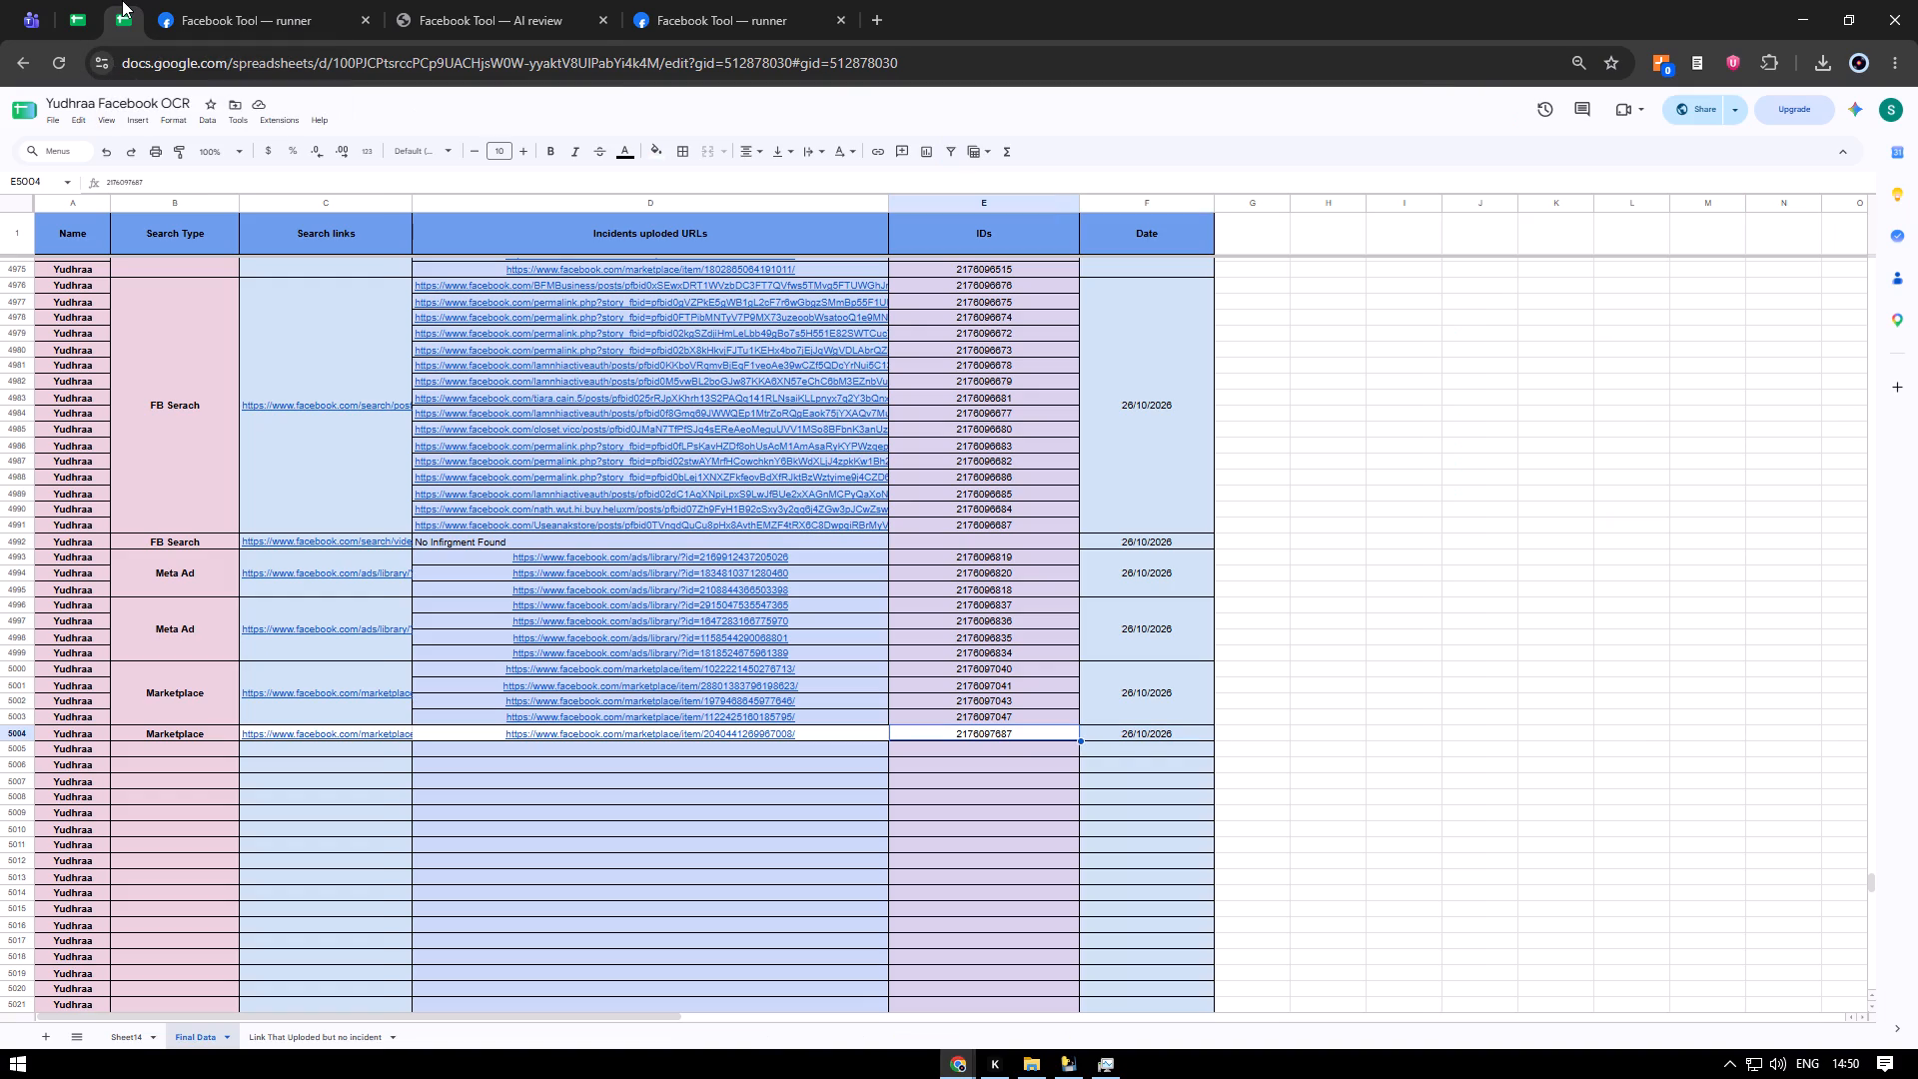
Match row 5004's fills to the column colours: light purple for IDs, light cornflower blue for the uploaded URL, light blue for the search link.
left_click(669, 151)
left_click(660, 151)
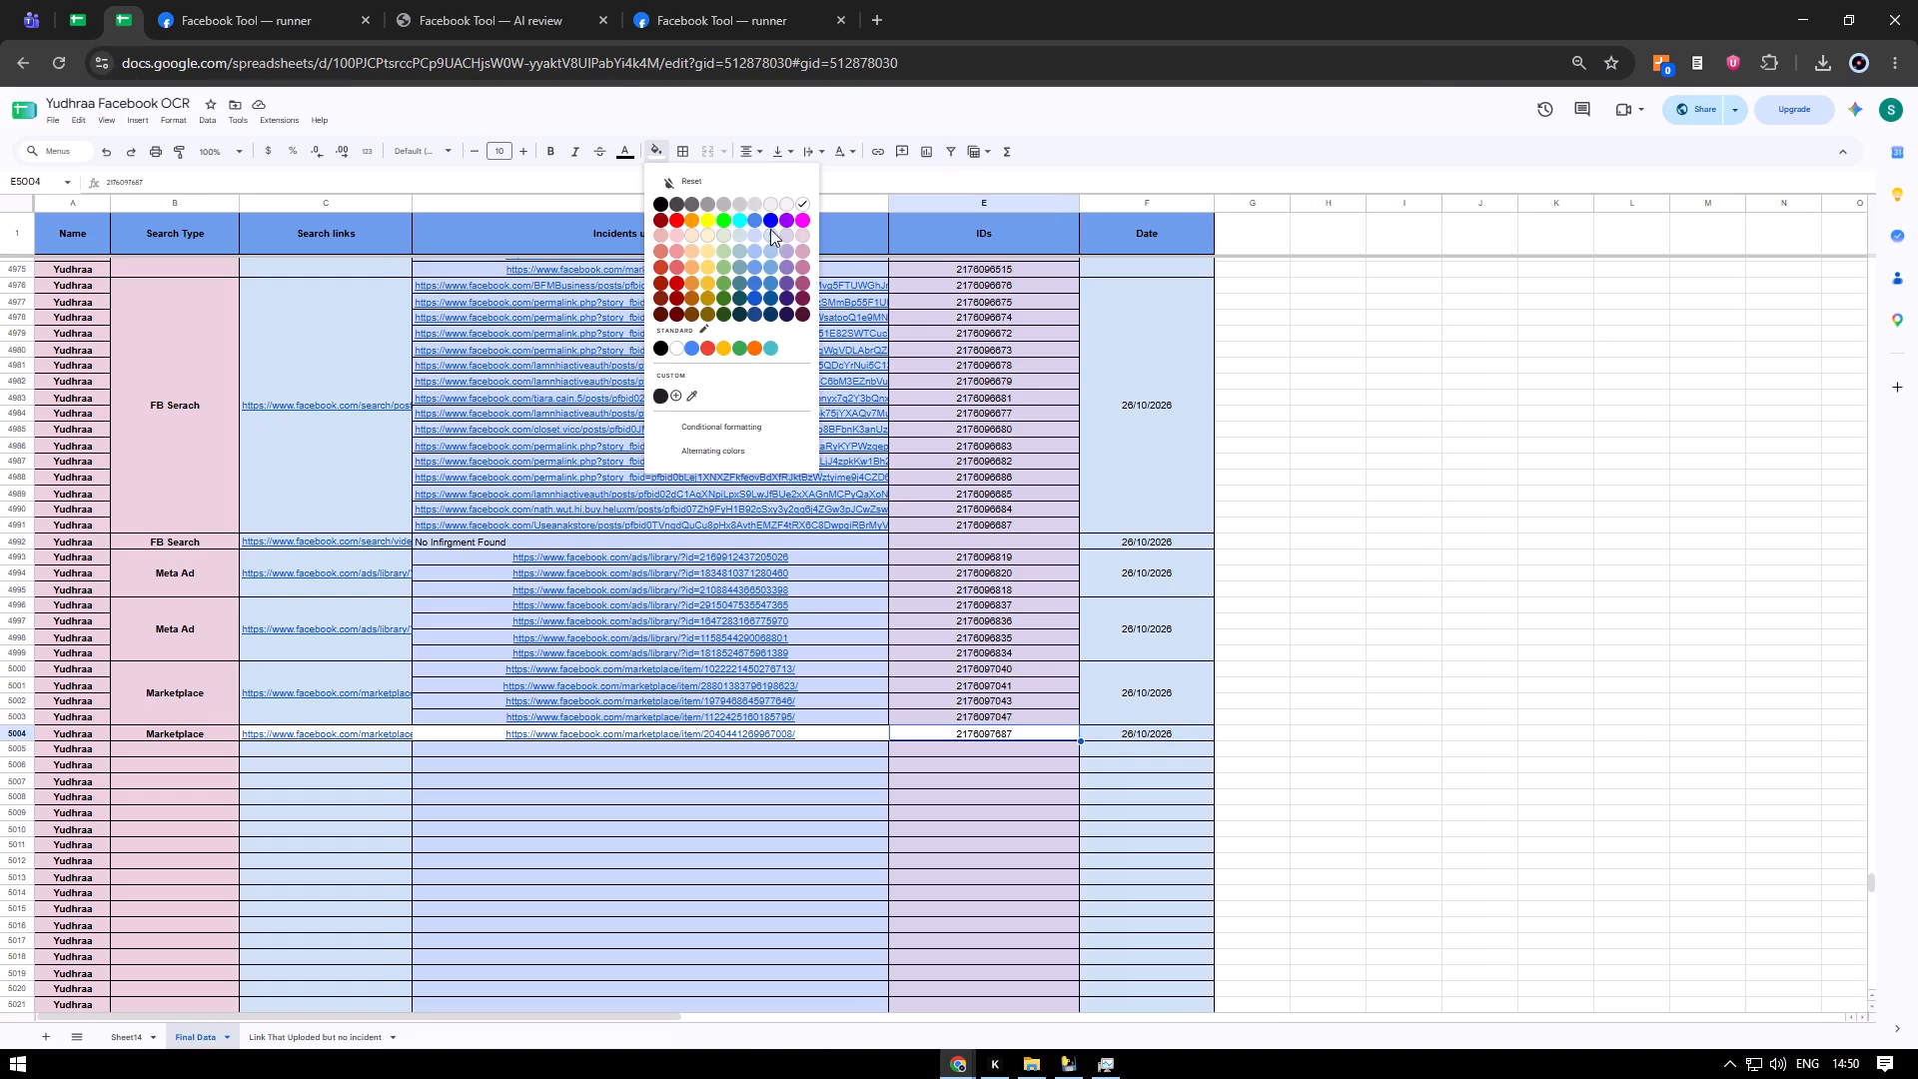
left_click(782, 233)
key("Left")
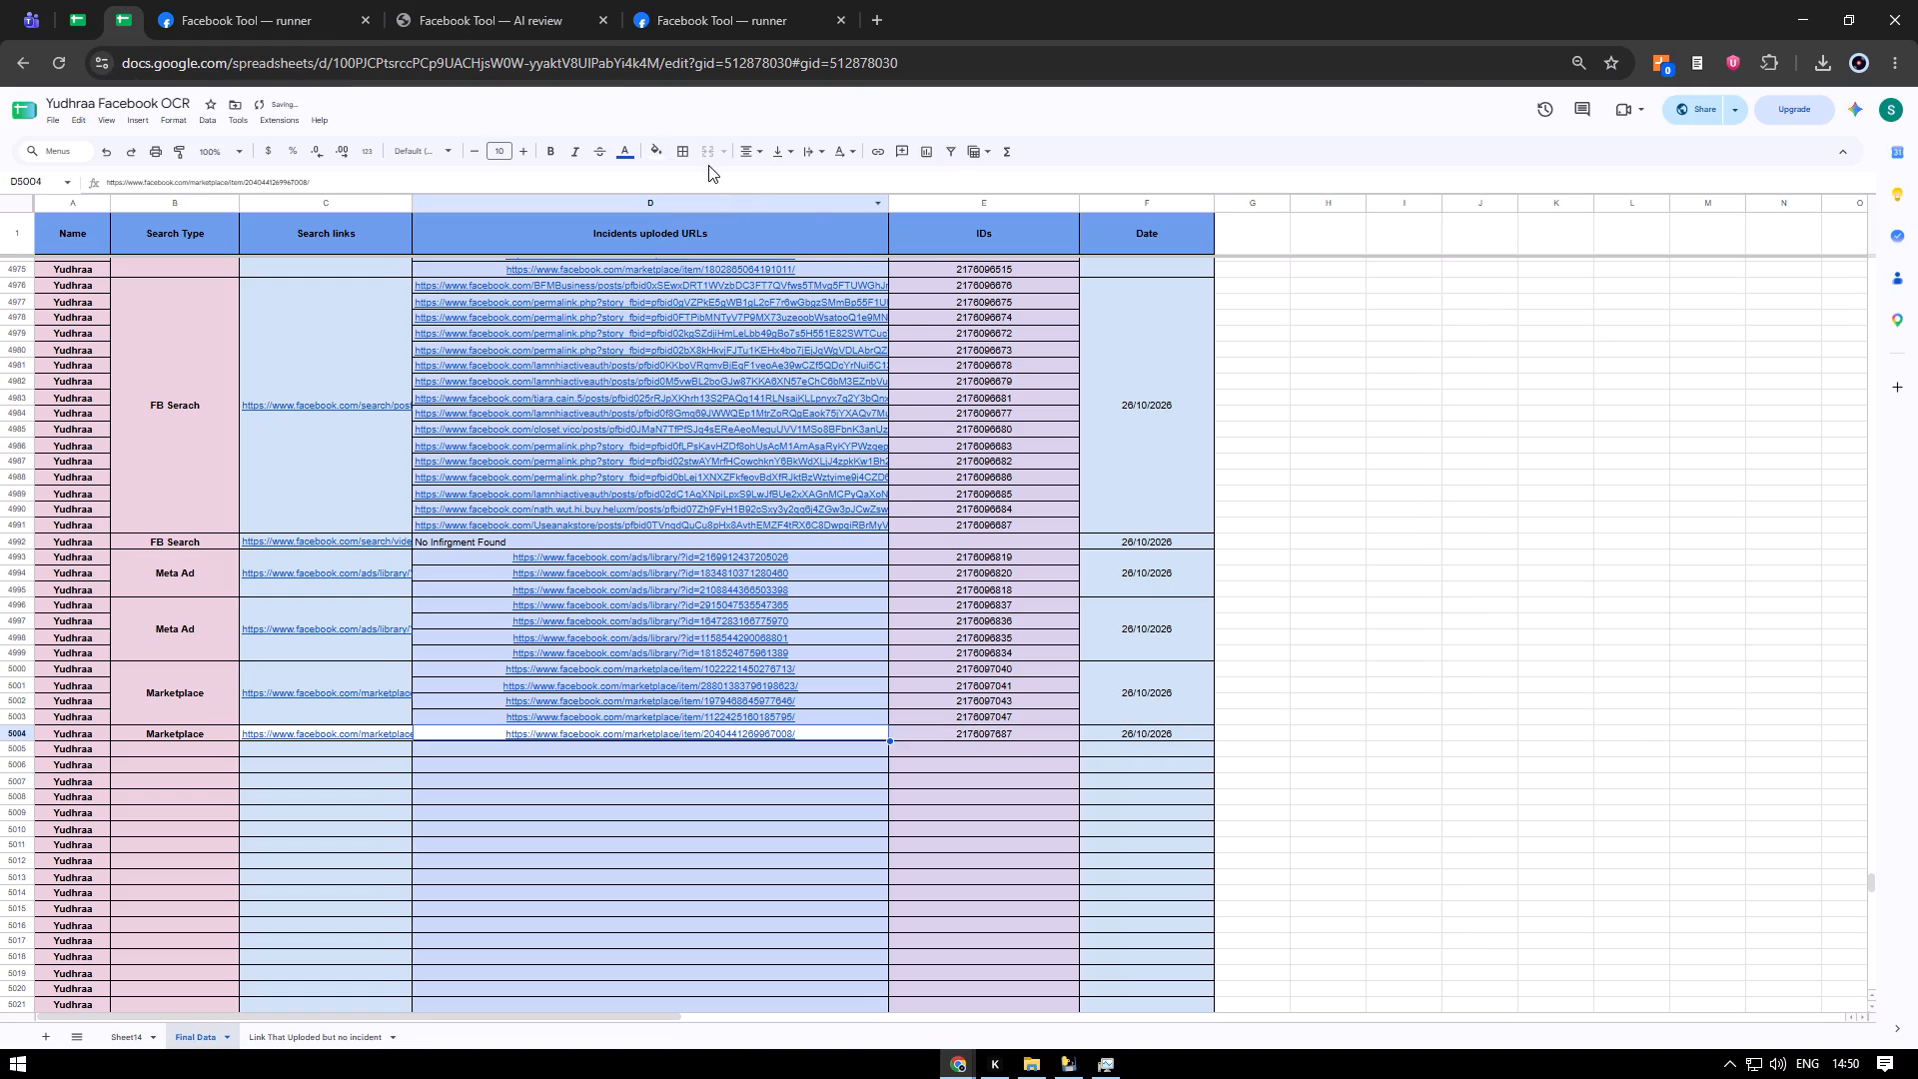
left_click(660, 152)
left_click(751, 238)
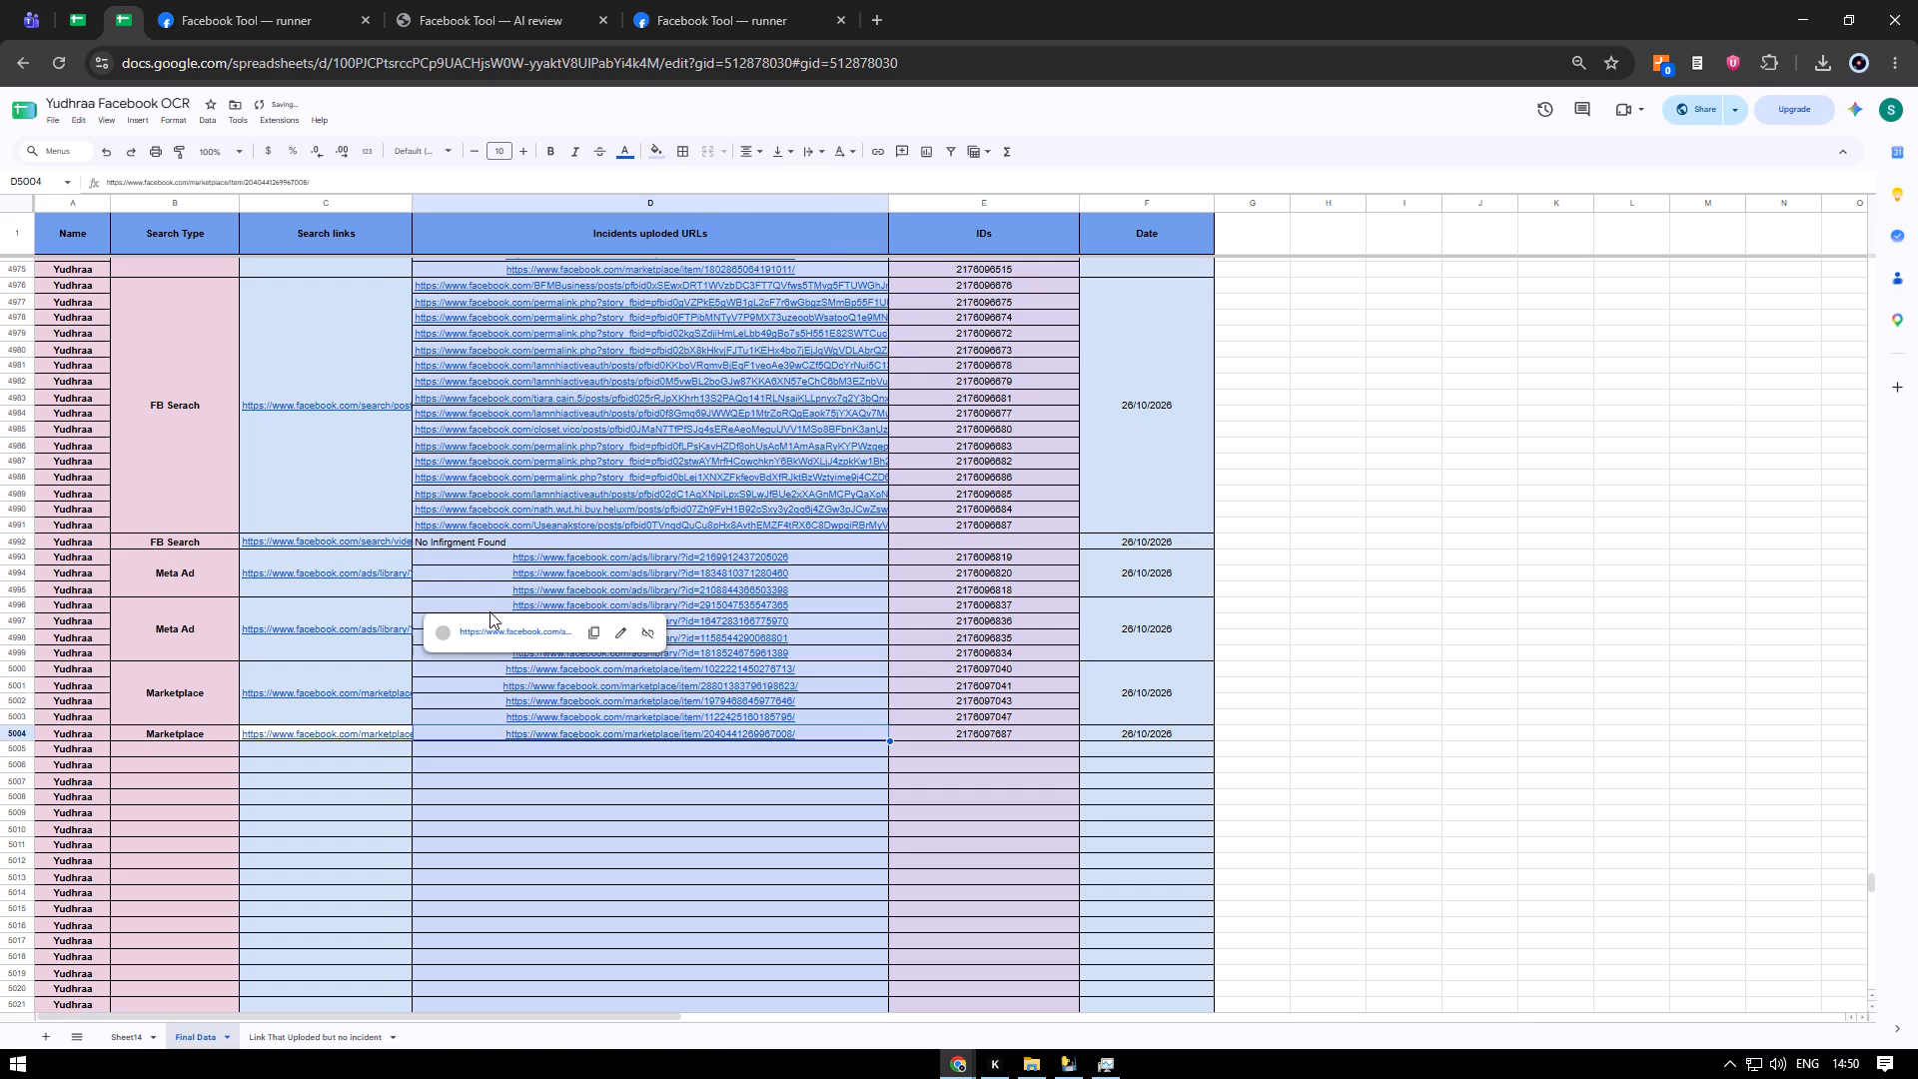
key("Left")
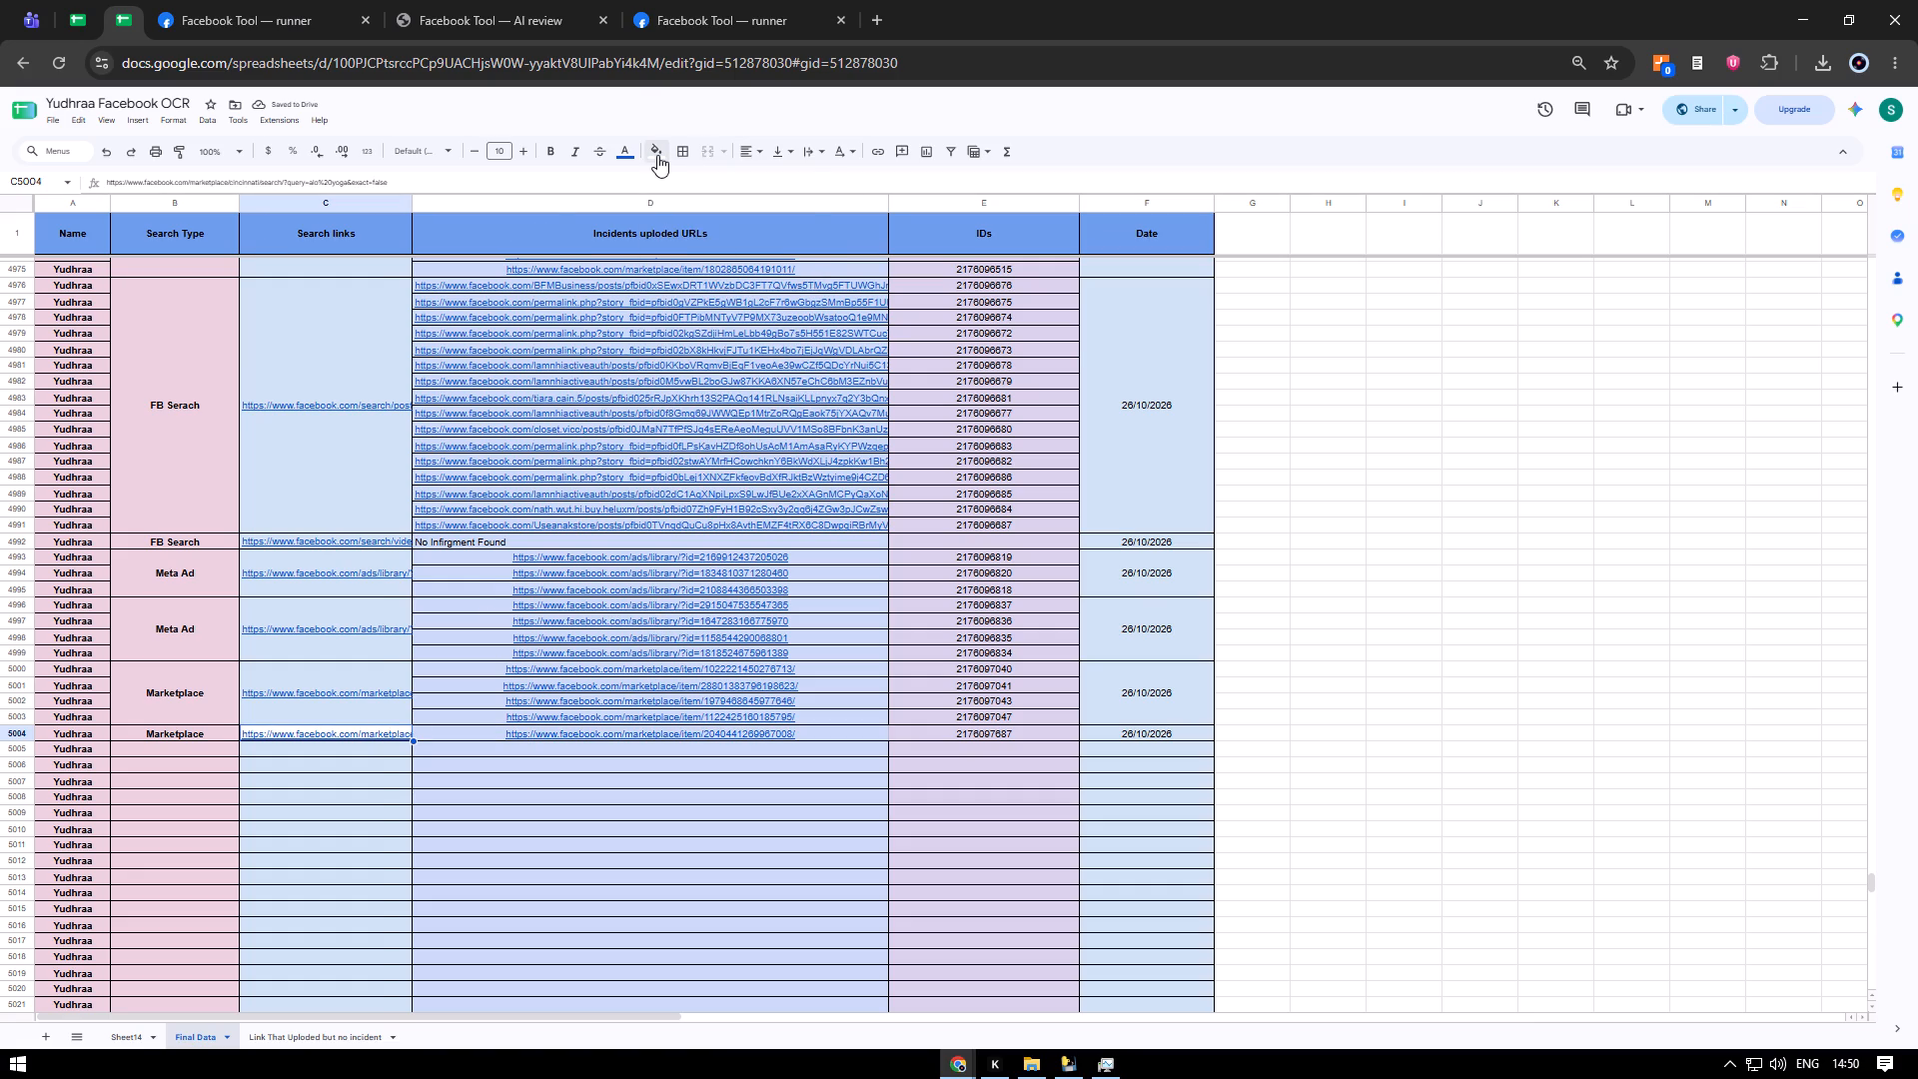
left_click(657, 154)
left_click(770, 234)
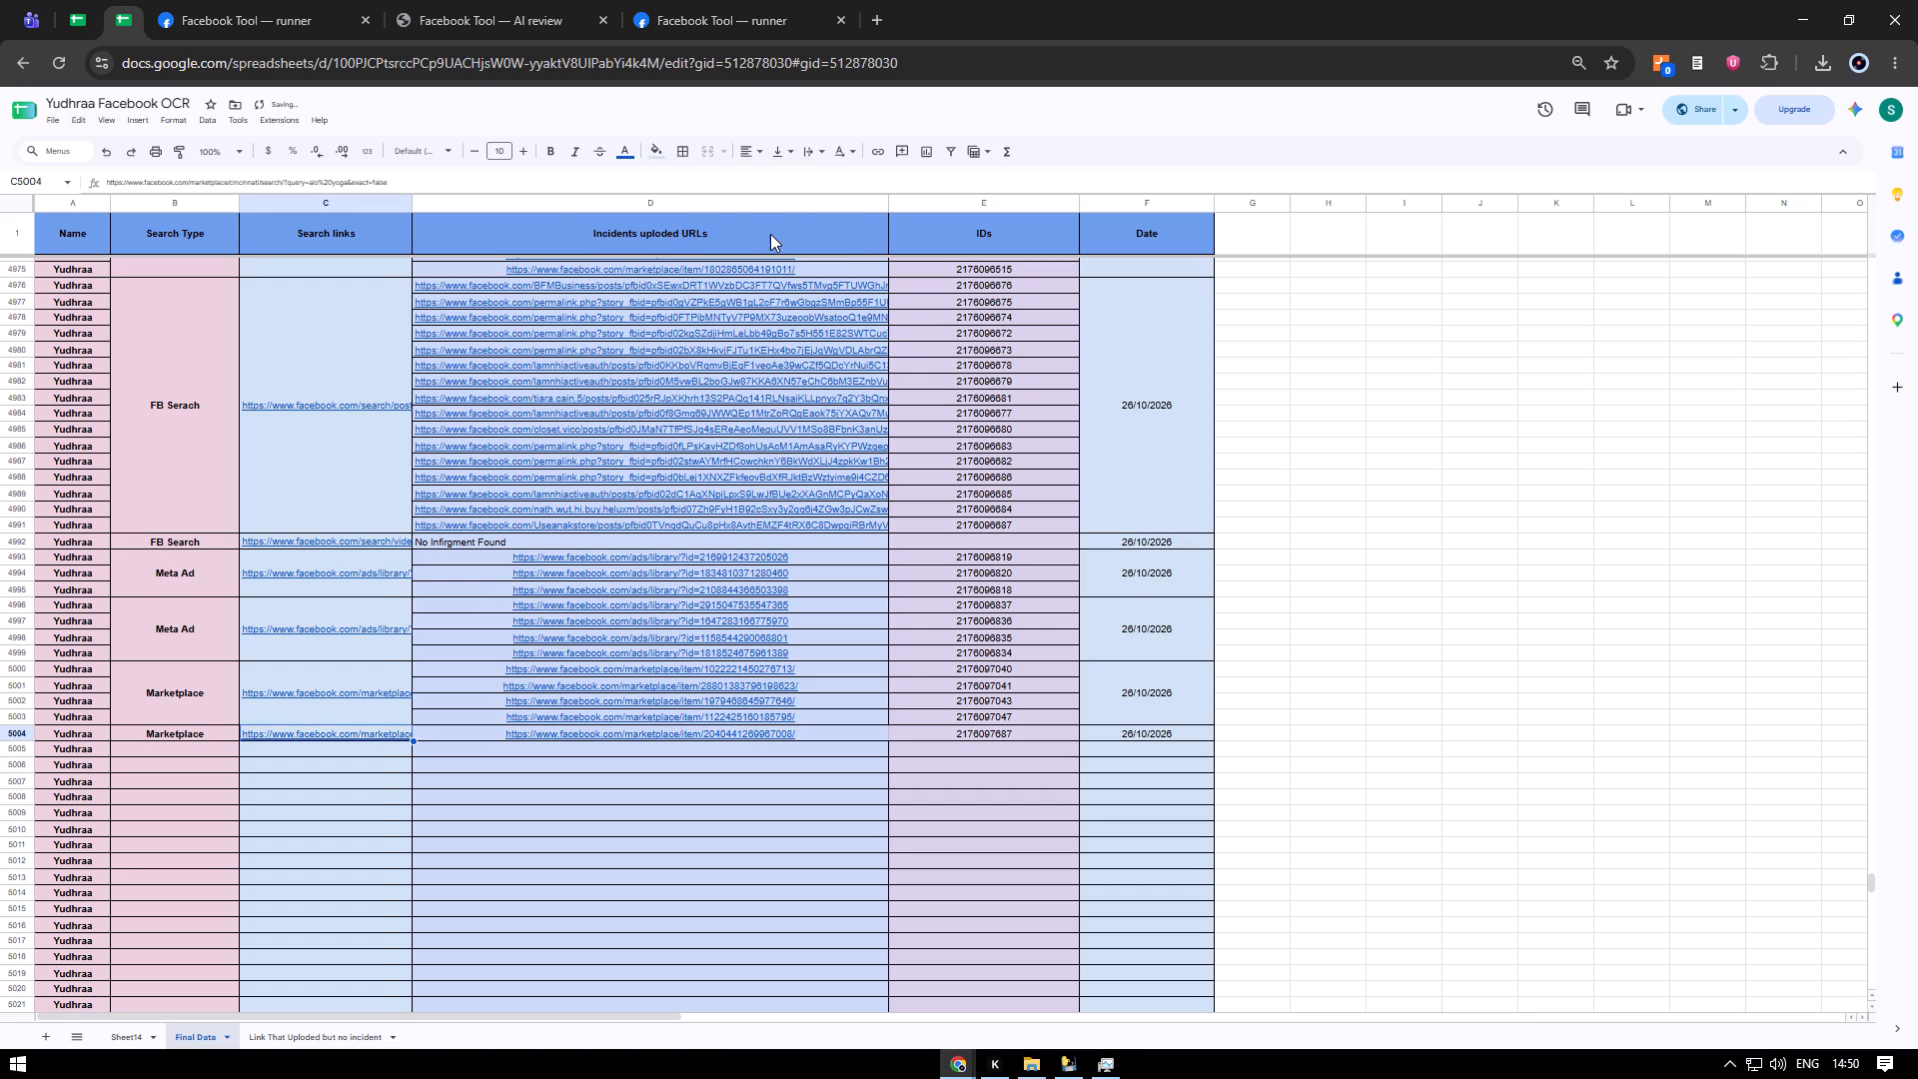
Apply all borders to the uploaded URL and ID cells of the Marketplace entry in row 5004.
key("Right")
key("shift+Right")
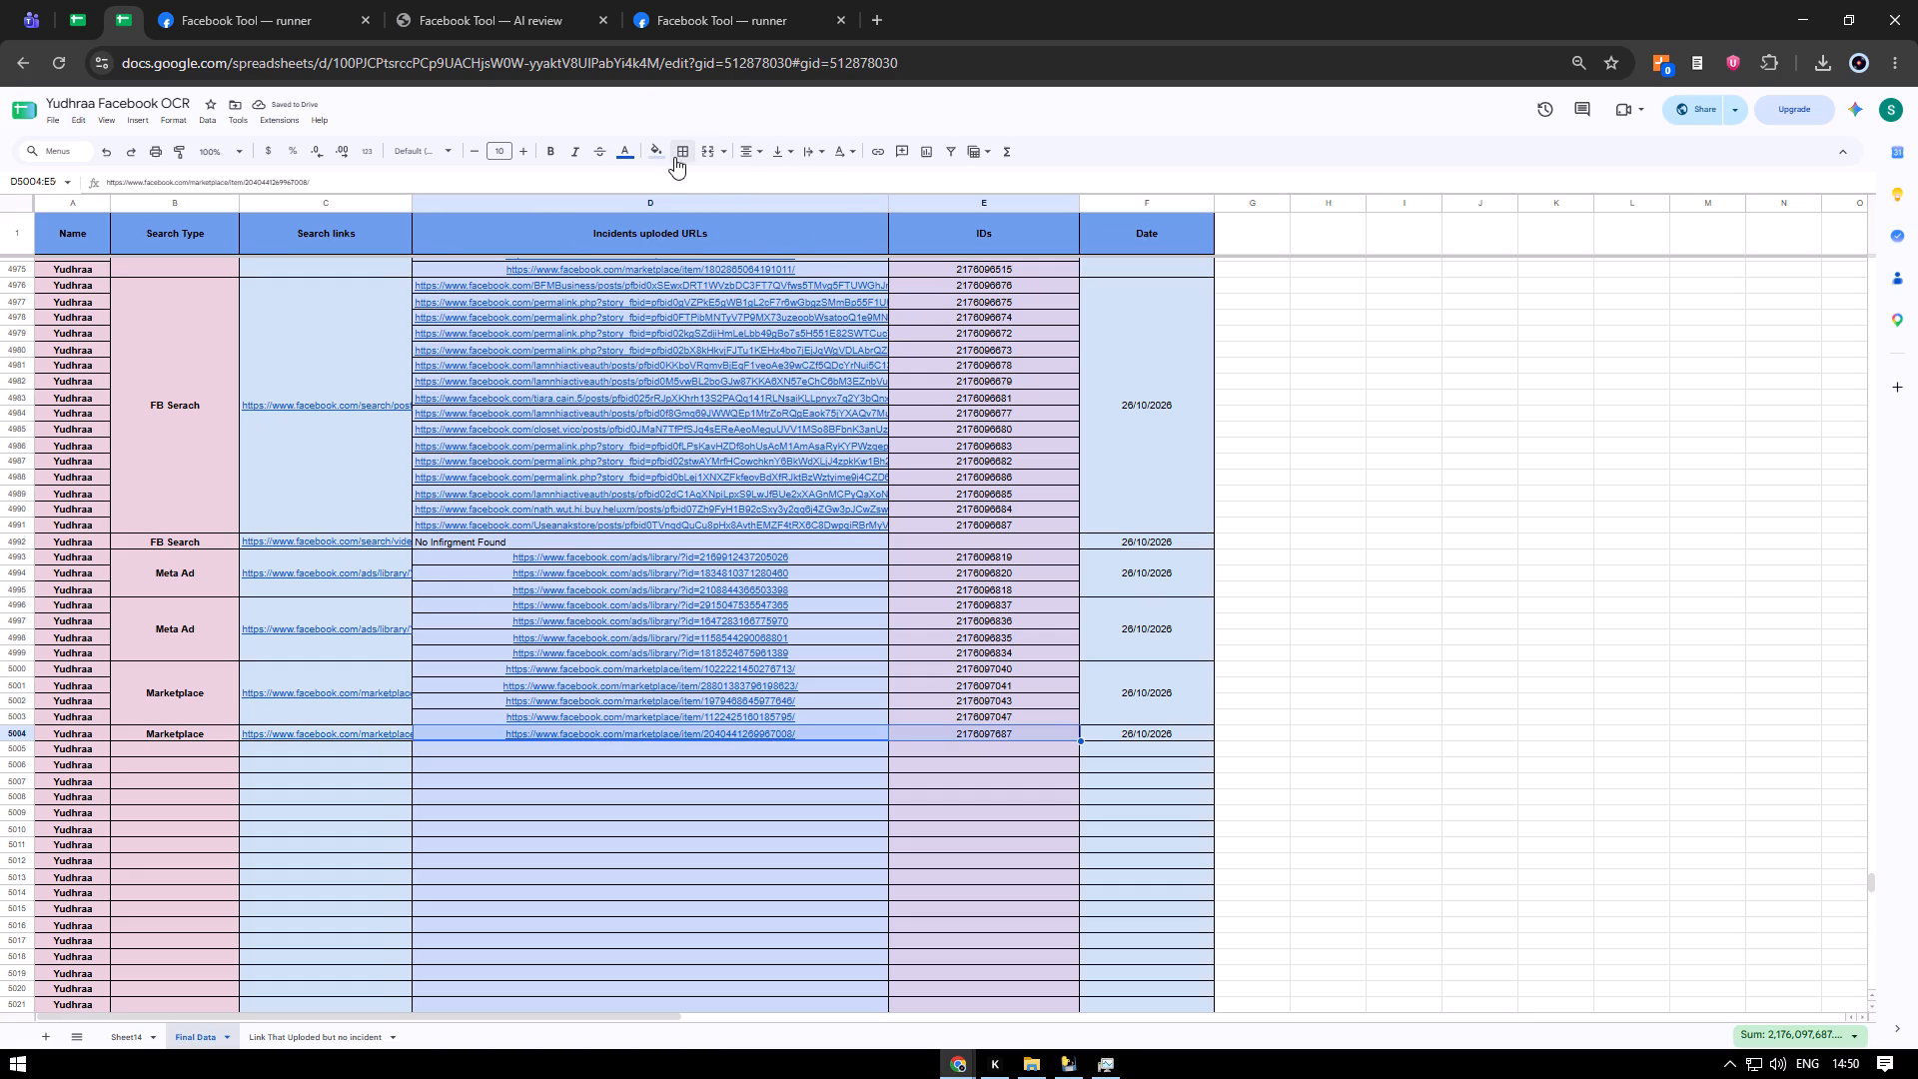
left_click(674, 157)
left_click(689, 184)
scroll(1034, 788, "down", 1)
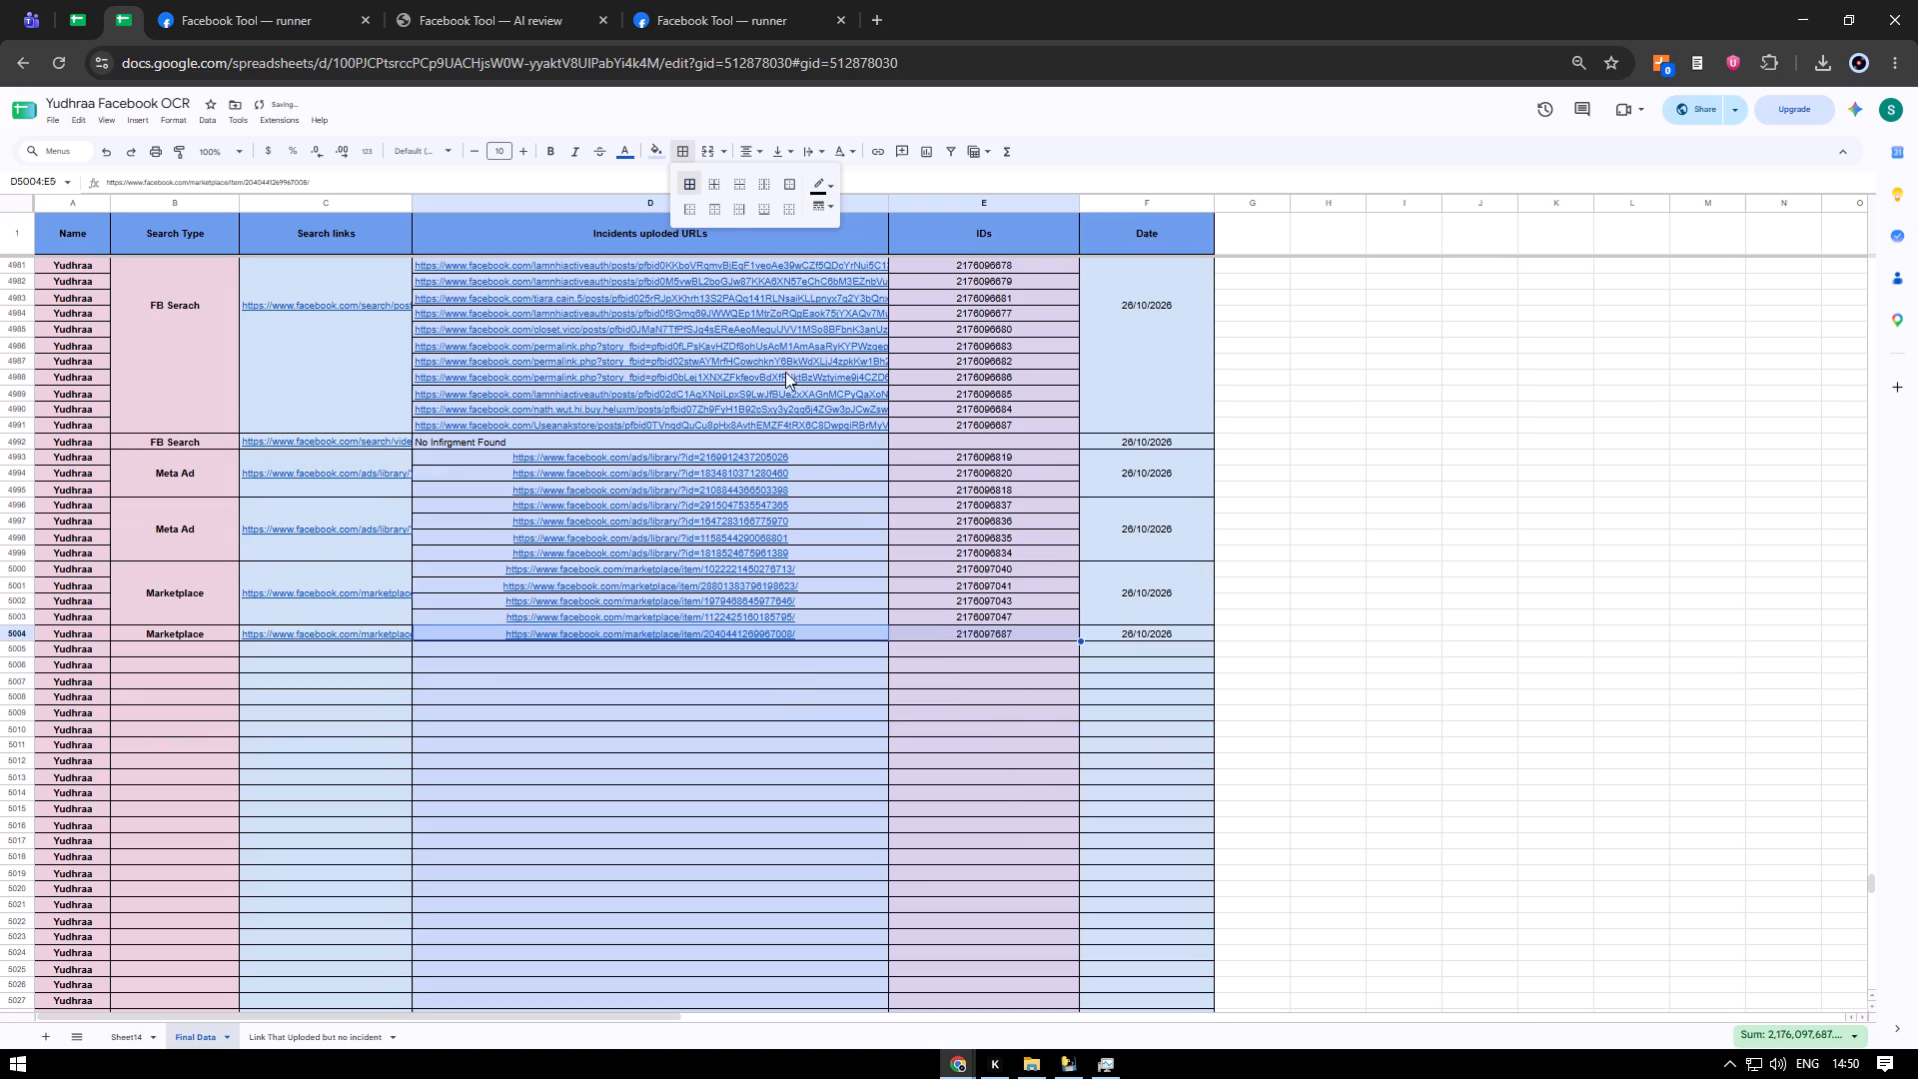
left_click(1307, 656)
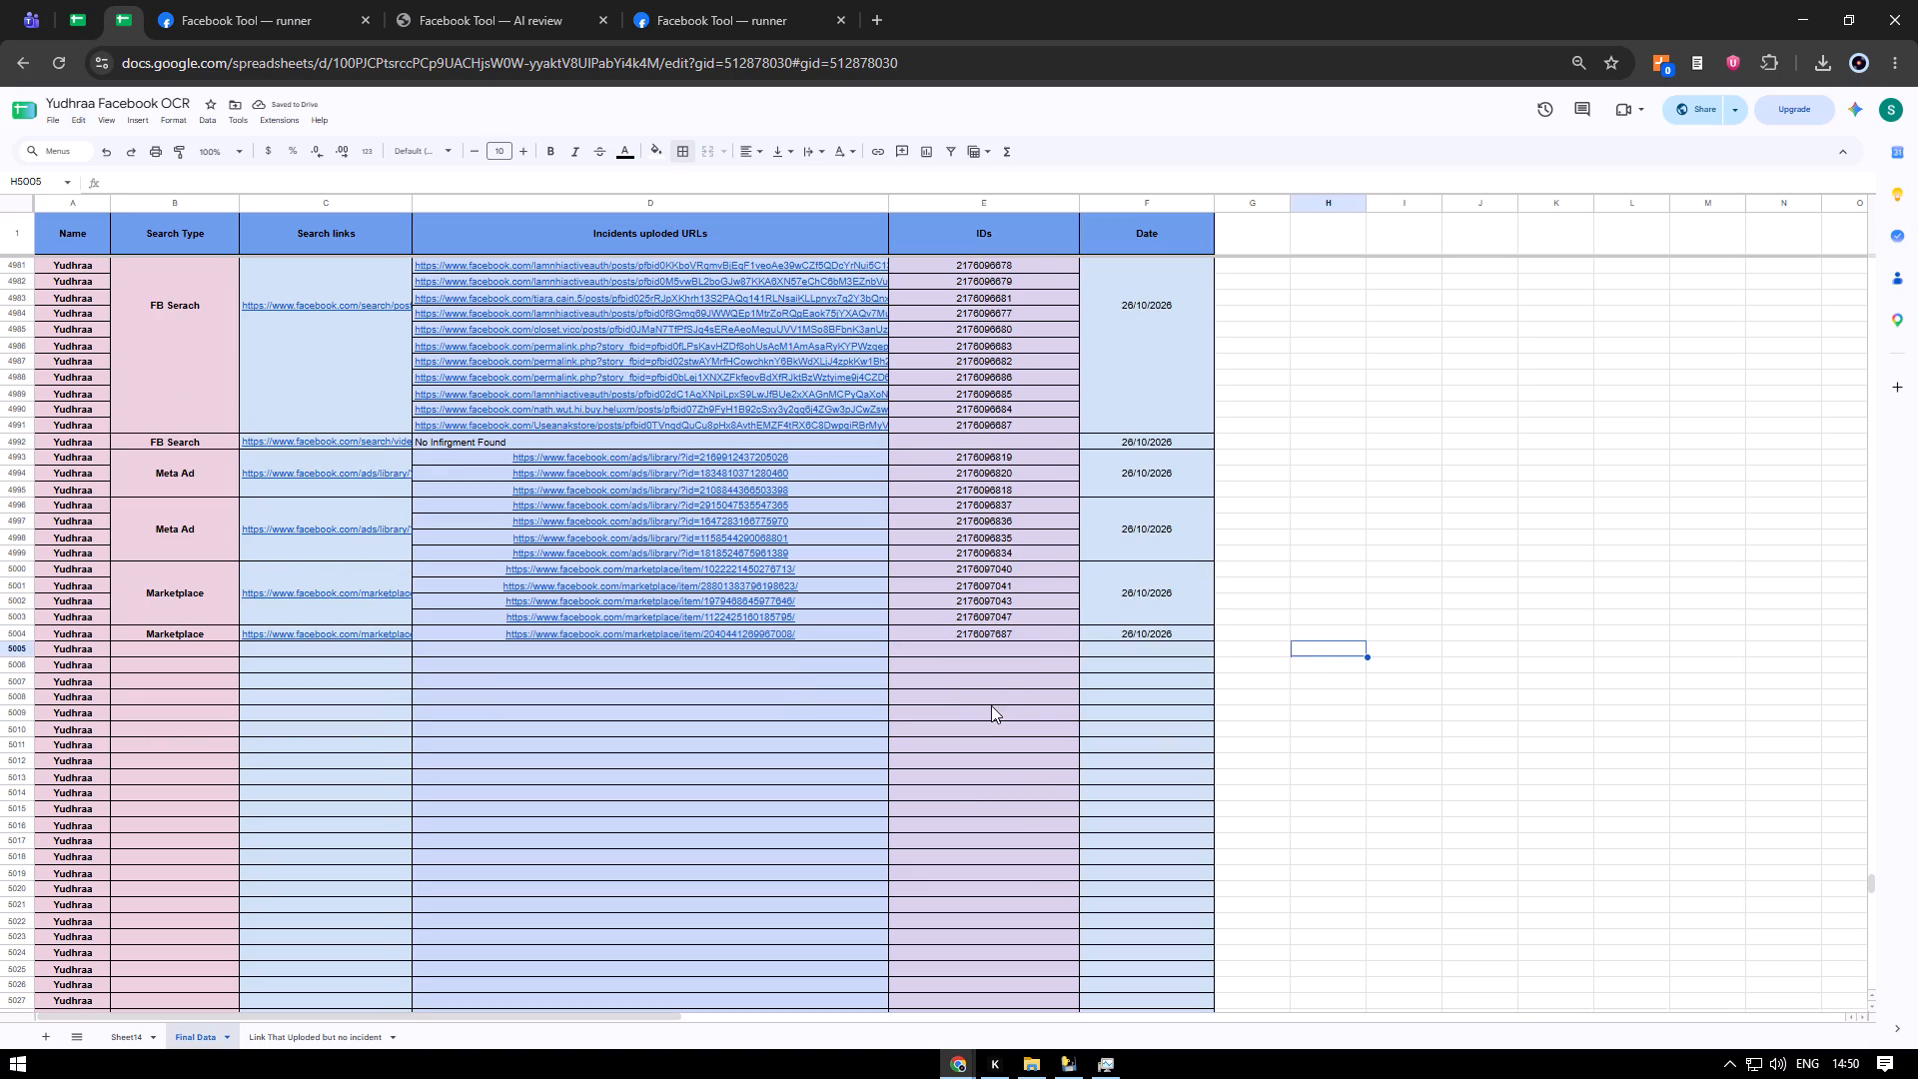
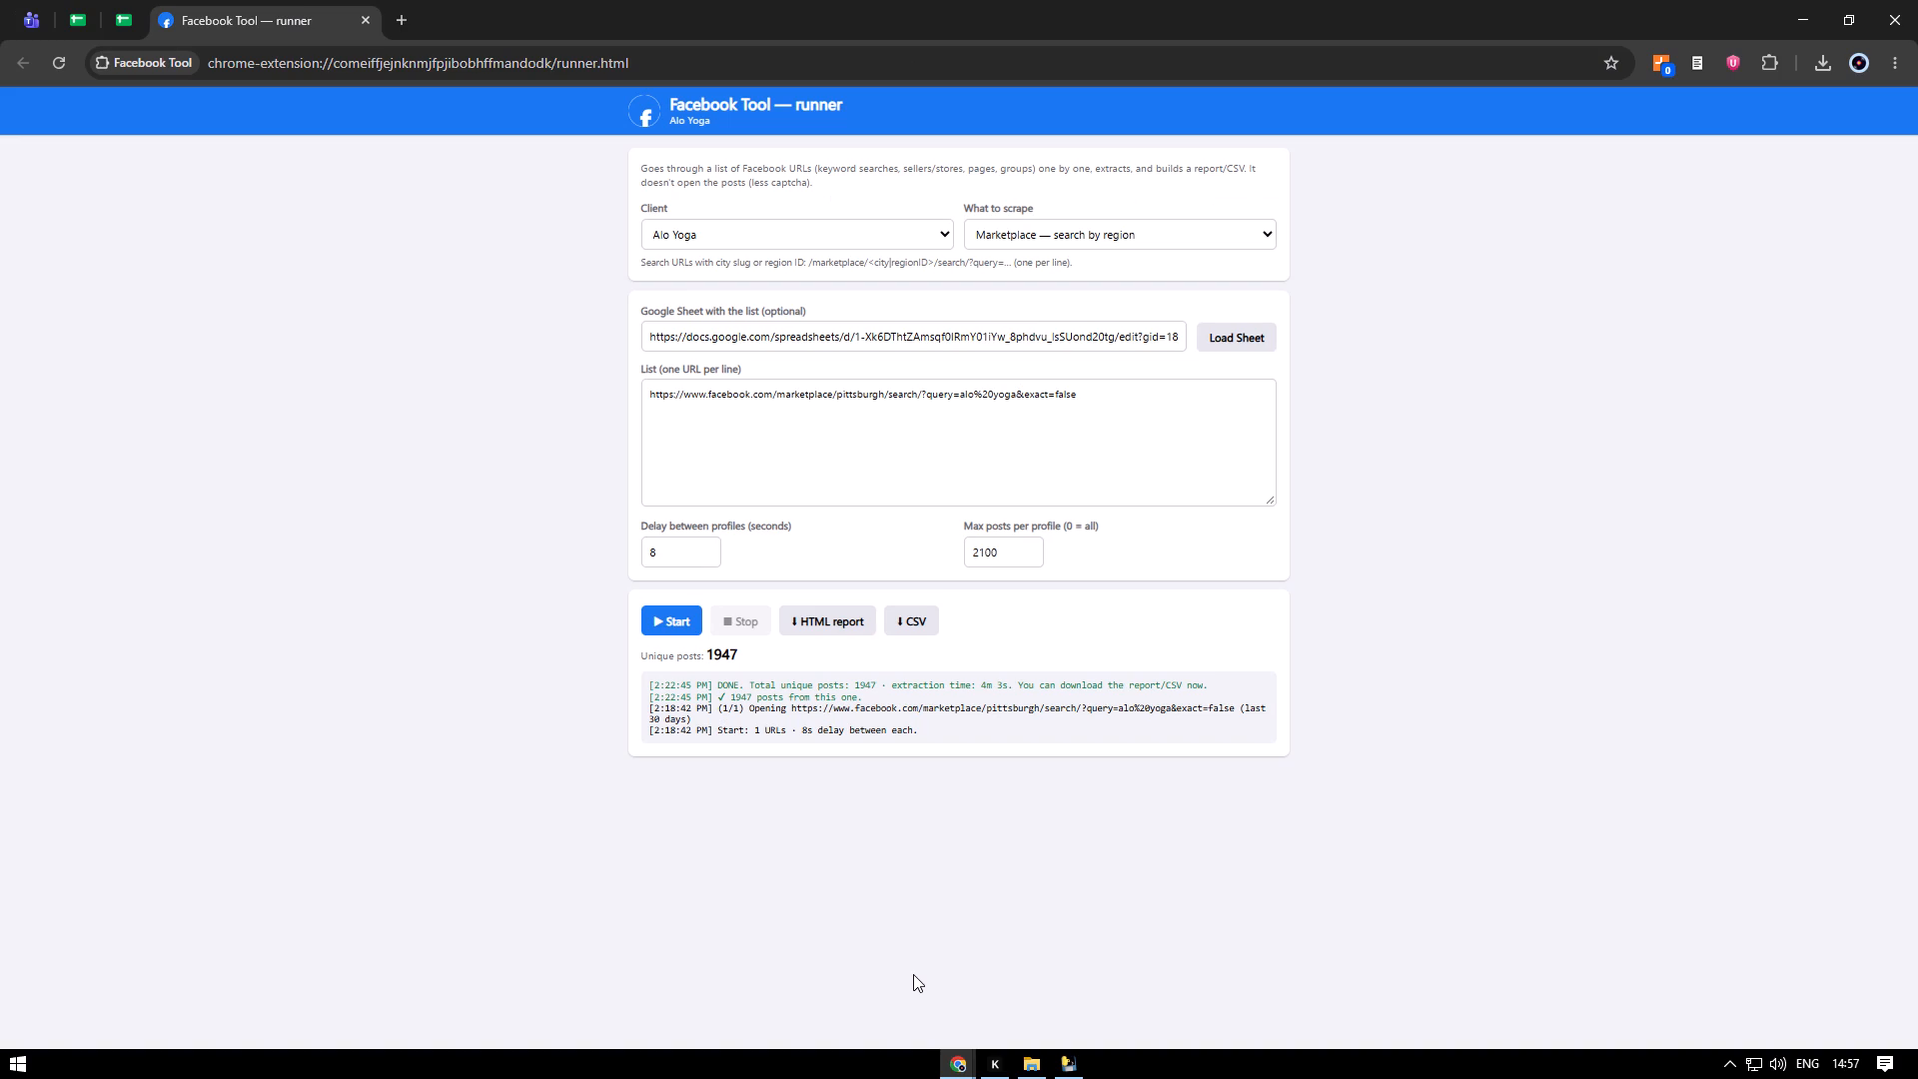
Download the checked listings from the Alo Yoga AI review page and mark them as done.
key("alt+Tab")
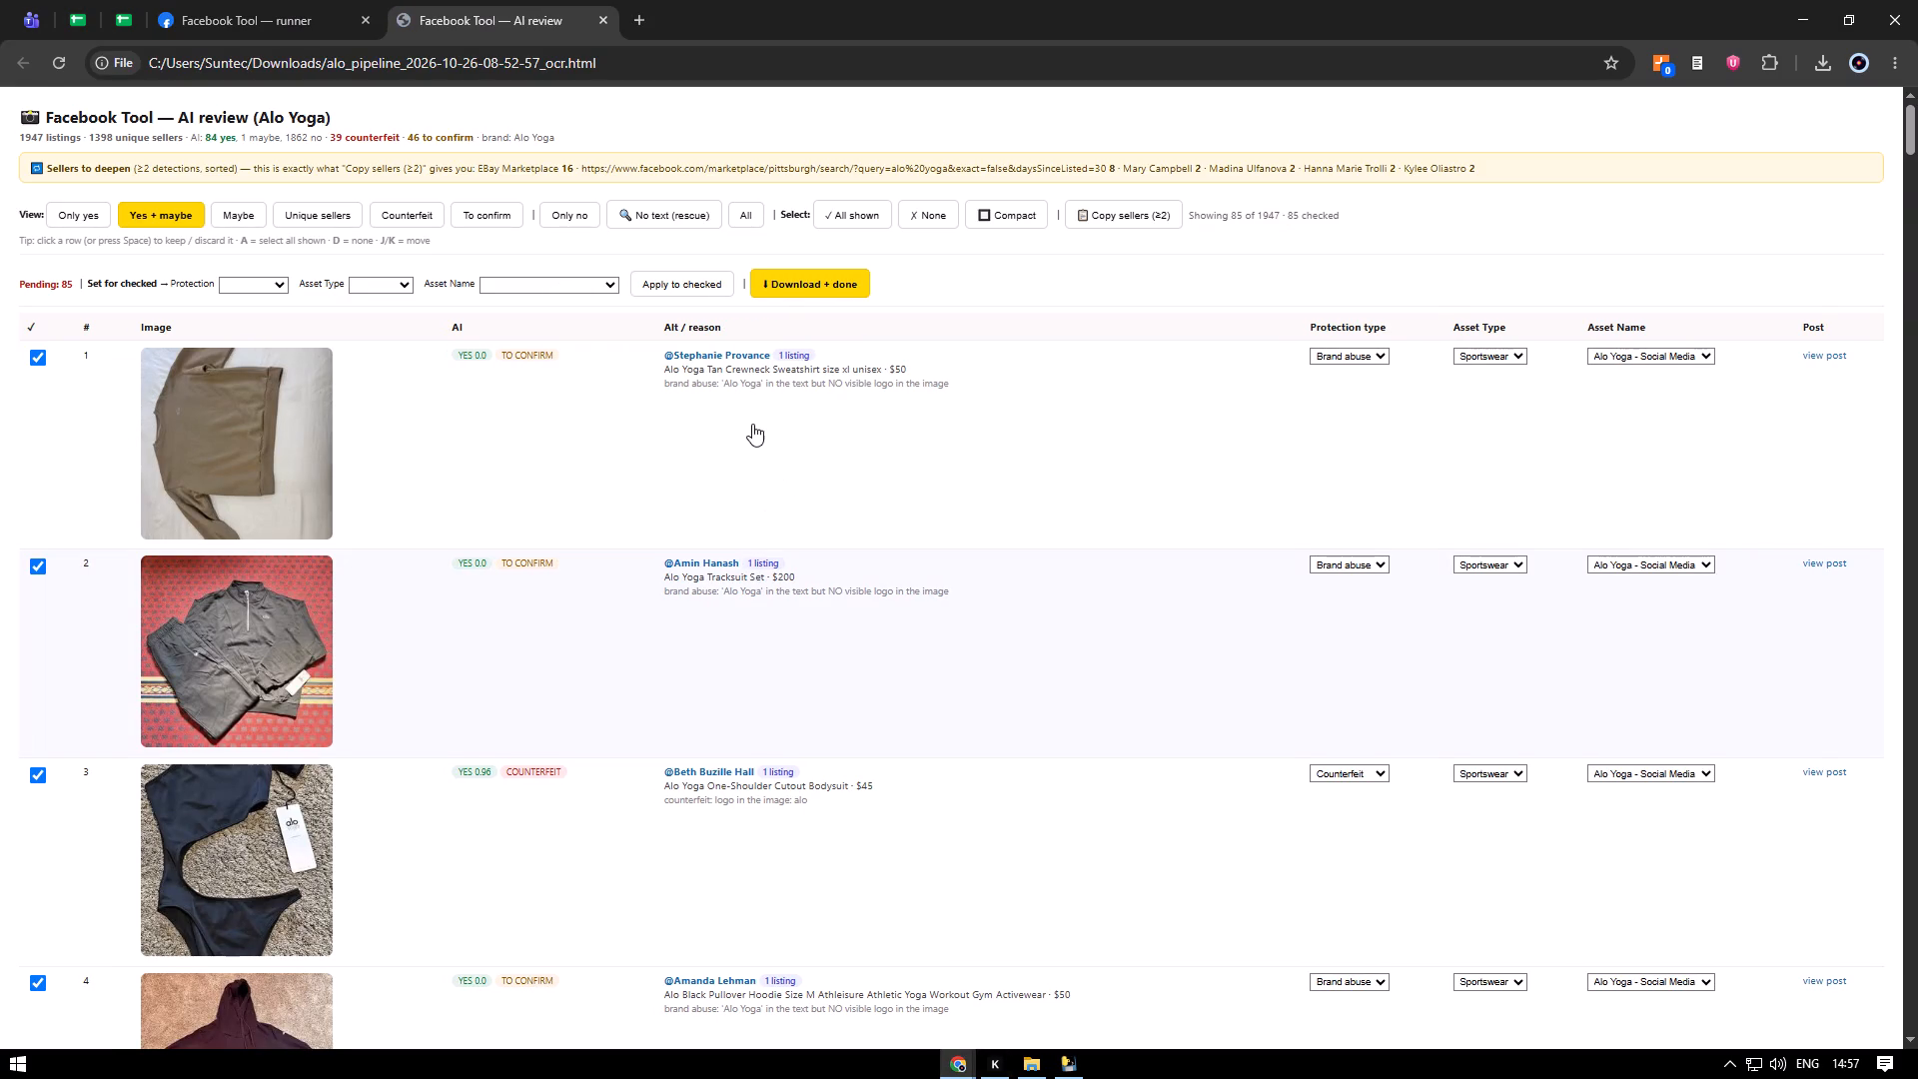
left_click(419, 225)
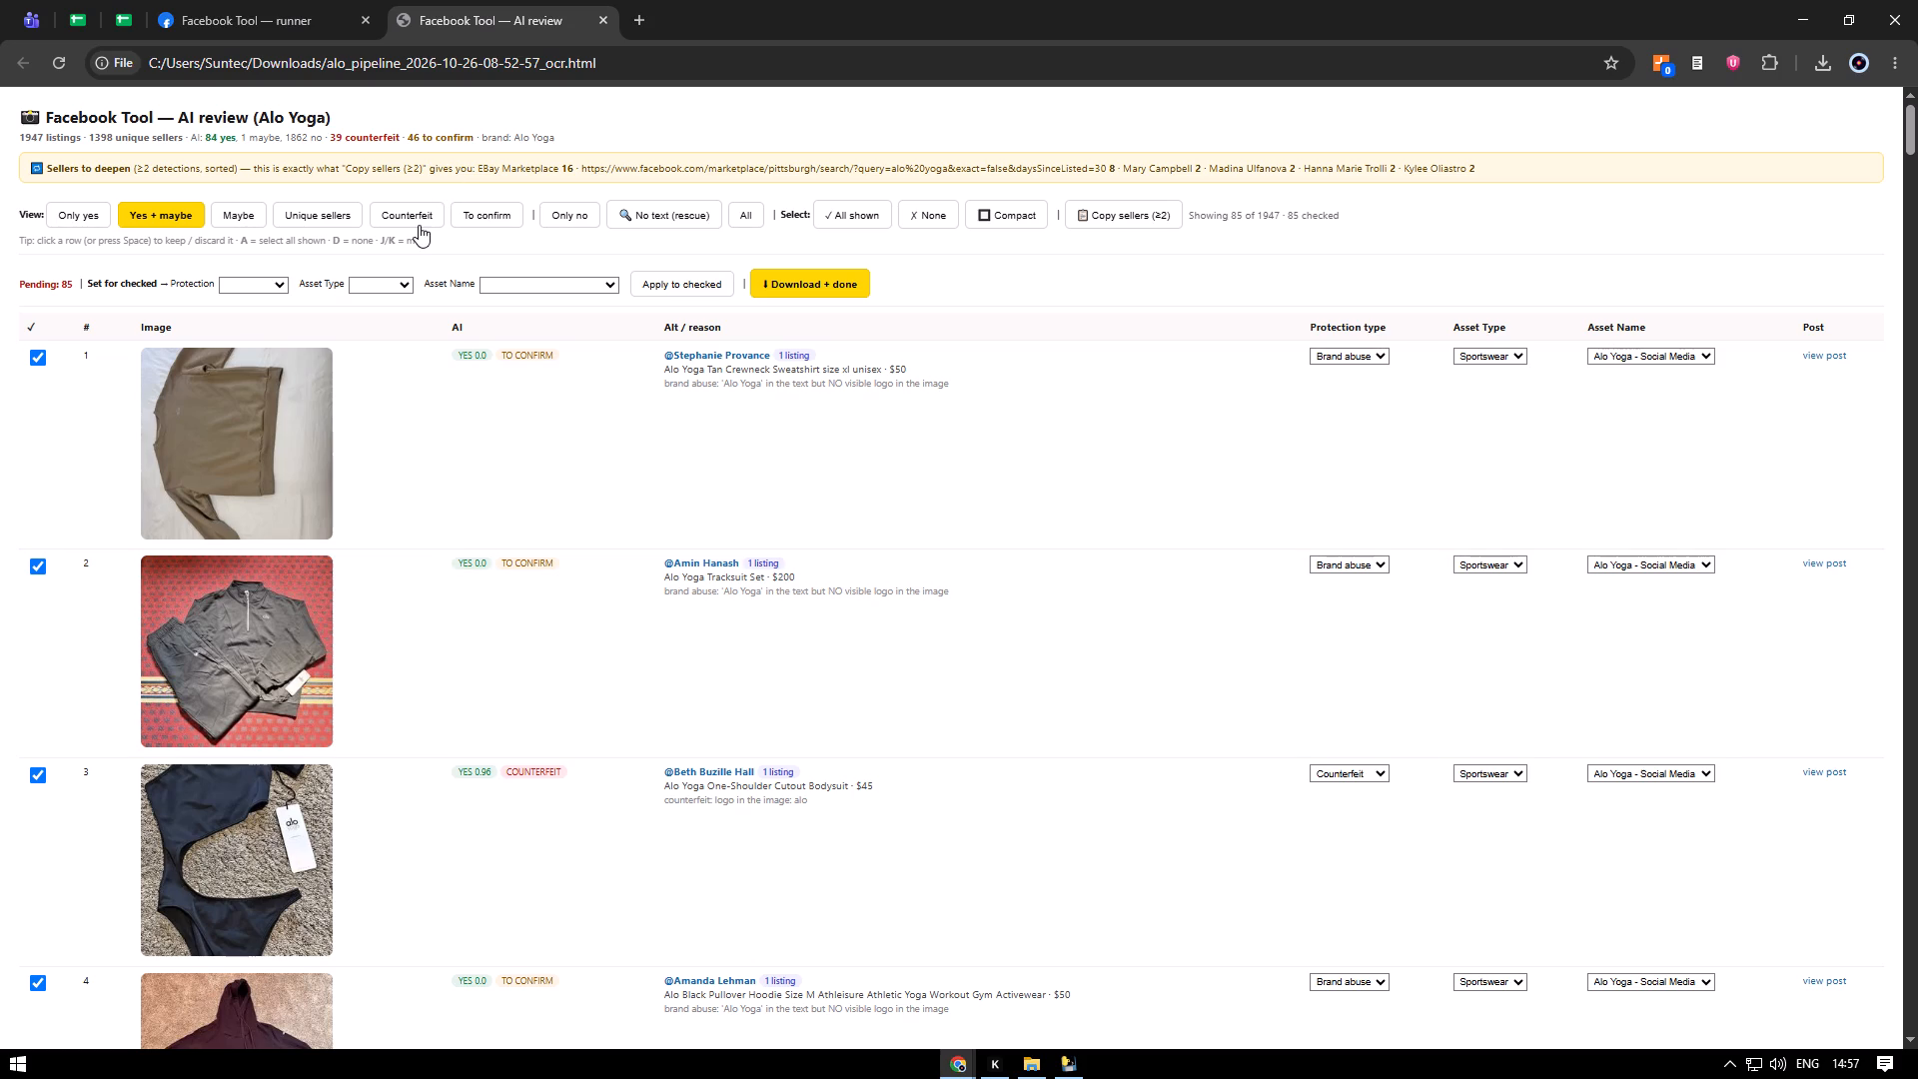
left_click(780, 284)
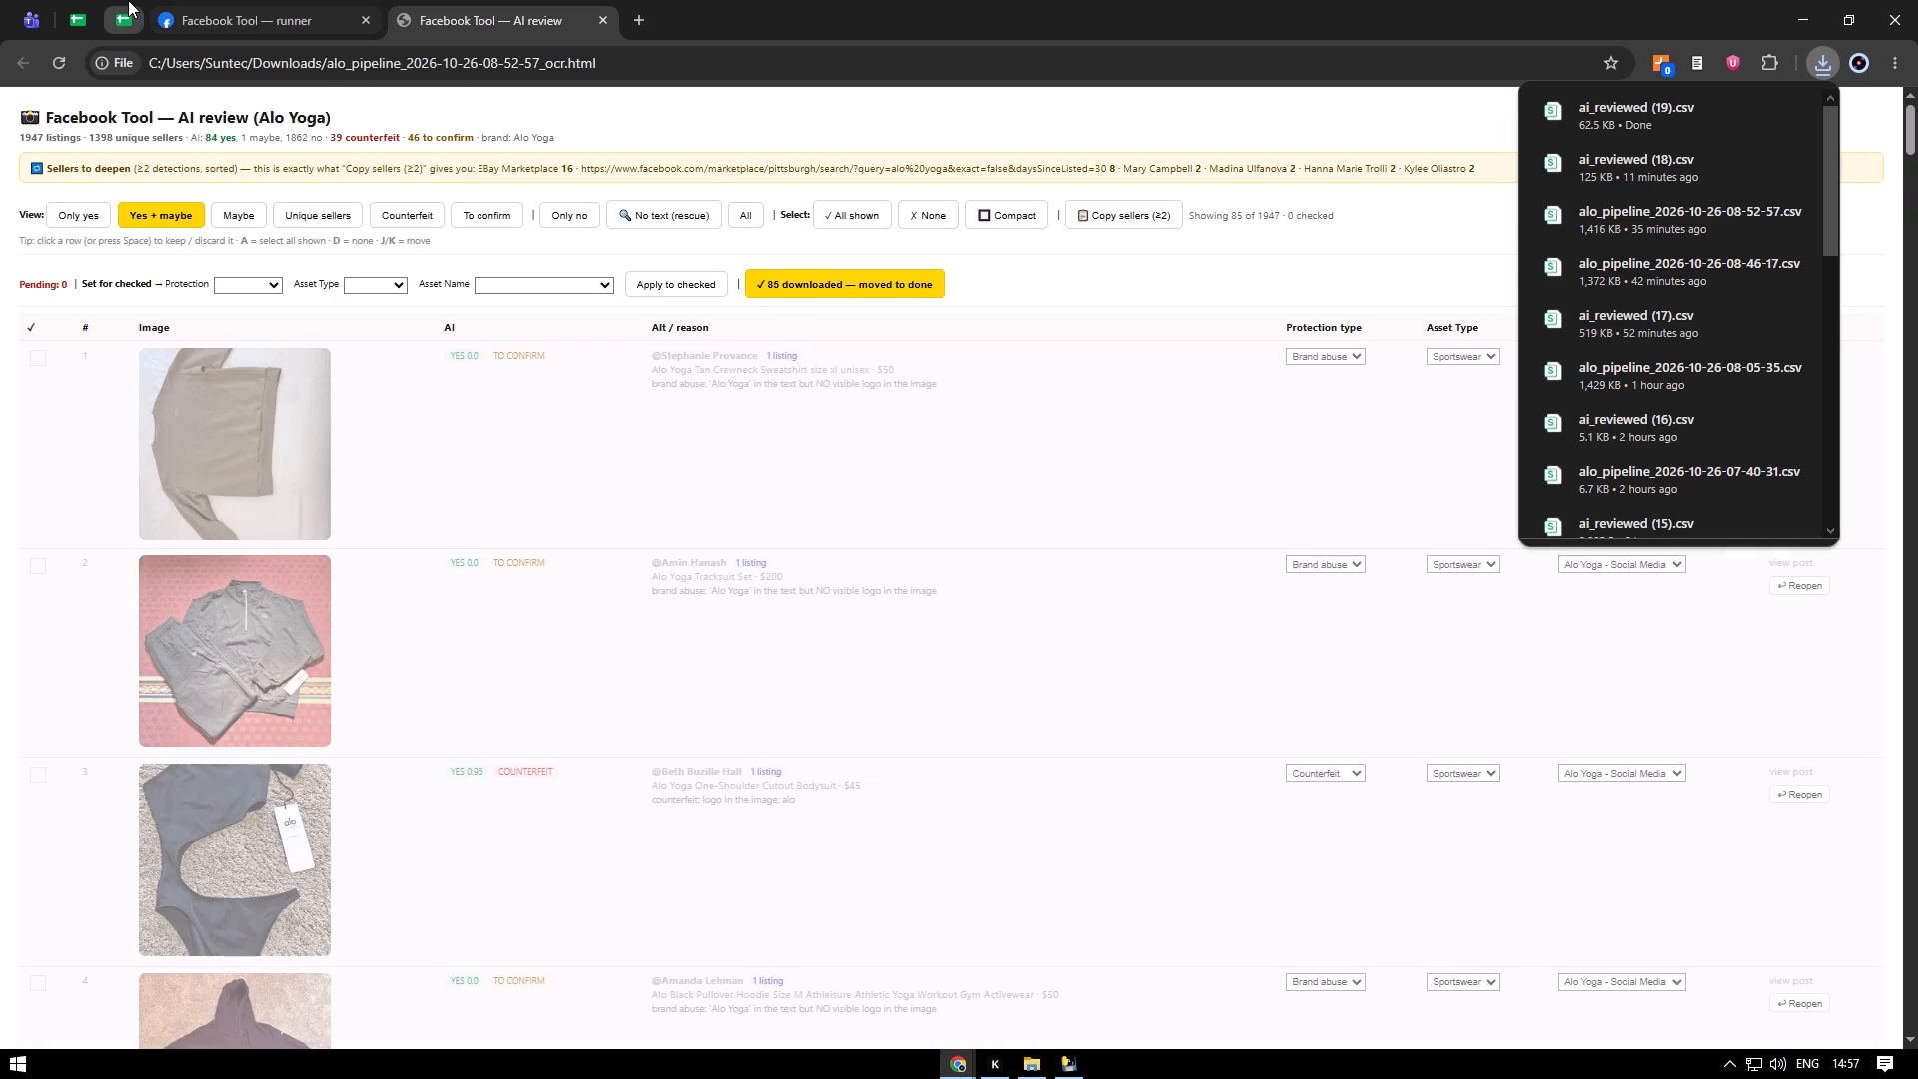
Import the downloaded ai_reviewed (19).csv into the current empty sheet of the Yudhraa Facebook OCR spreadsheet.
left_click(128, 0)
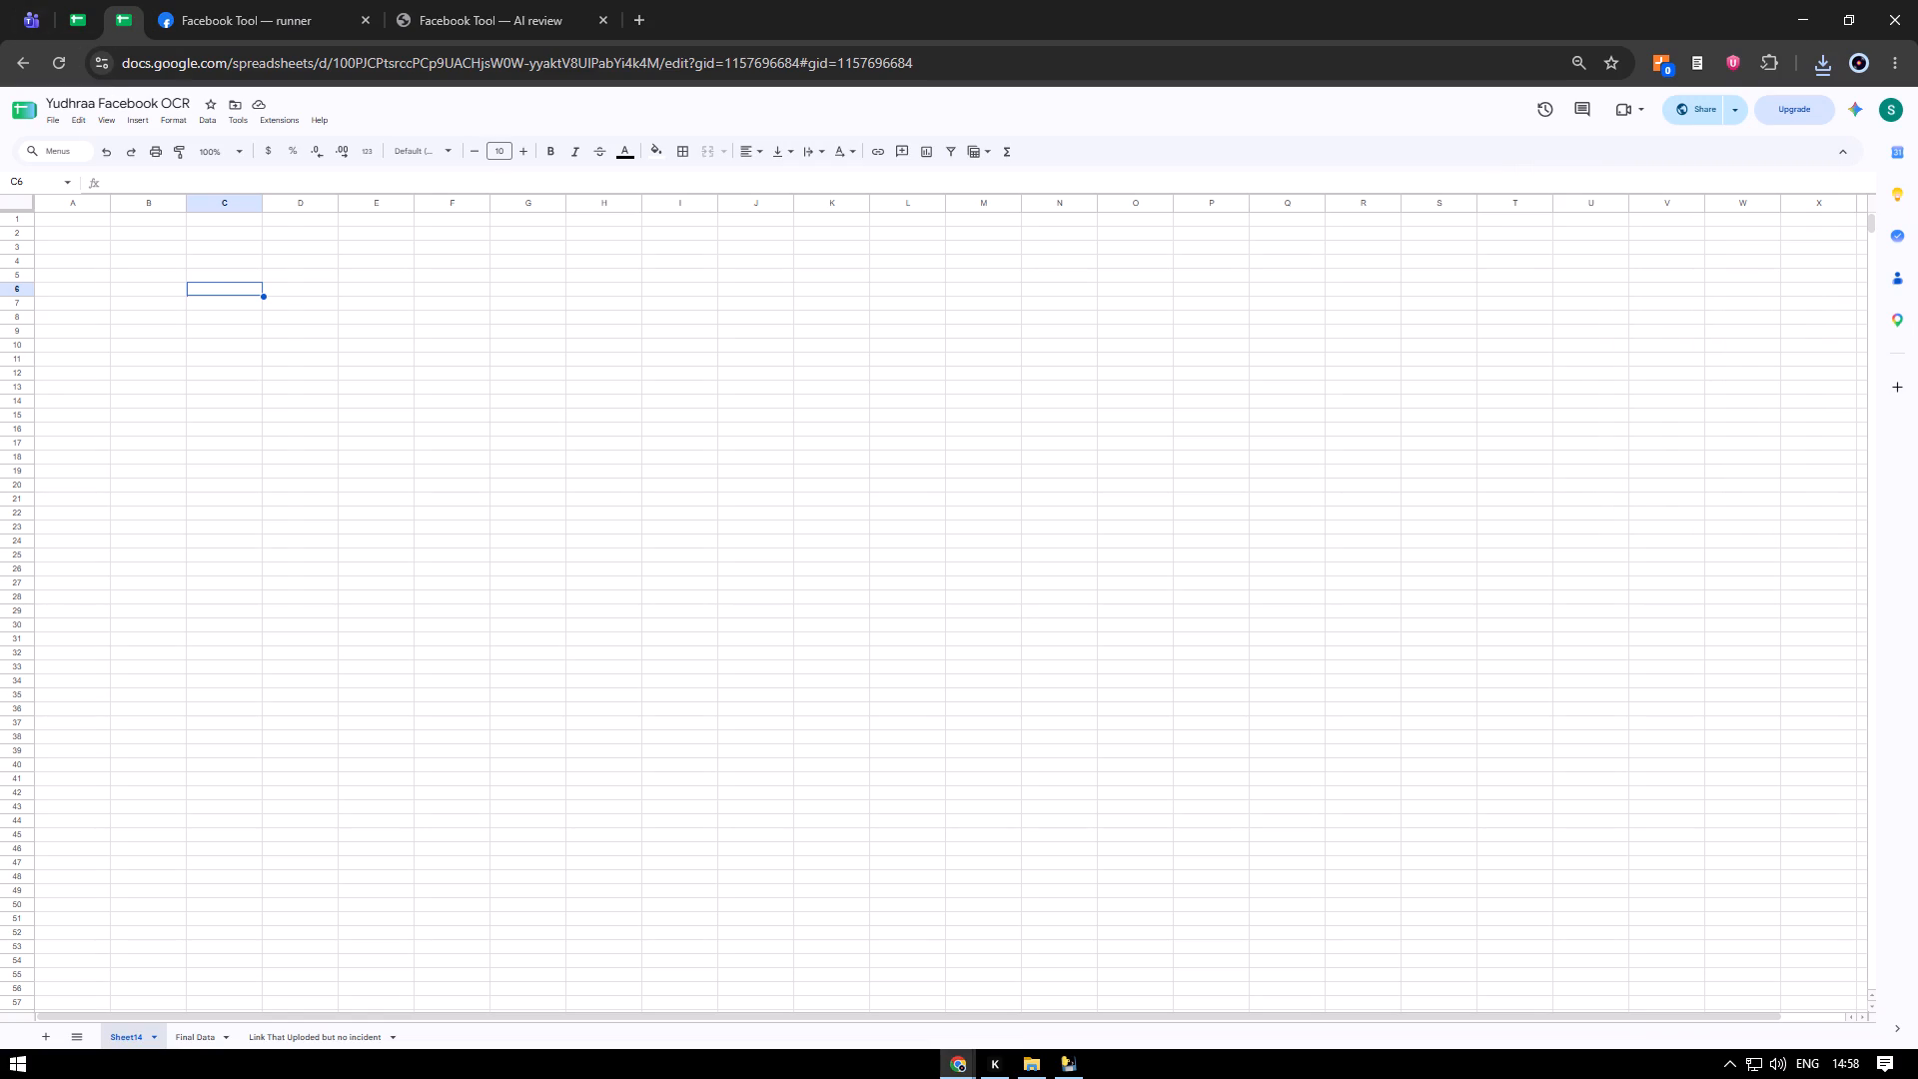
left_click(58, 117)
left_click(109, 188)
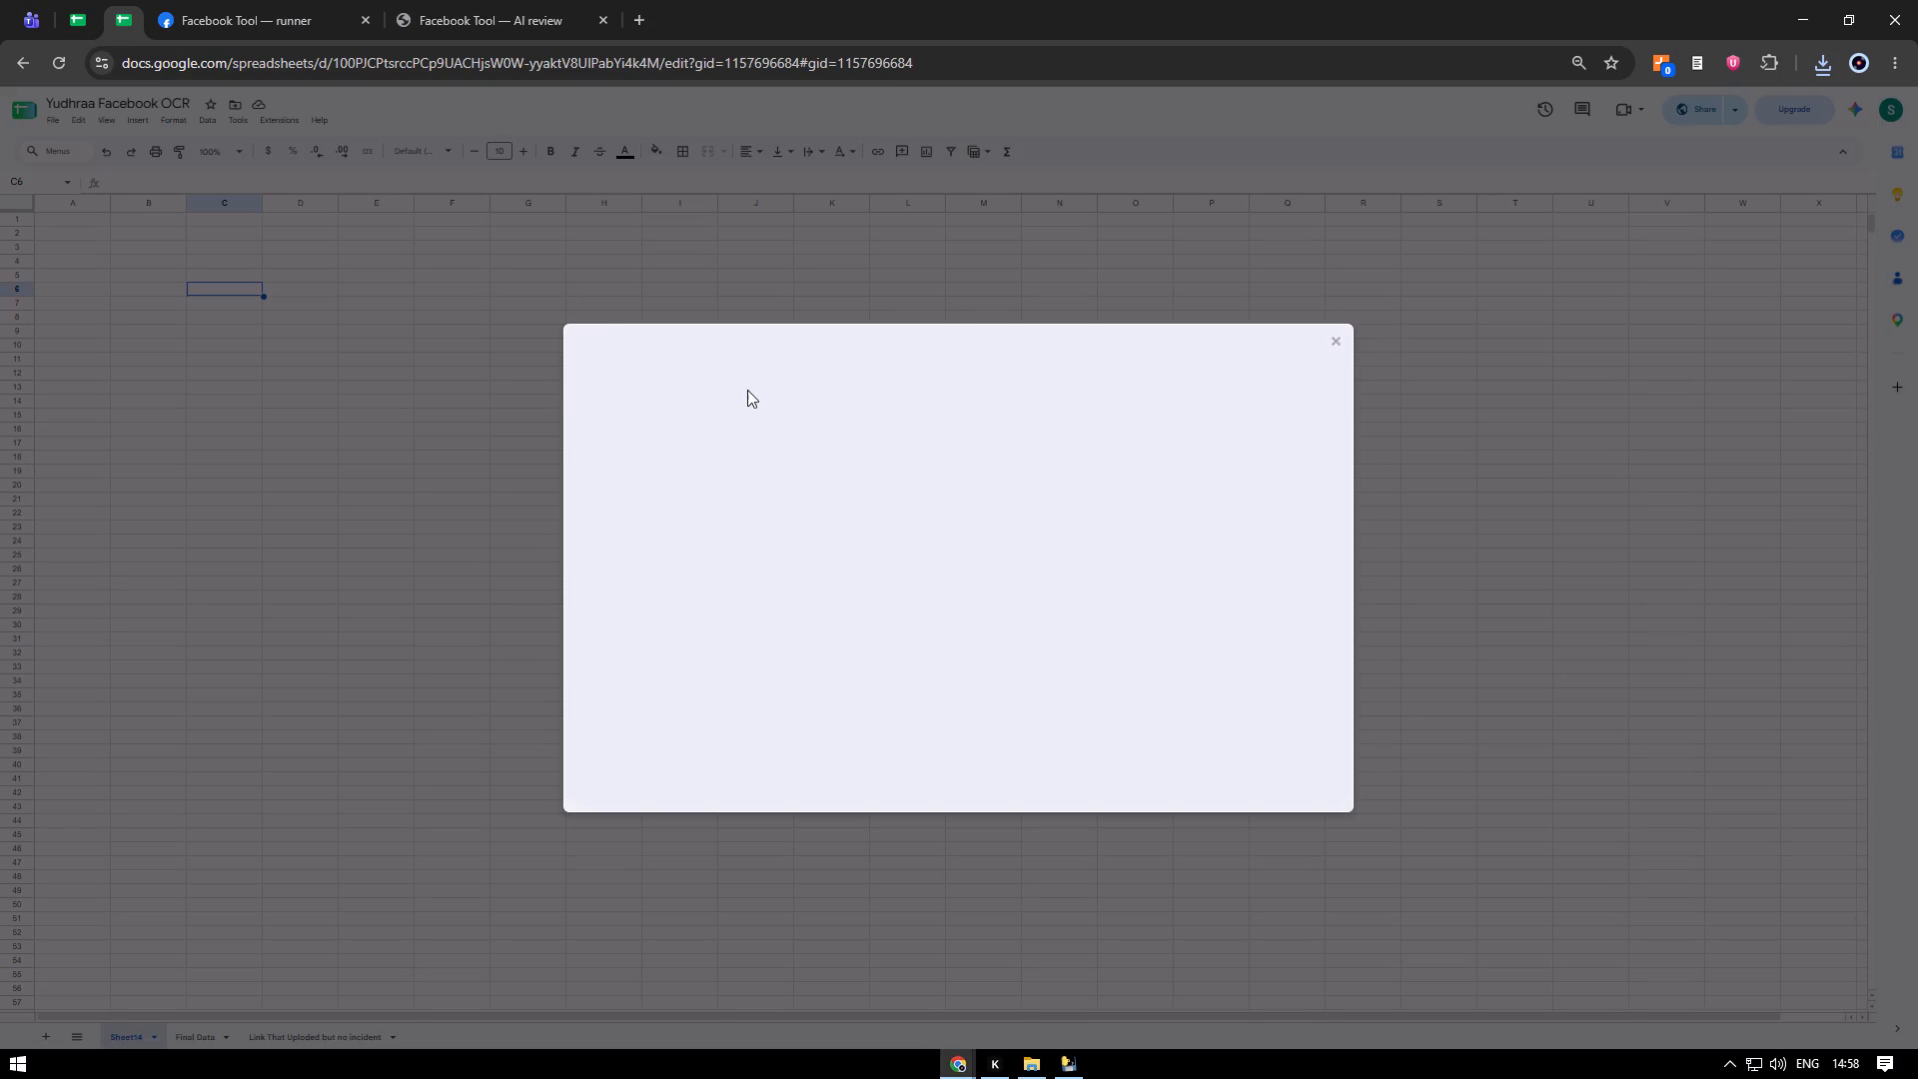
left_click(778, 401)
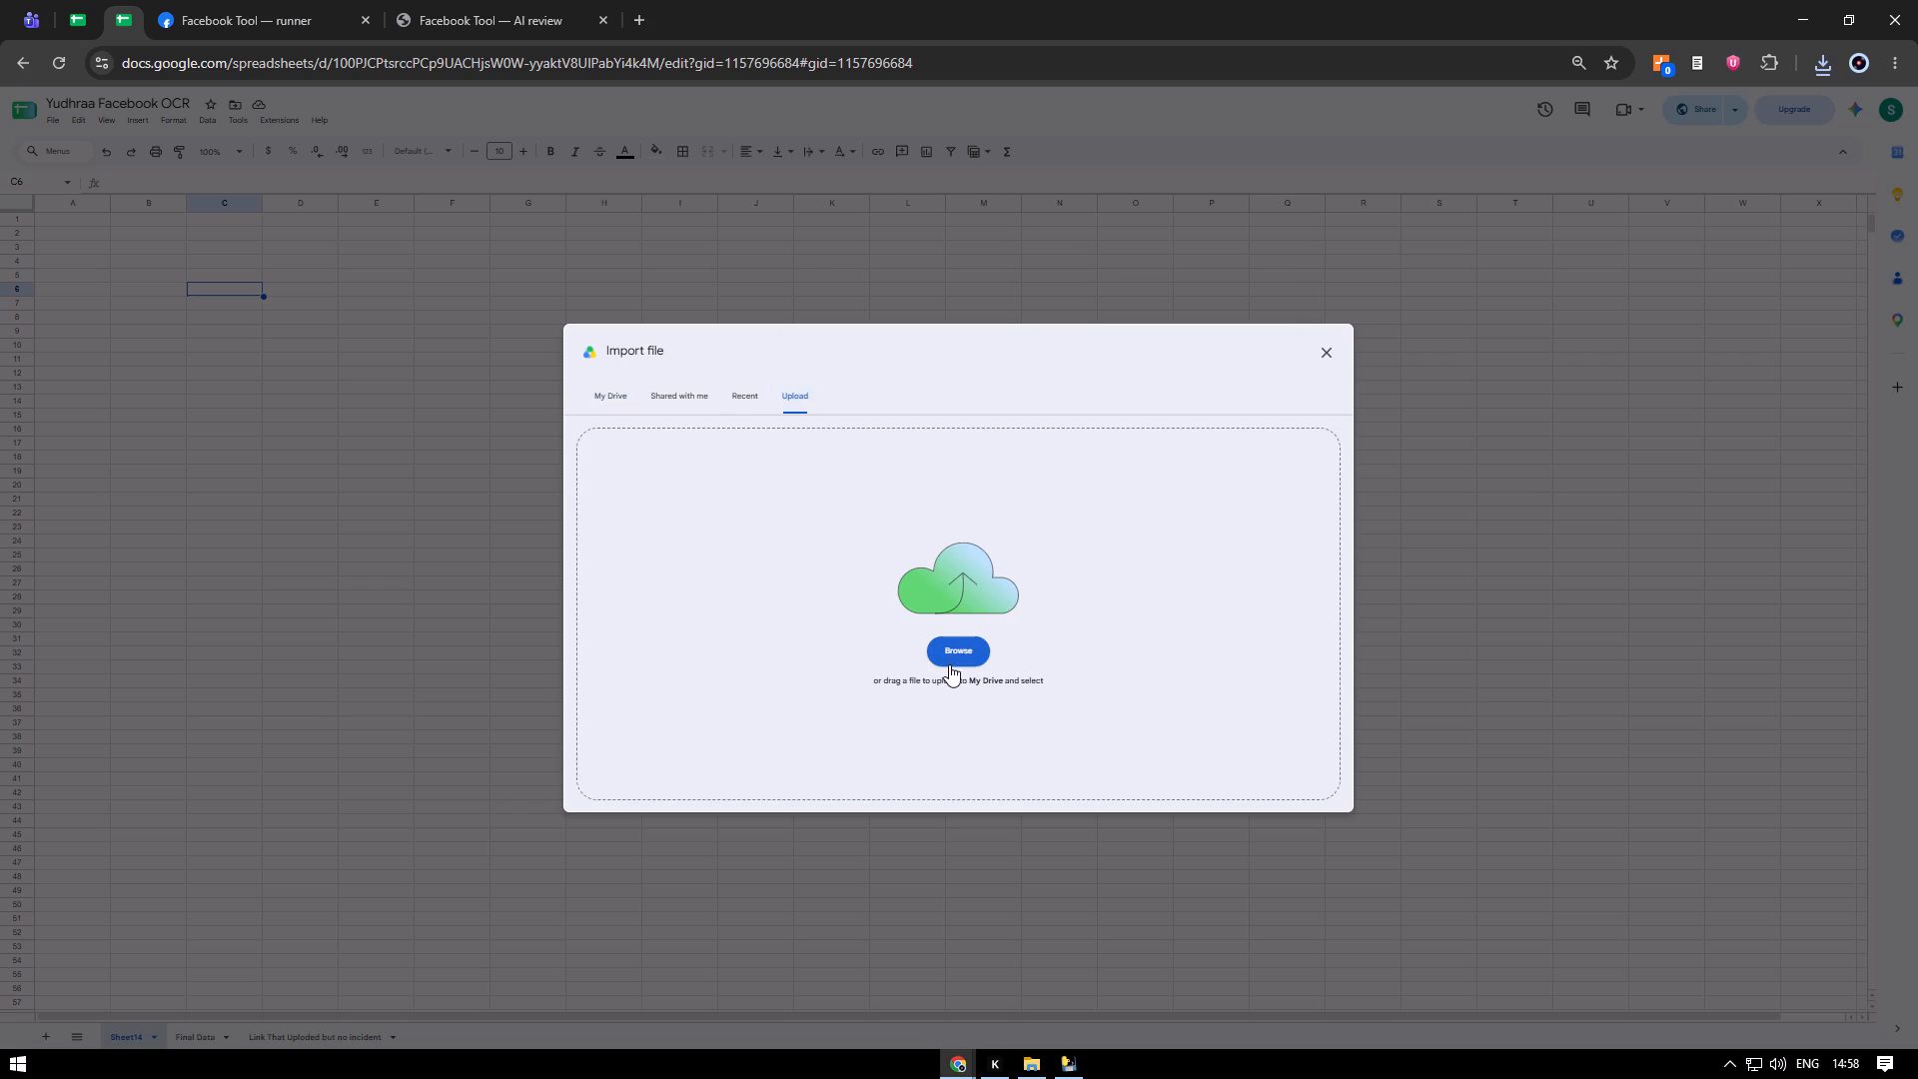
left_click(951, 643)
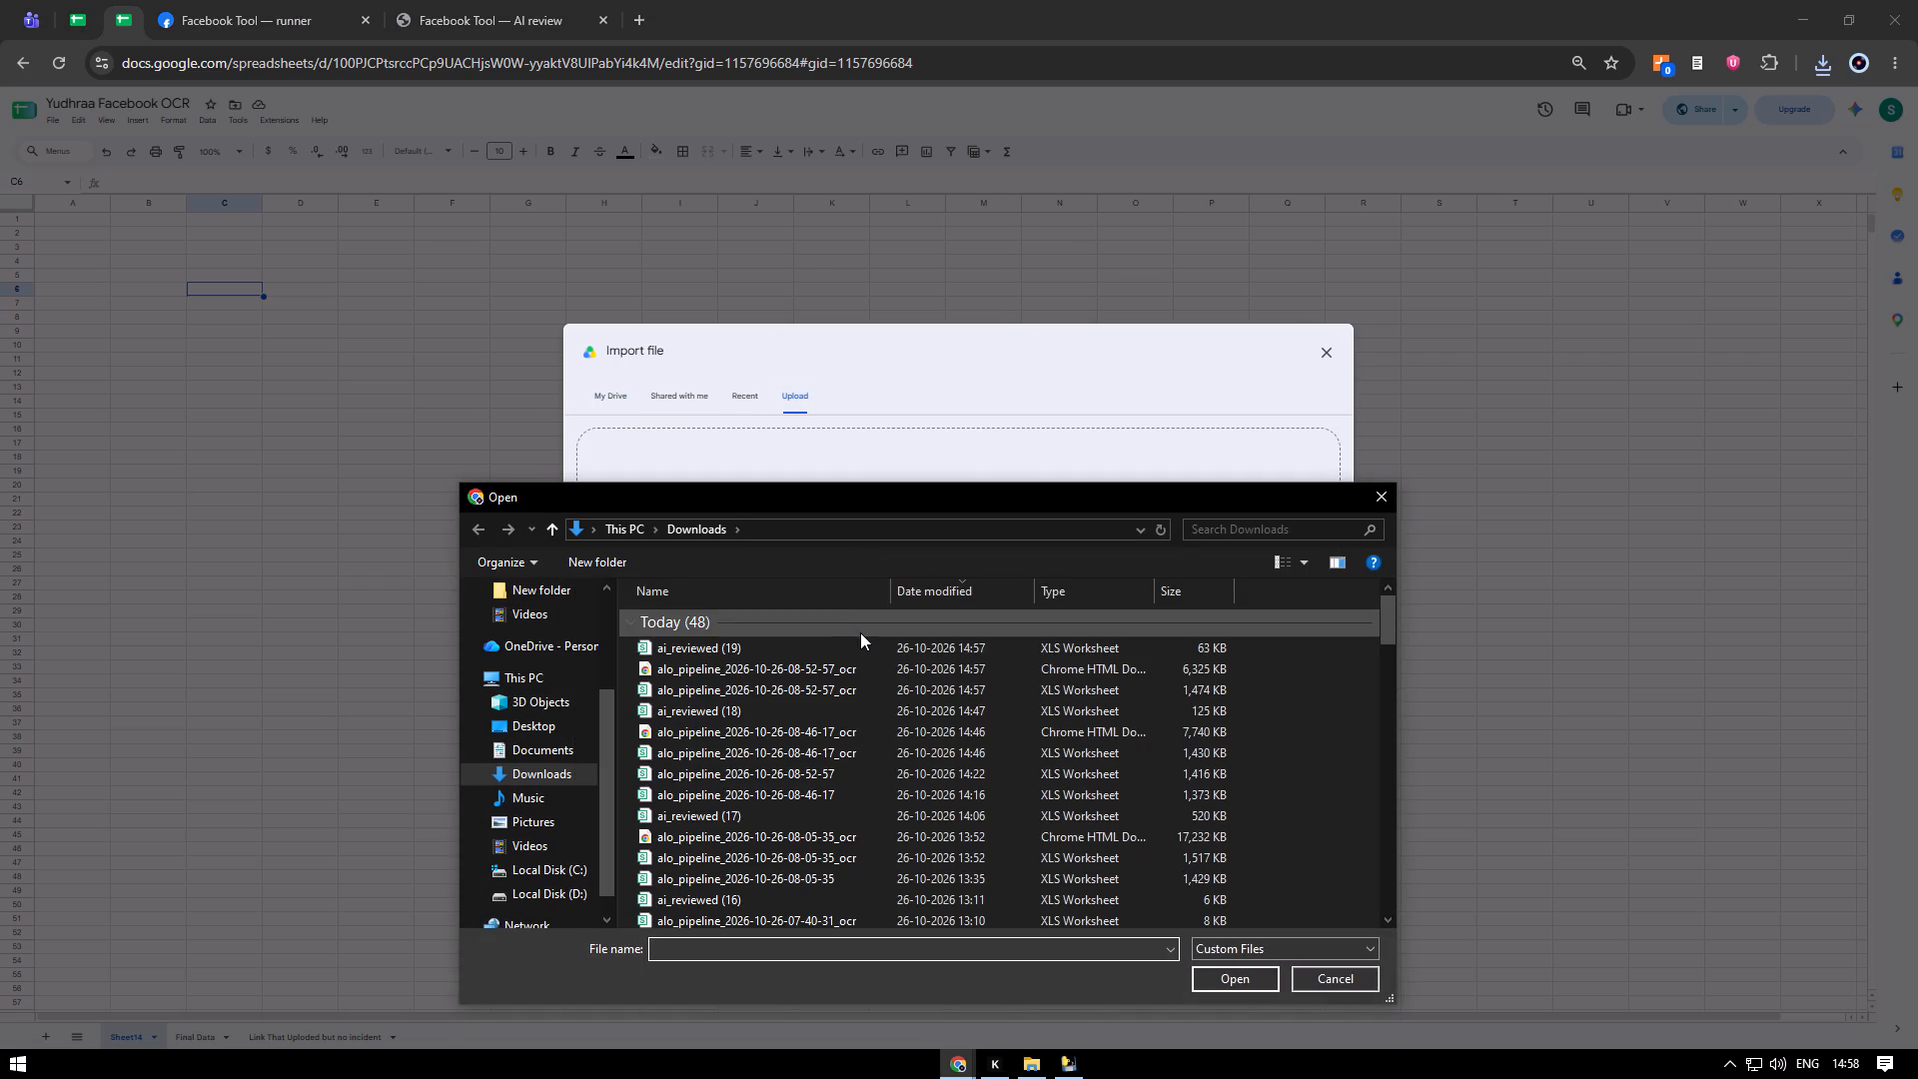
left_click(864, 645)
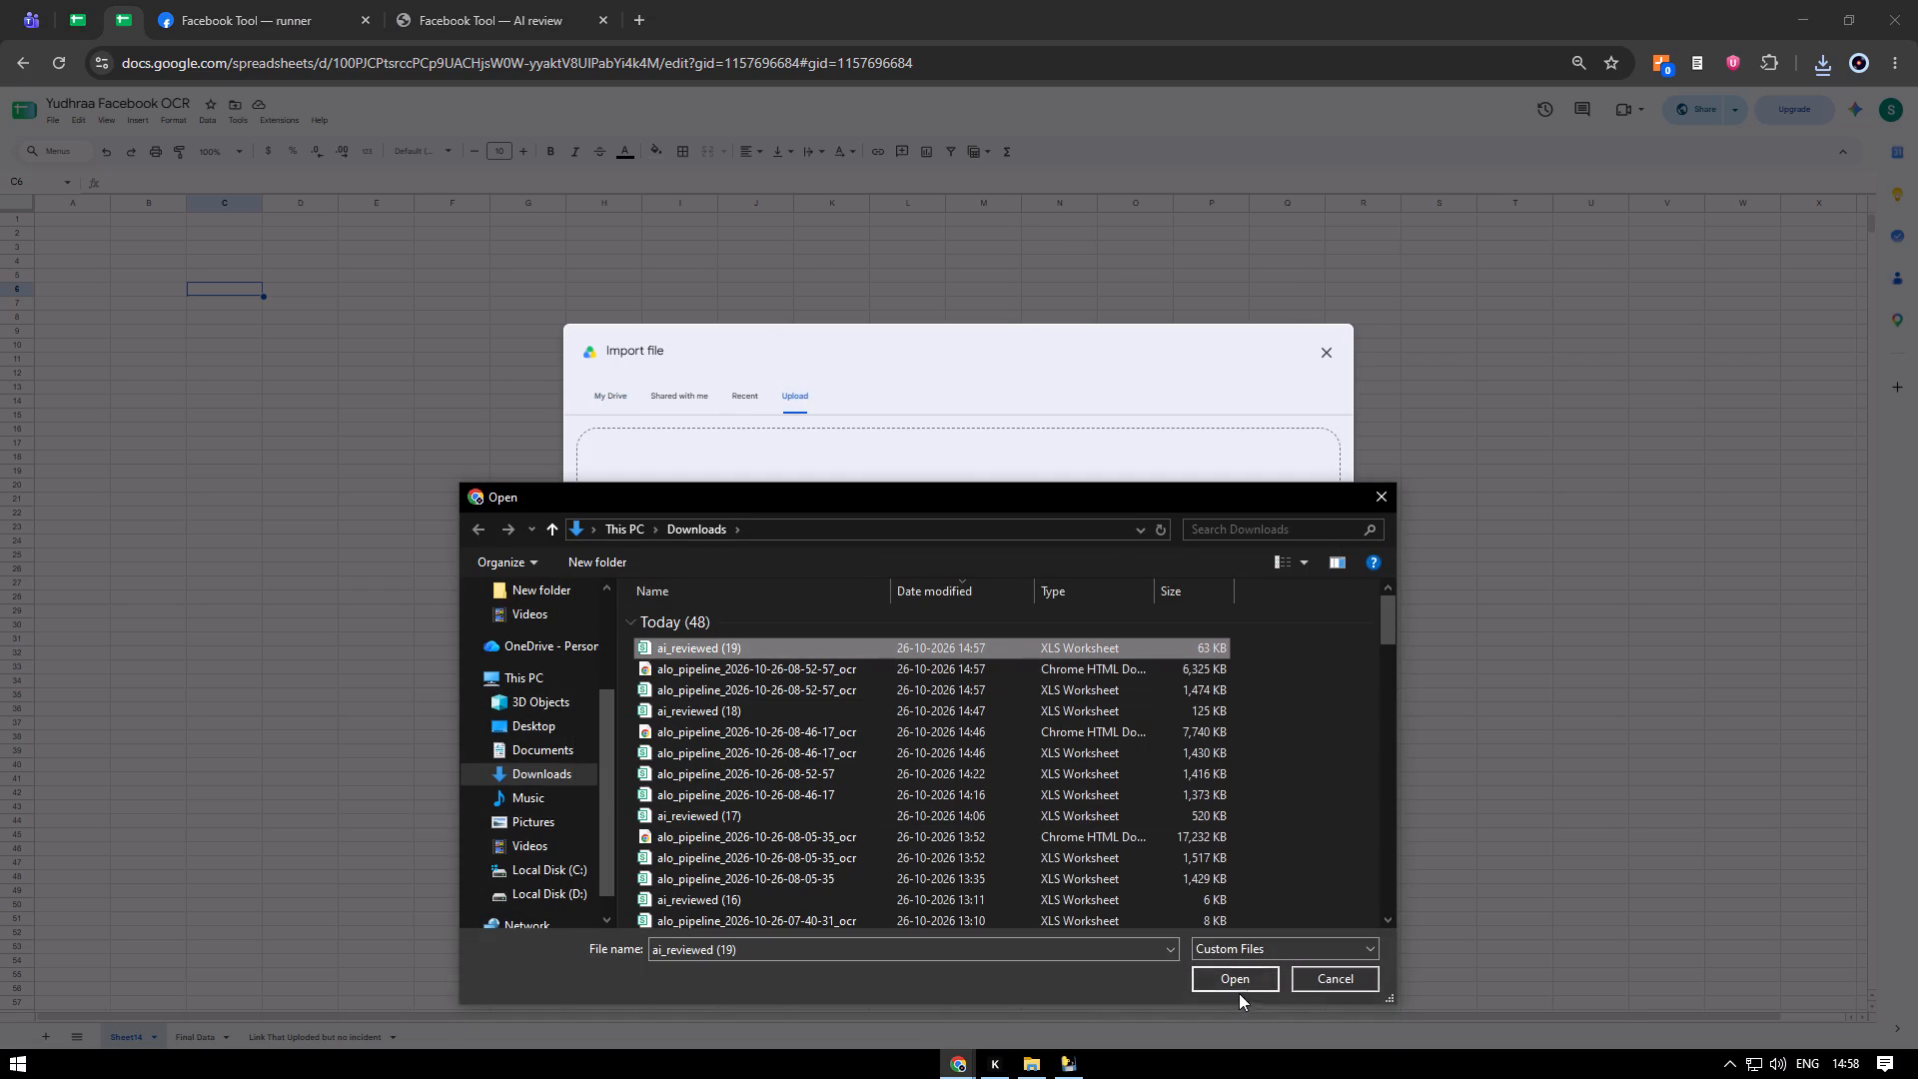
left_click(1249, 973)
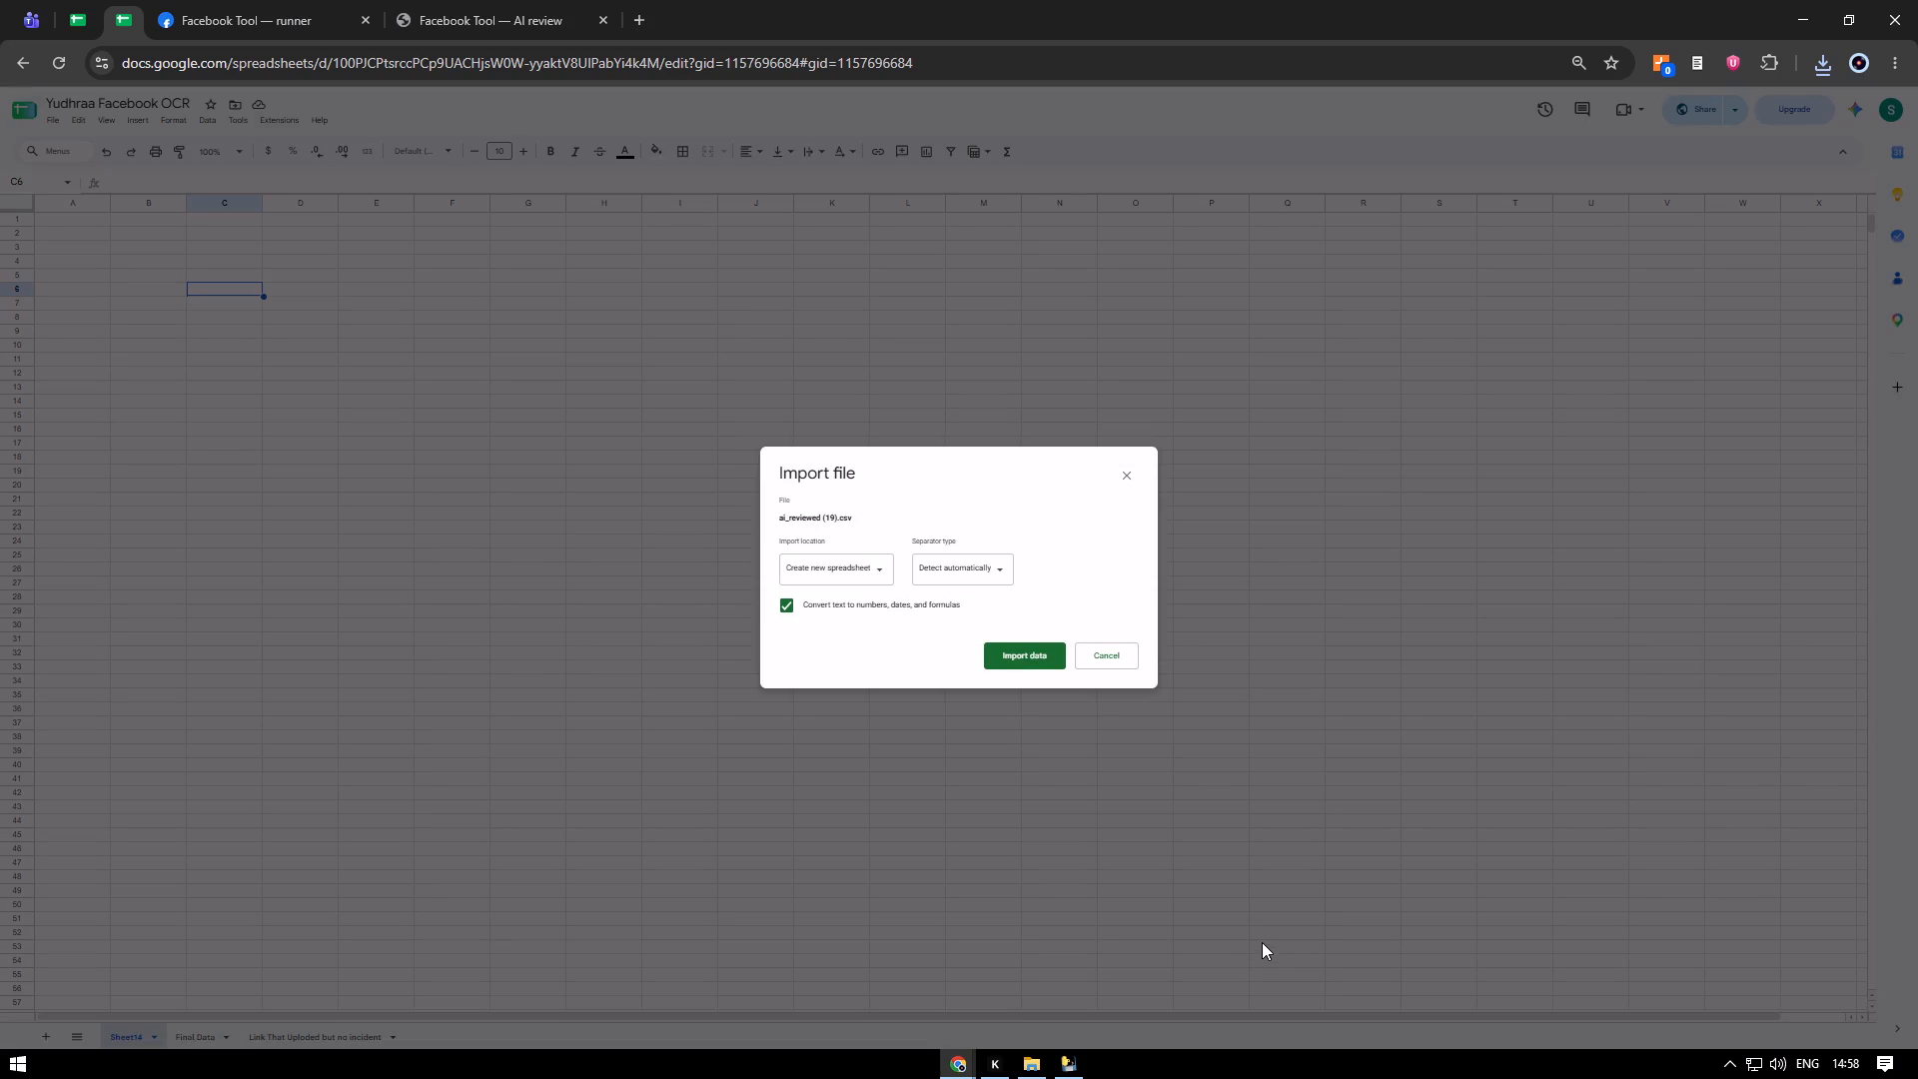
left_click(831, 558)
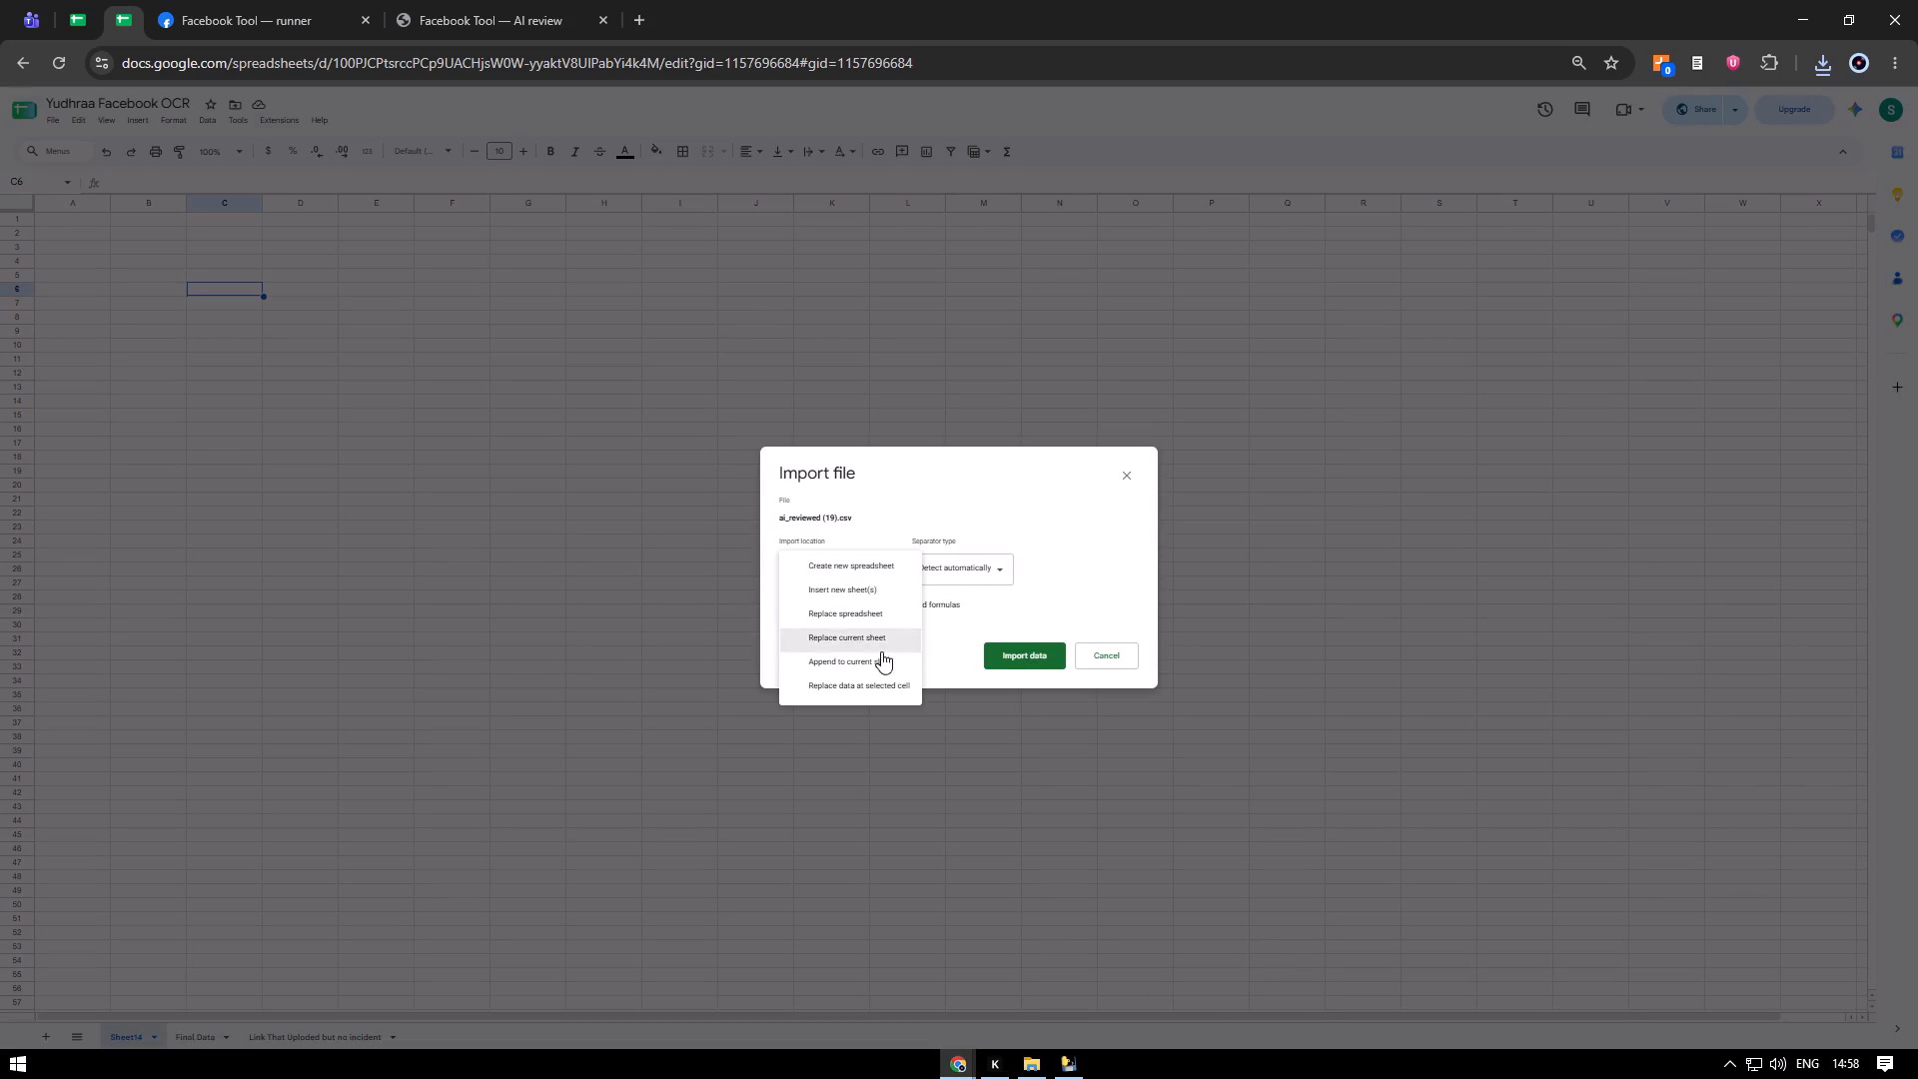
left_click(879, 656)
left_click(996, 654)
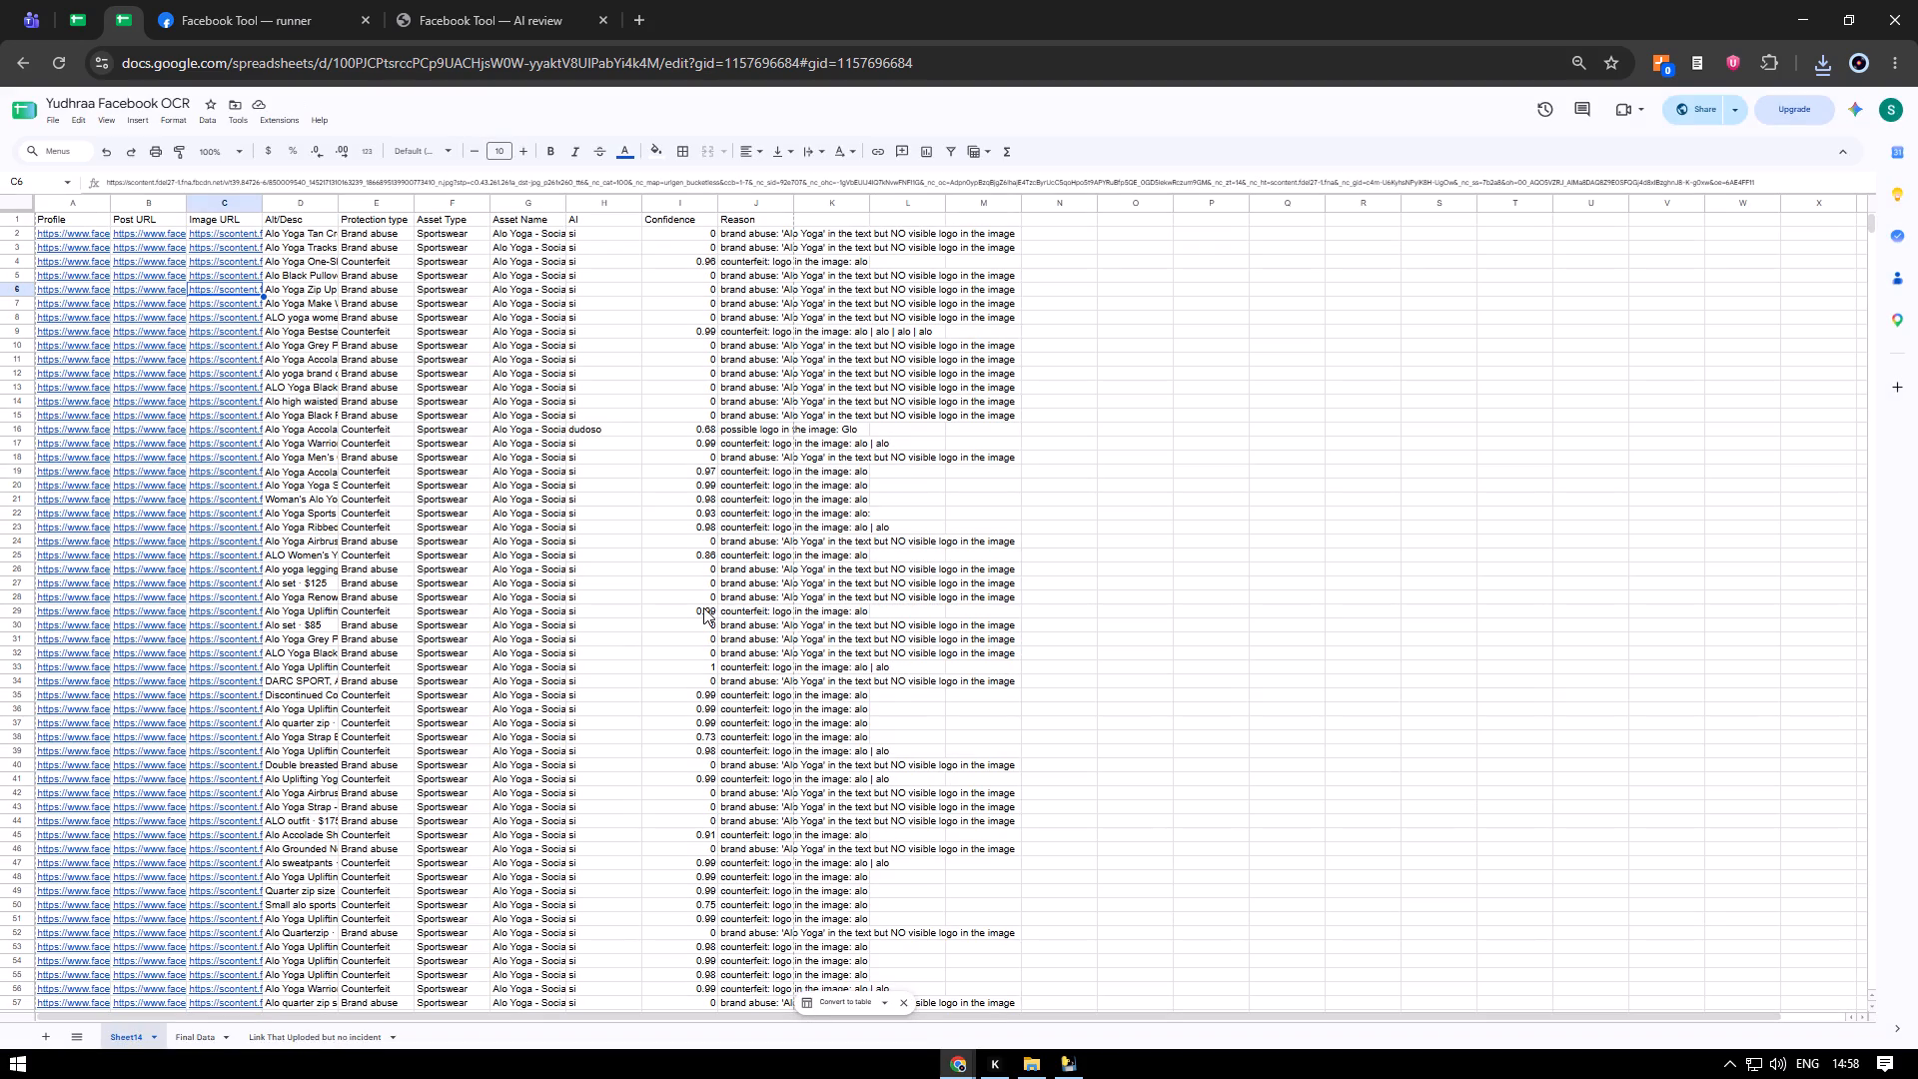
Add a filter to the imported data's header row, from Profile to Reason.
key("ctrl+Up")
key("Left")
key("Left")
key("Left")
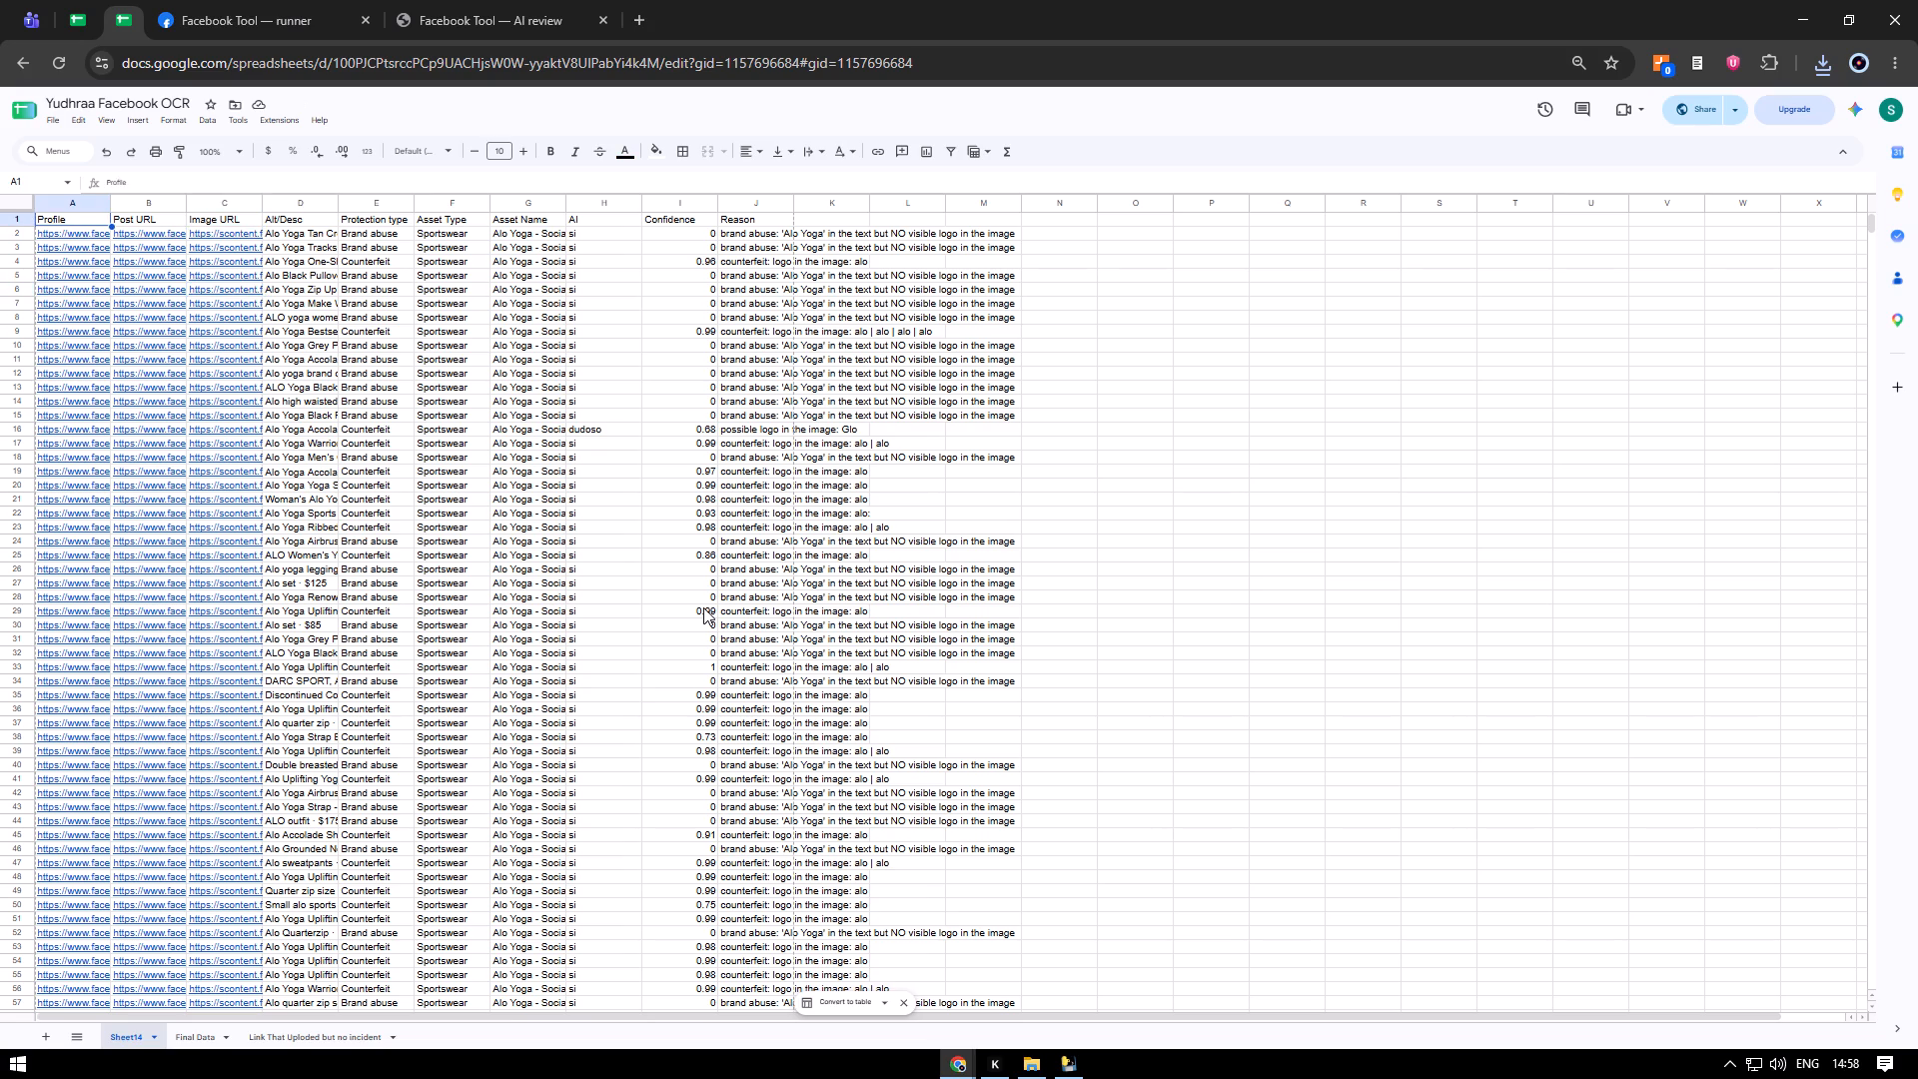
key("ctrl+shift+Right")
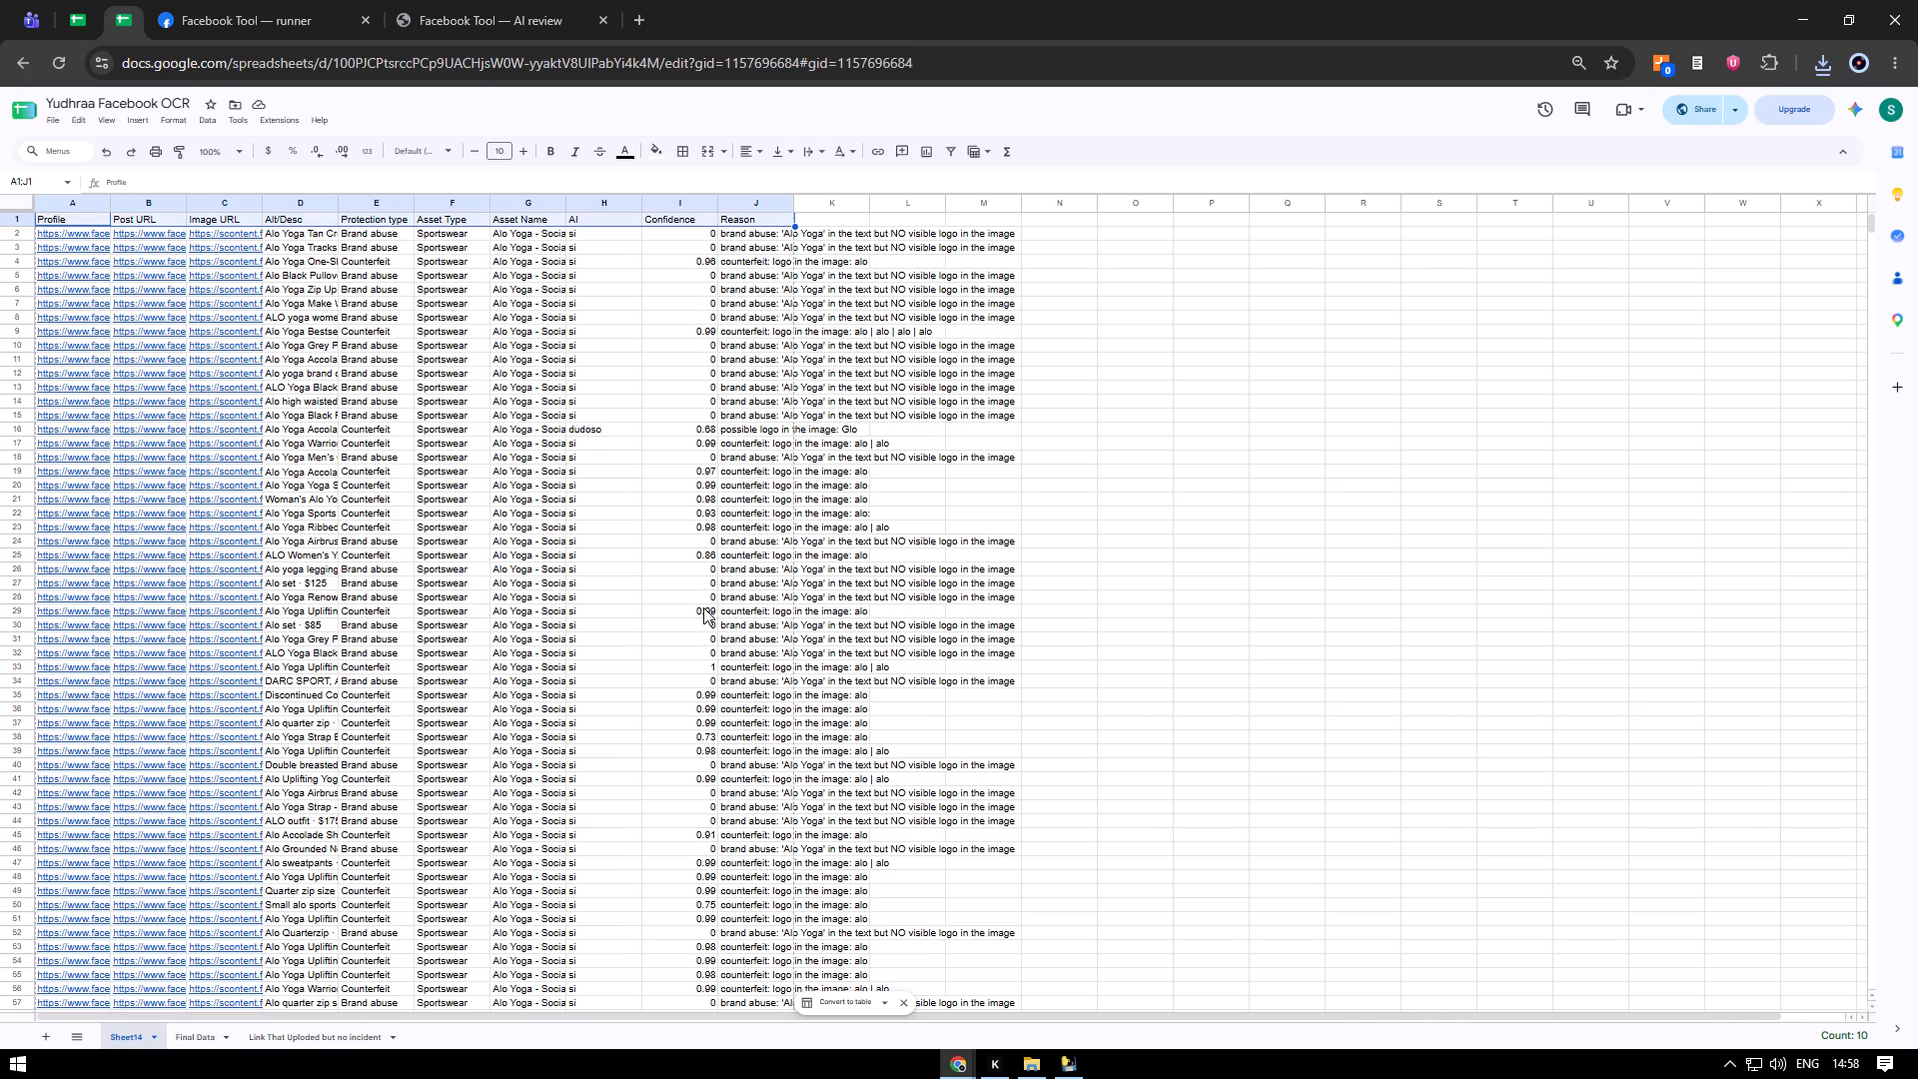
left_click(952, 149)
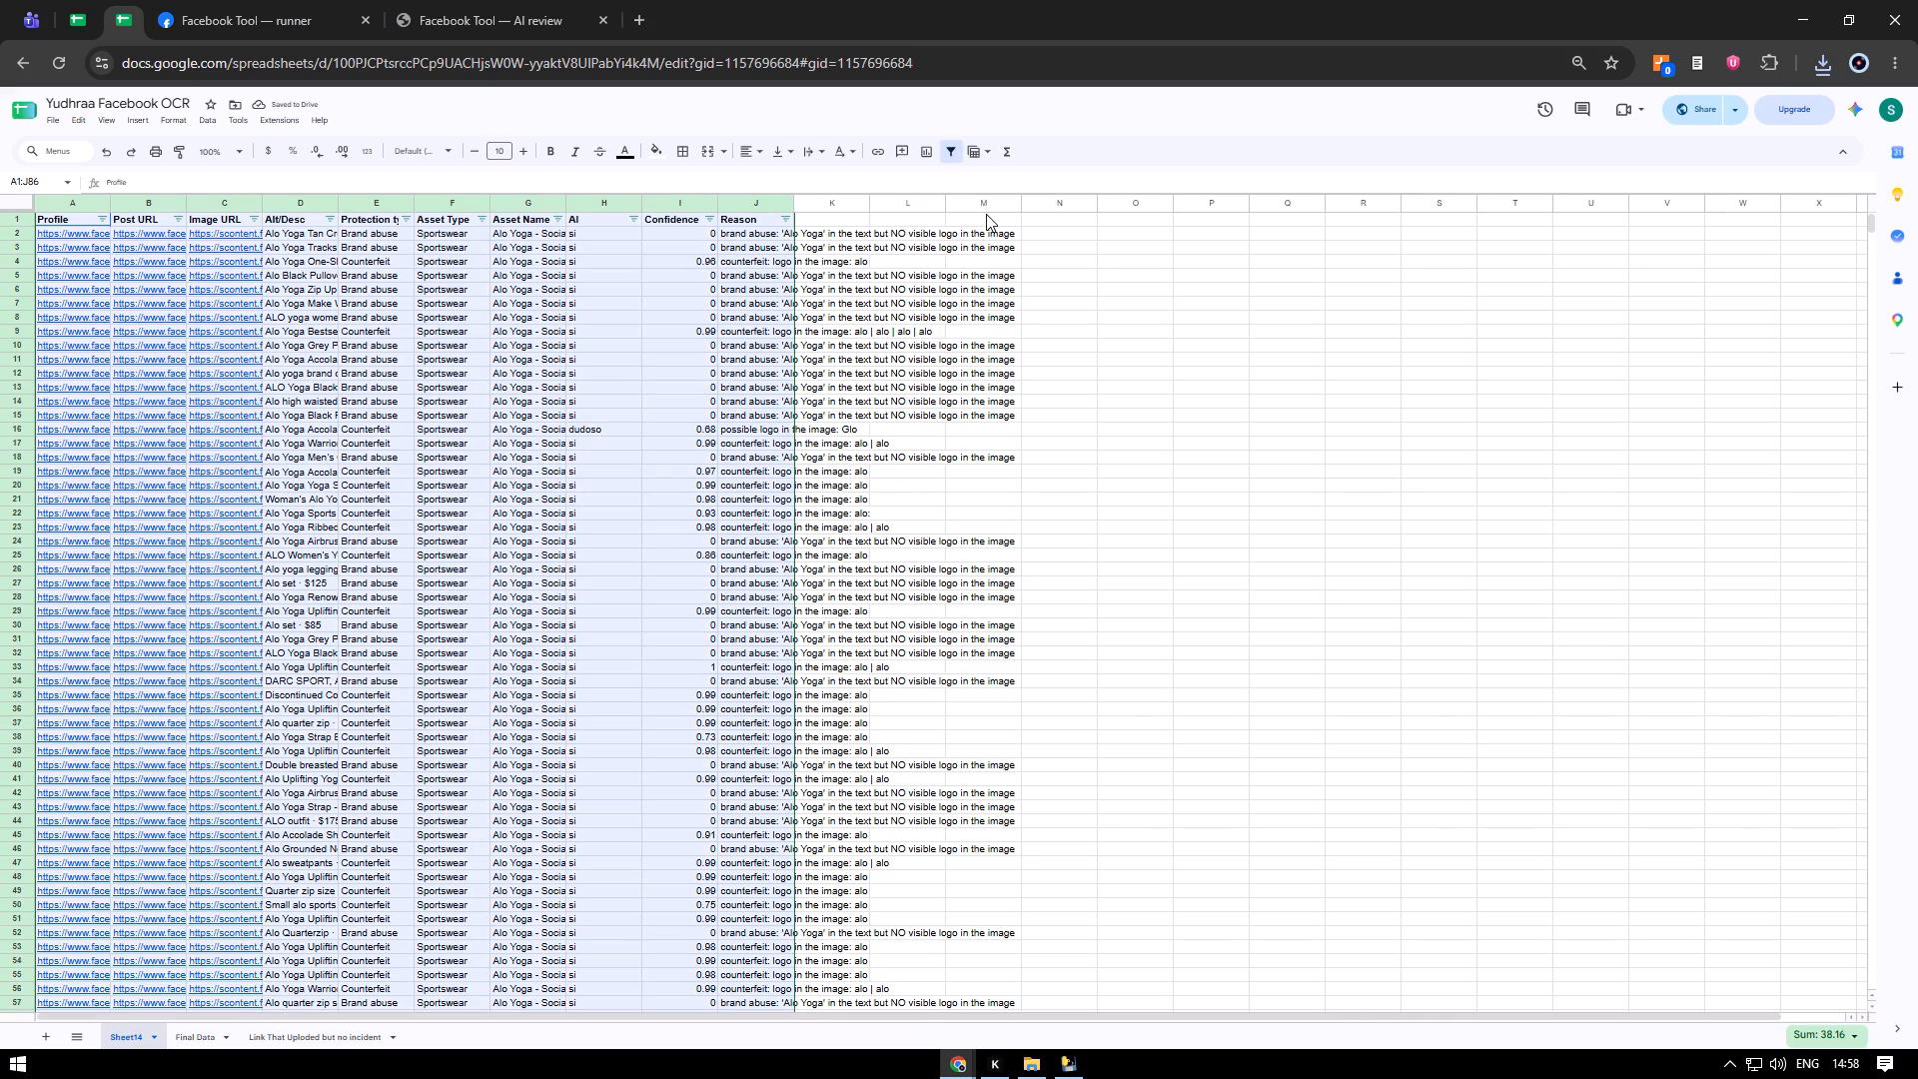
Deselect Brand abuse in the Protection type column's value filter on Sheet16.
left_click(406, 216)
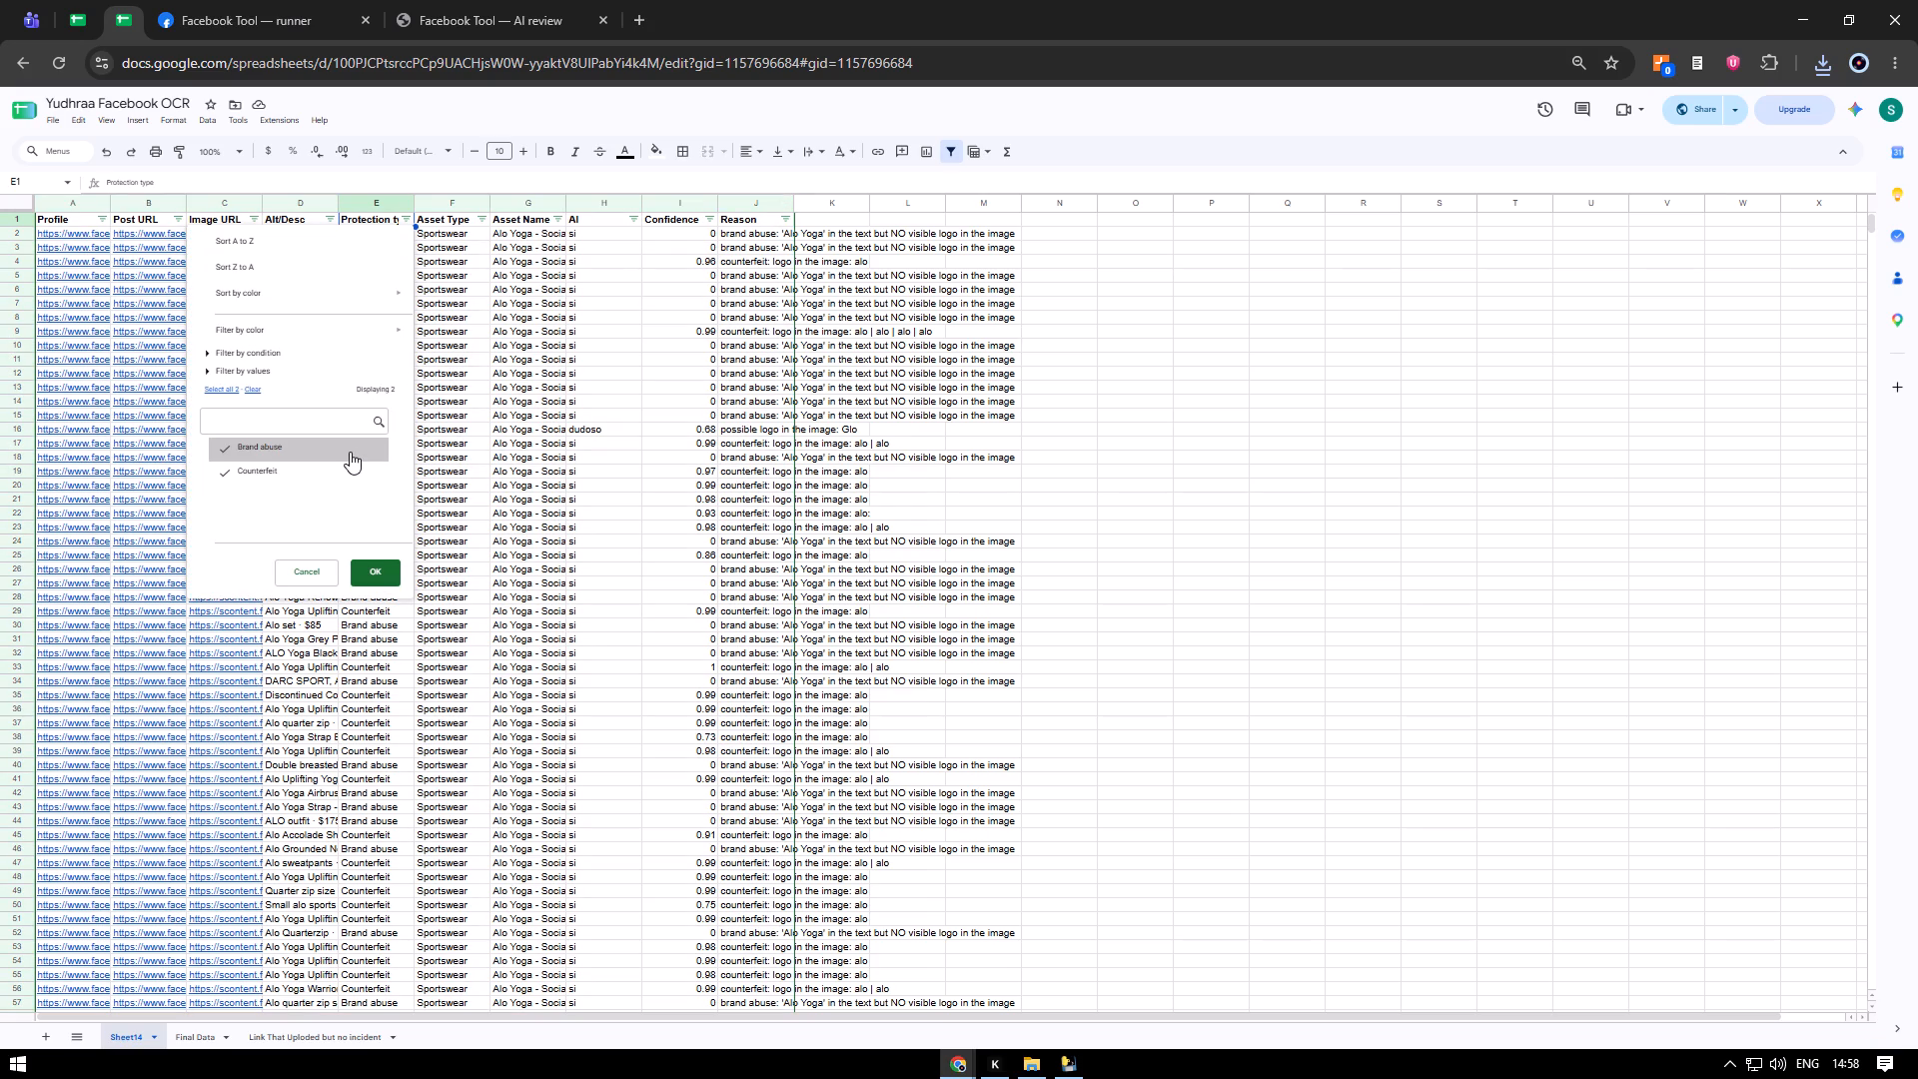
left_click(350, 452)
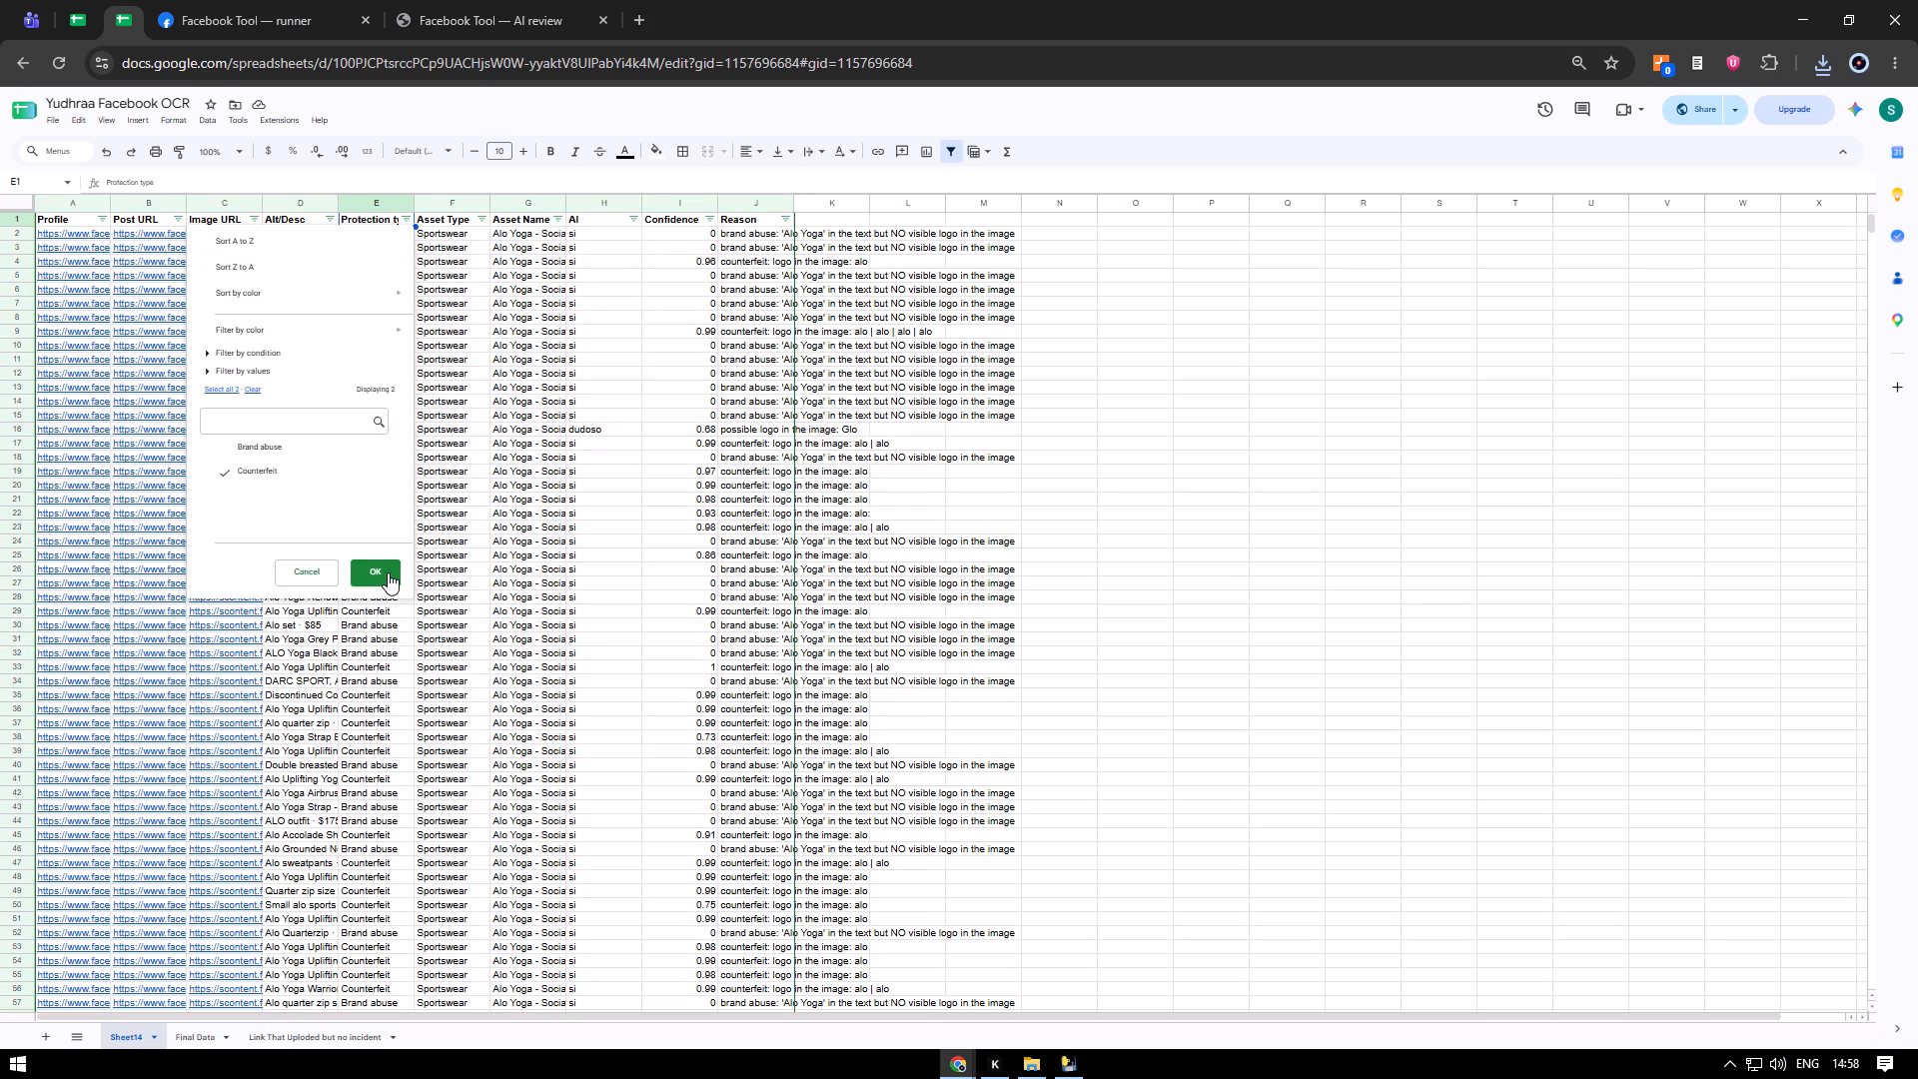
Apply the Protection type filter that keeps only the Counterfeit rows.
left_click(388, 572)
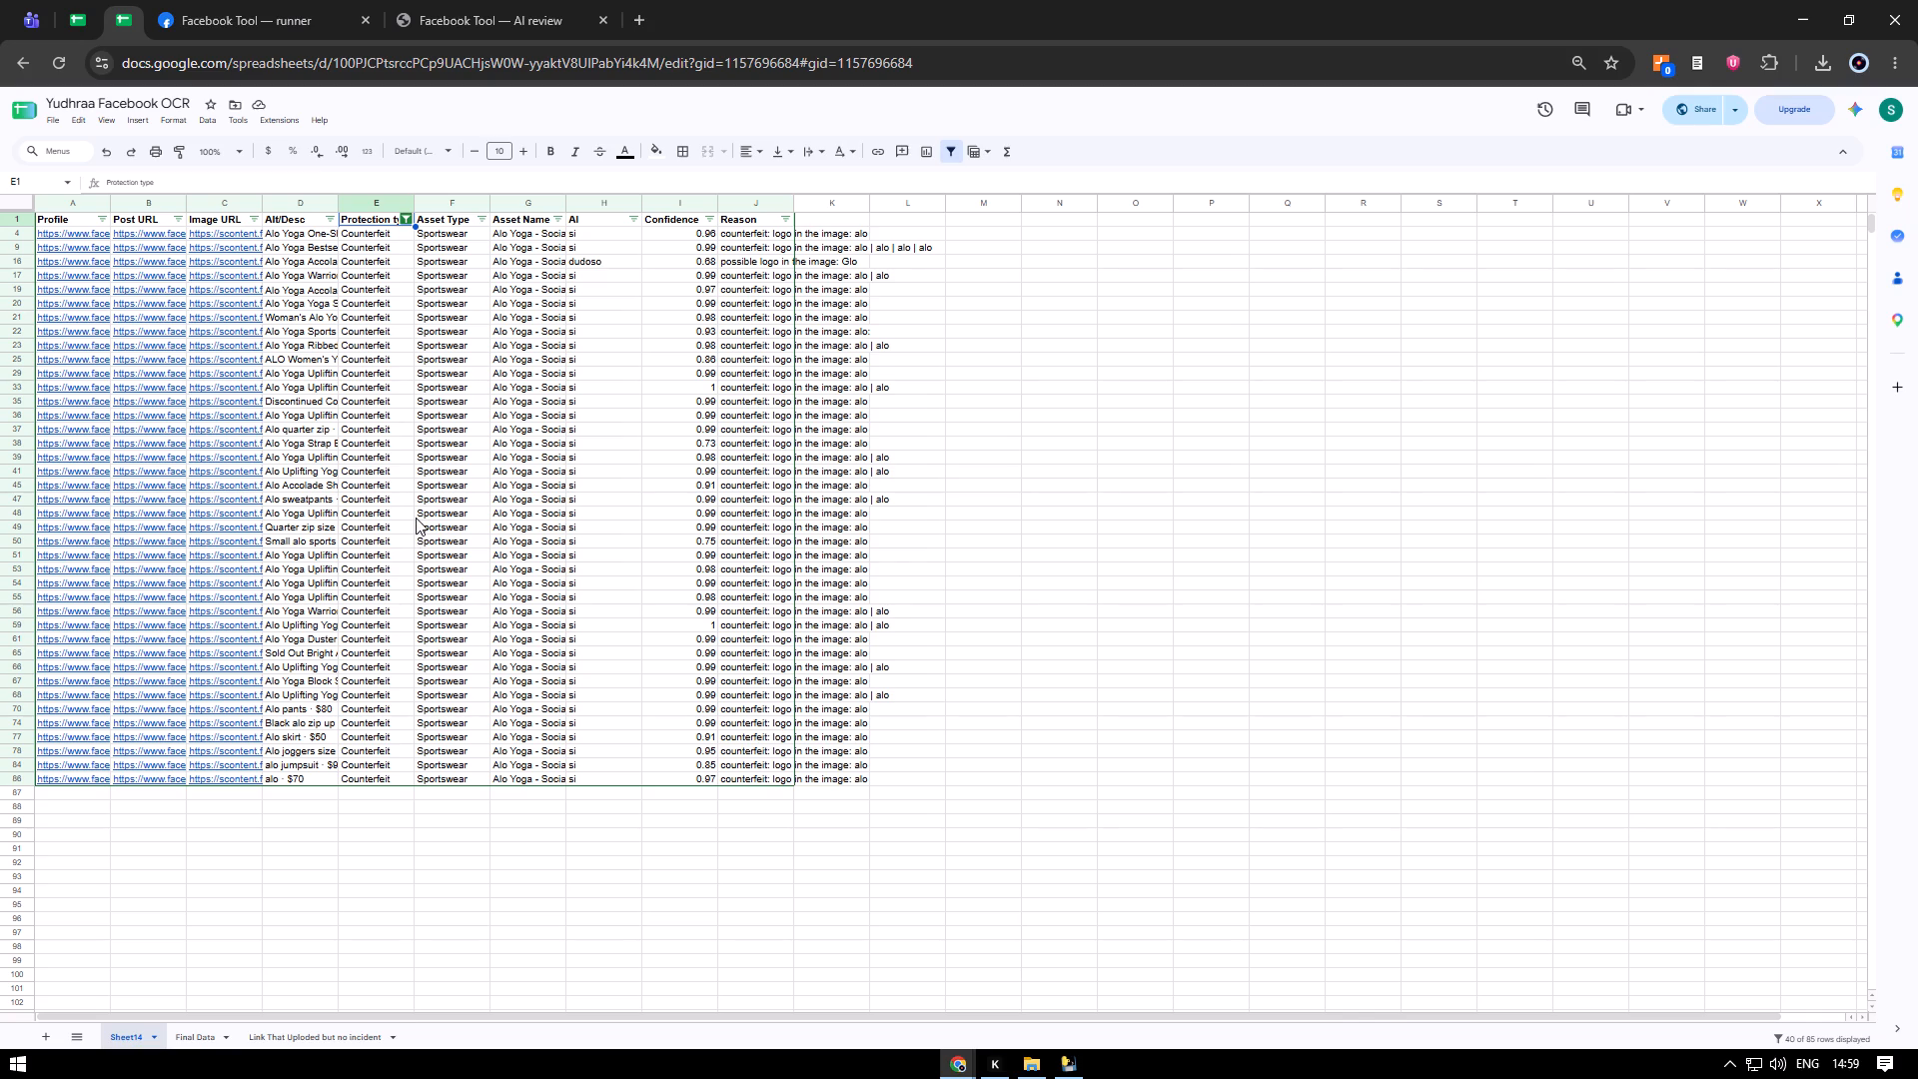
Filter the Reason column to exclude the "possible logo in the image: Glo" value.
left_click(485, 0)
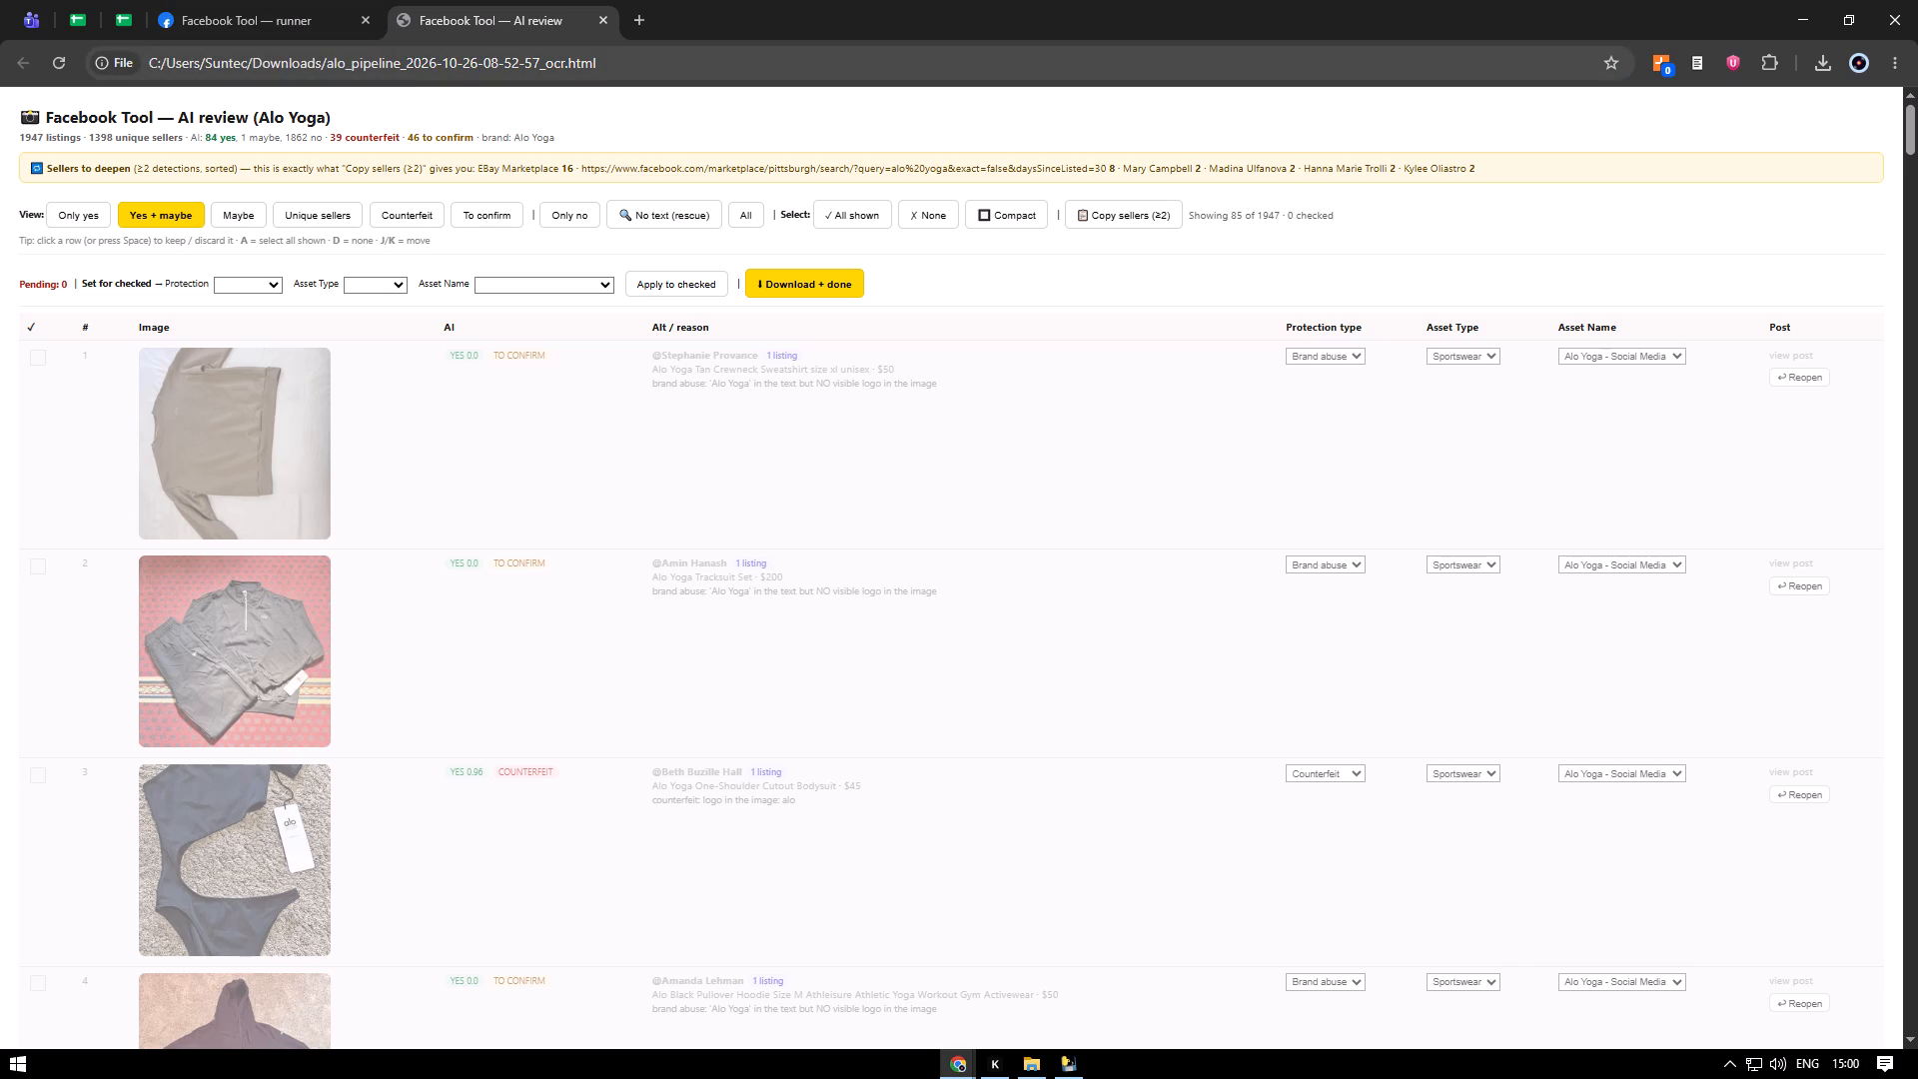
left_click(117, 0)
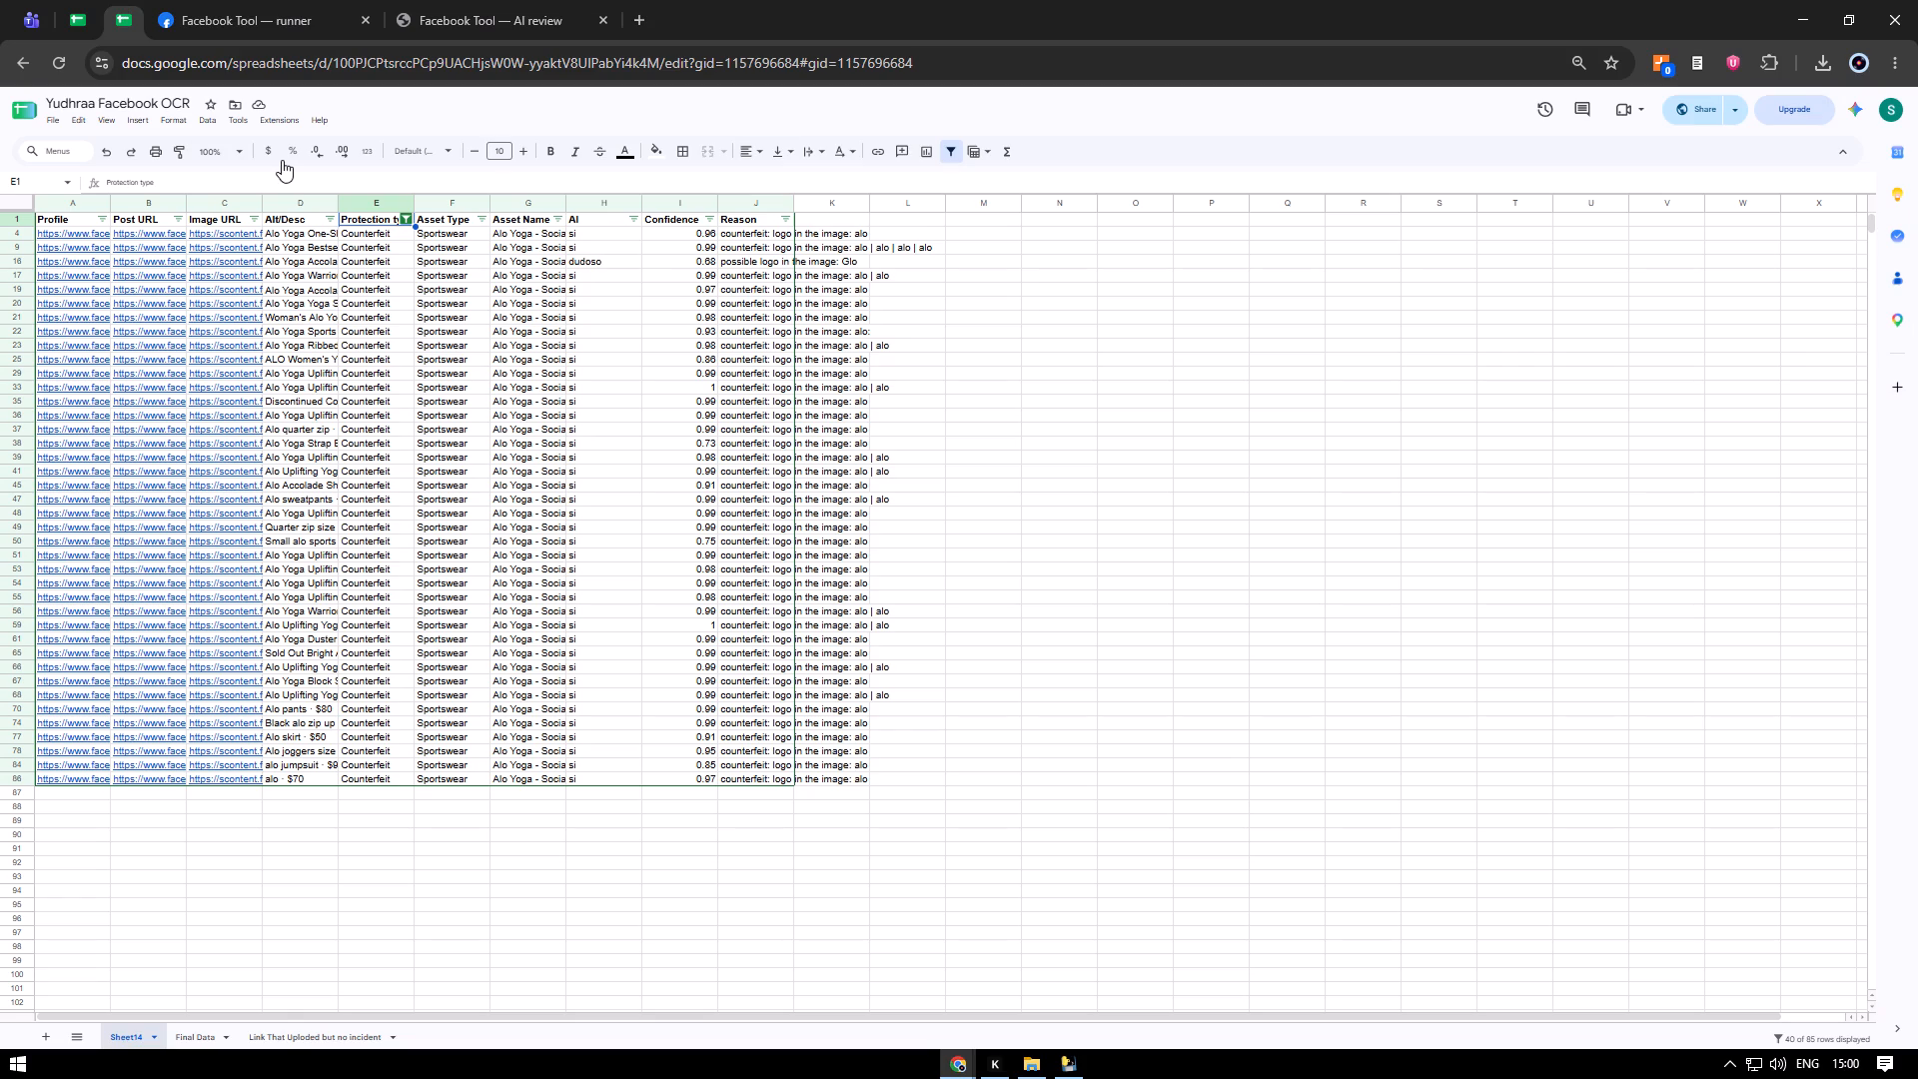
key("Right")
key("Right")
key("Right")
key("Right")
key("Right")
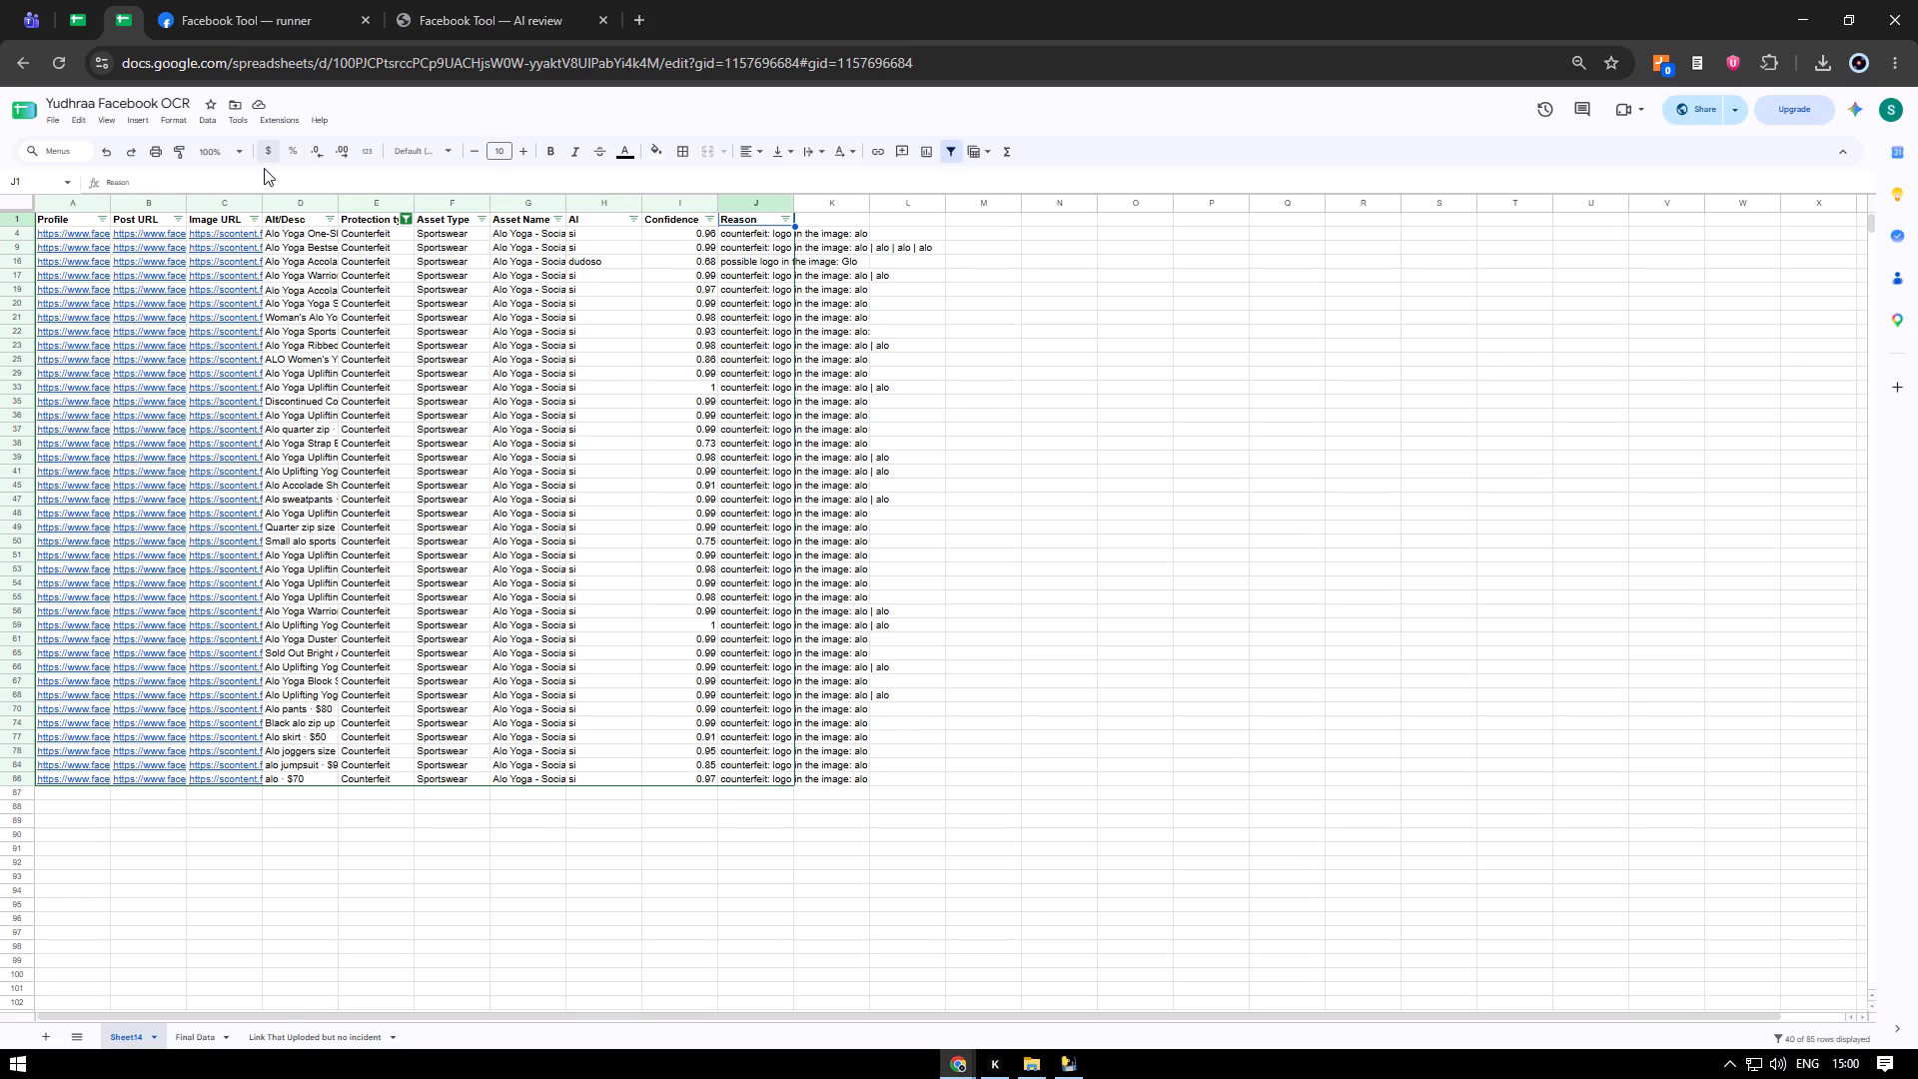
left_click(789, 227)
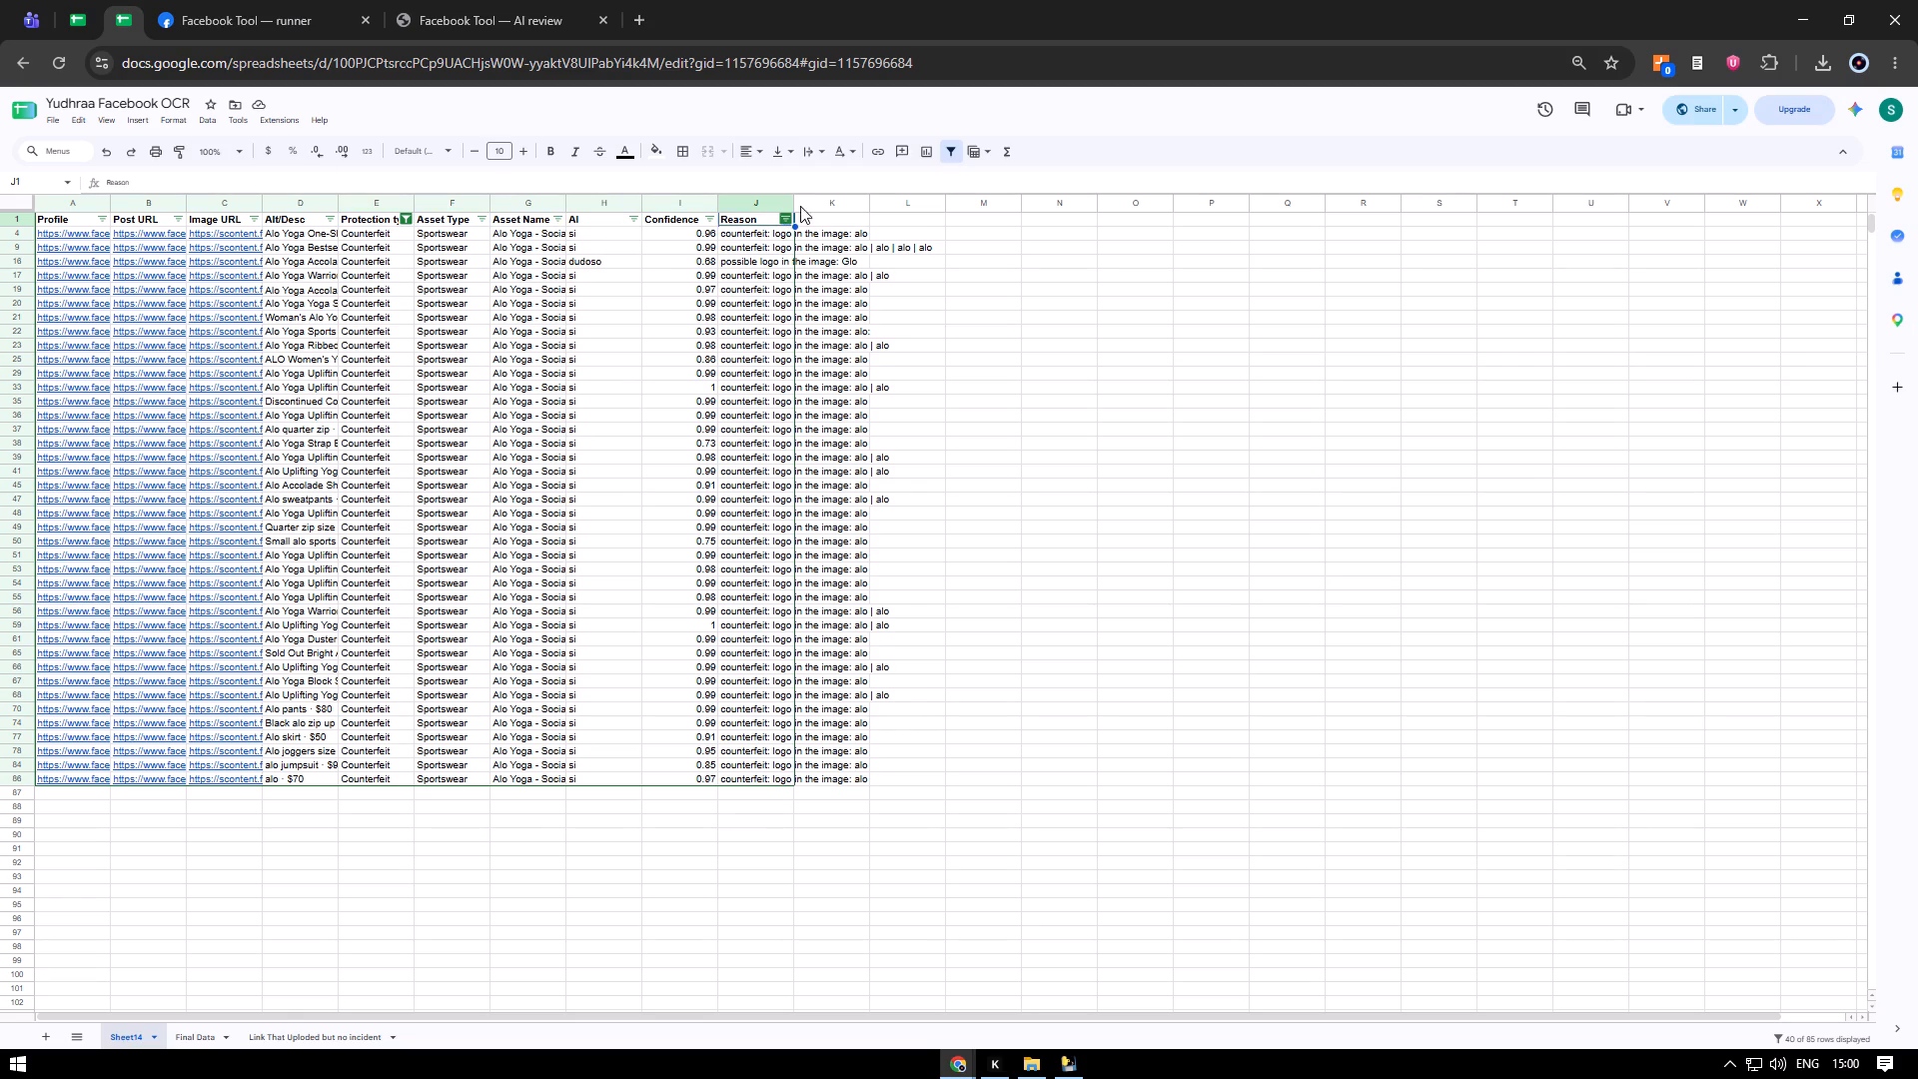
left_click(786, 219)
scroll(746, 479, "down", 13)
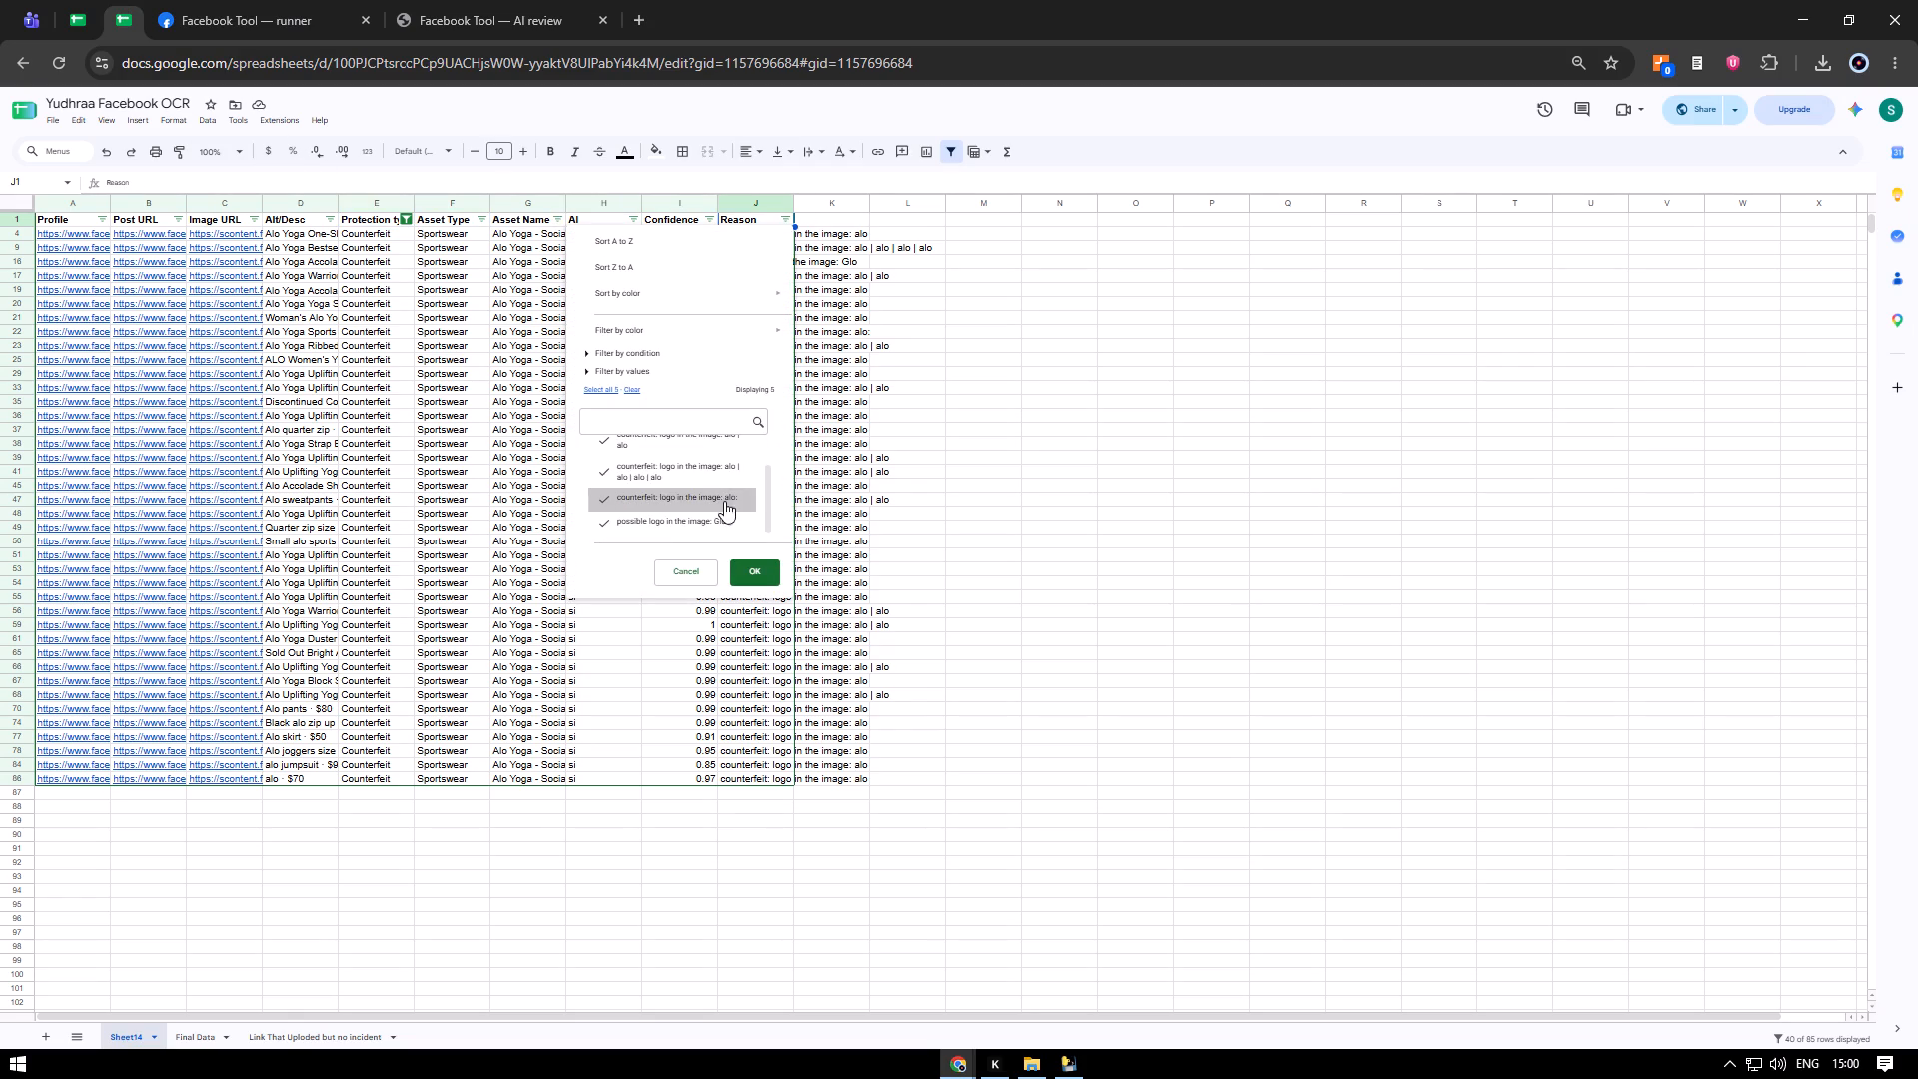
left_click(724, 519)
left_click(758, 573)
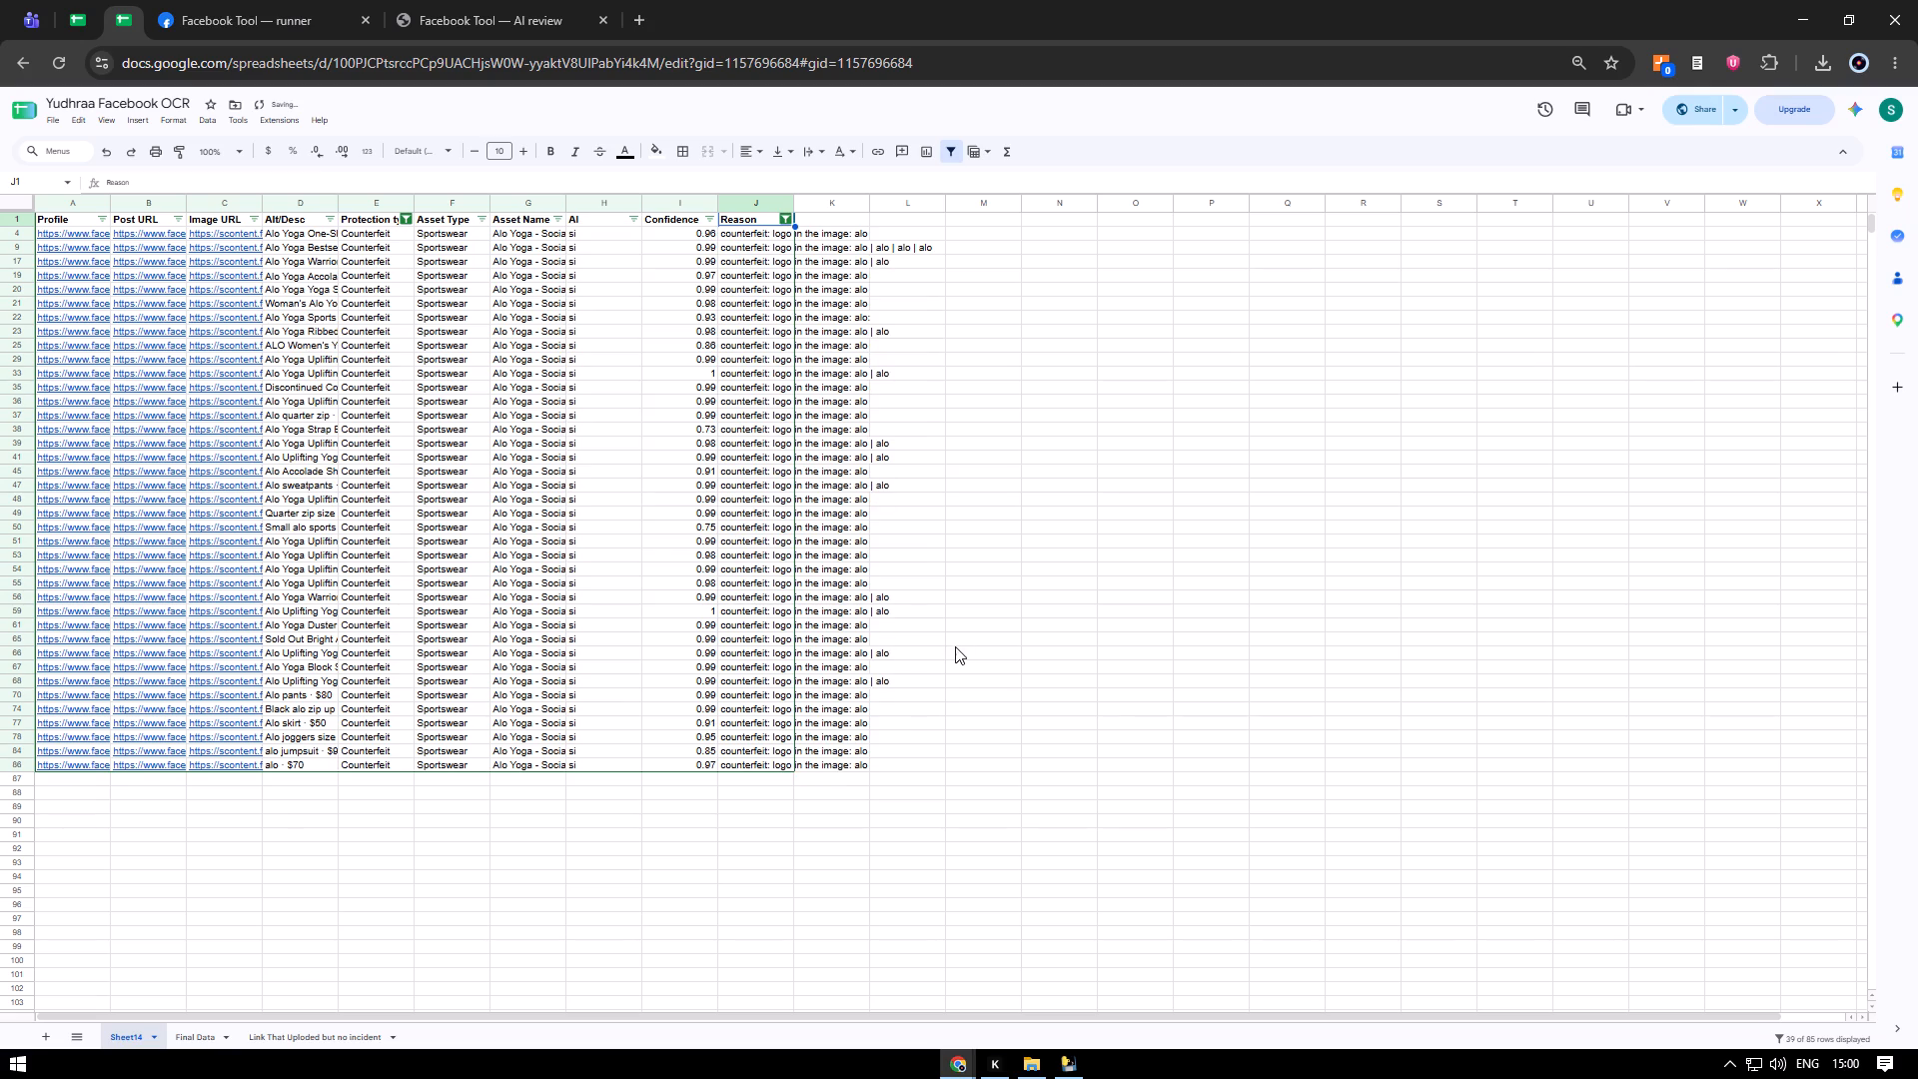
Copy all filtered Post URLs and submit them in Red Points as detection links, replacing the previous list.
left_click(162, 233)
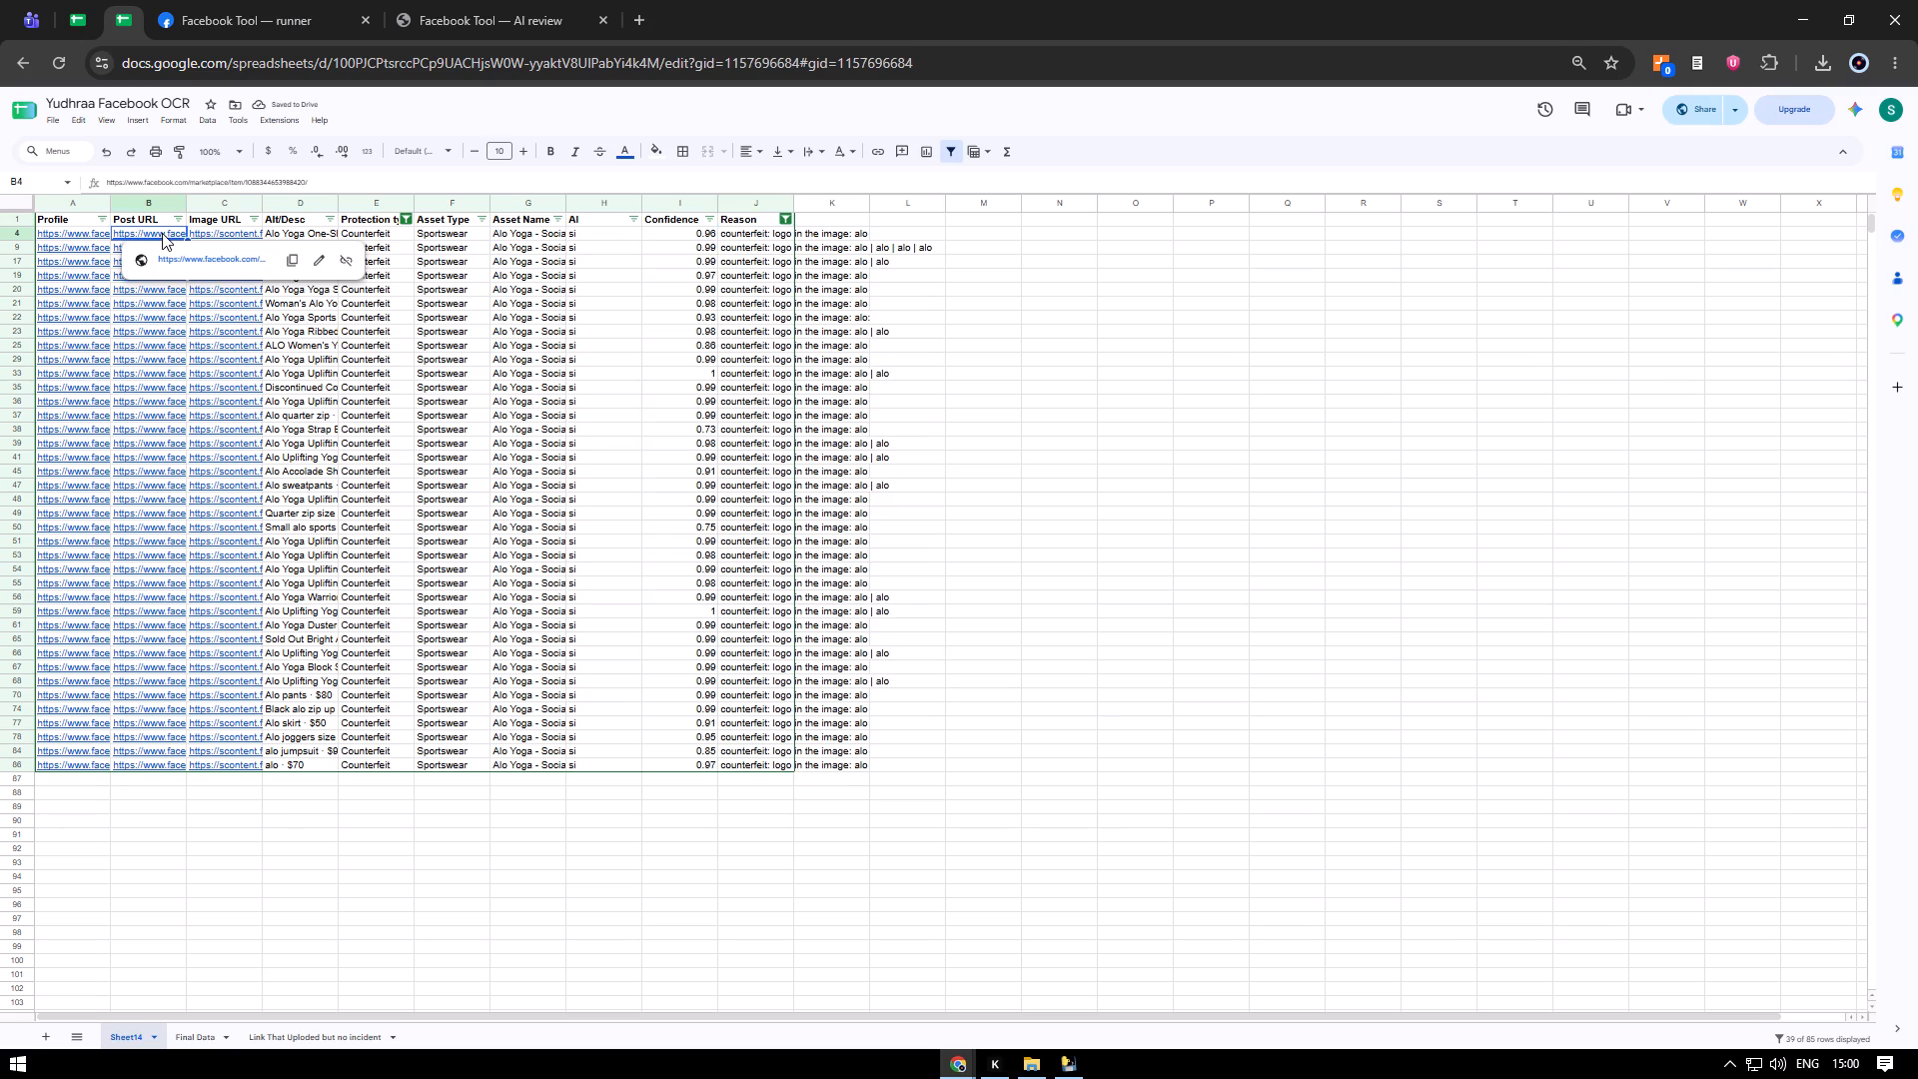
key("ctrl+shift+Down")
key("ctrl+c")
key("ctrl+c")
key("ctrl+c")
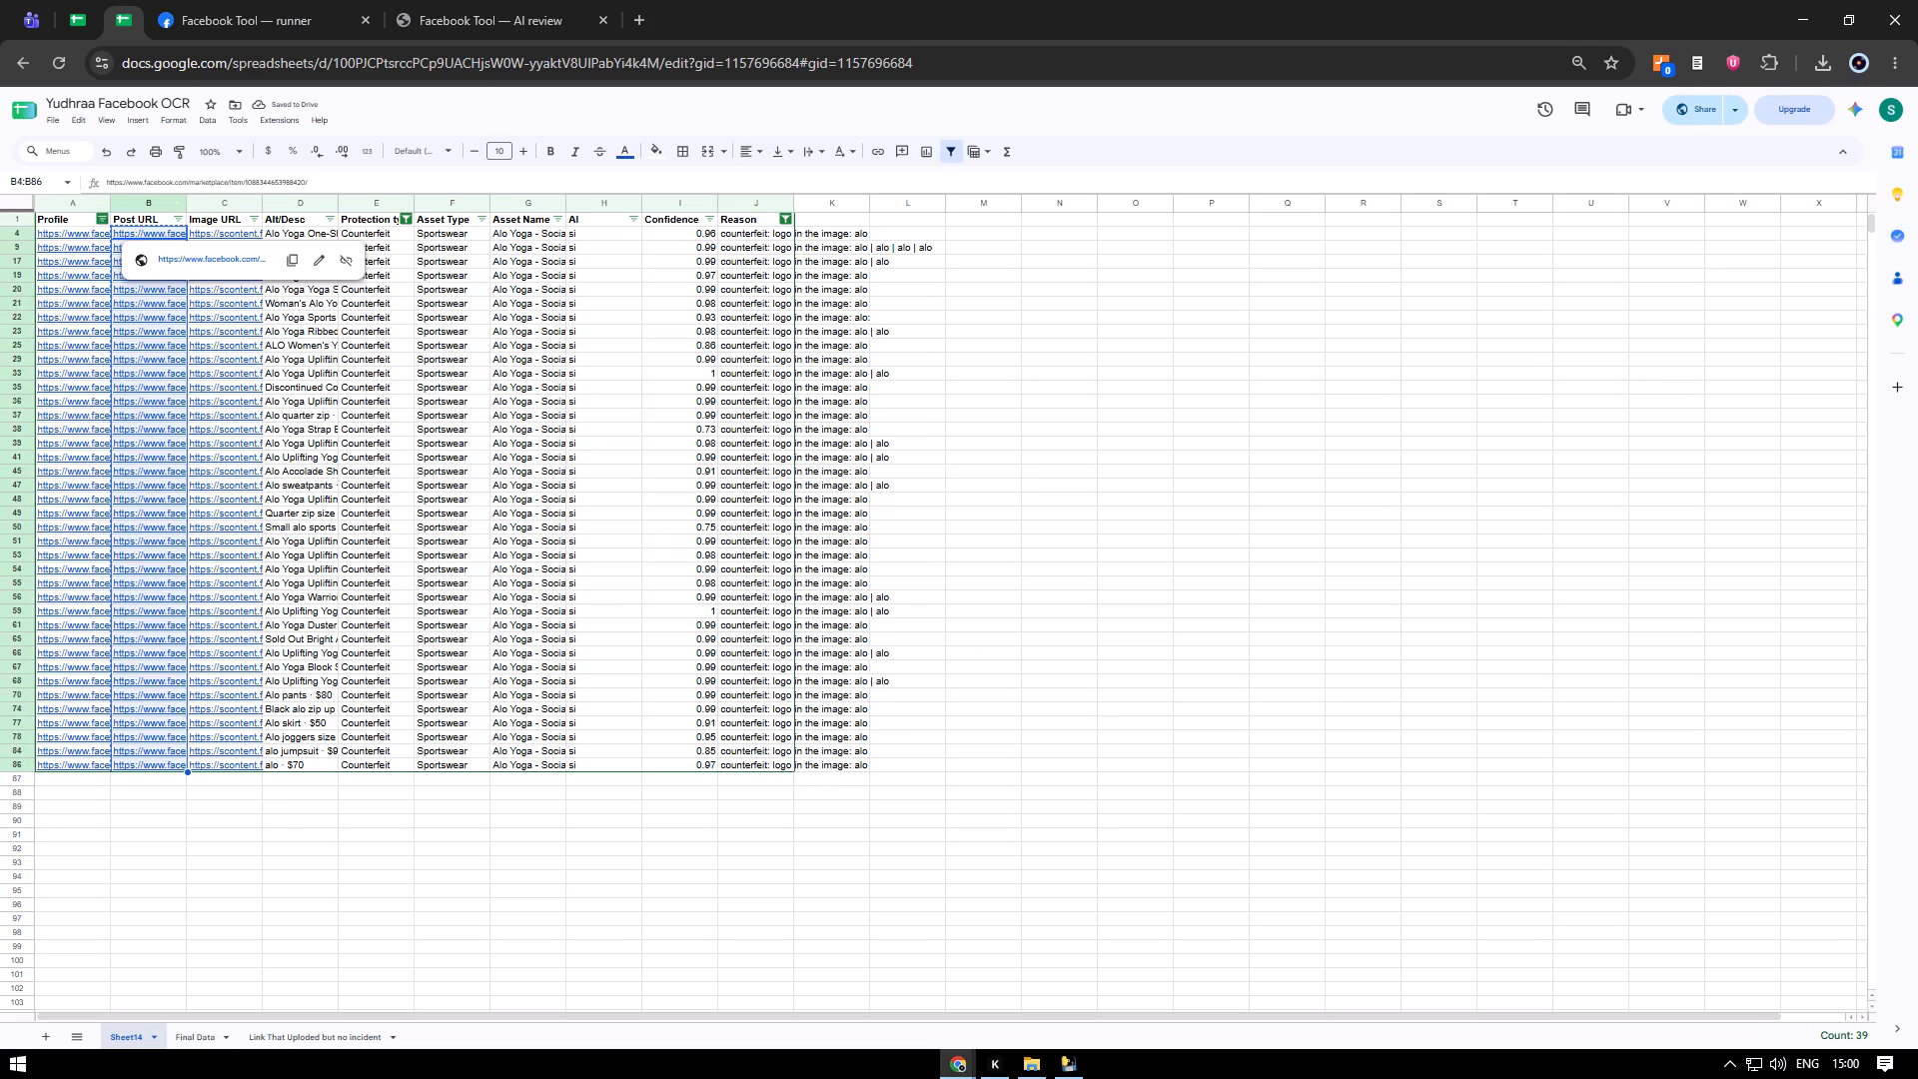
key("alt+Tab")
key("alt+Tab")
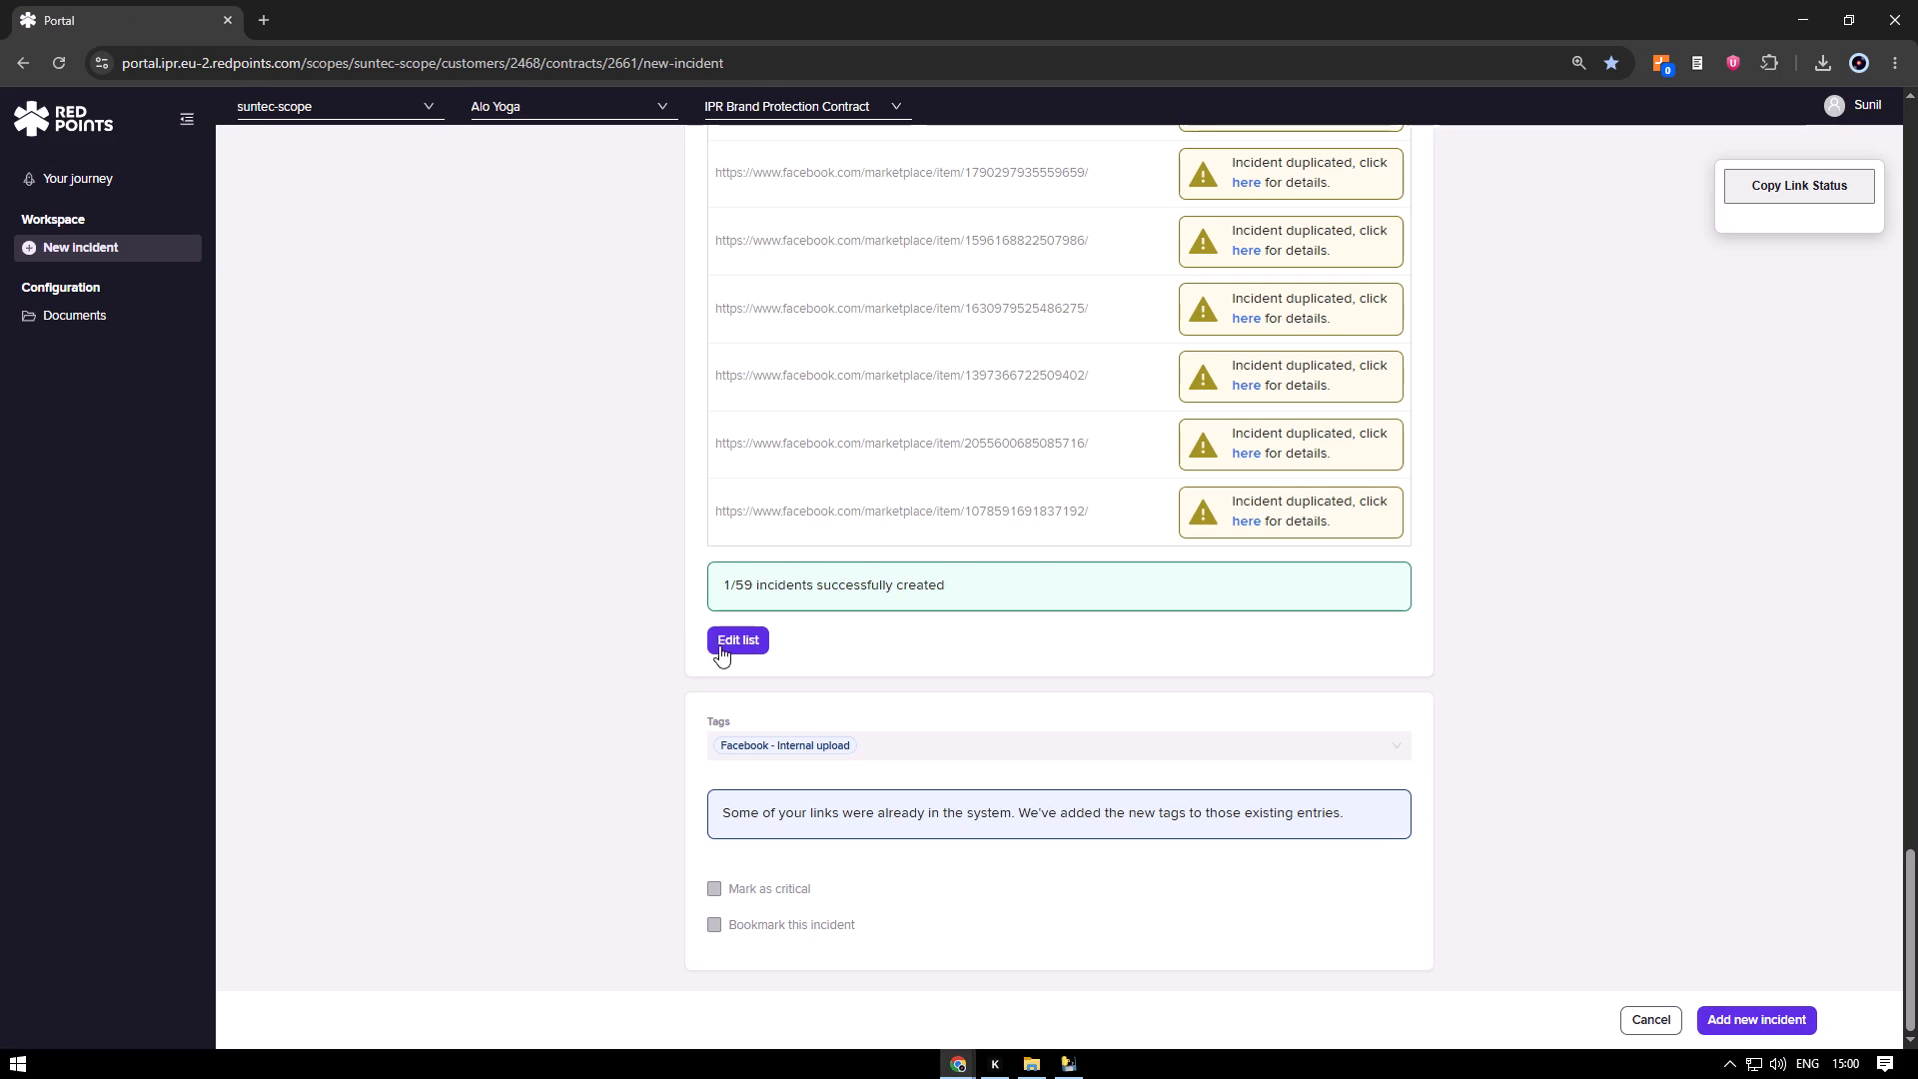
left_click(723, 645)
left_click(768, 561)
key("ctrl+a")
key("Delete")
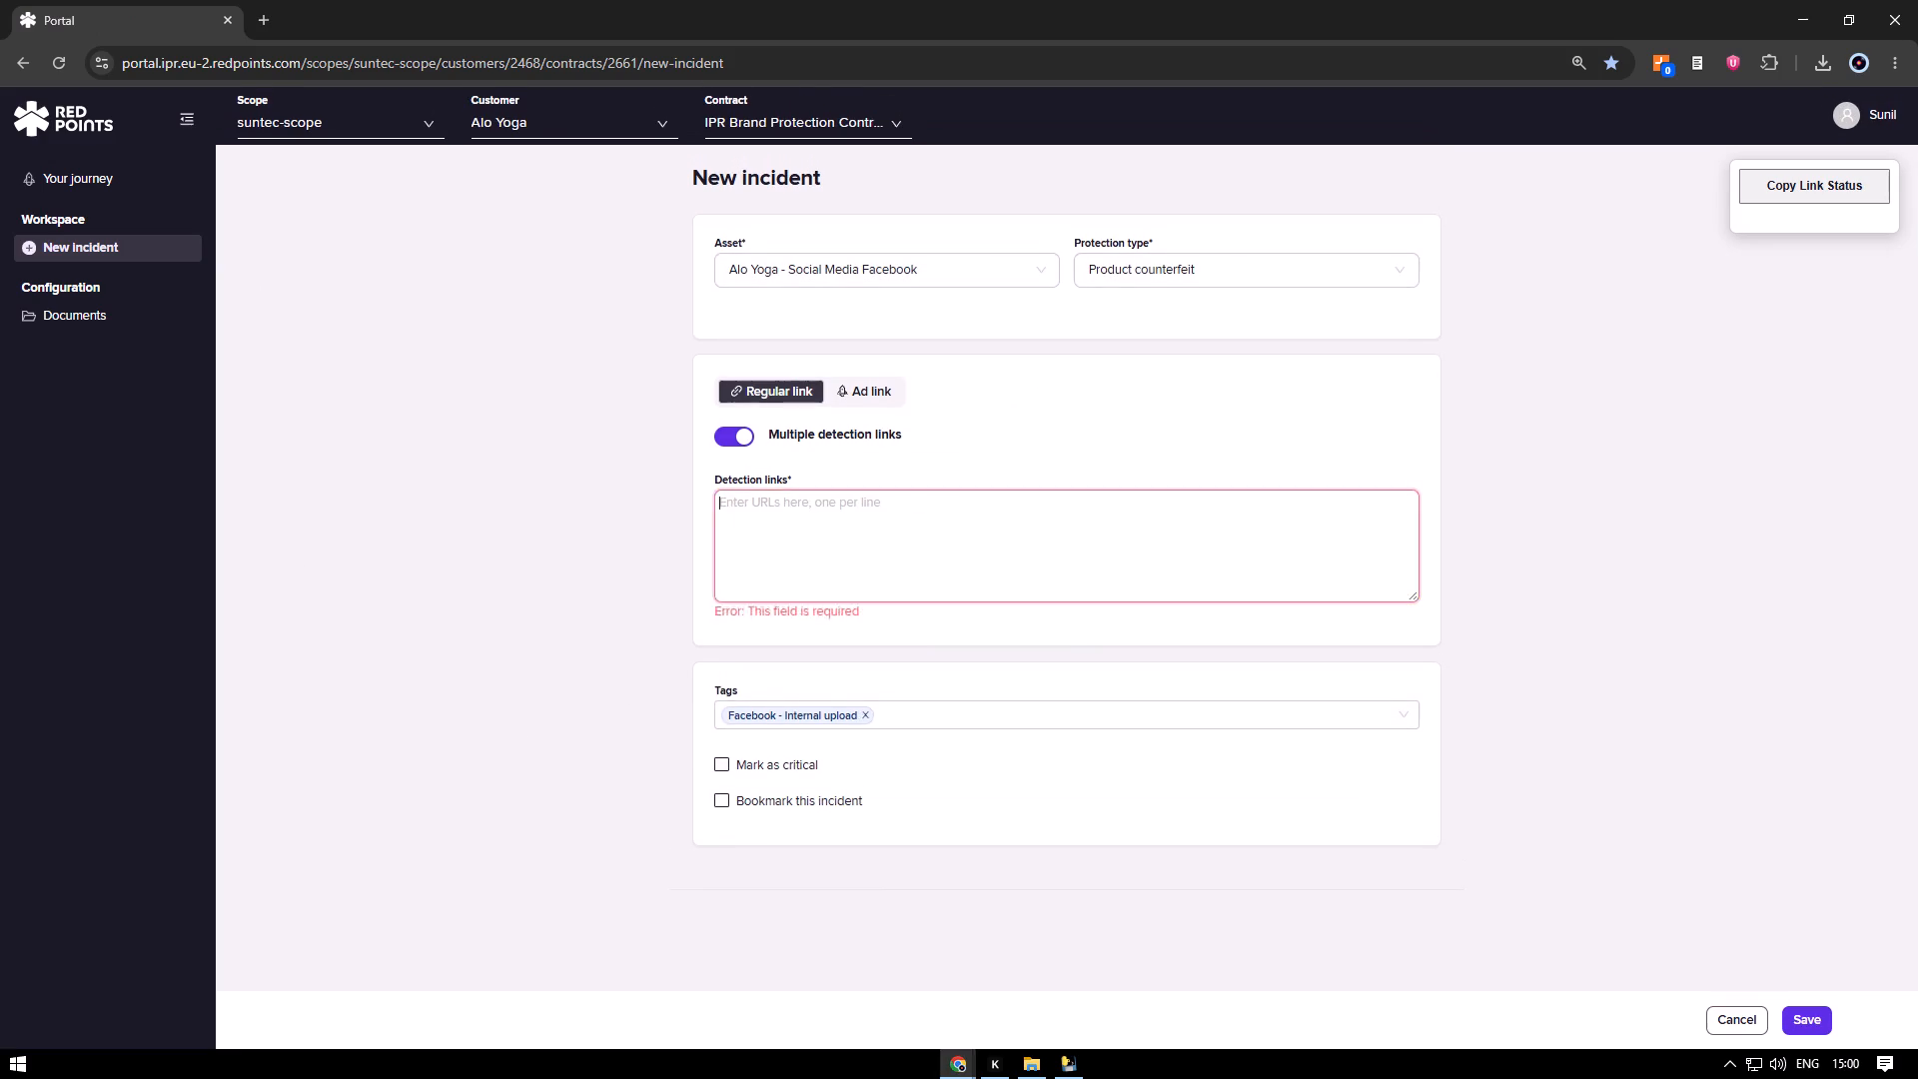
key("ctrl+v")
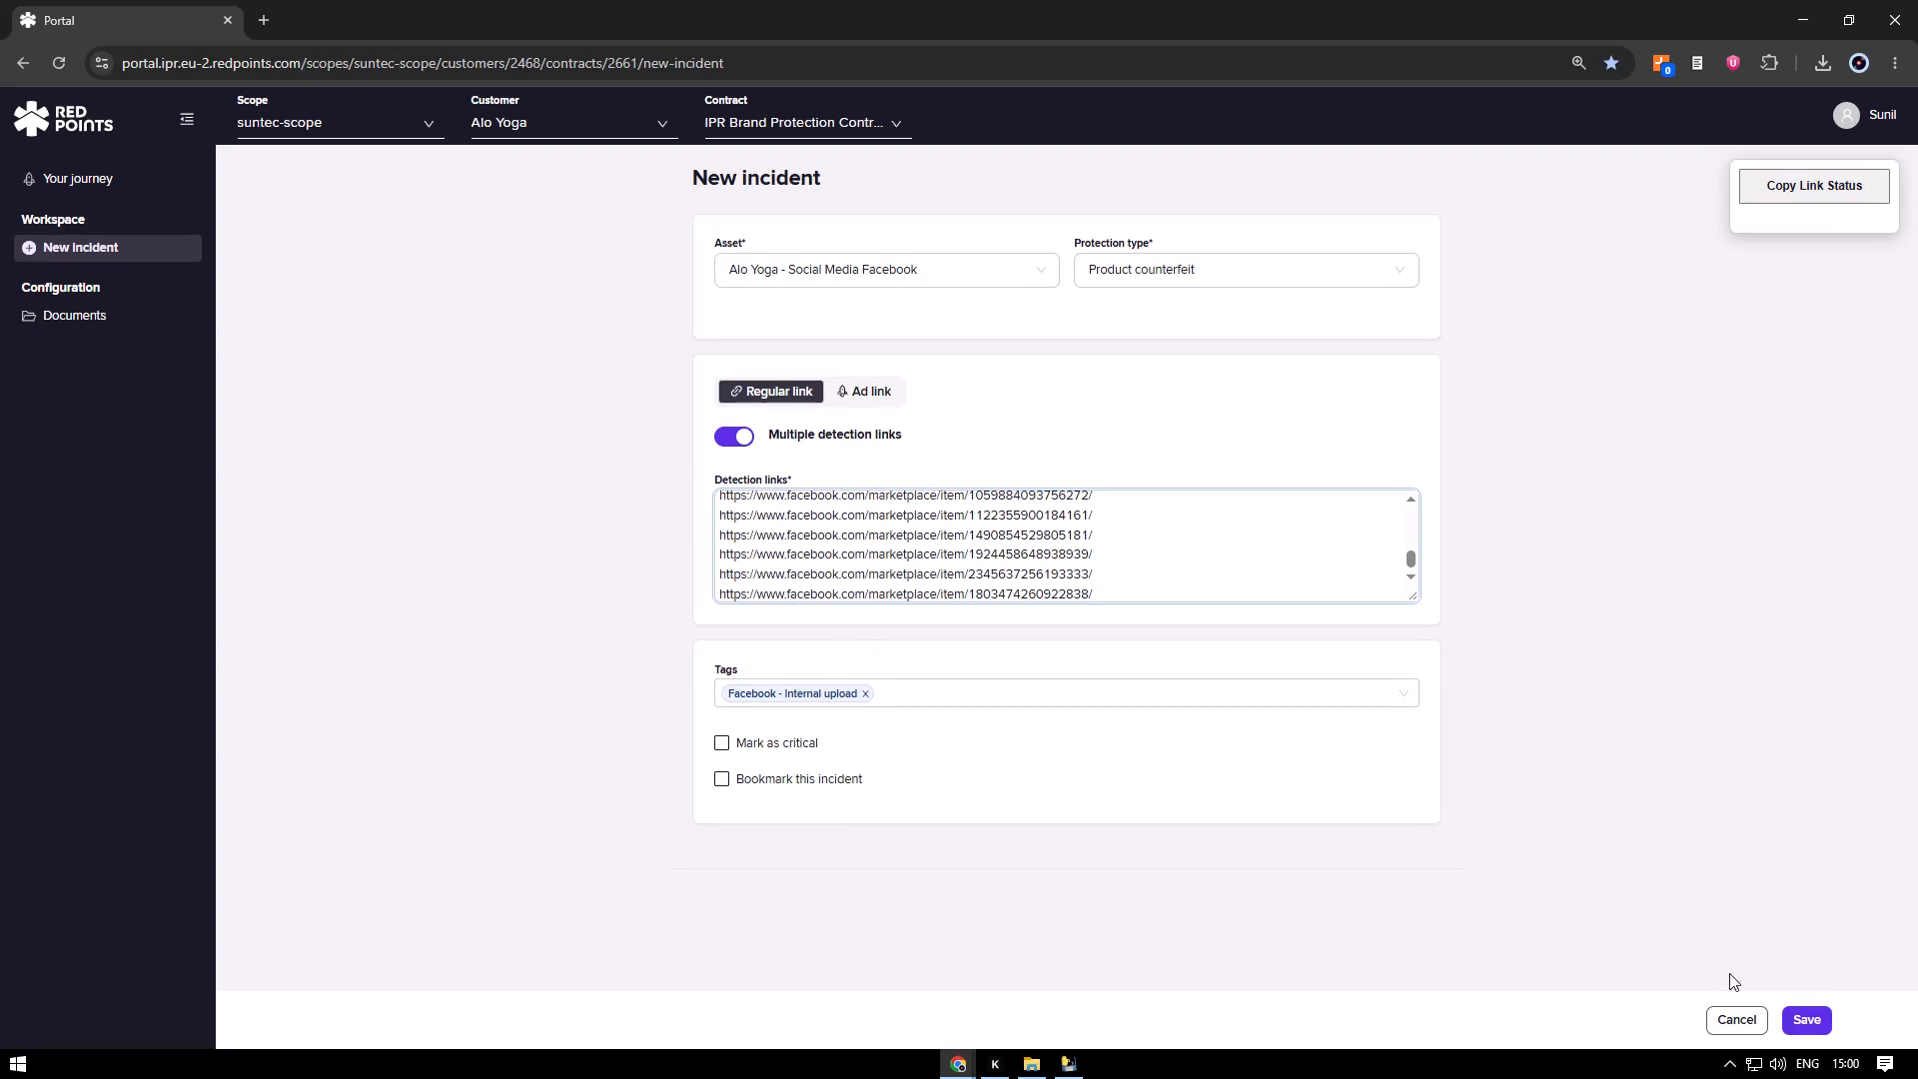
left_click(1817, 1023)
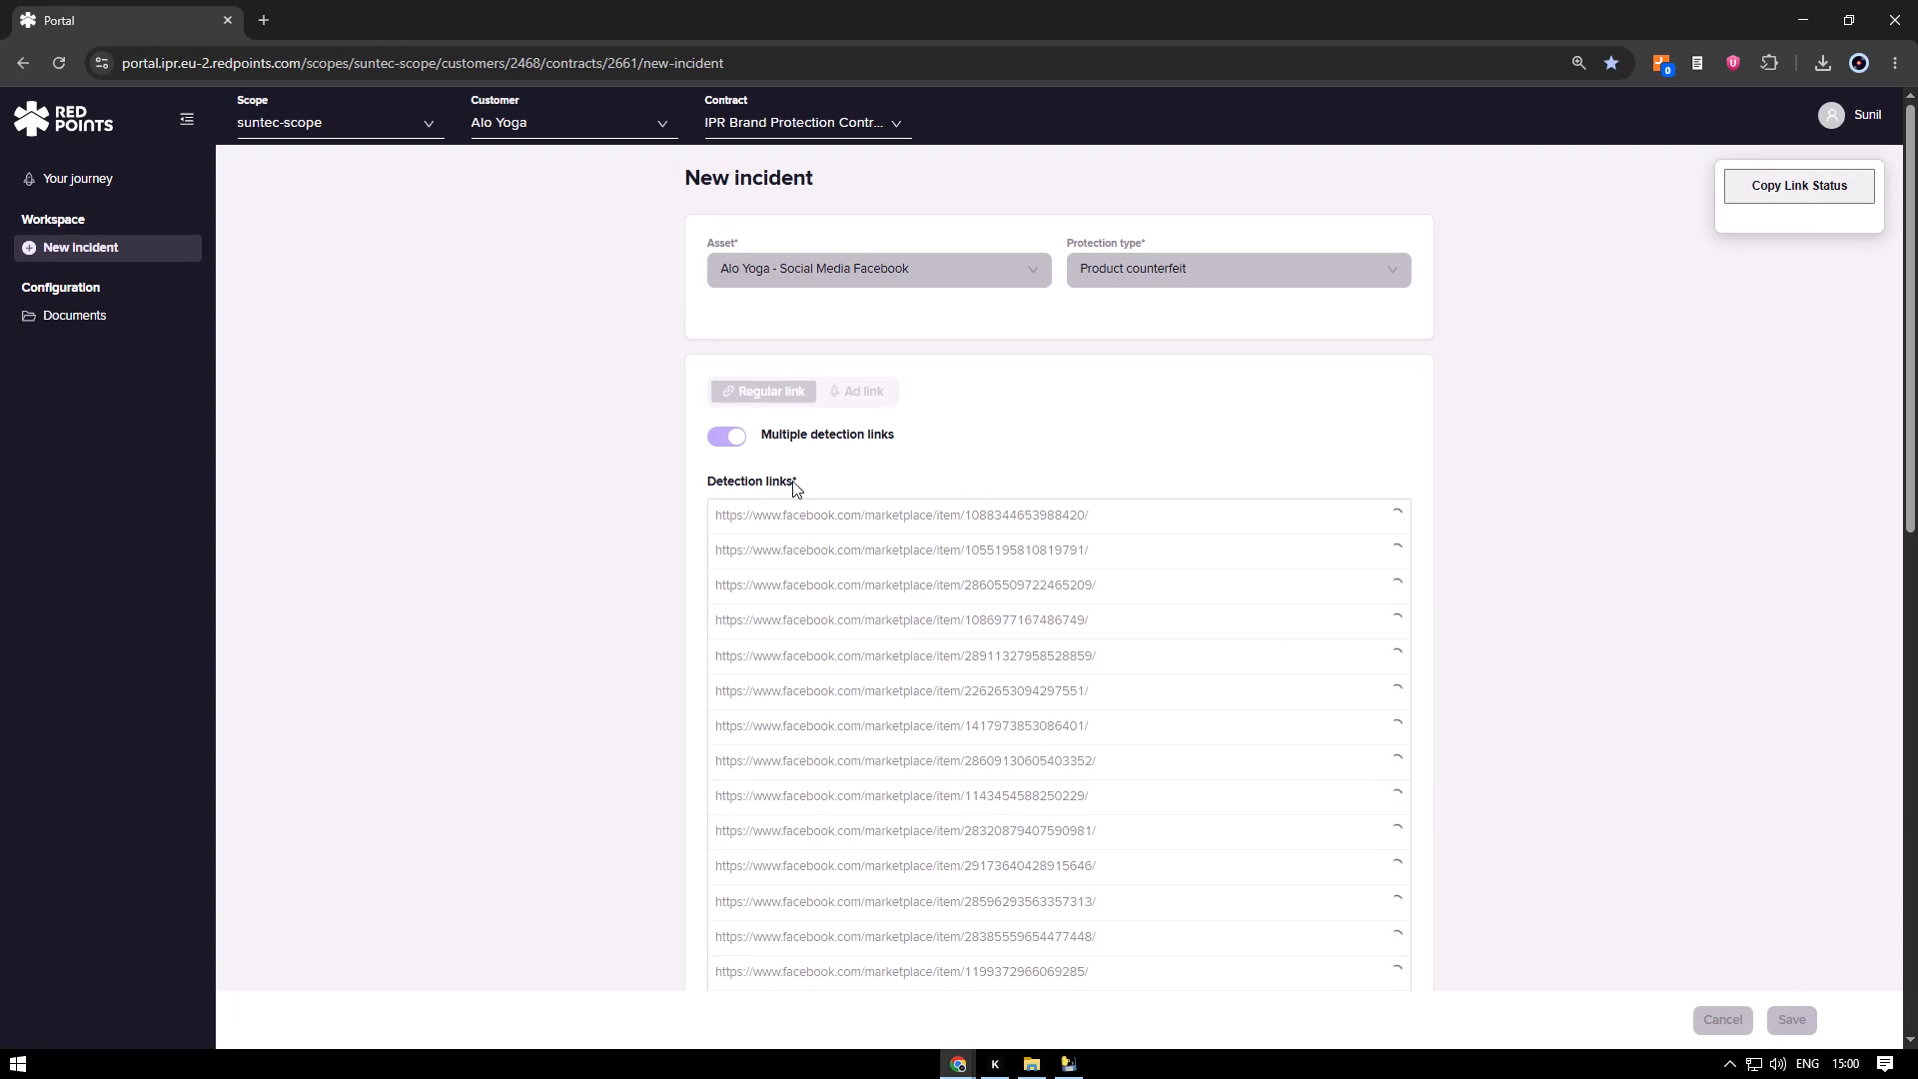
Return to the OCR spreadsheet and remove duplicate links from the filtered Profile column, including those in hidden rows.
key("alt+Tab")
key("Left")
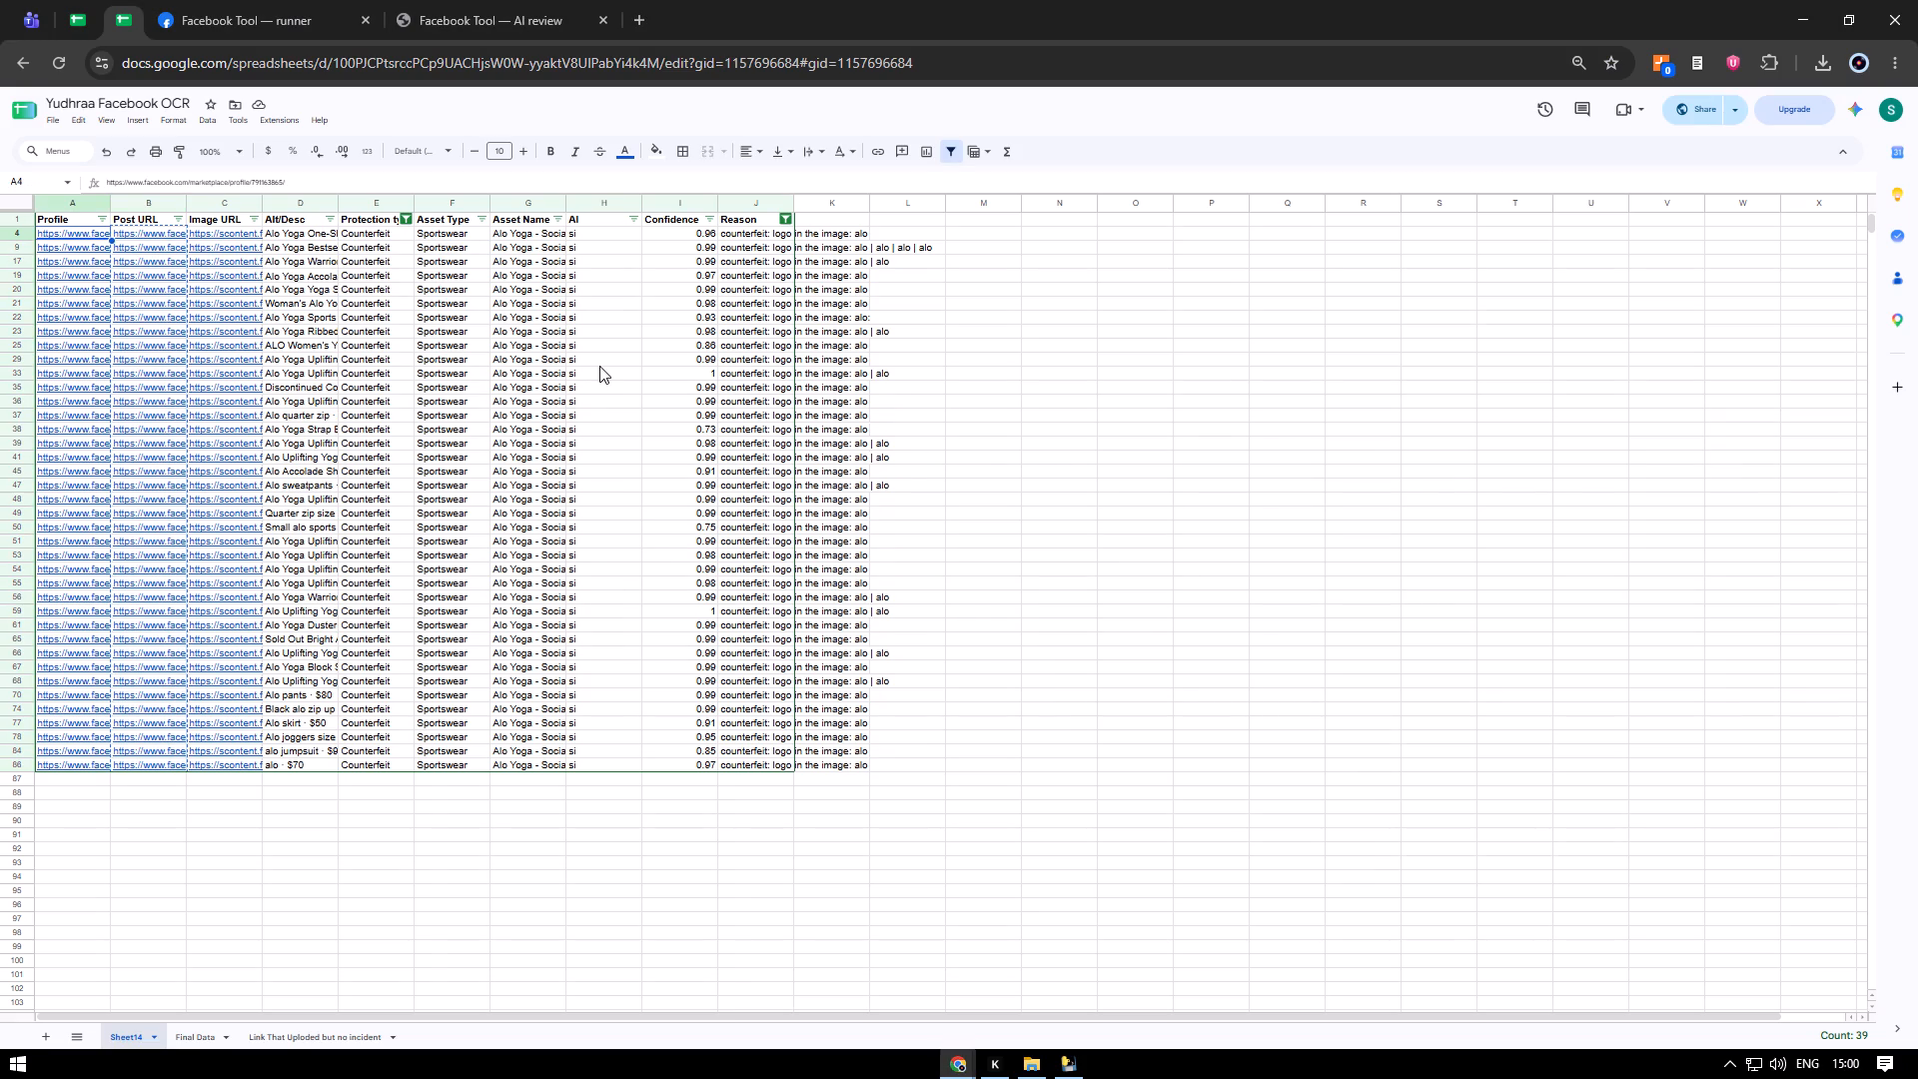
key("ctrl+shift+Left")
key("ctrl+shift+Down")
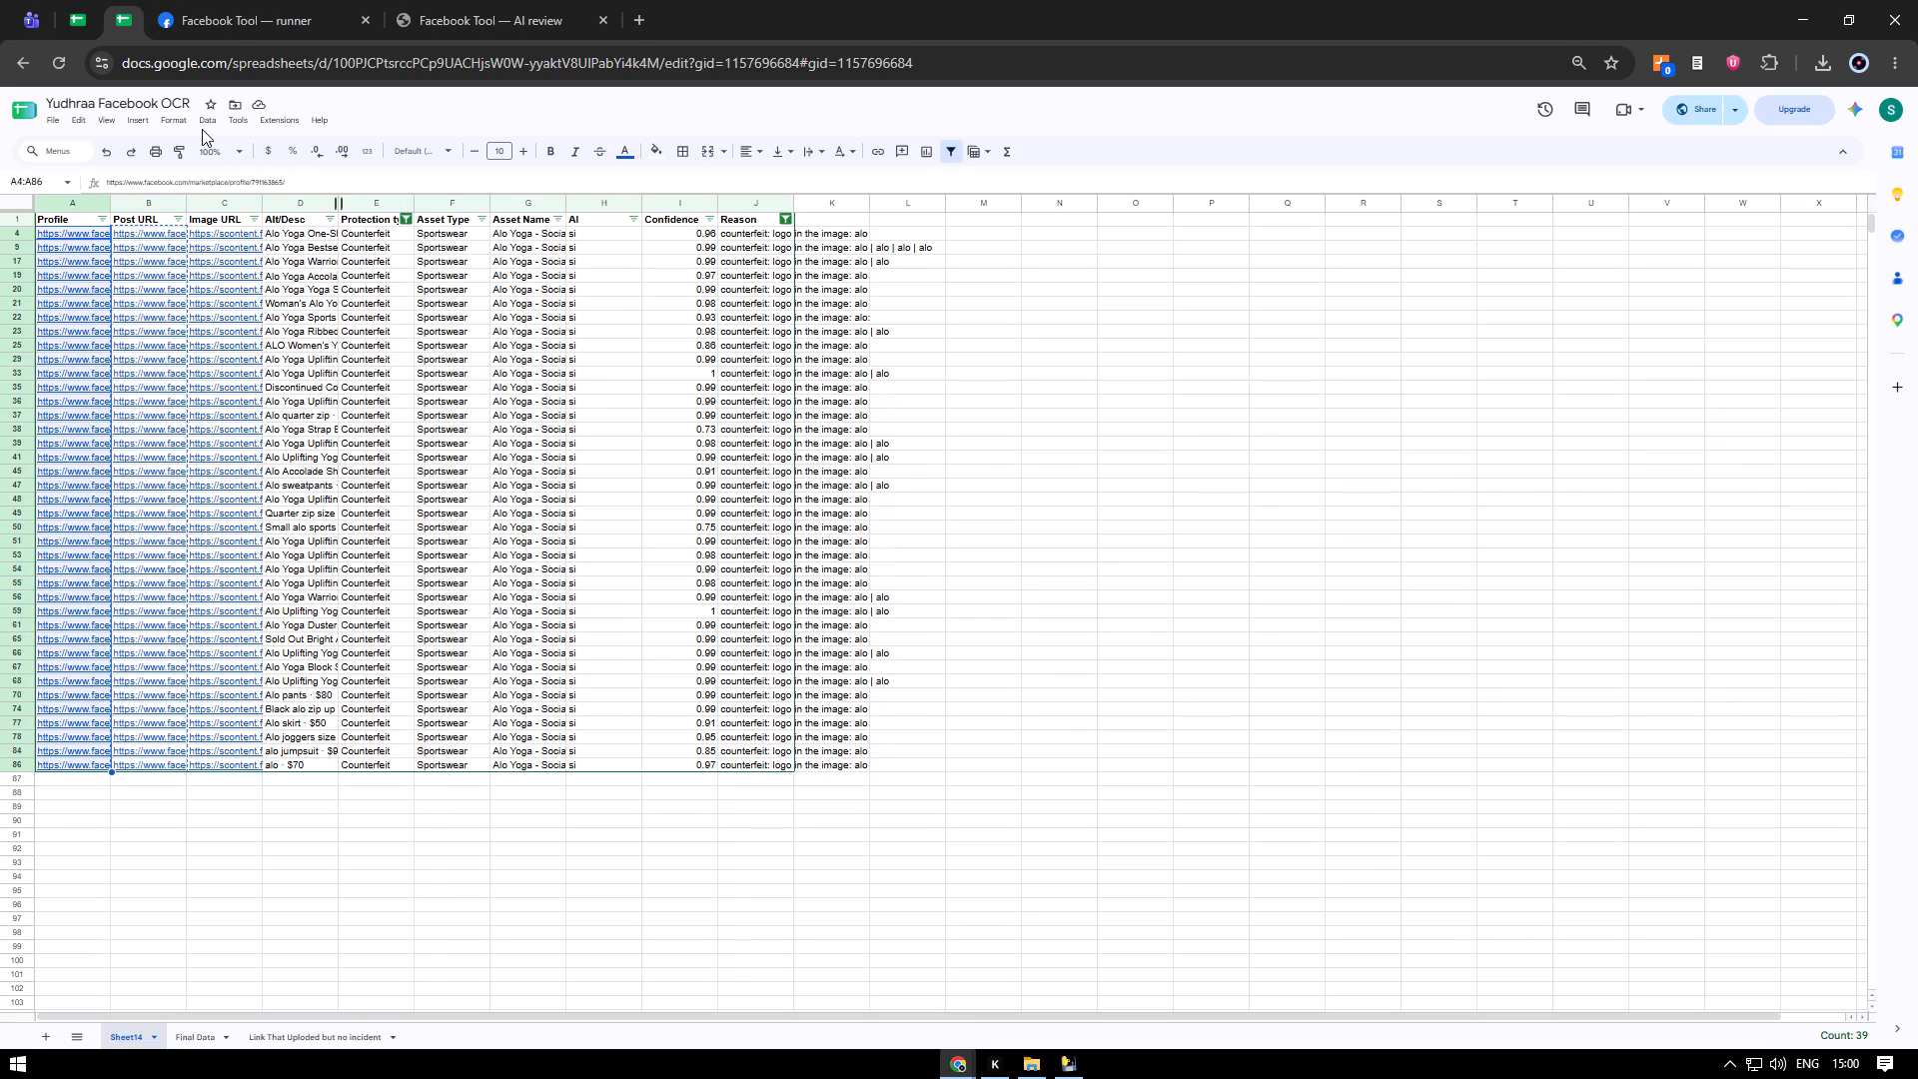
double_click(202, 129)
left_click(332, 495)
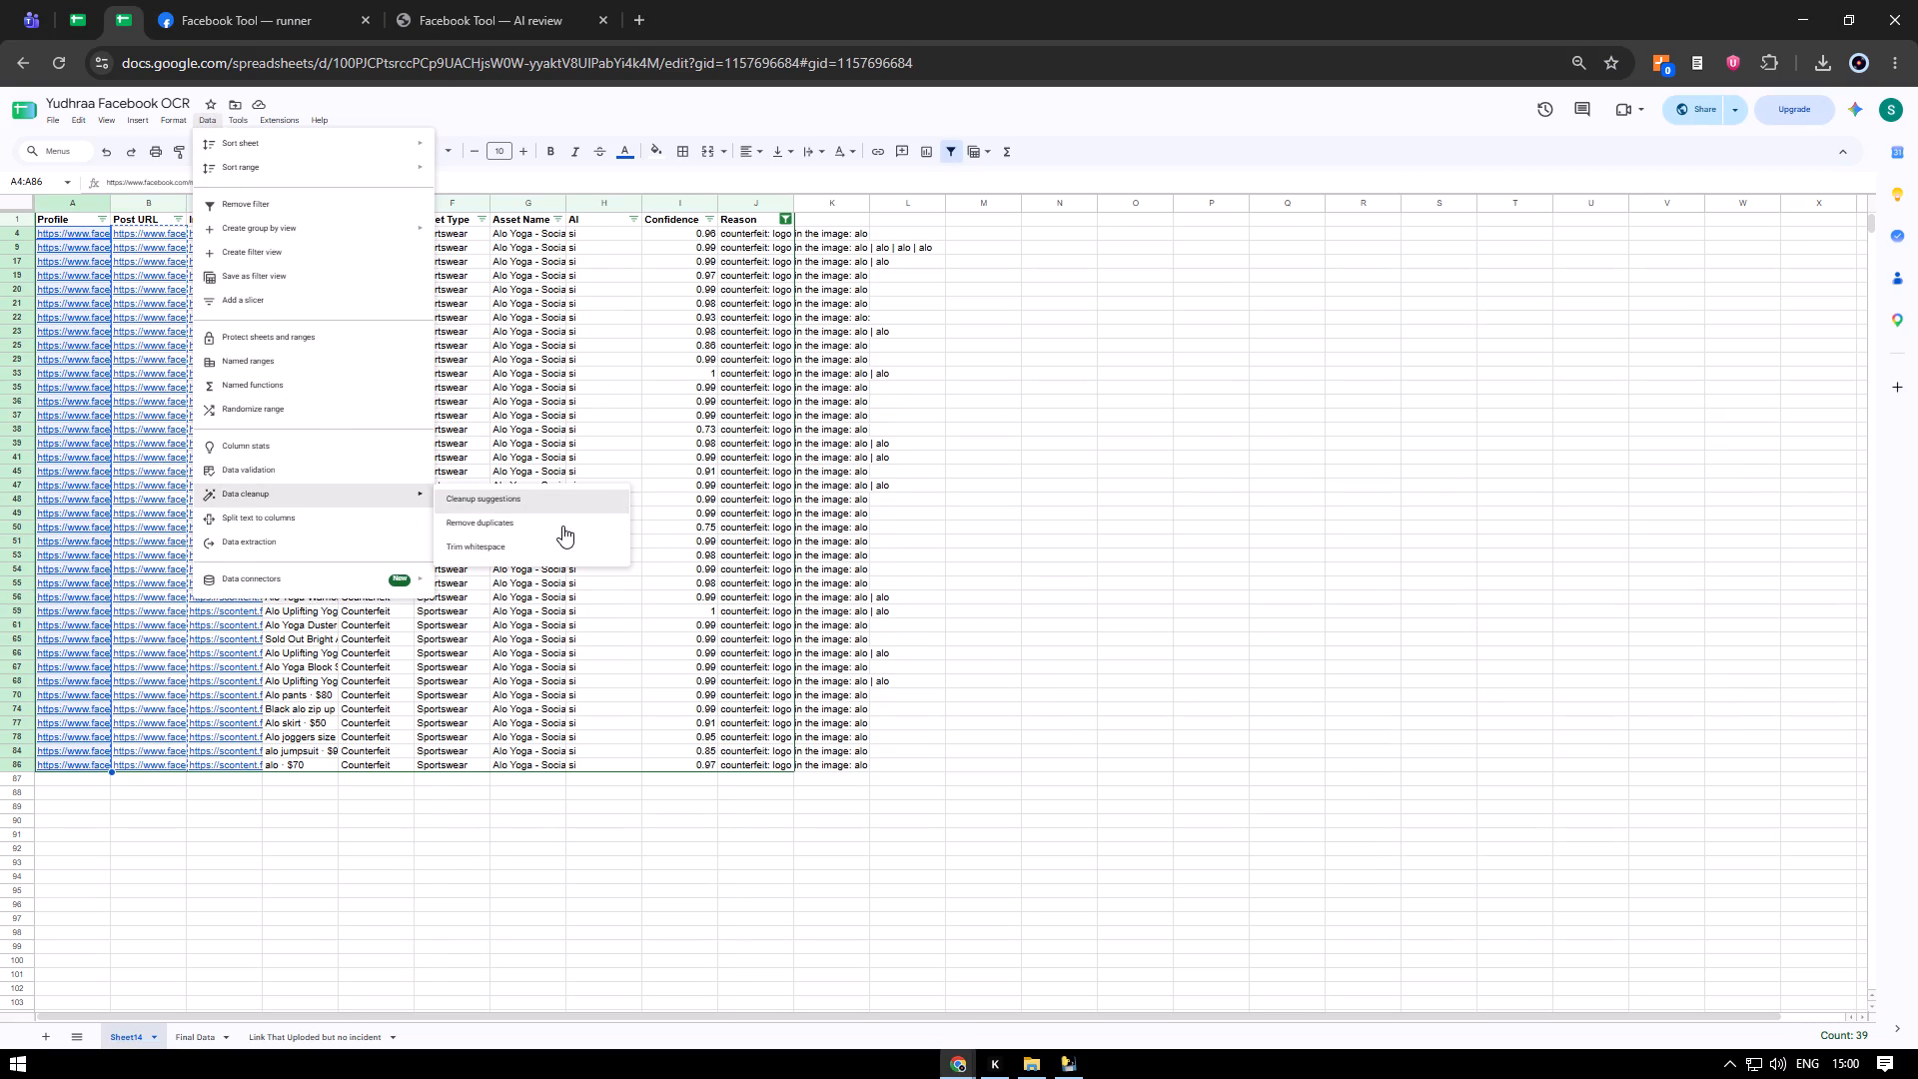
left_click(562, 526)
left_click(994, 656)
left_click(1115, 593)
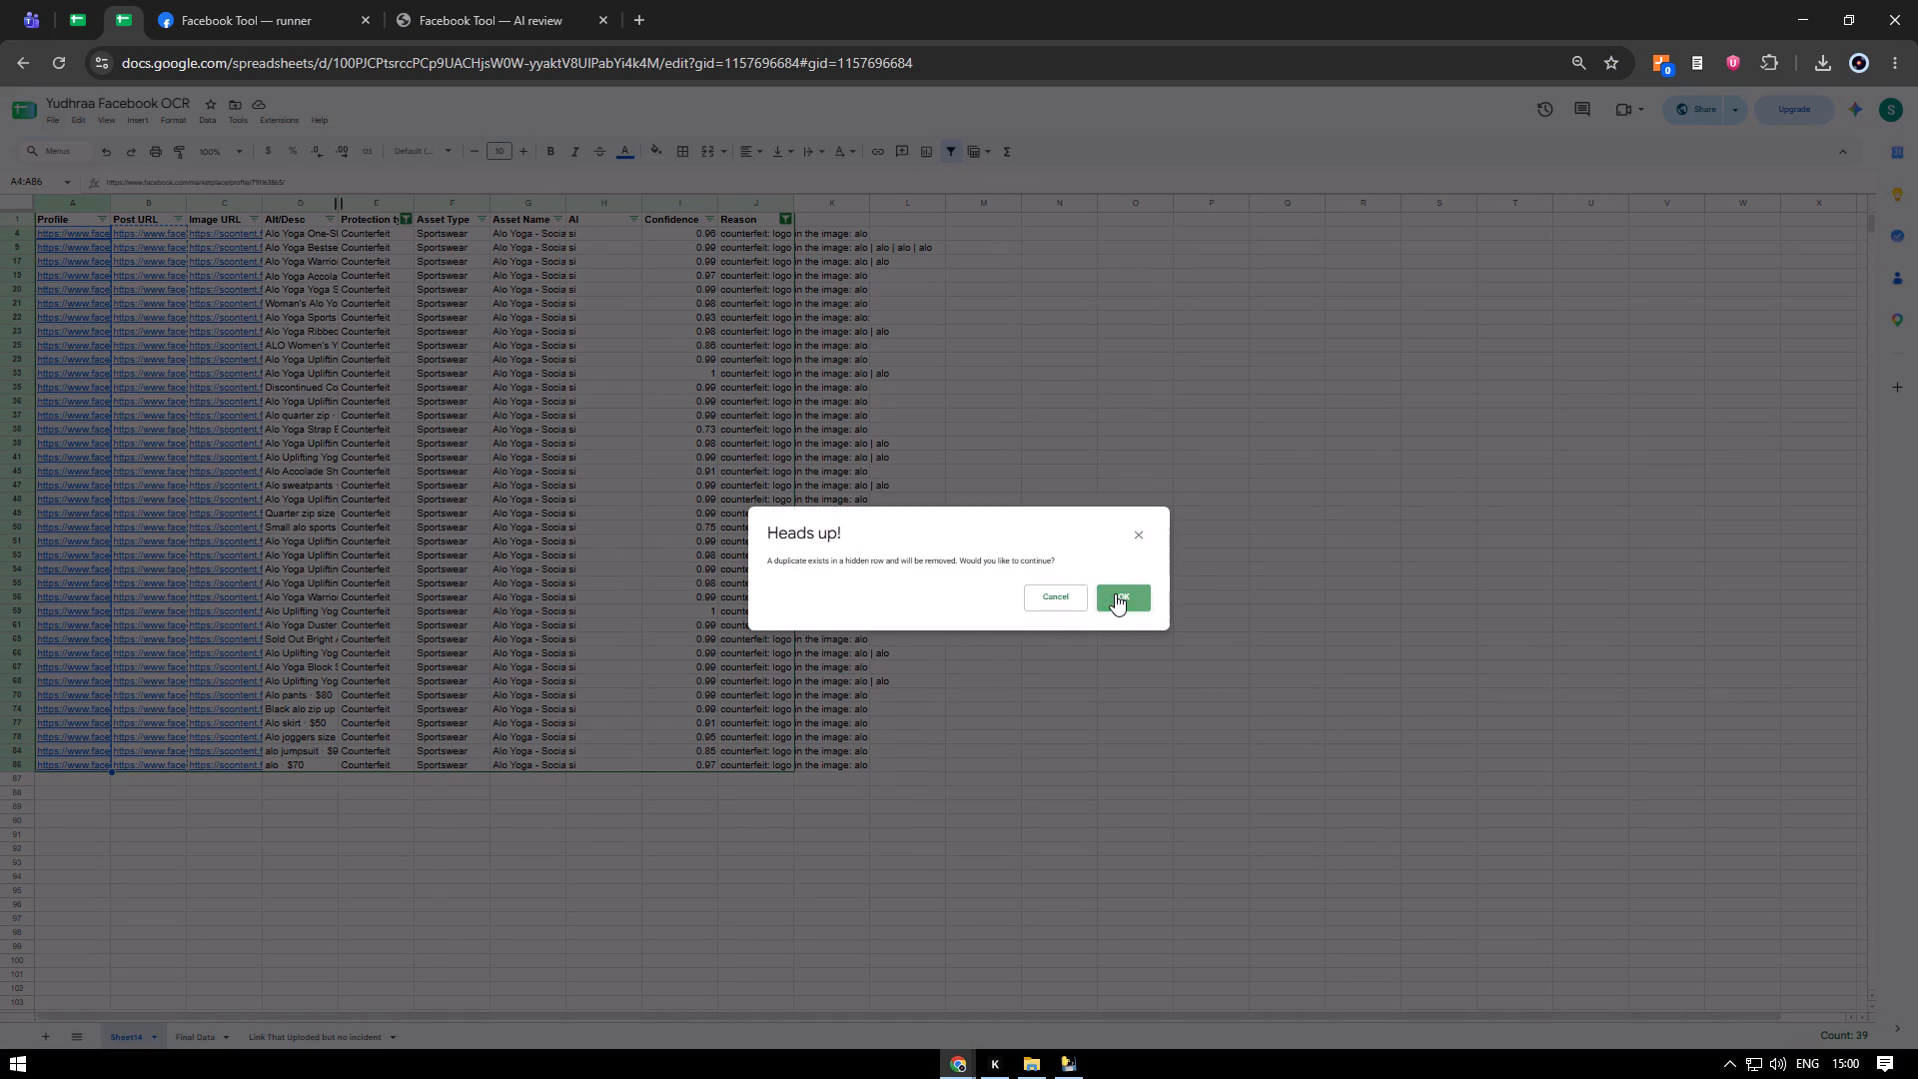
left_click(1130, 609)
Copy the deduplicated Profile links into the Pittsburgh, PA row's Profiles (Sellers) cell in the Alo FB US worksheet as plain values.
key("shift+Up")
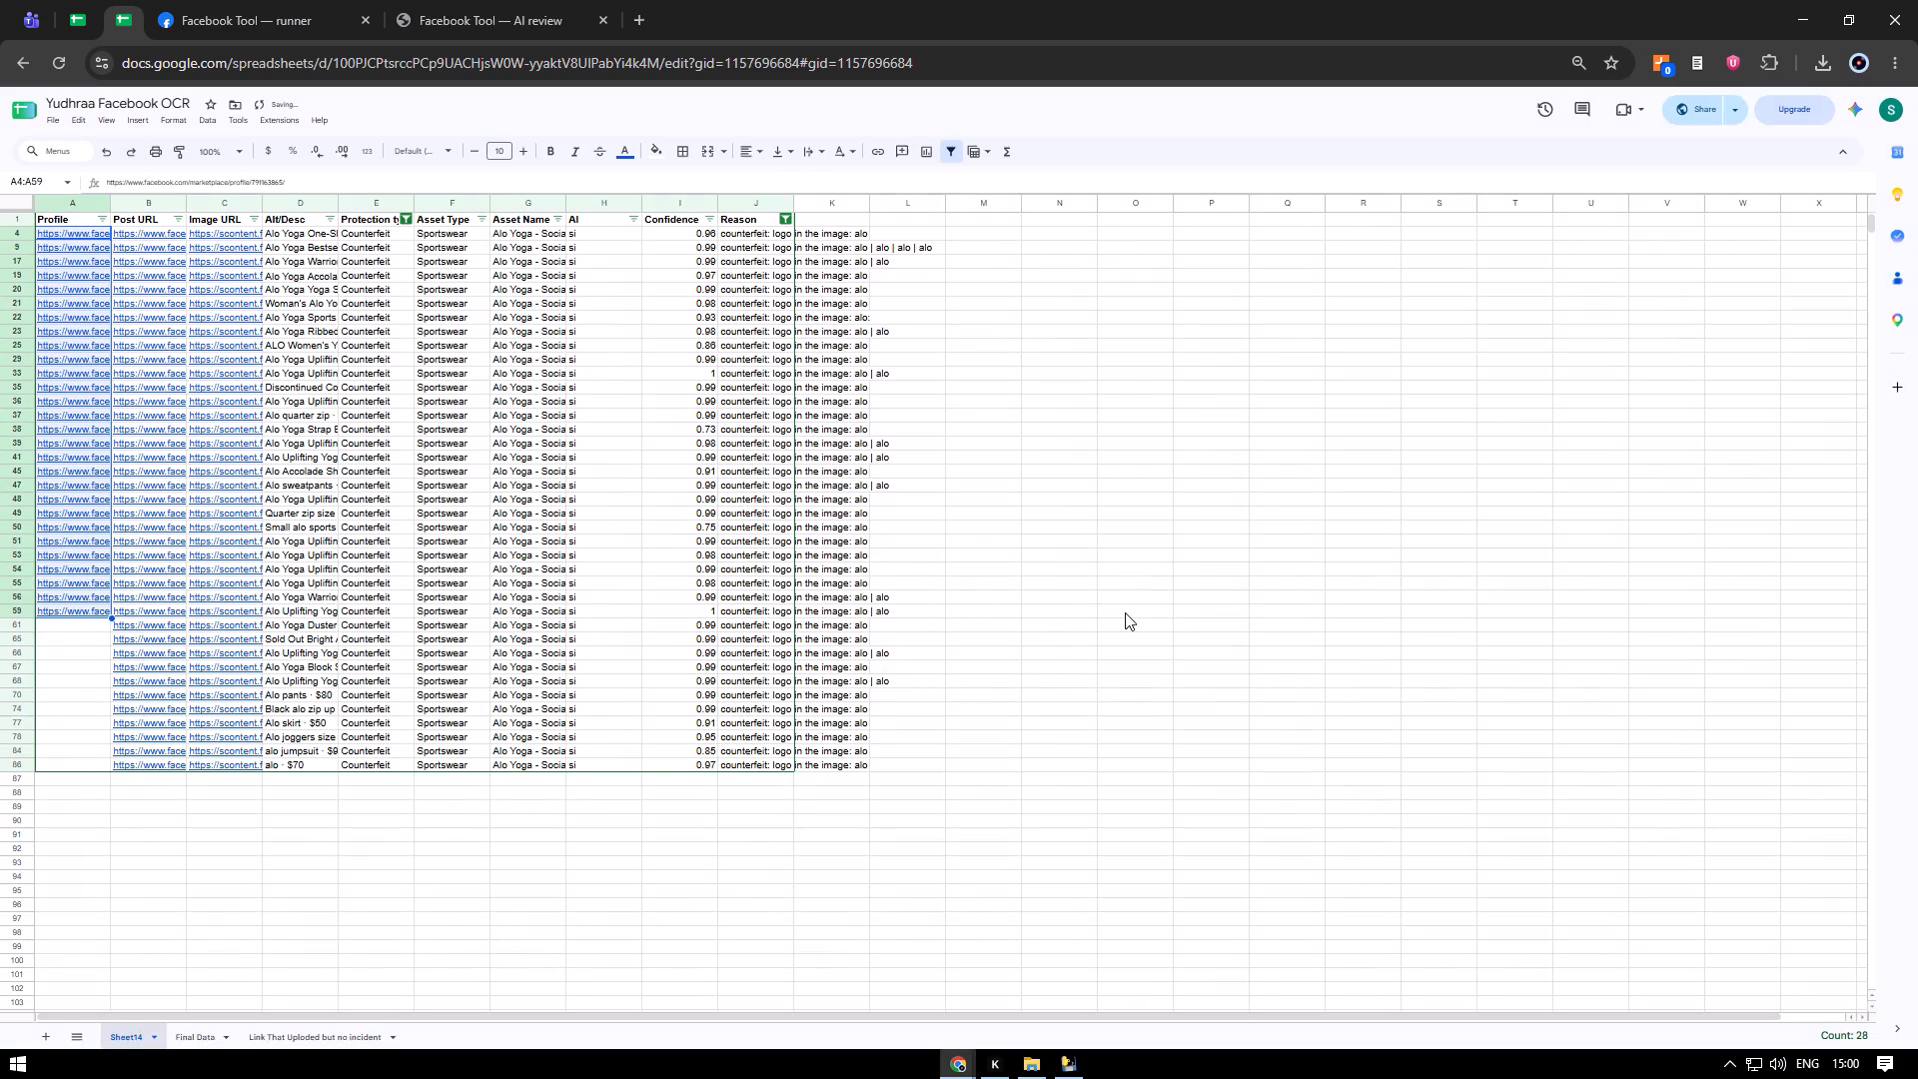
key("ctrl+c")
key("ctrl+c")
key("ctrl+c")
key("ctrl+shift+Tab")
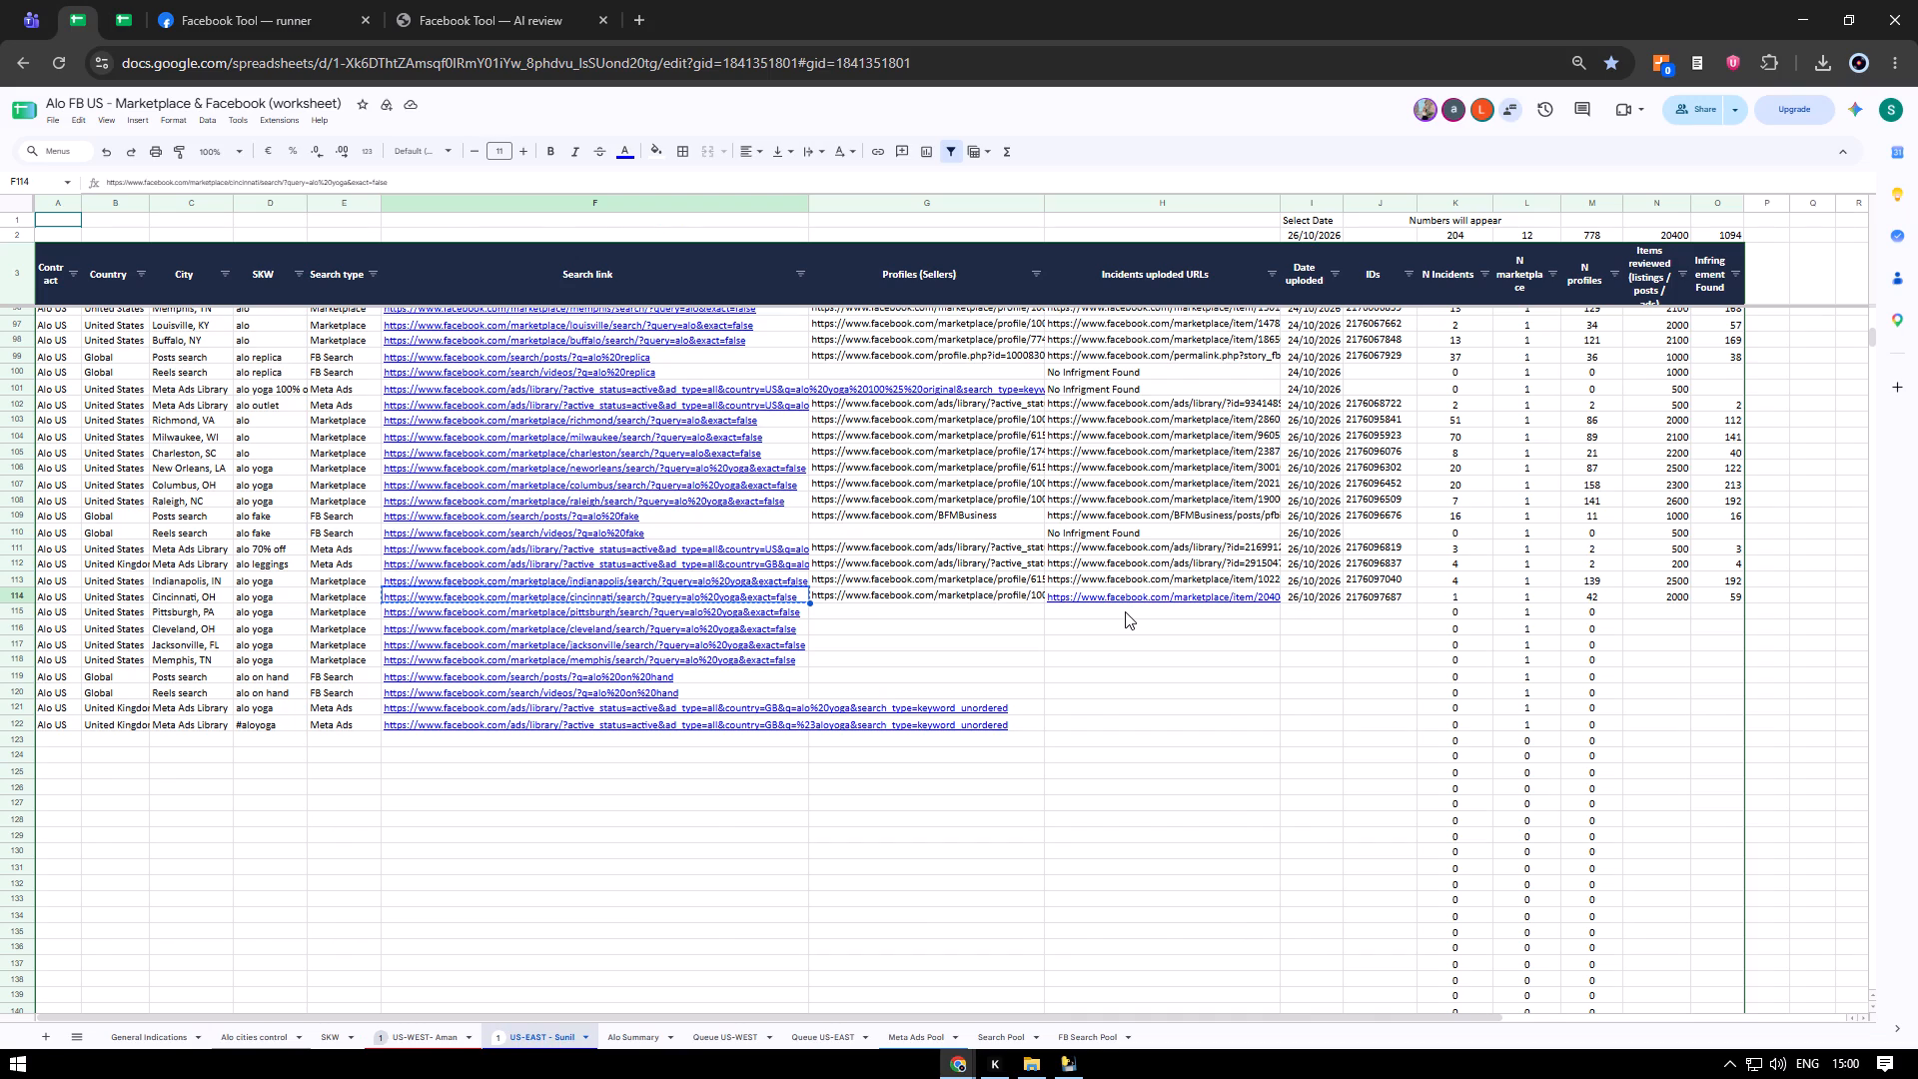
key("Right")
key("Down")
key("Return")
key("ctrl+shift+v")
key("Return")
Set the Pittsburgh row's Date uploaded to 26/10/2026 by copying the date from the Cincinnati row above.
key("Up")
key("Right")
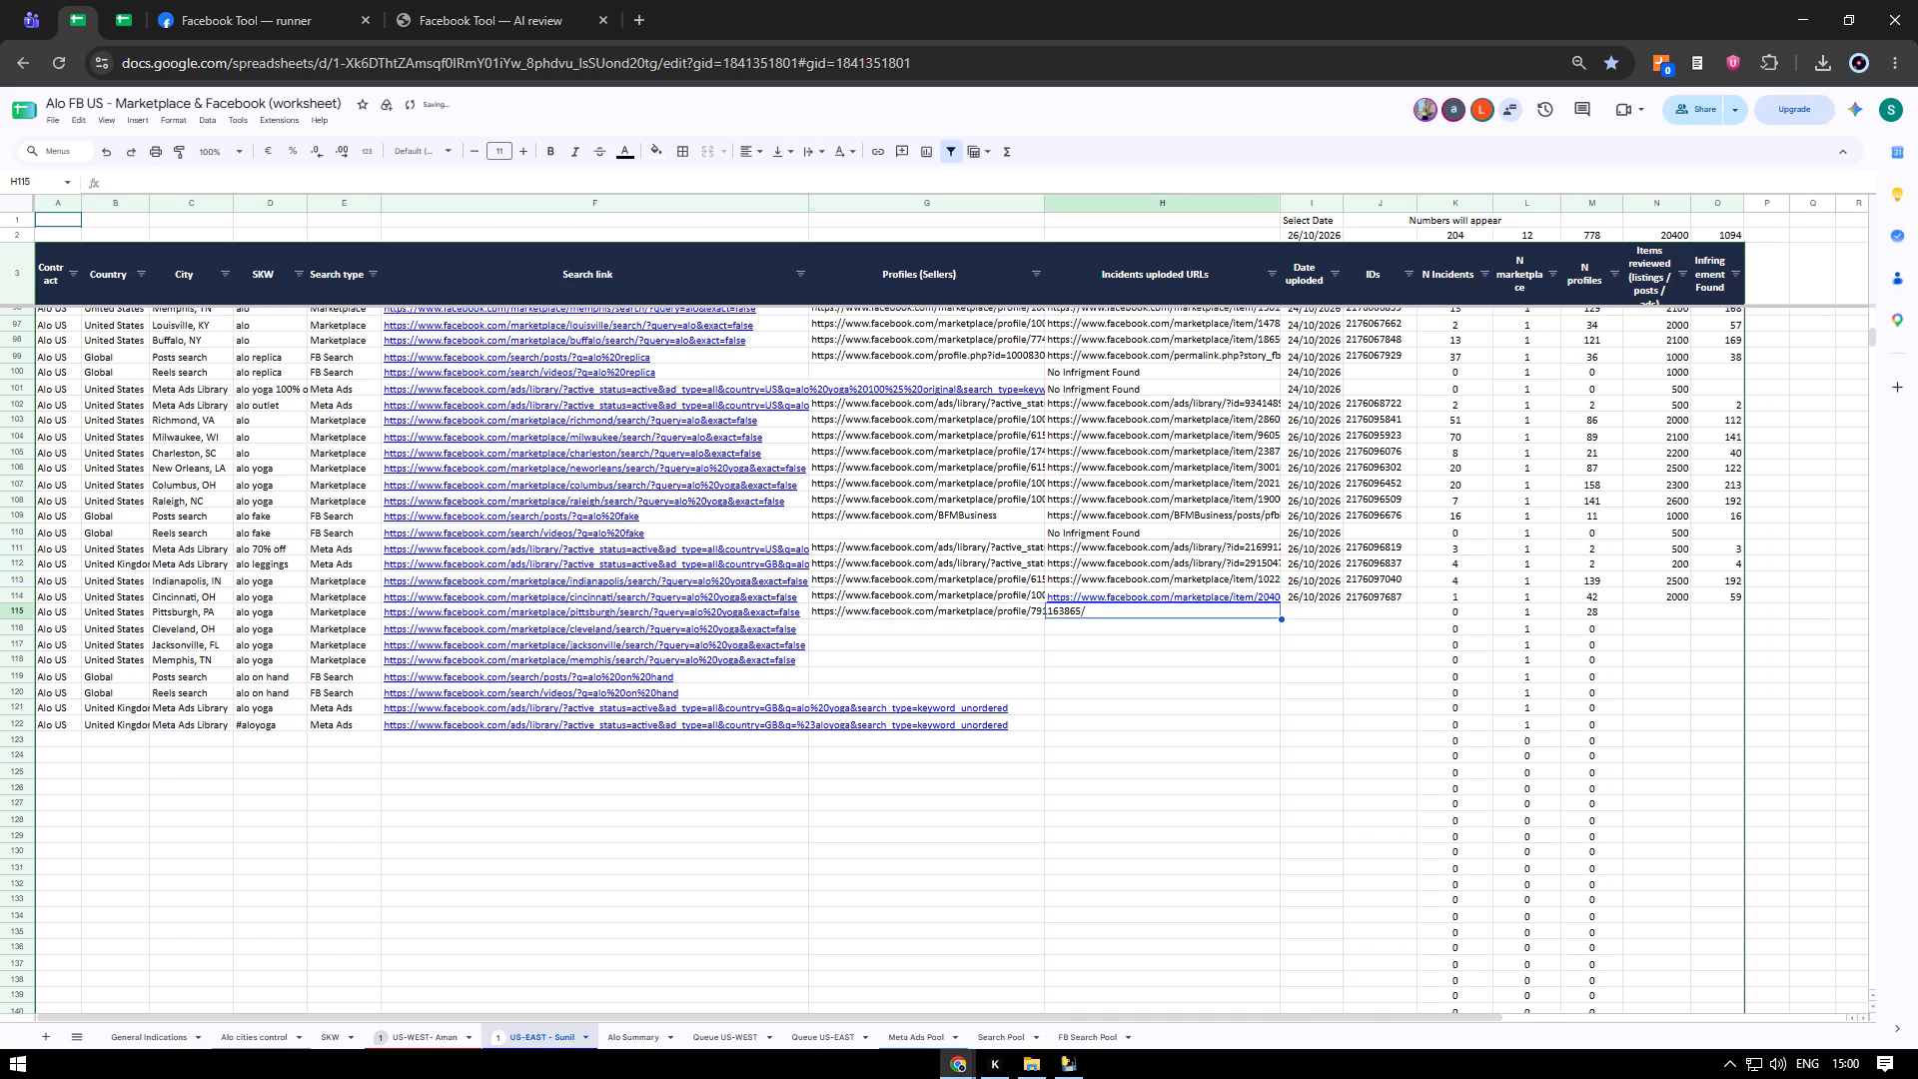
key("Right")
key("Up")
key("ctrl+c")
key("Down")
key("ctrl+v")
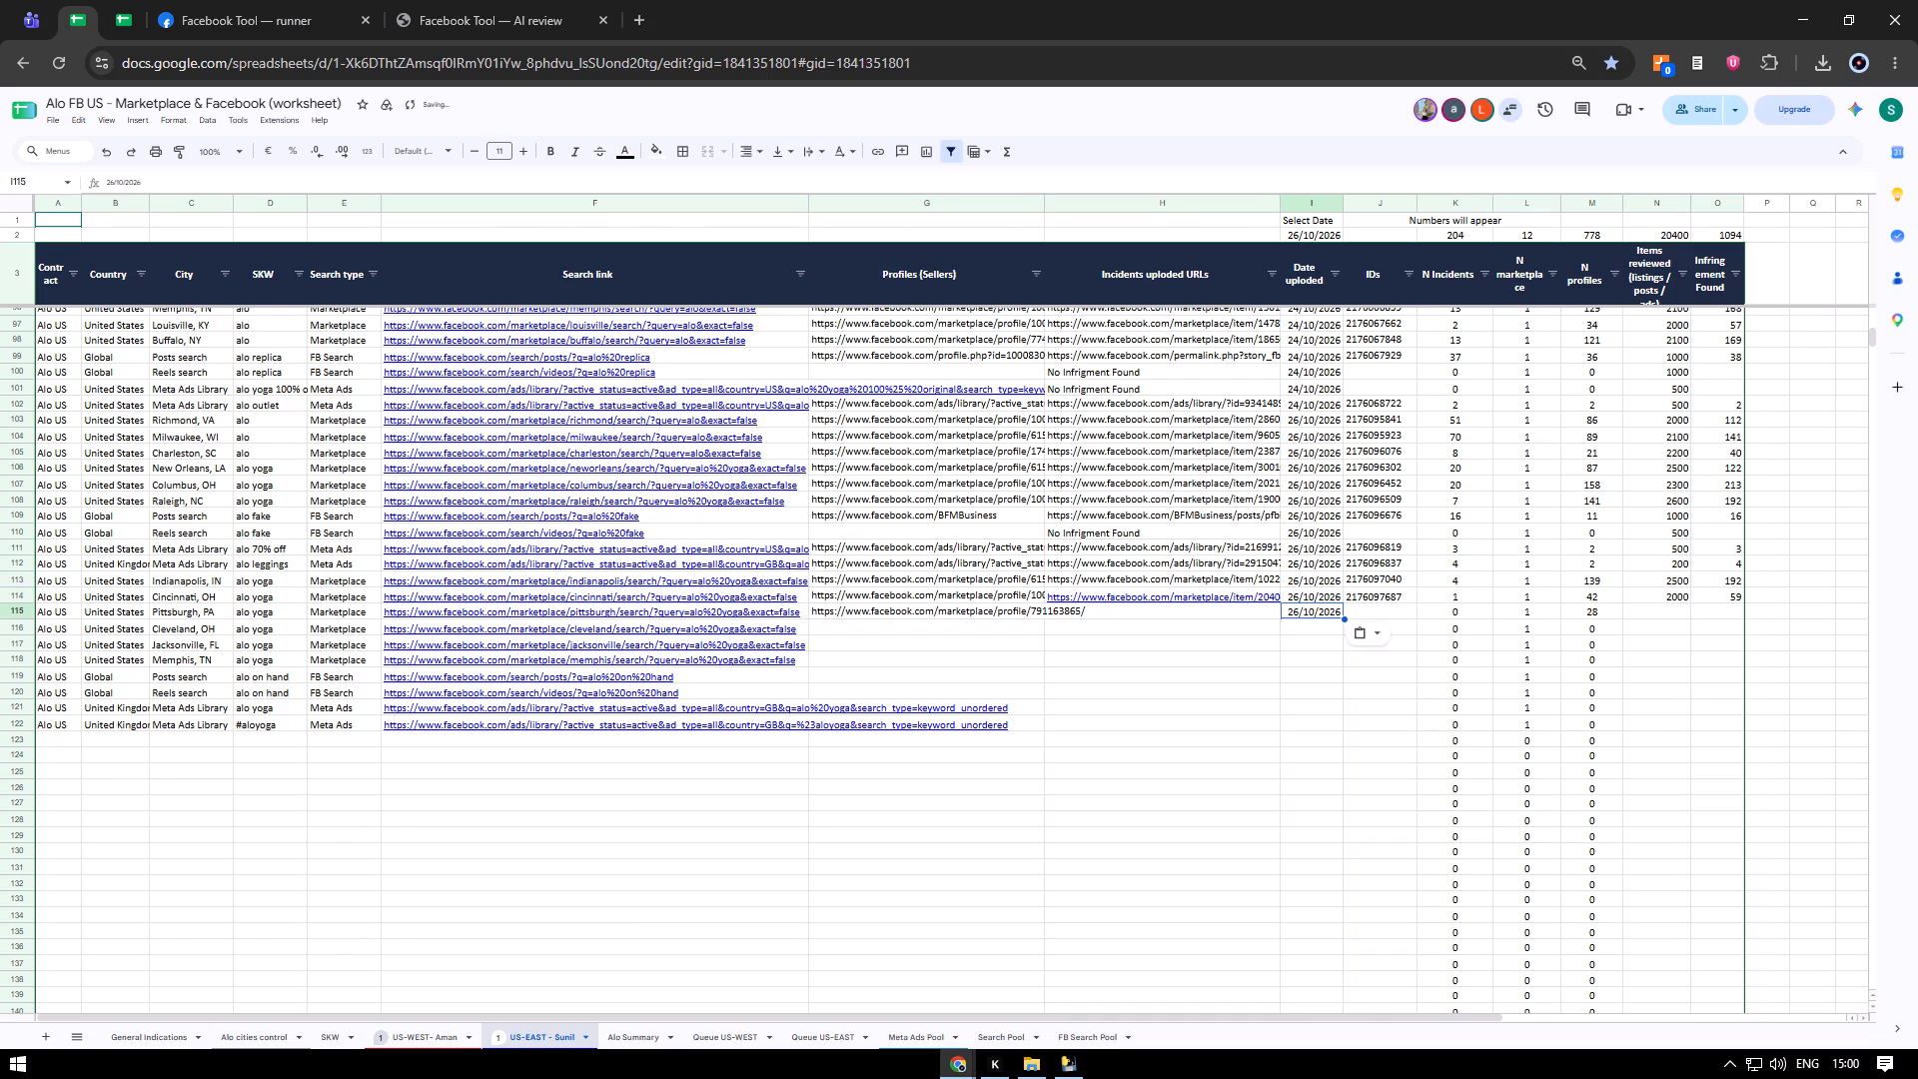
Enter 2100 as the Pittsburgh row's number of items reviewed.
key("Right")
key("Right")
key("Right")
key("Right")
key("Right")
key("ctrl+Tab")
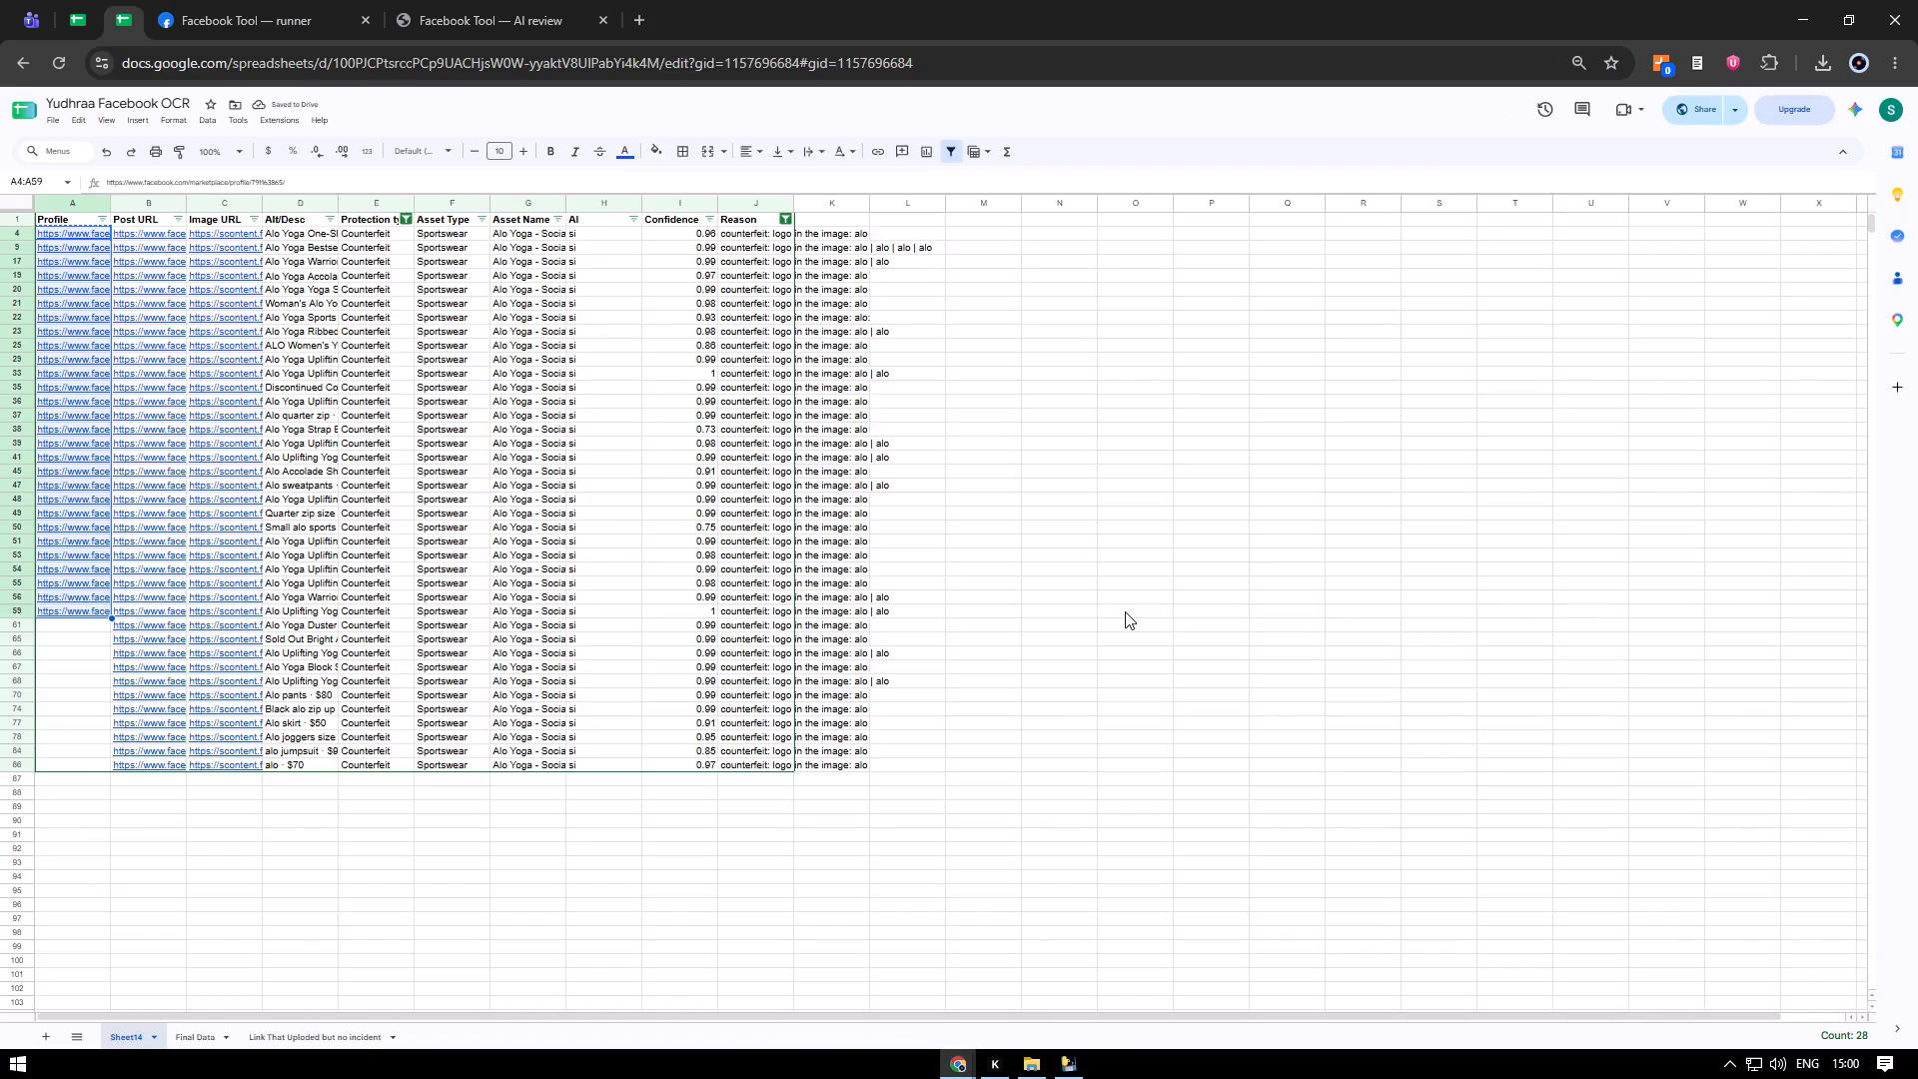
key("ctrl+Tab")
key("ctrl+shift+Tab")
key("ctrl+shift+Tab")
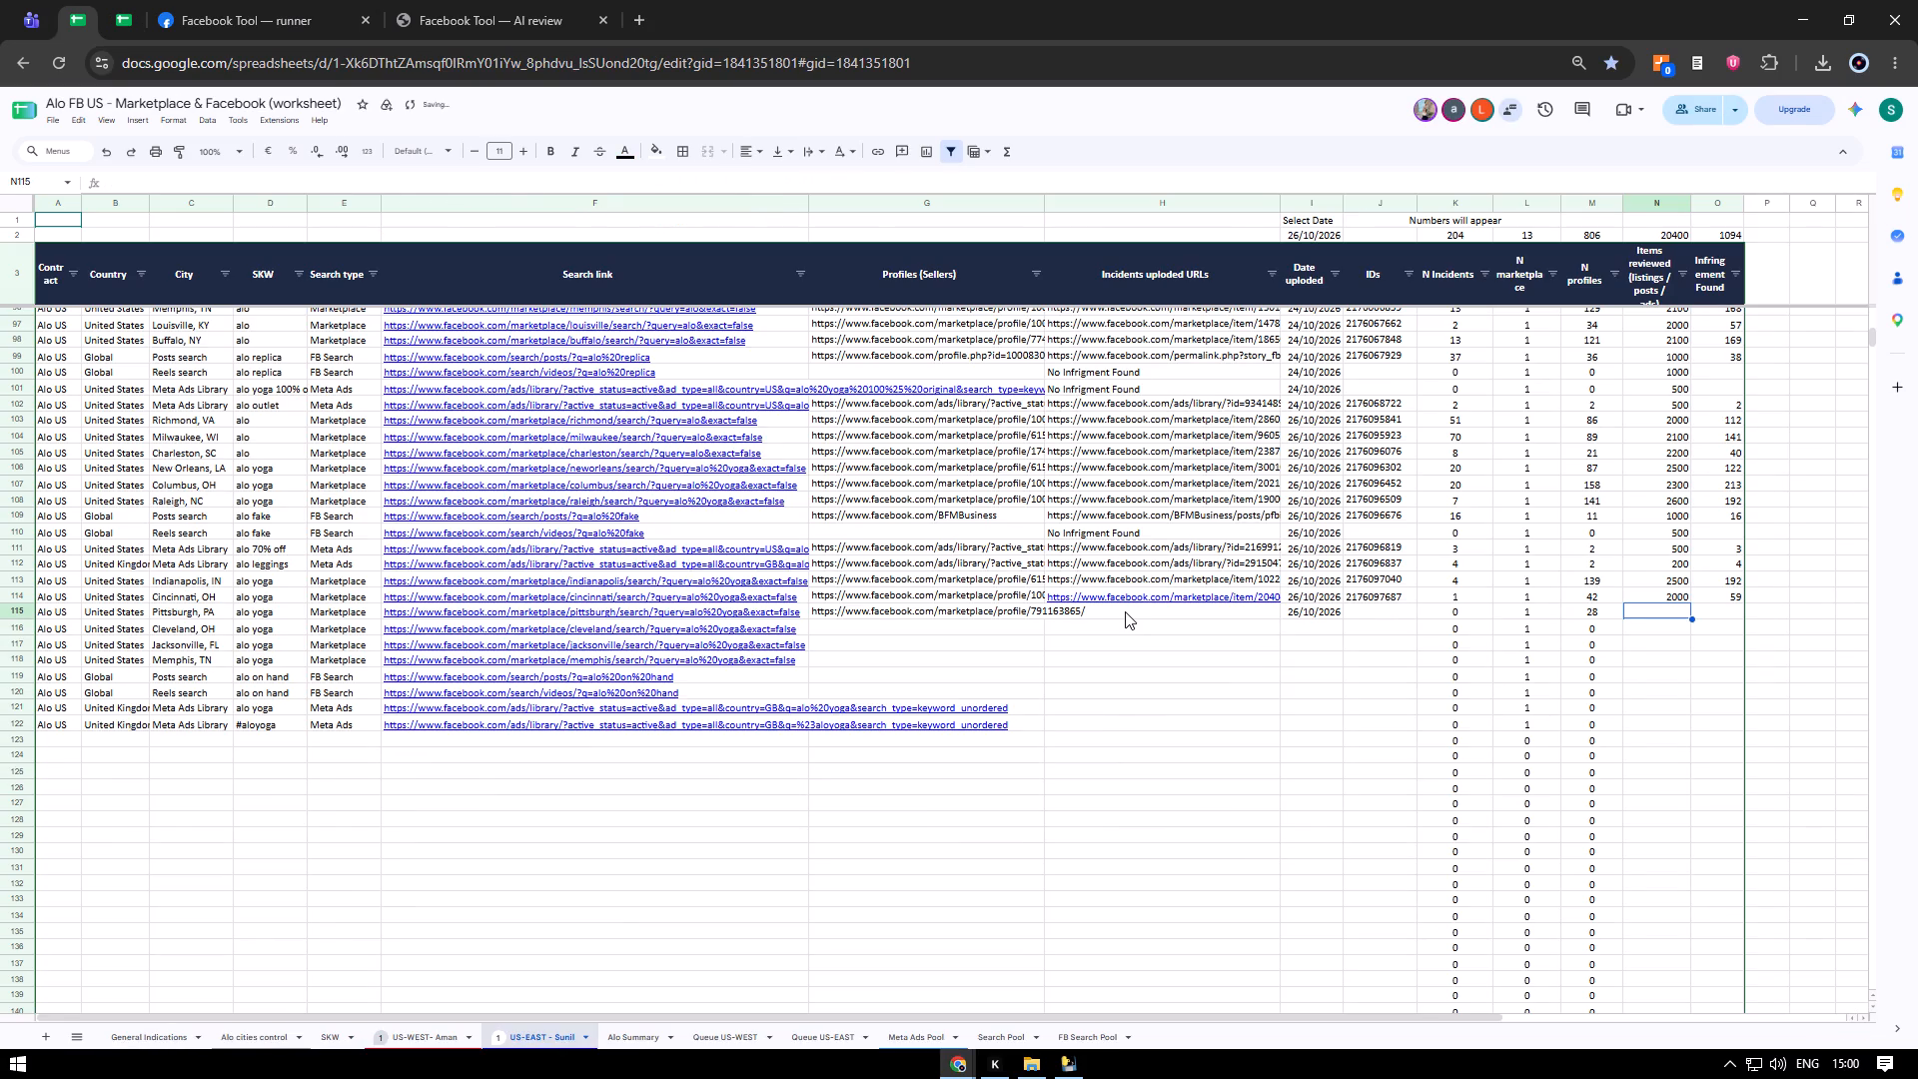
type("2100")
Enter 39 in the Pittsburgh row's Infringement Found cell.
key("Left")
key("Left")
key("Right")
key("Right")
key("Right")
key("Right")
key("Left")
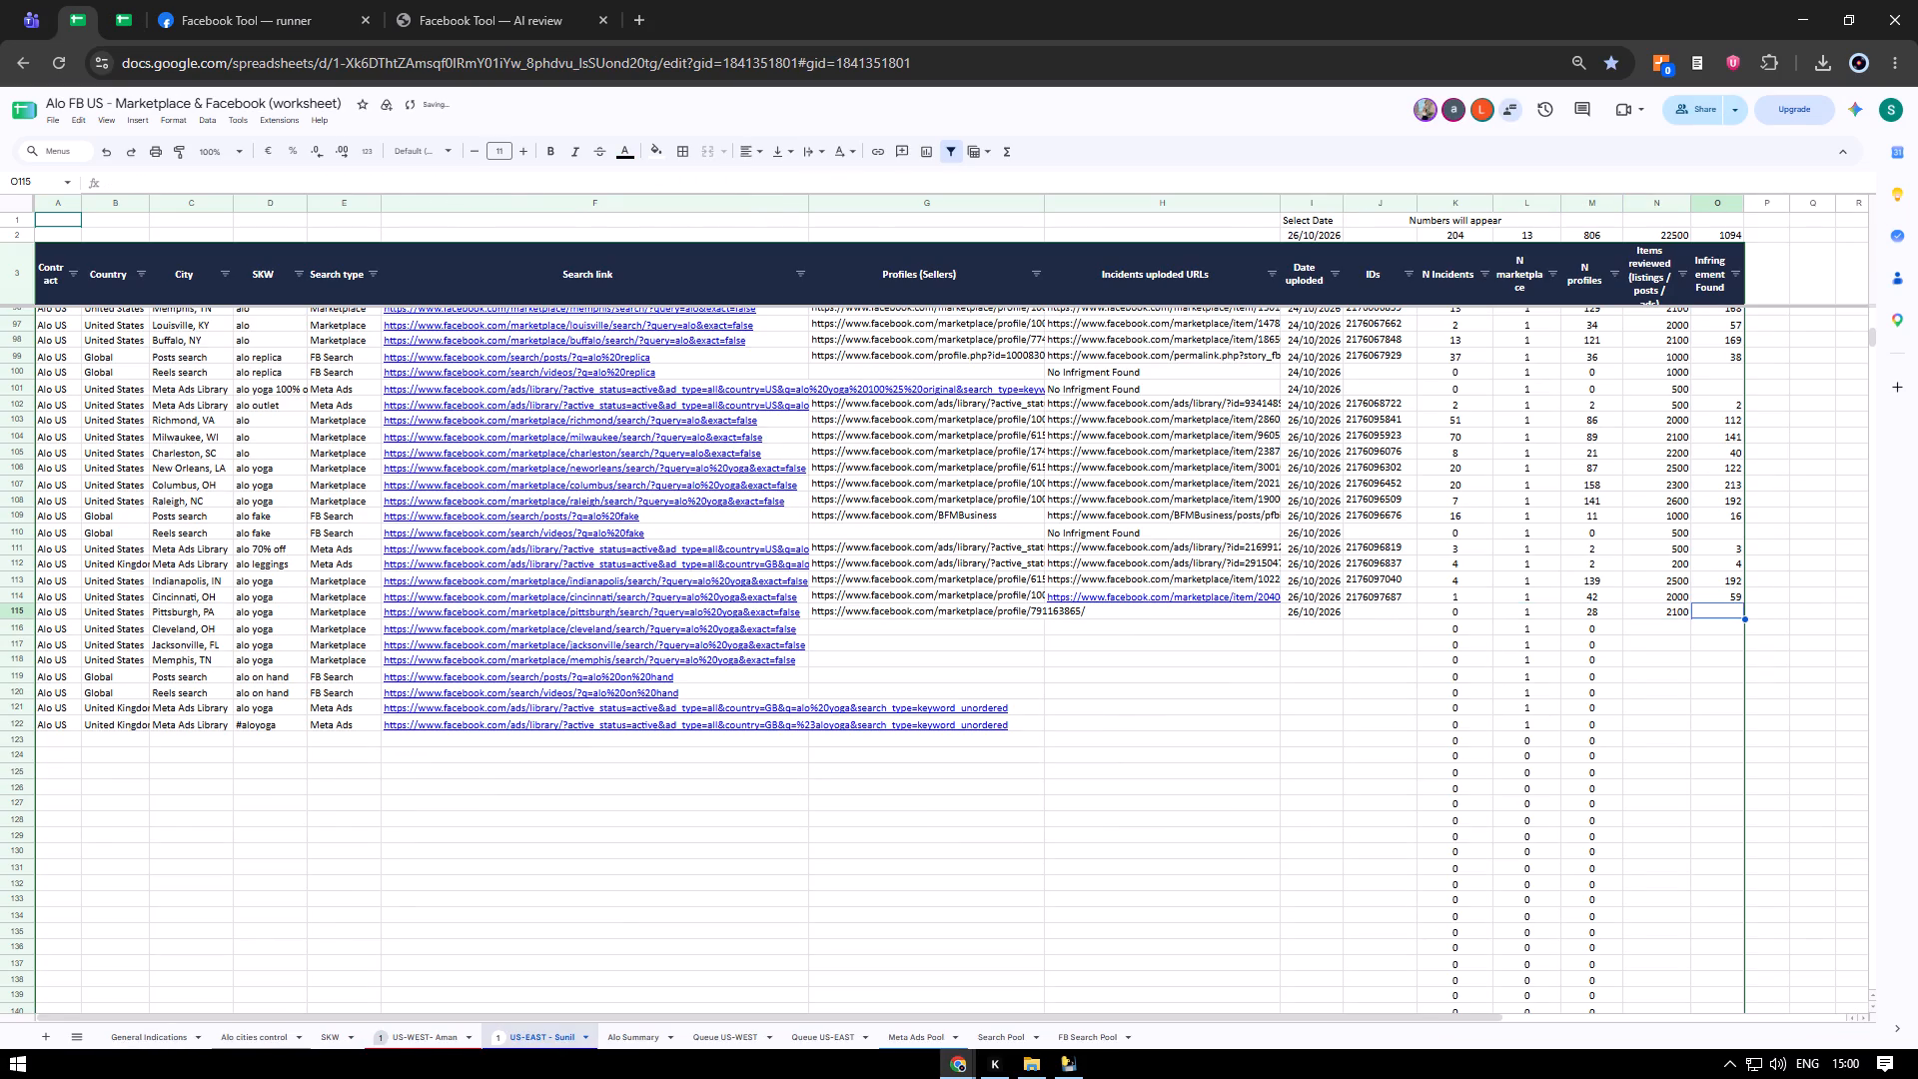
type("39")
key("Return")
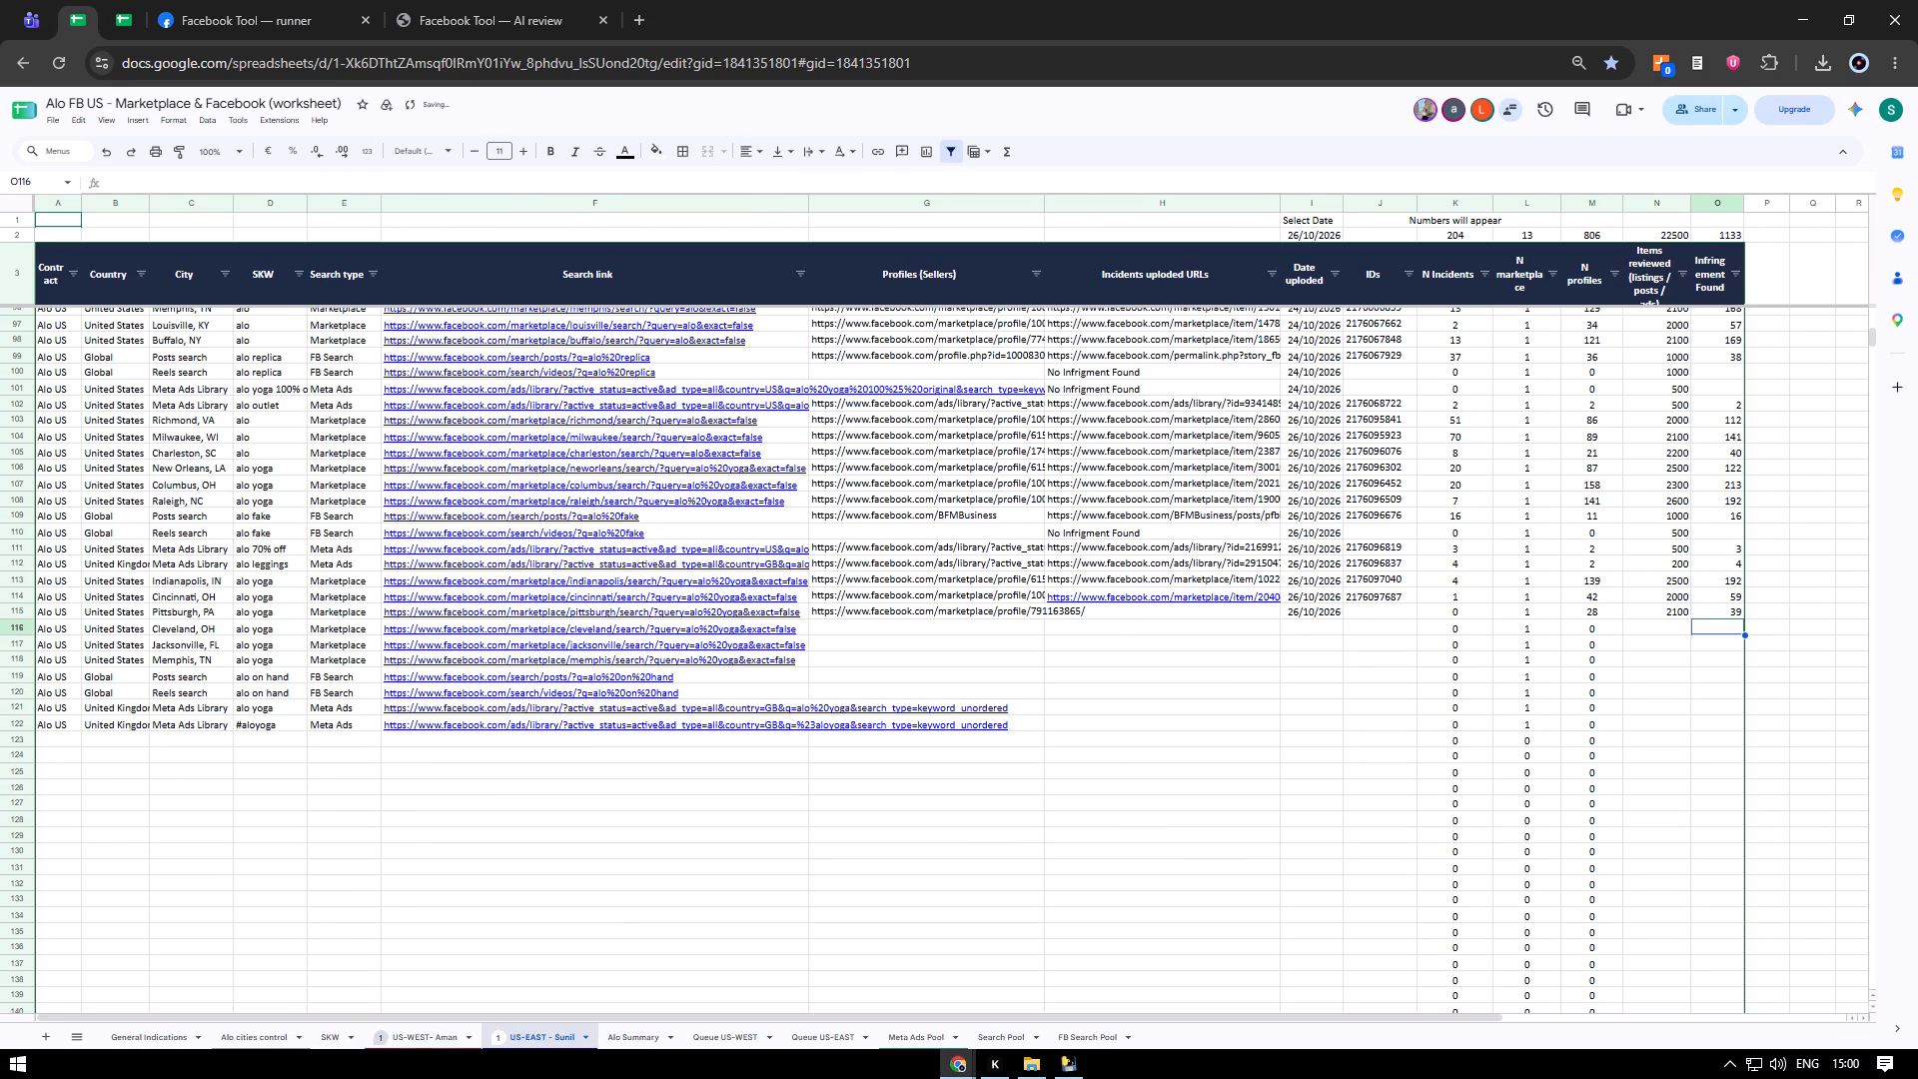
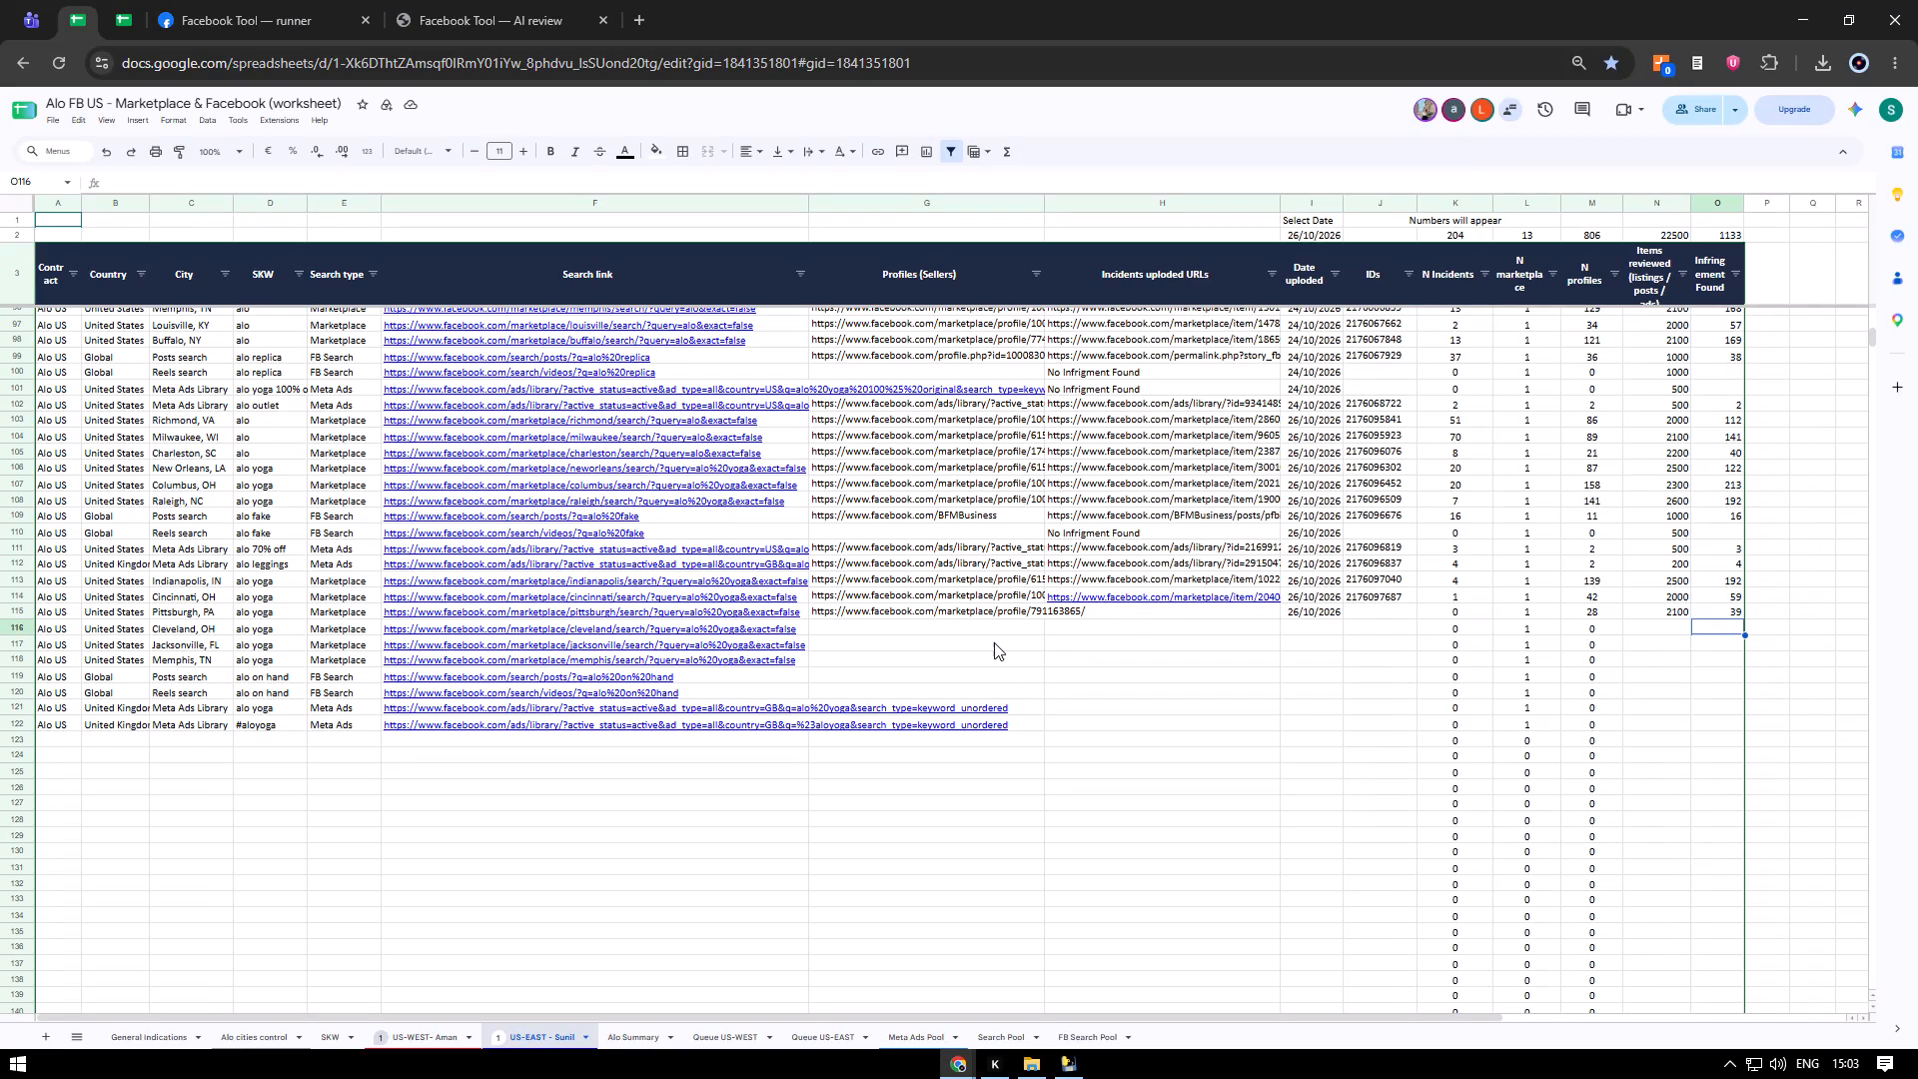
Switch to the Red Points portal and copy the link status list of the submitted marketplace incidents.
left_click(123, 0)
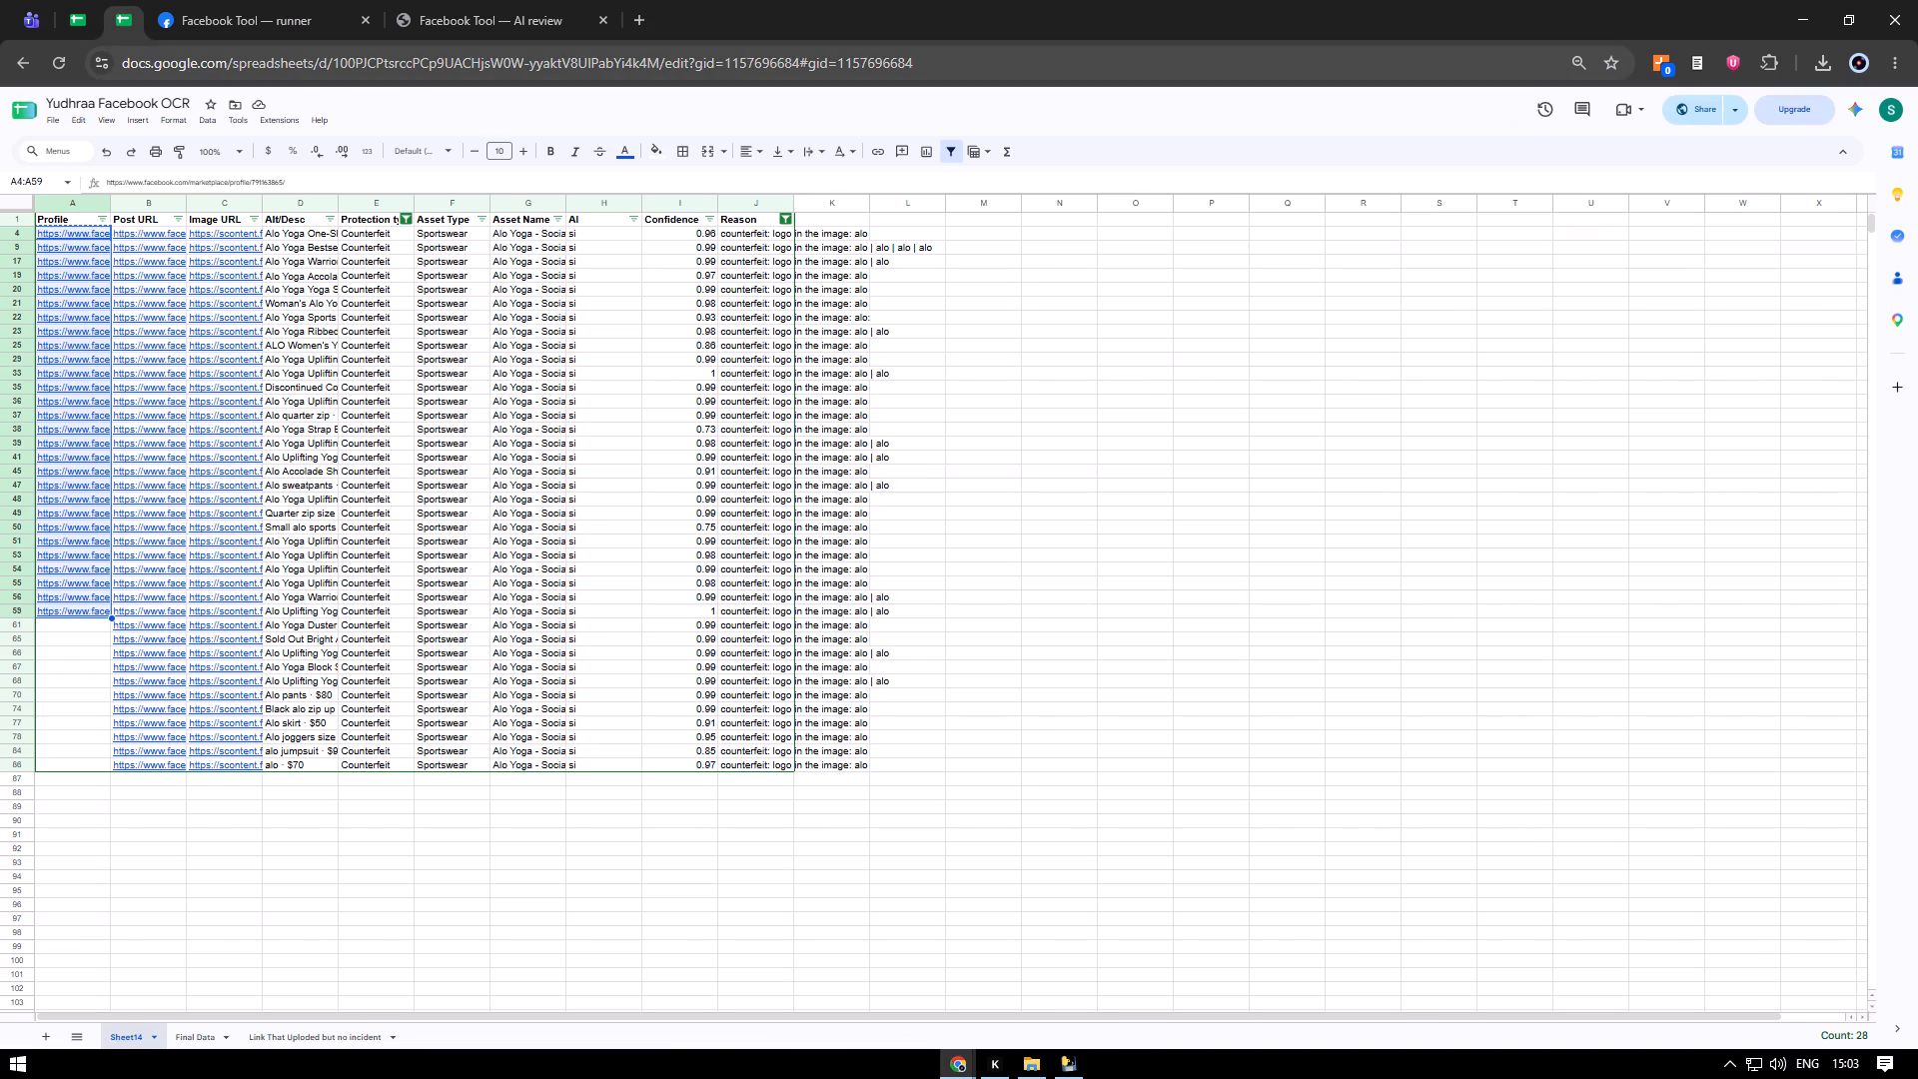
key("alt+Tab")
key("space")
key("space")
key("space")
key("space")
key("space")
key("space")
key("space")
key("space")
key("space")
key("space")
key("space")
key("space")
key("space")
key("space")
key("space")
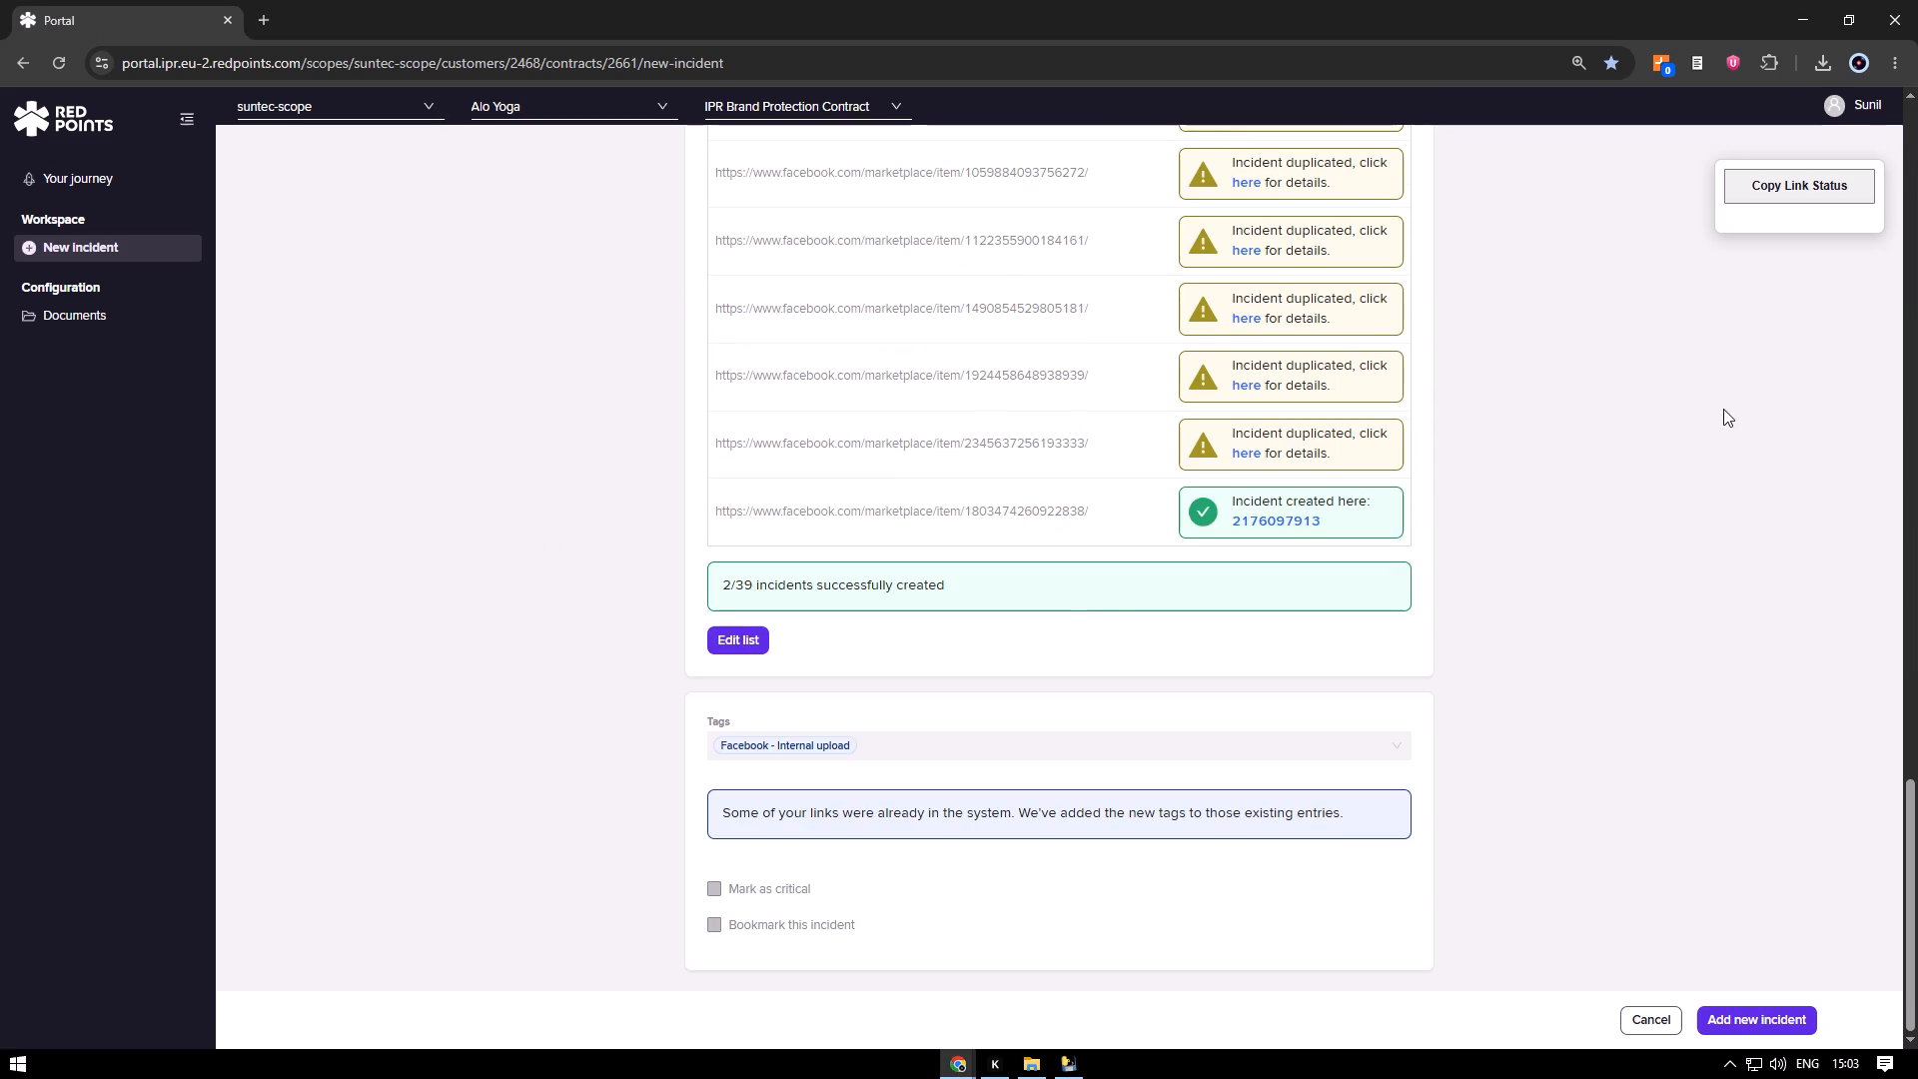
left_click(1781, 200)
Paste the copied link status table into the Final Data sheet of Yudhraa Facebook OCR, starting at cell H5007.
key("alt+Tab")
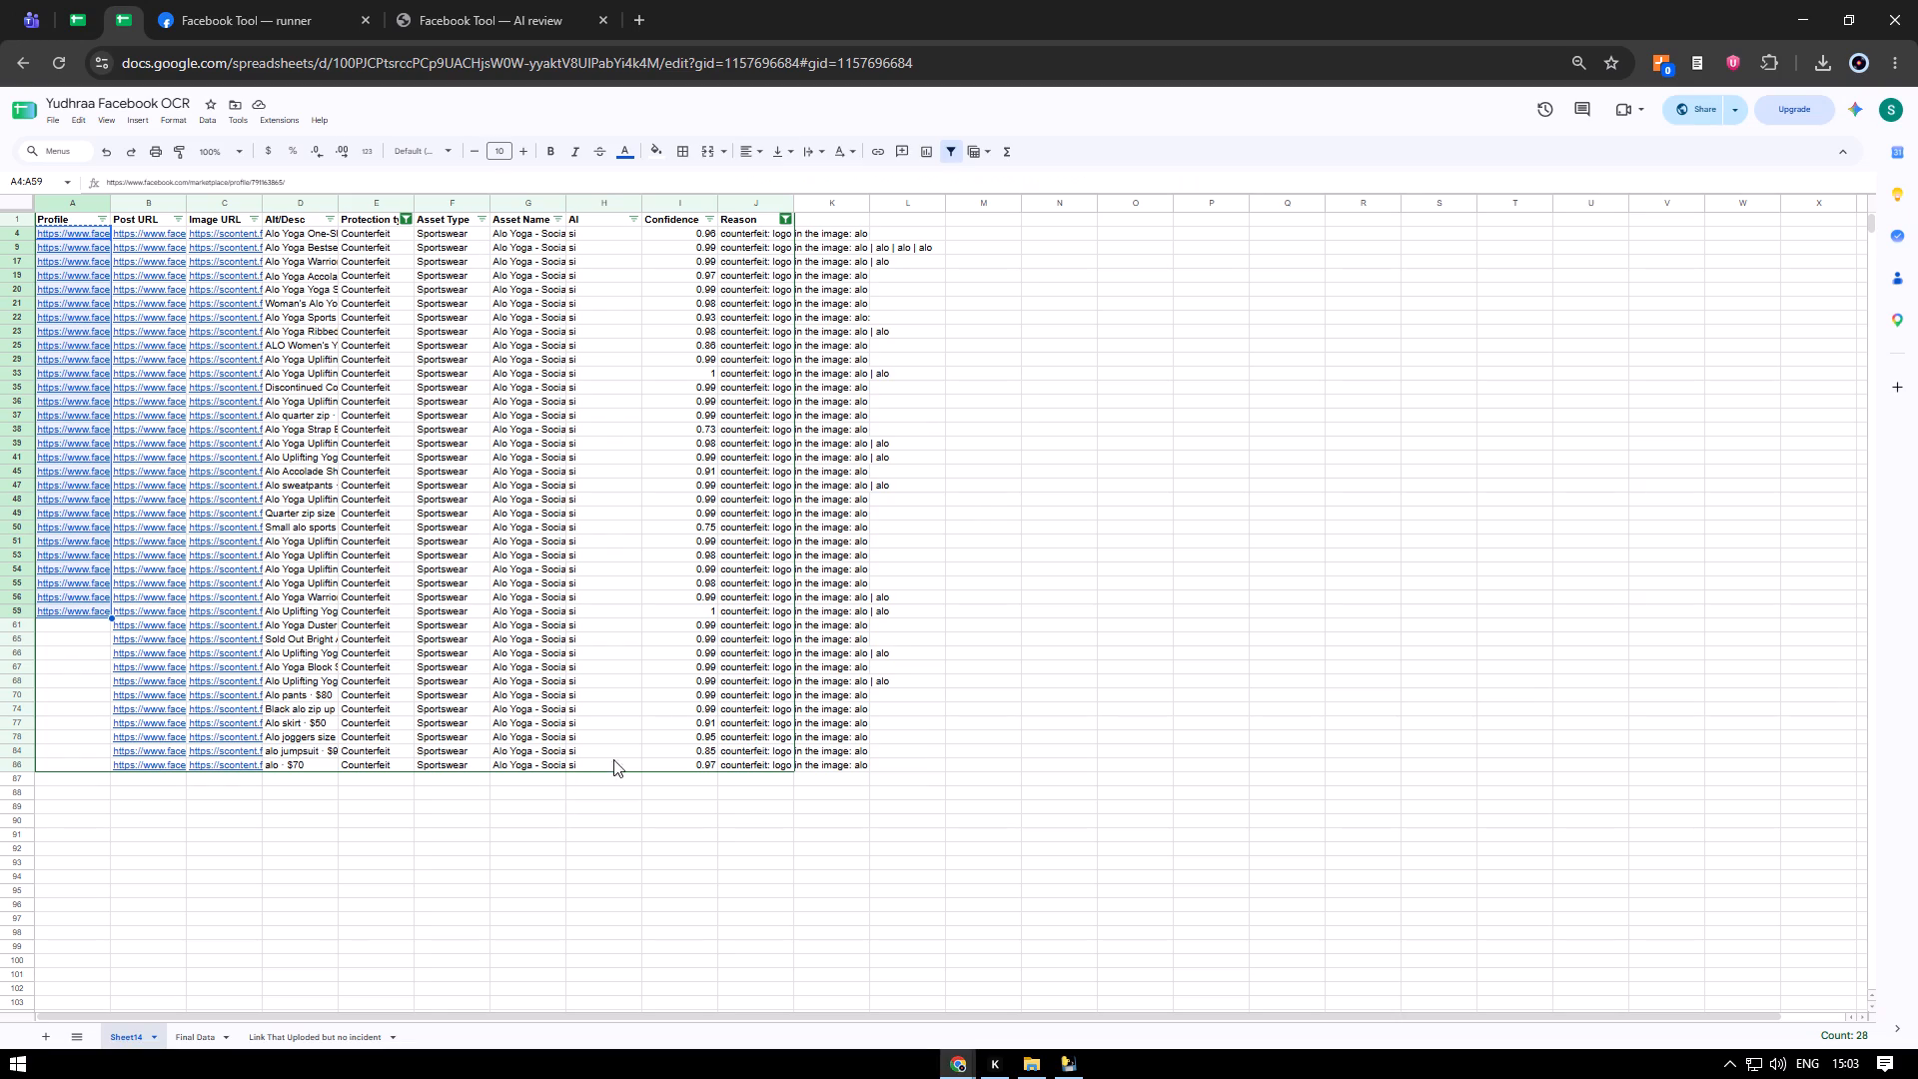
left_click(202, 1035)
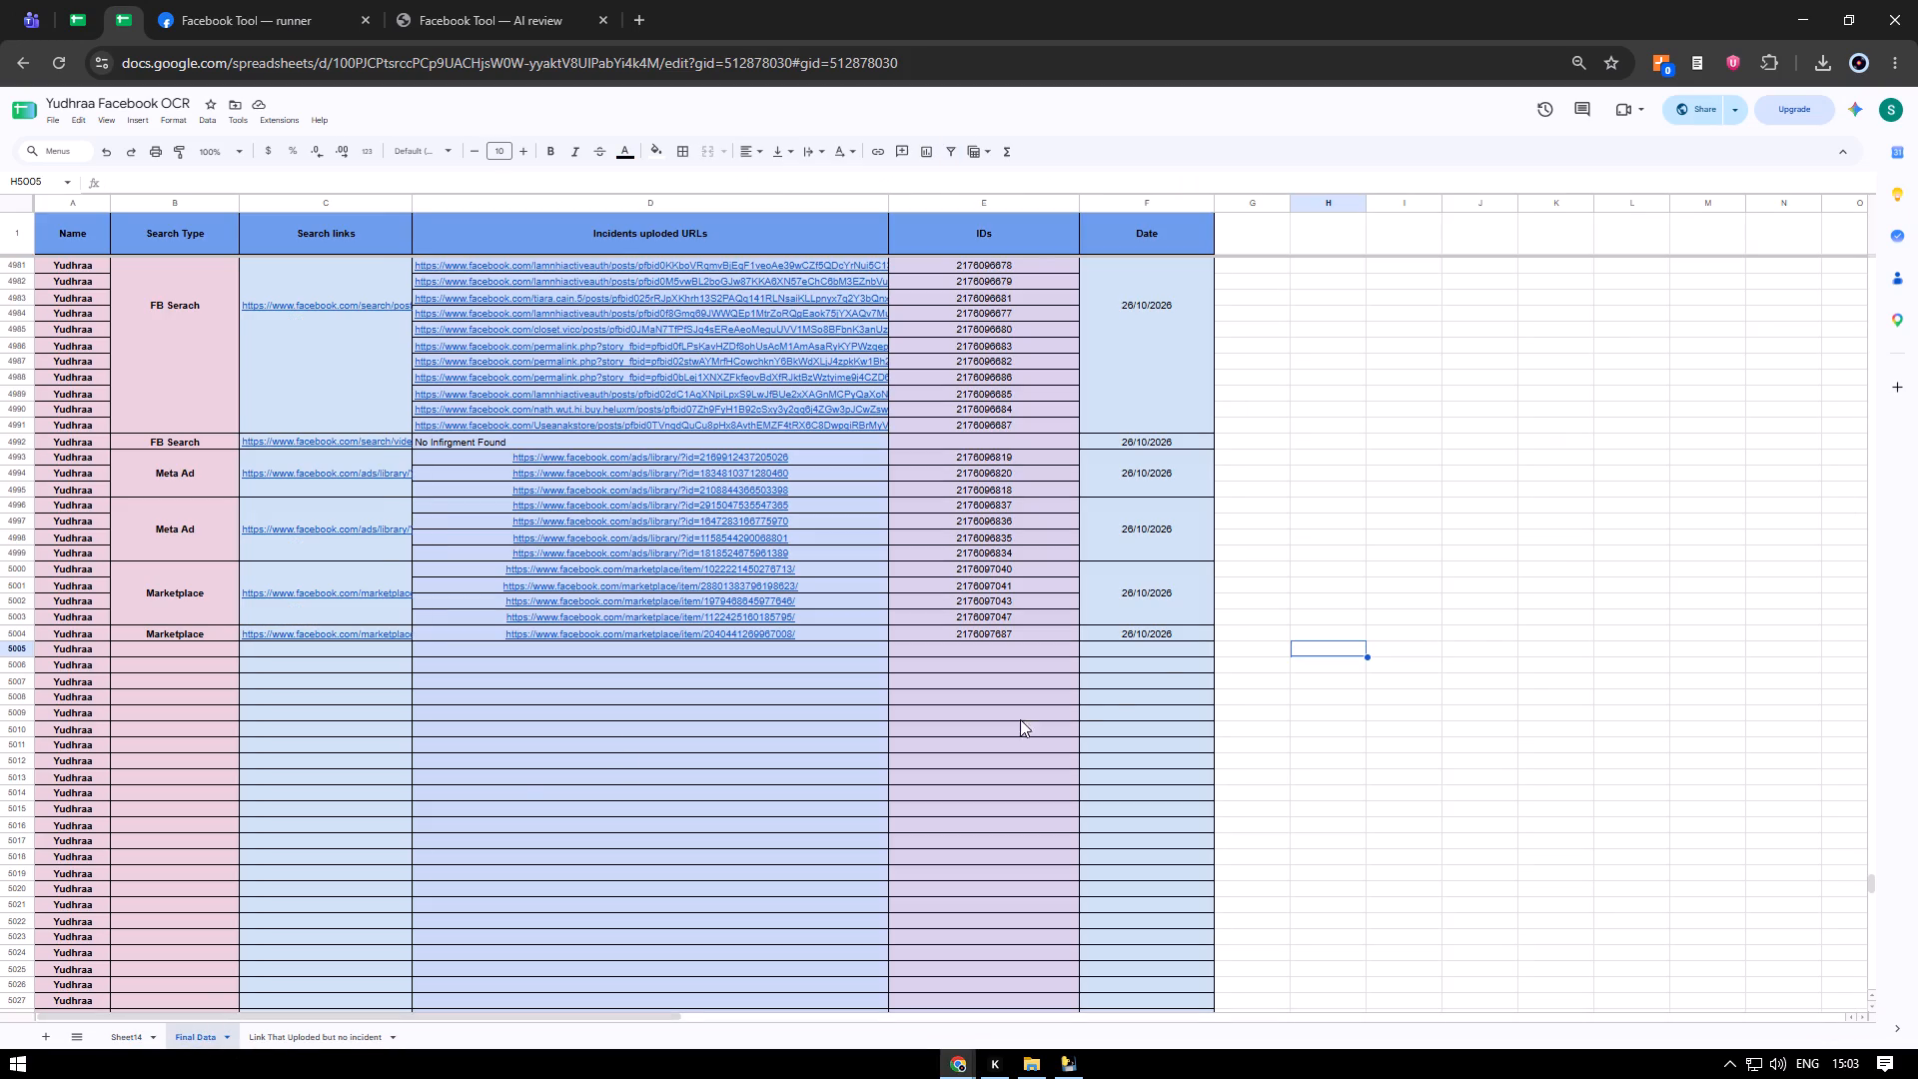
key("Down")
key("Down")
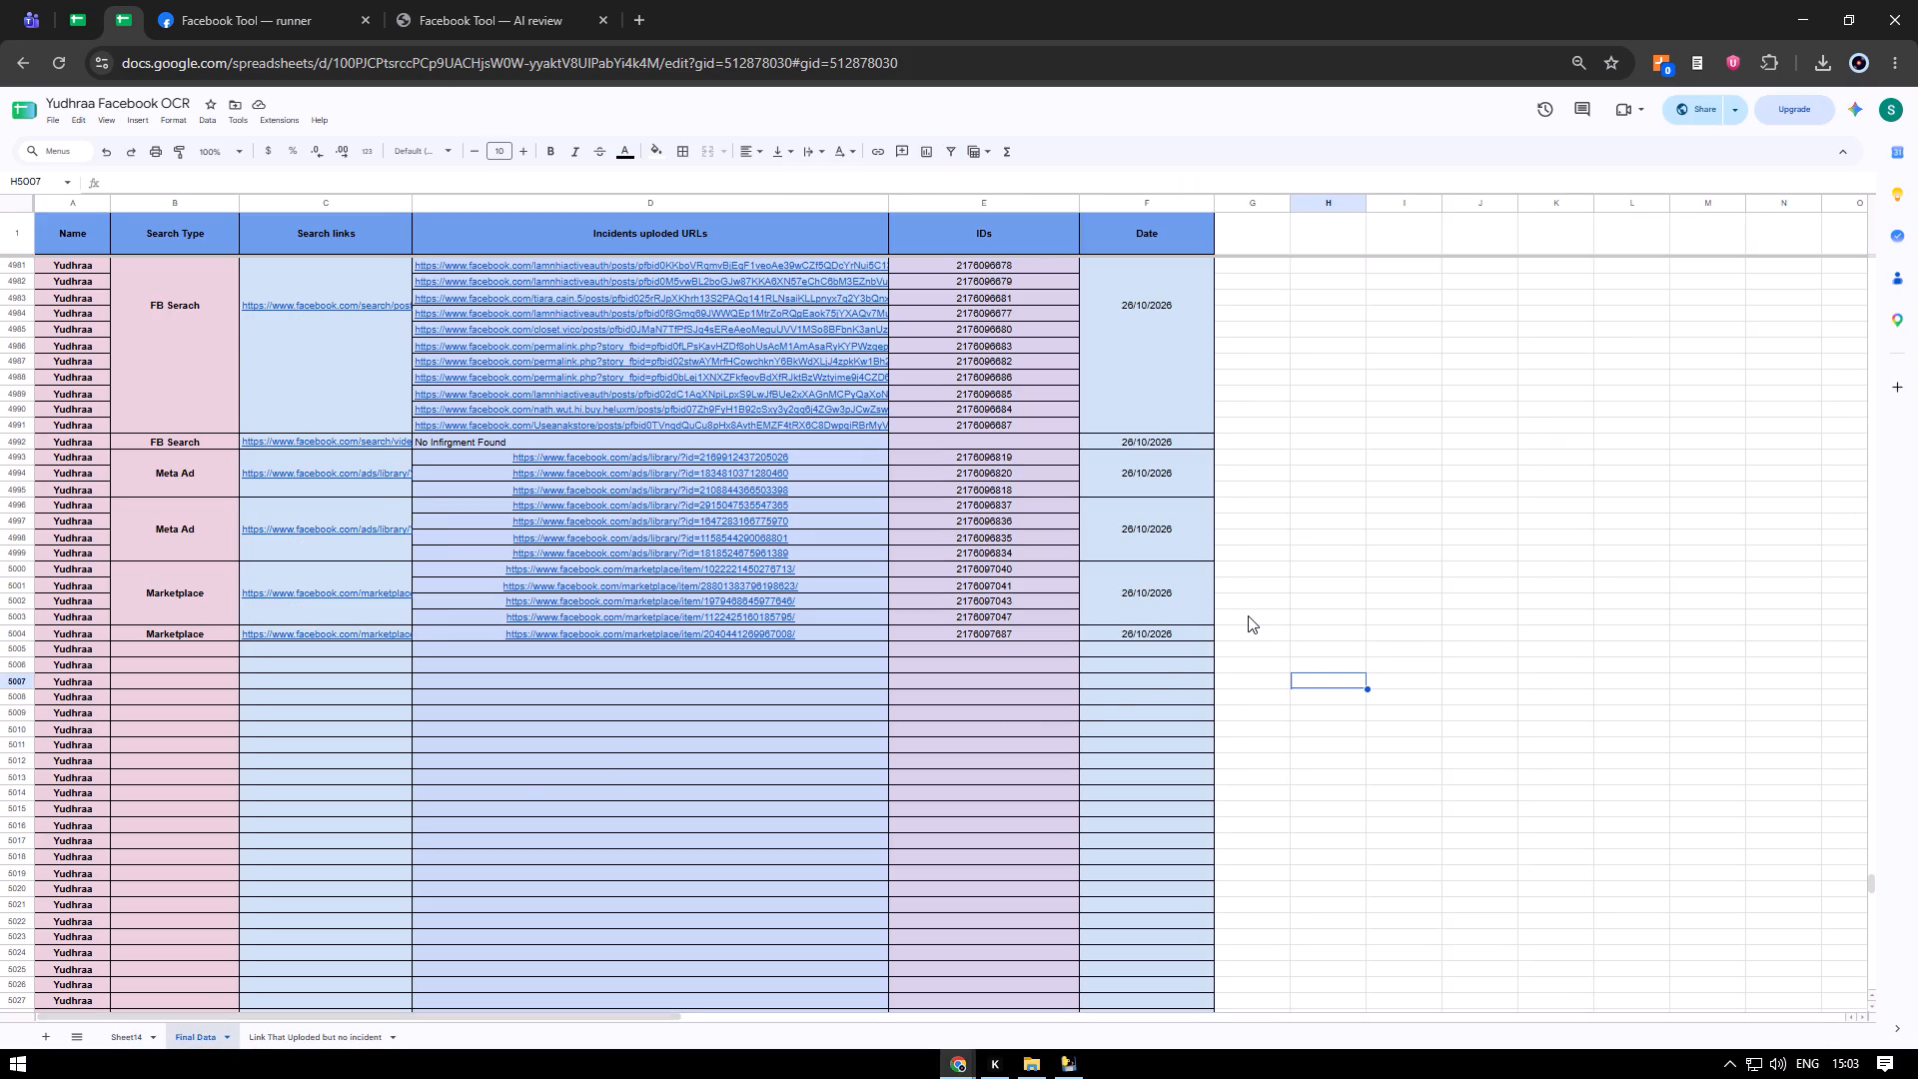
key("ctrl+v")
Delete the Status column from the pasted link status table.
key("Right")
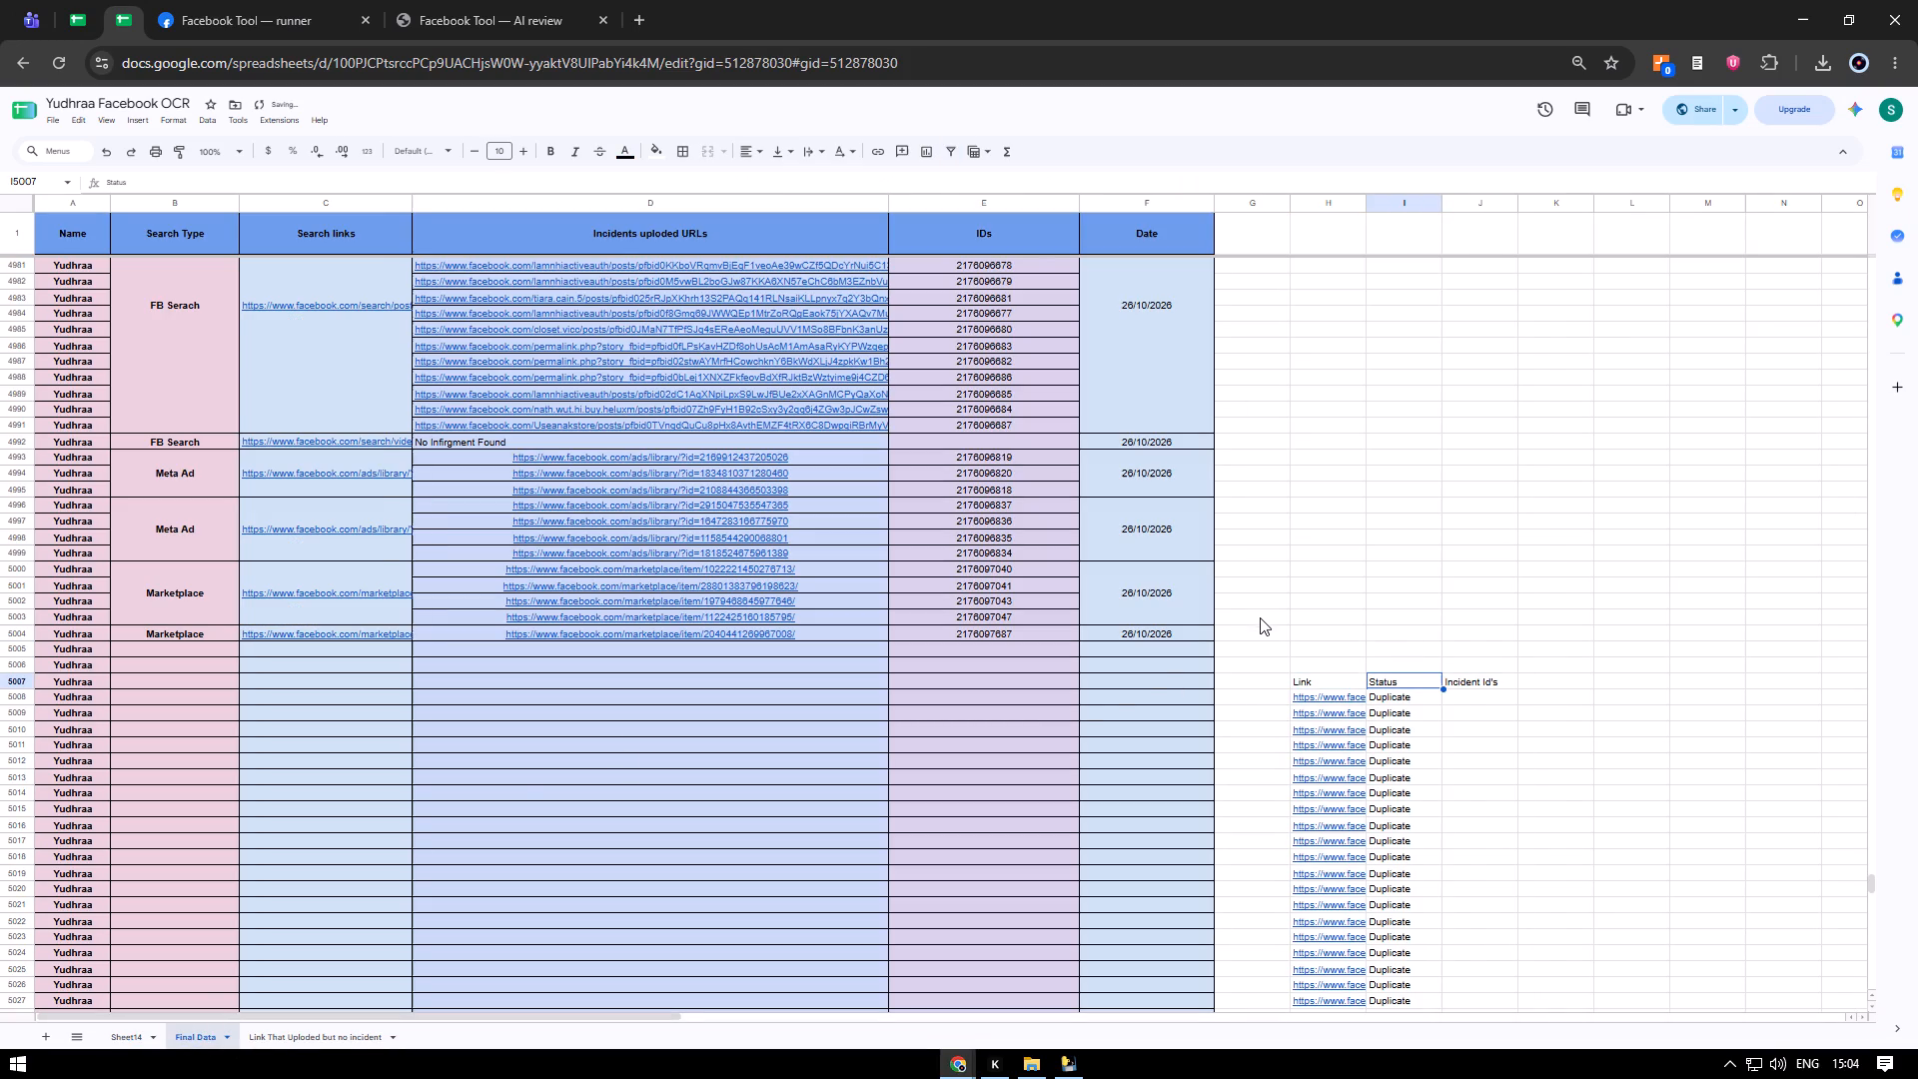
right_click(1402, 680)
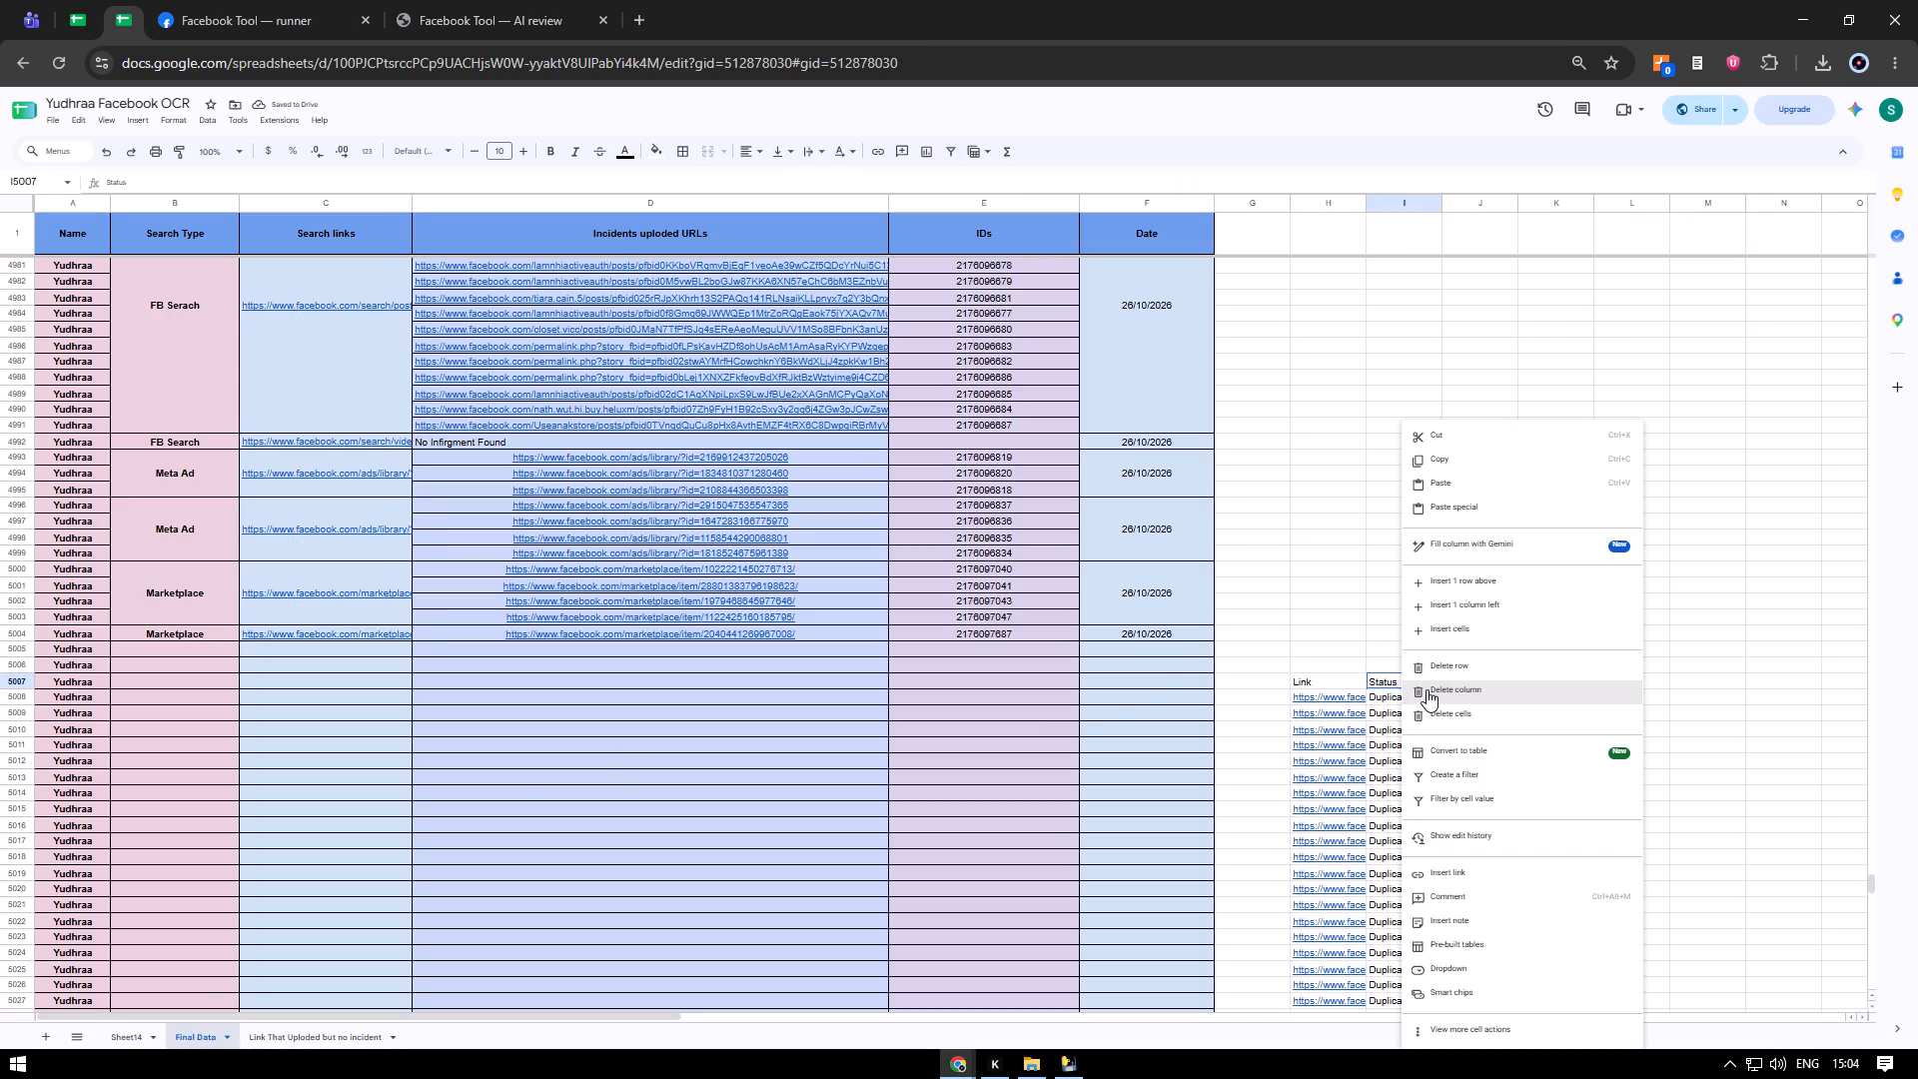
left_click(1427, 689)
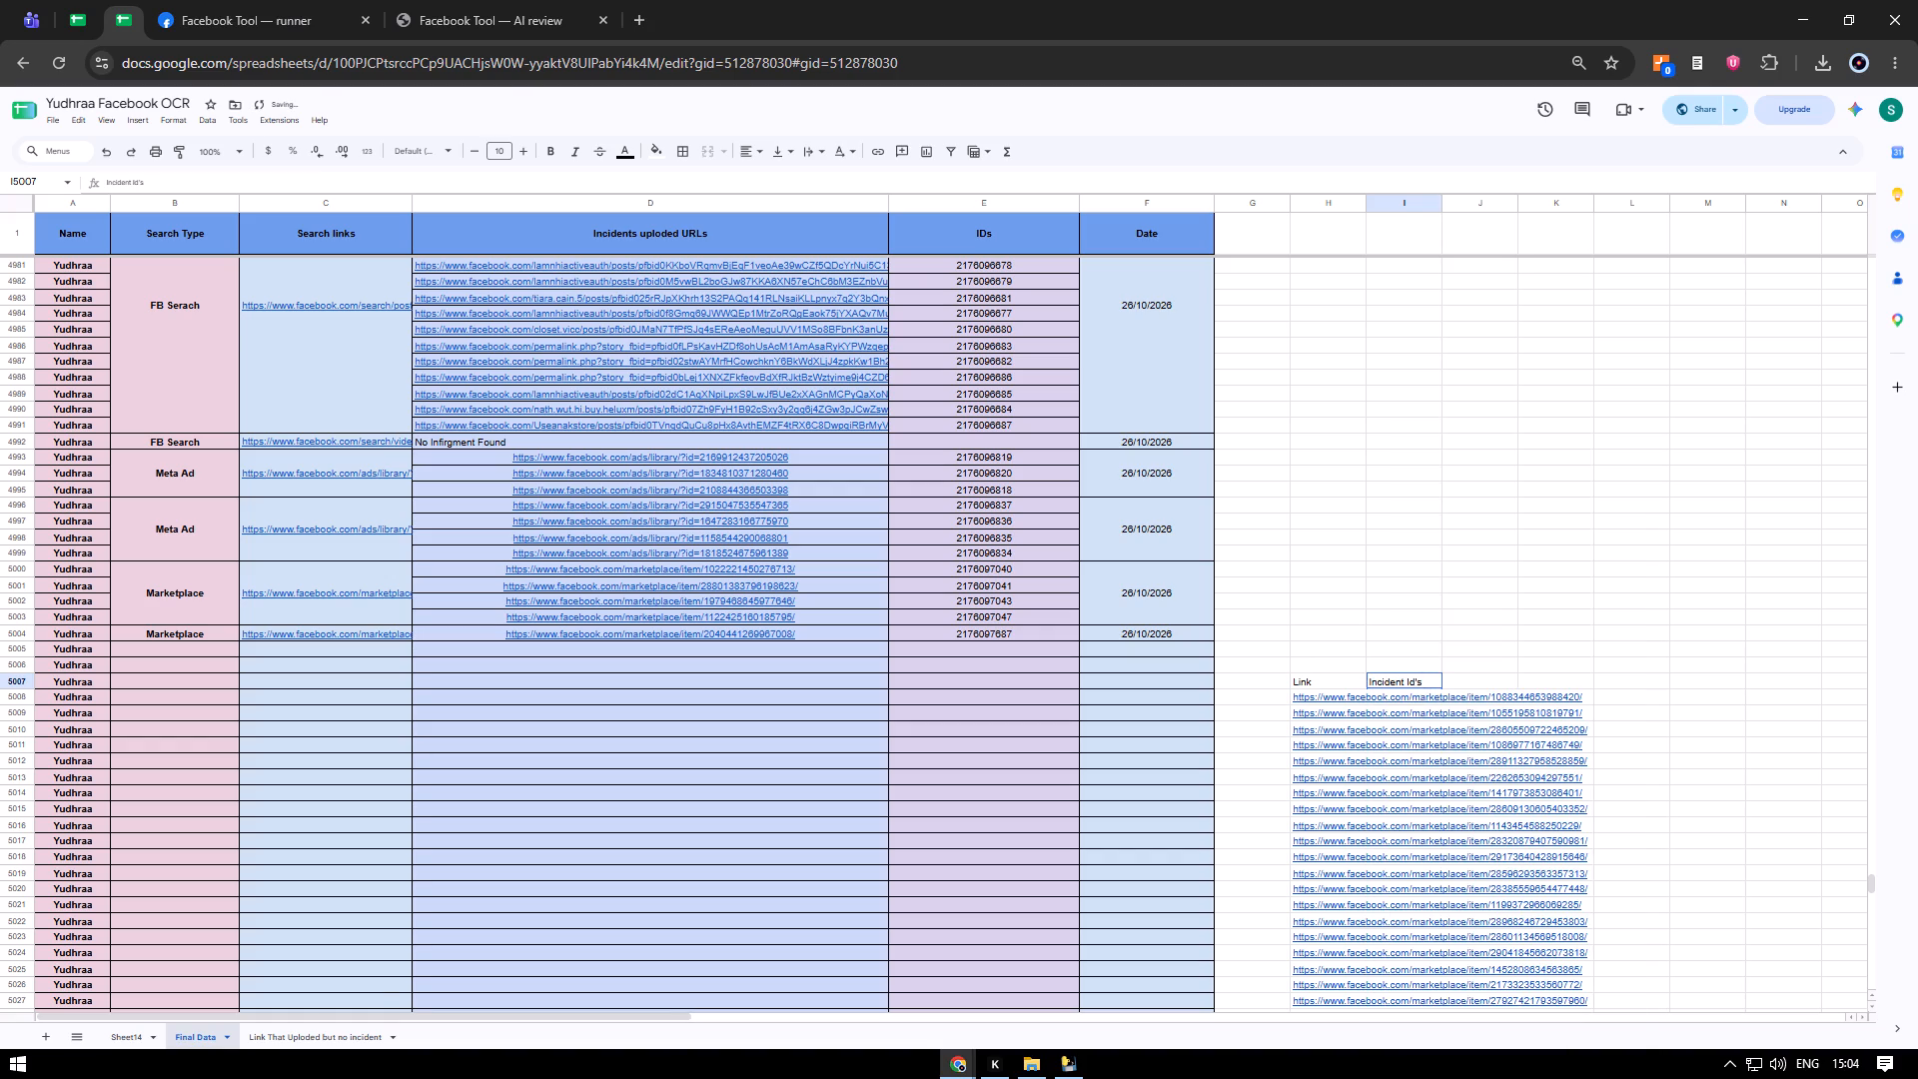
Create a filter on the pasted table's Link and Incident Id's headers in row 5007.
key("shift+Right")
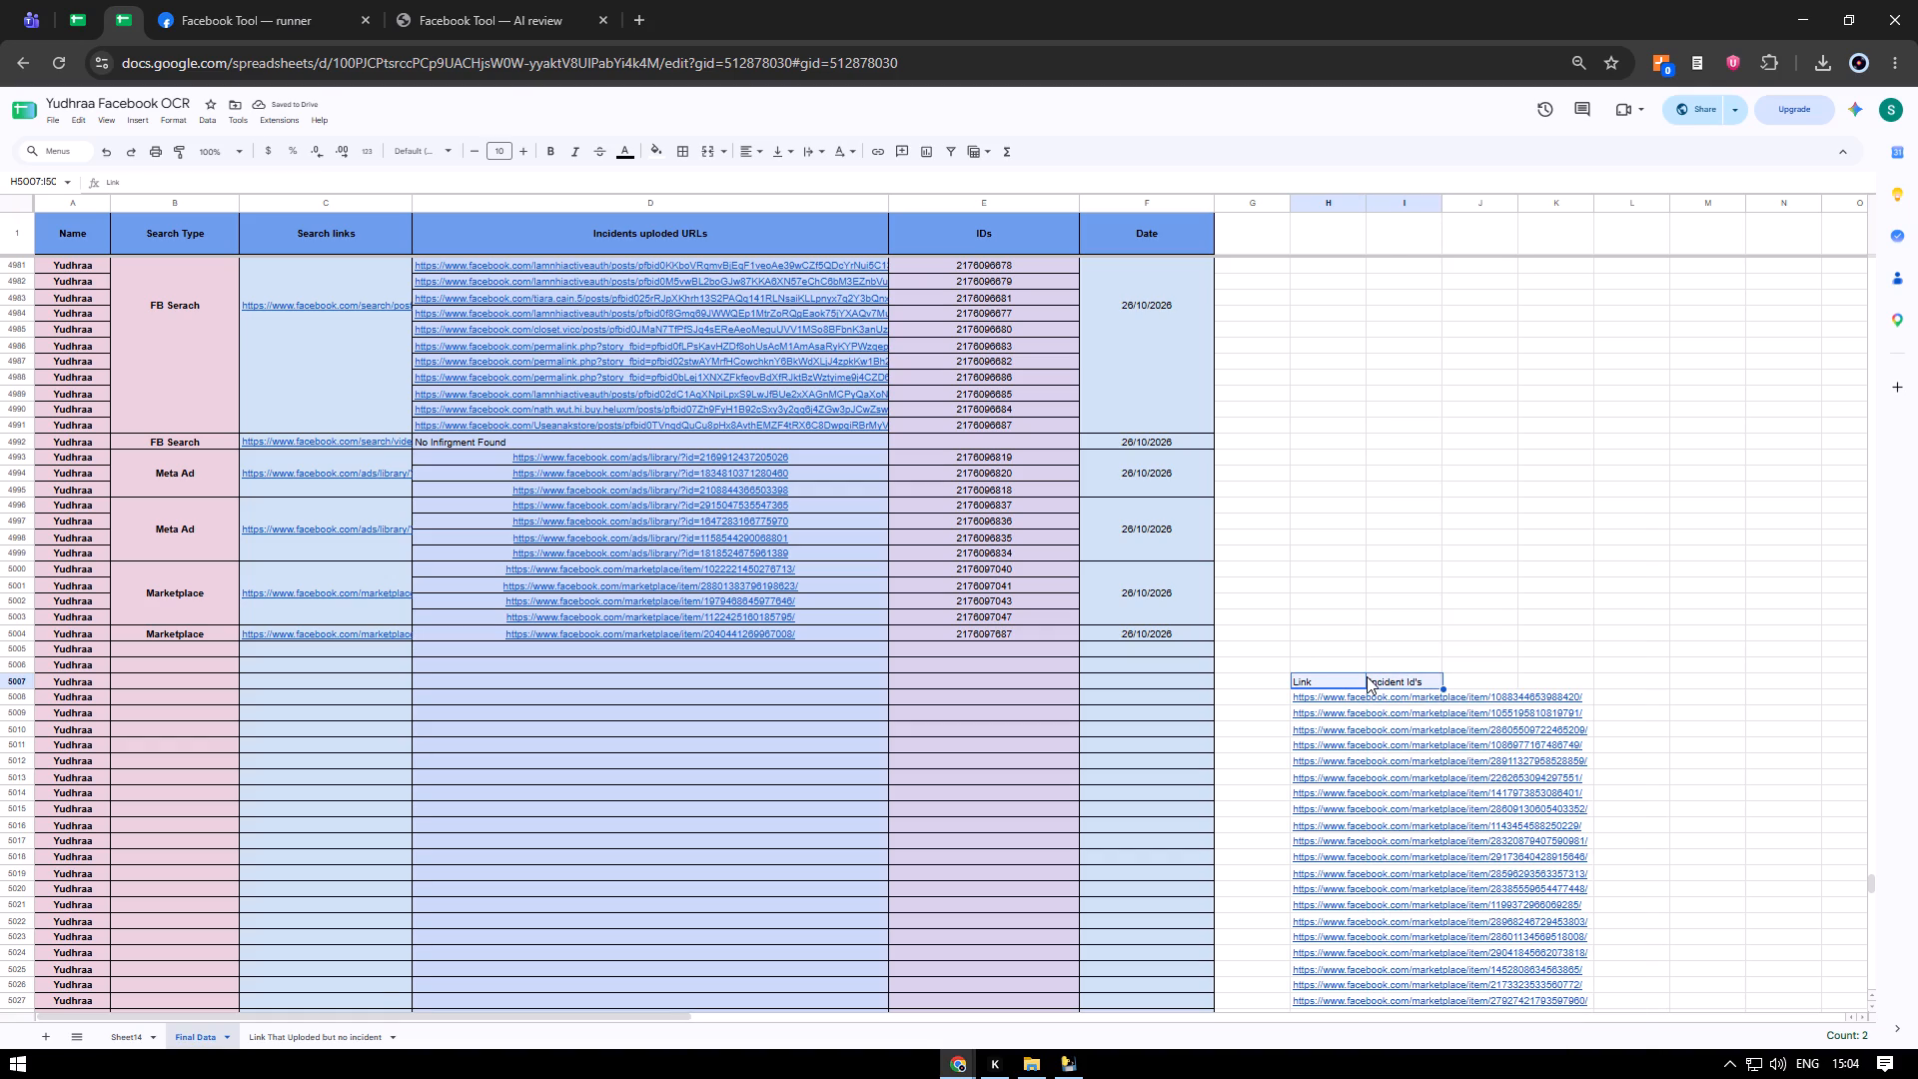
key("alt+d")
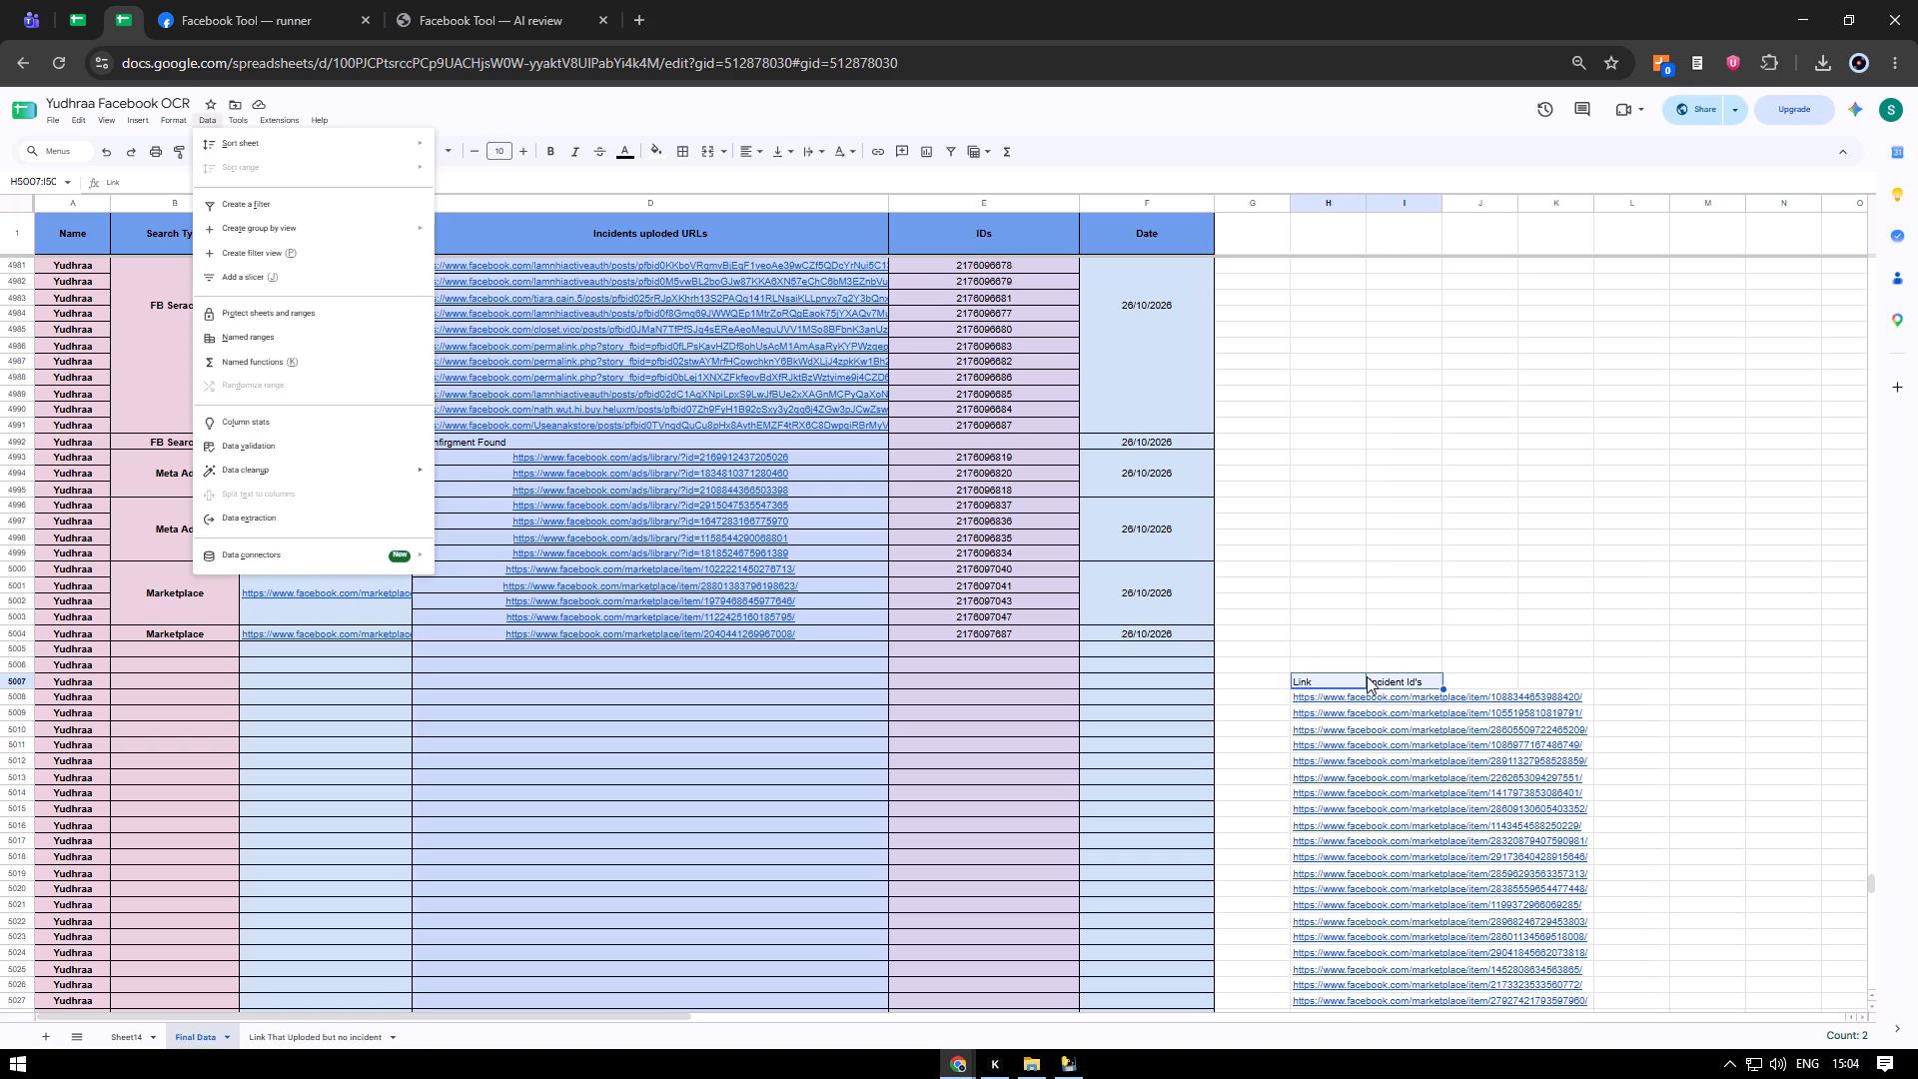
key("alt+f")
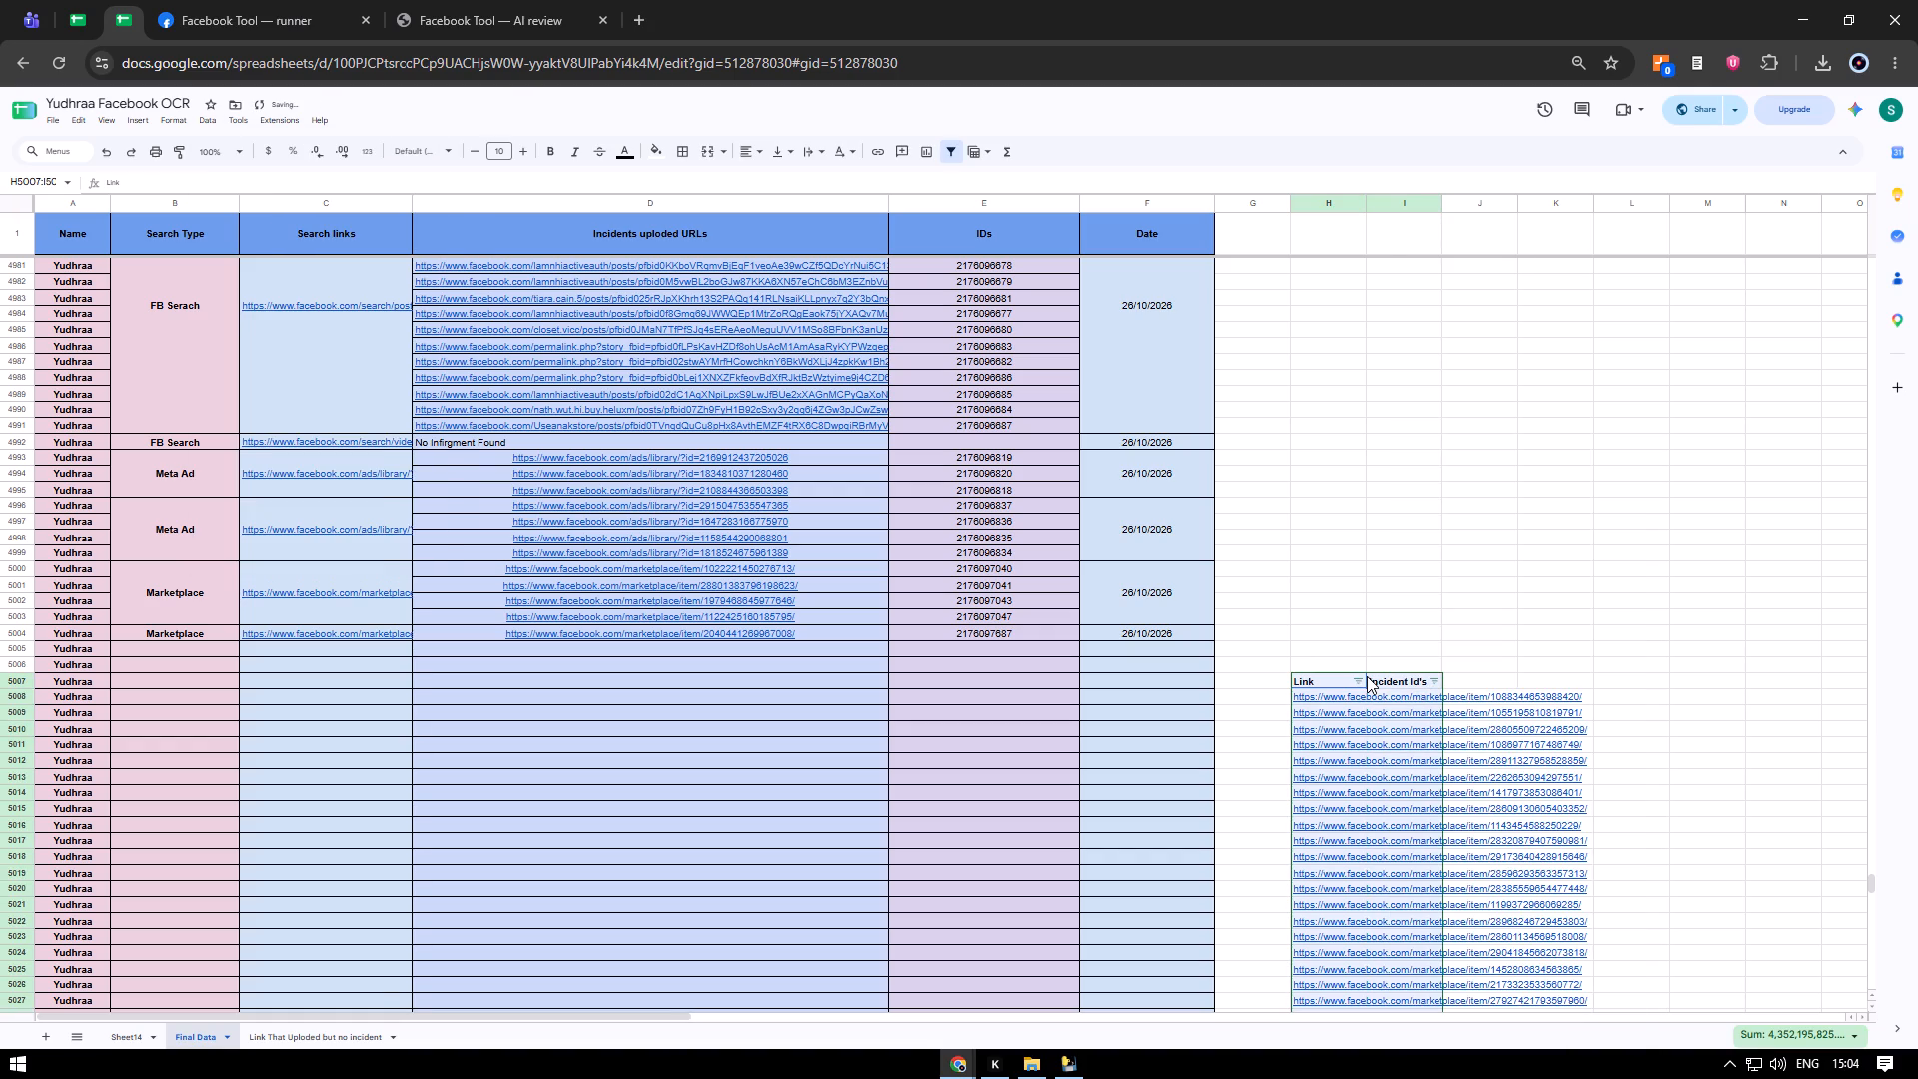
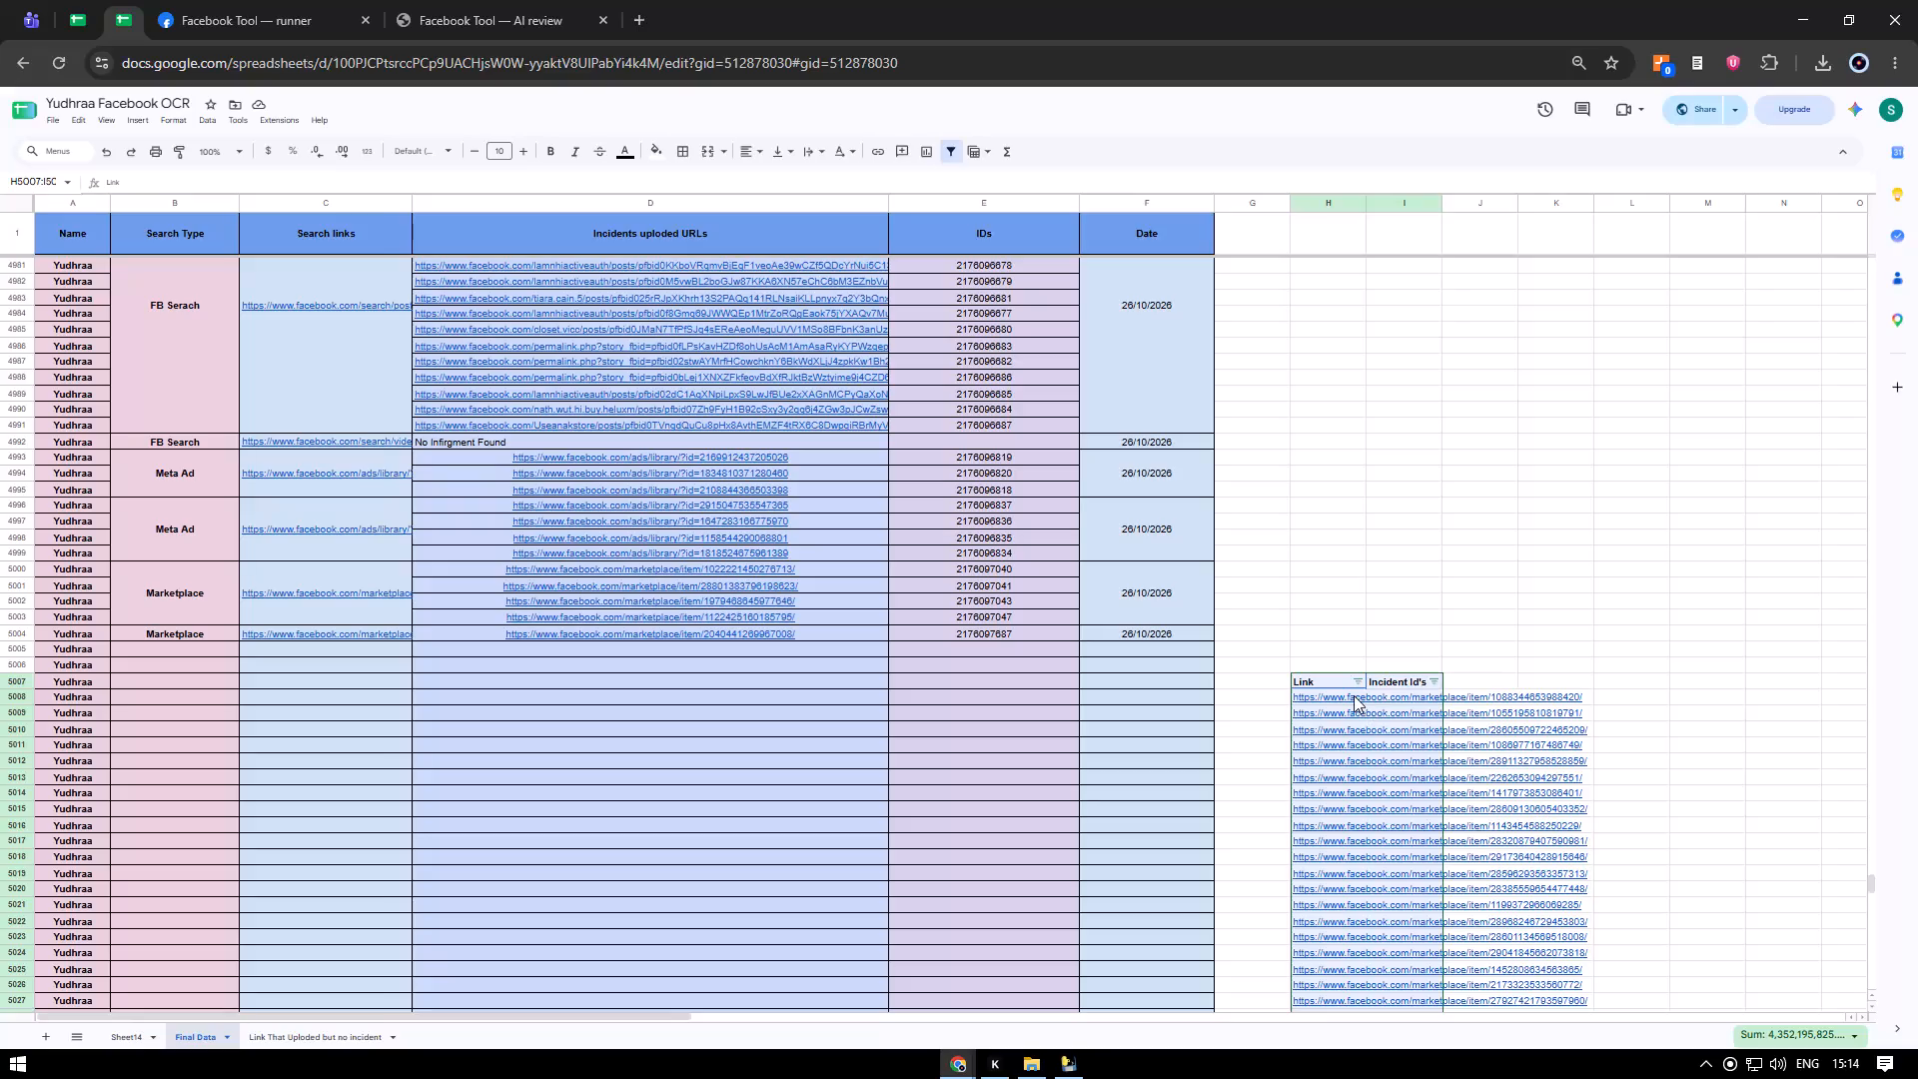
Filter the Incident Id's column of the link list on Final Data so that only (Blanks) is selected.
left_click(1354, 695)
key("ctrl+shift+Down")
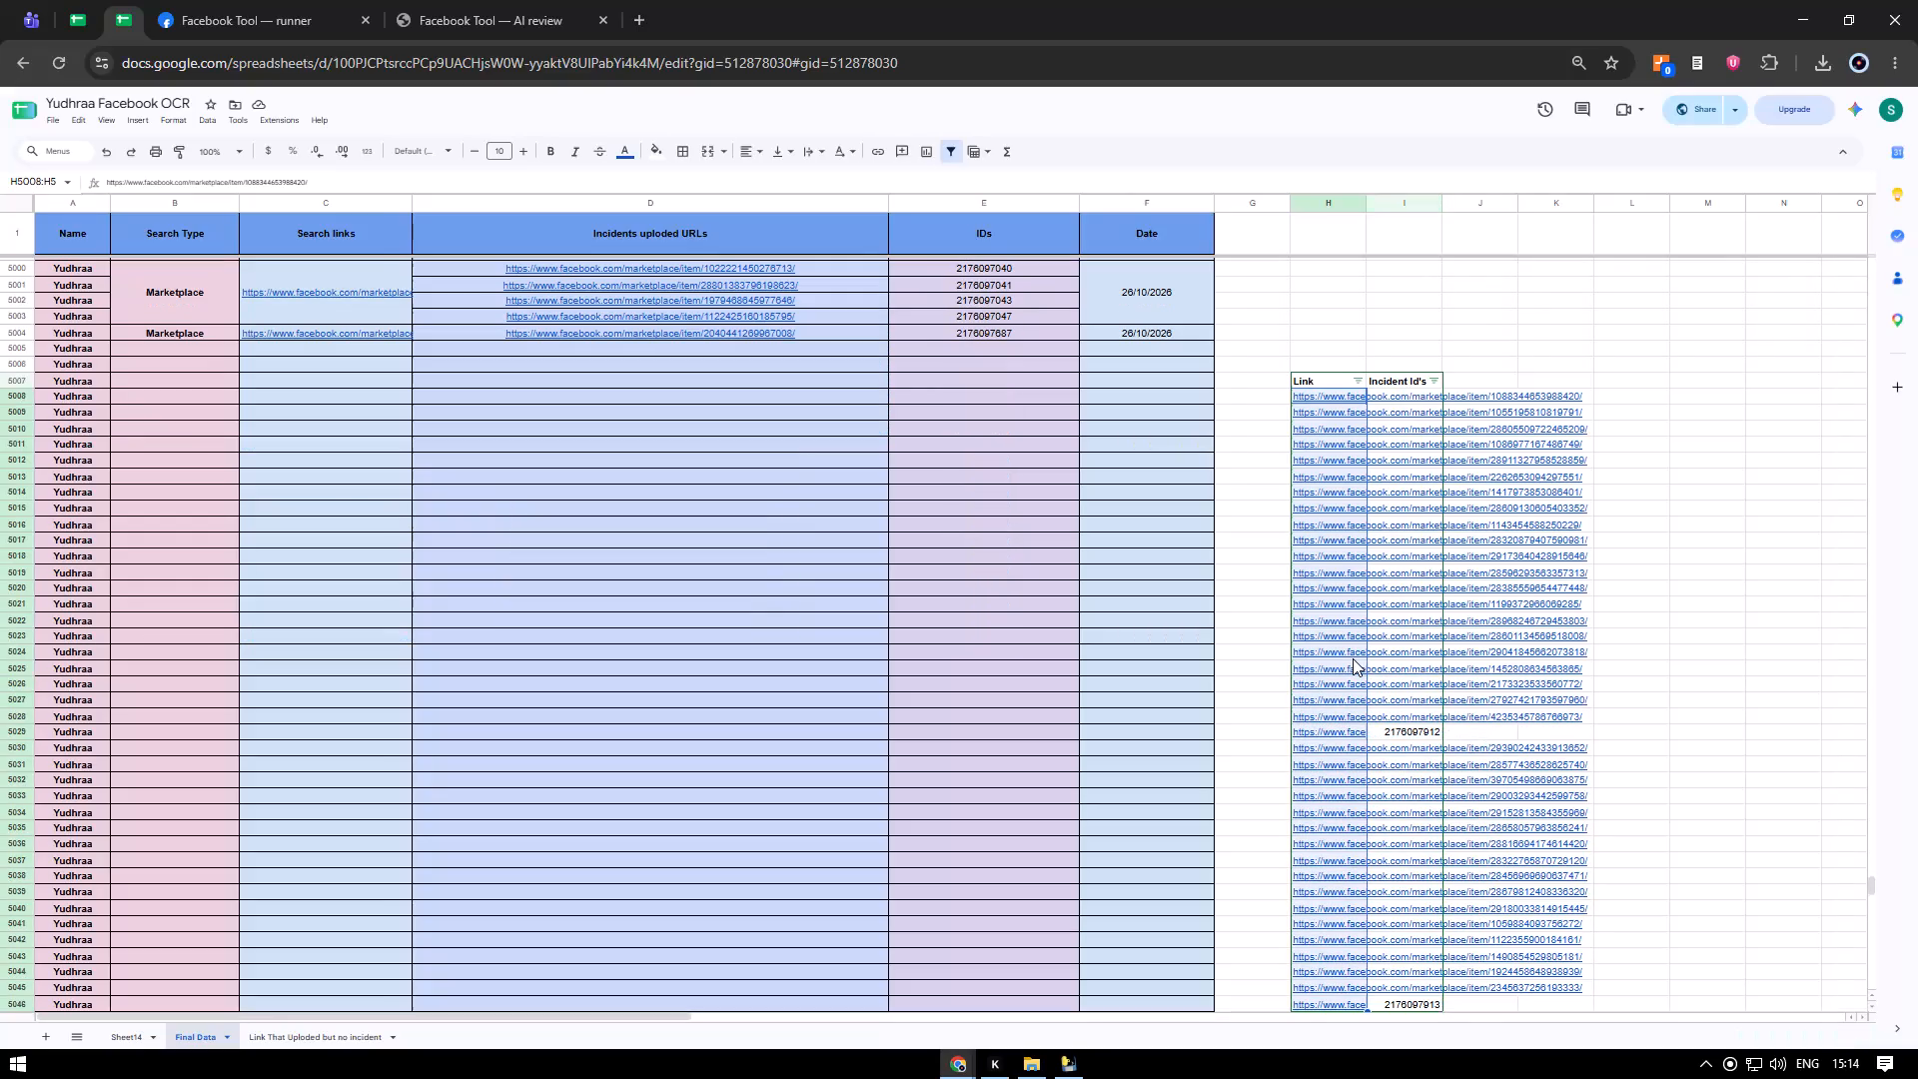
scroll(1346, 651, "down", 4)
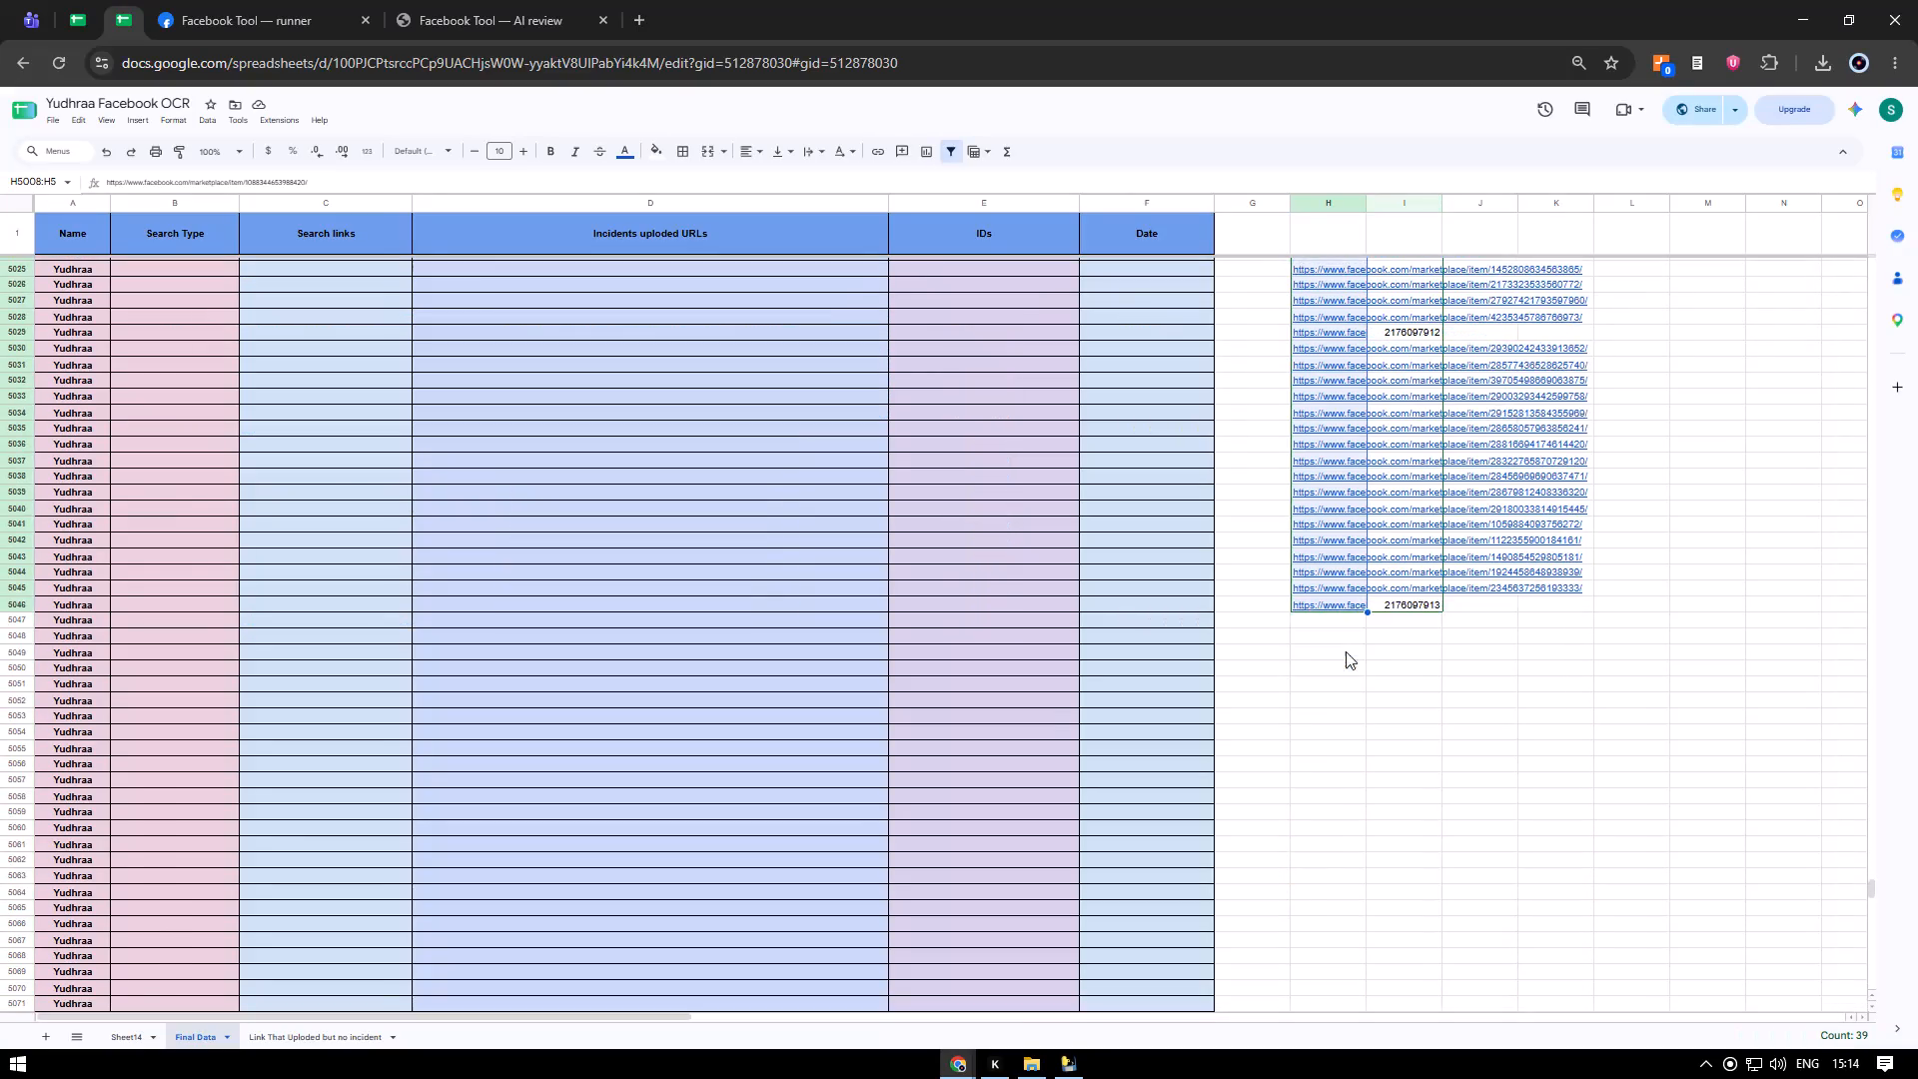
scroll(1346, 651, "up", 4)
key("alt+Tab")
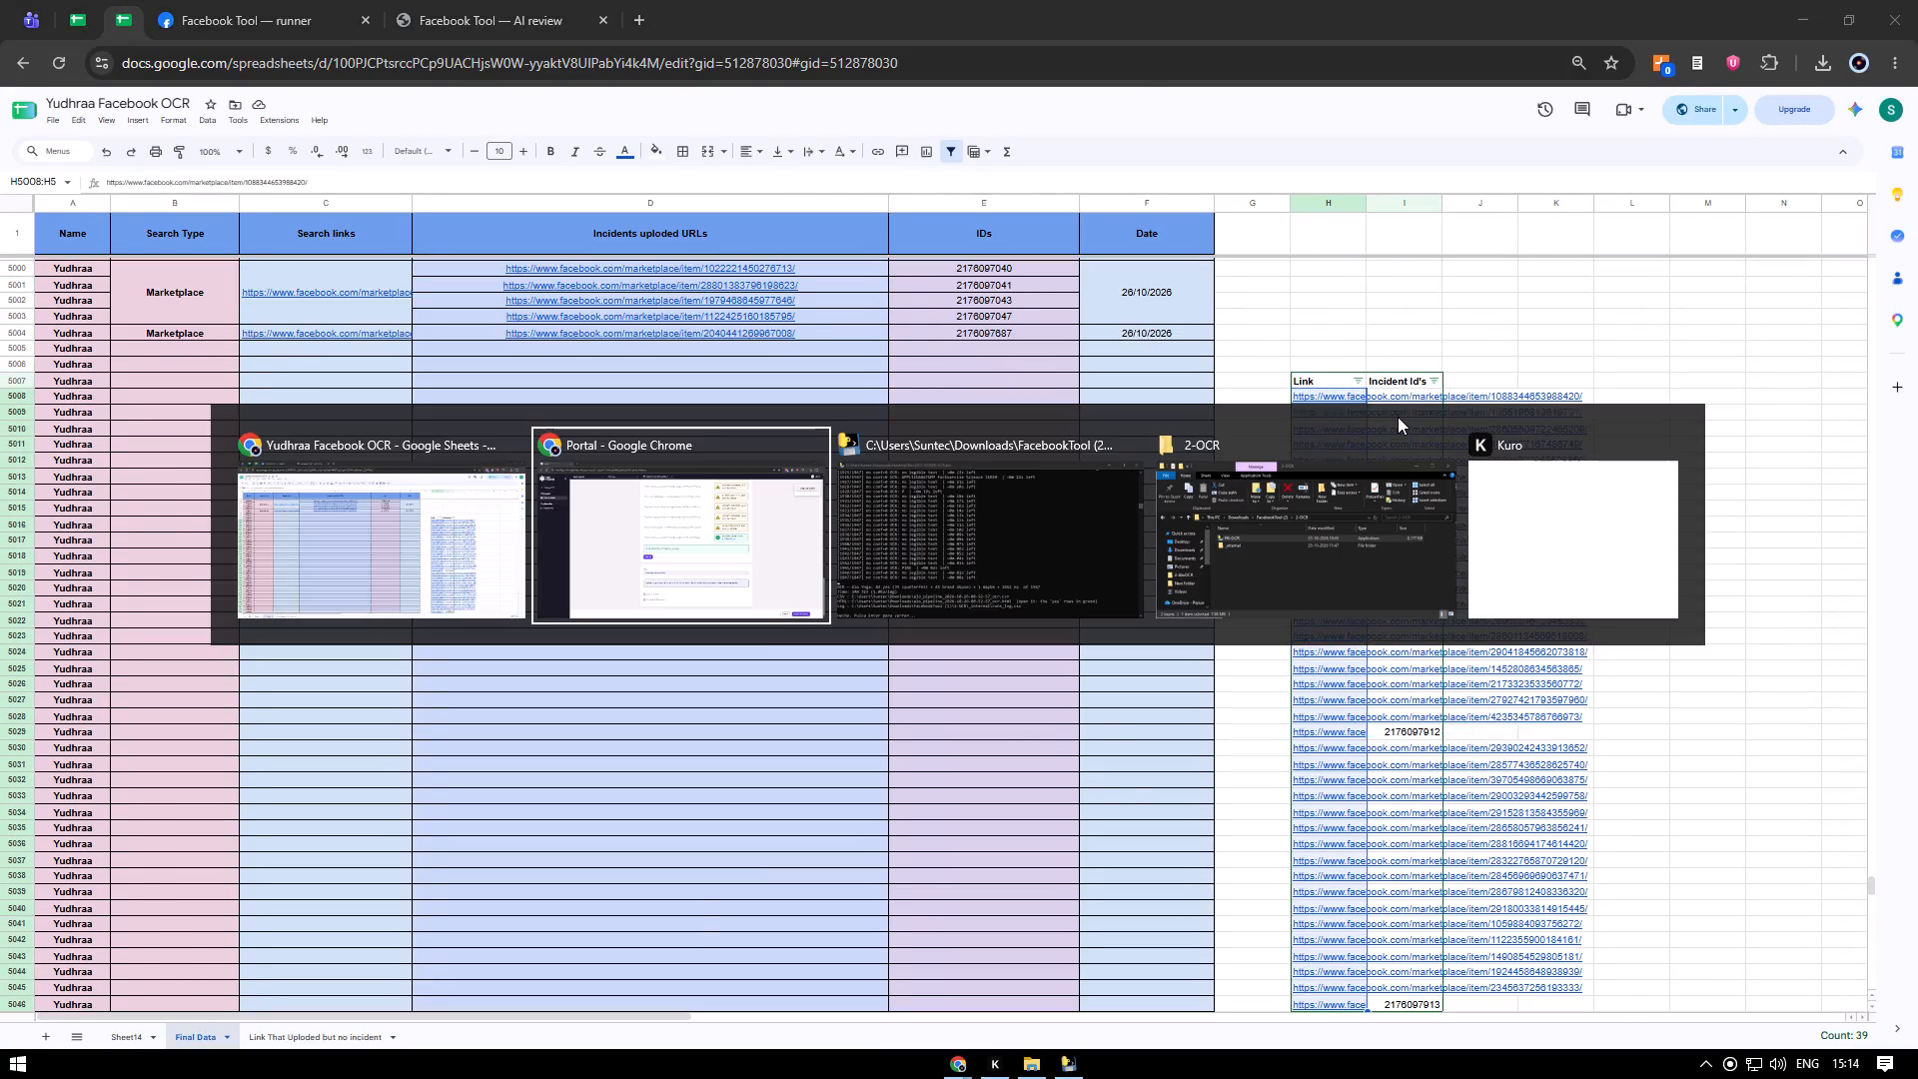
key("alt+Tab")
left_click(1438, 382)
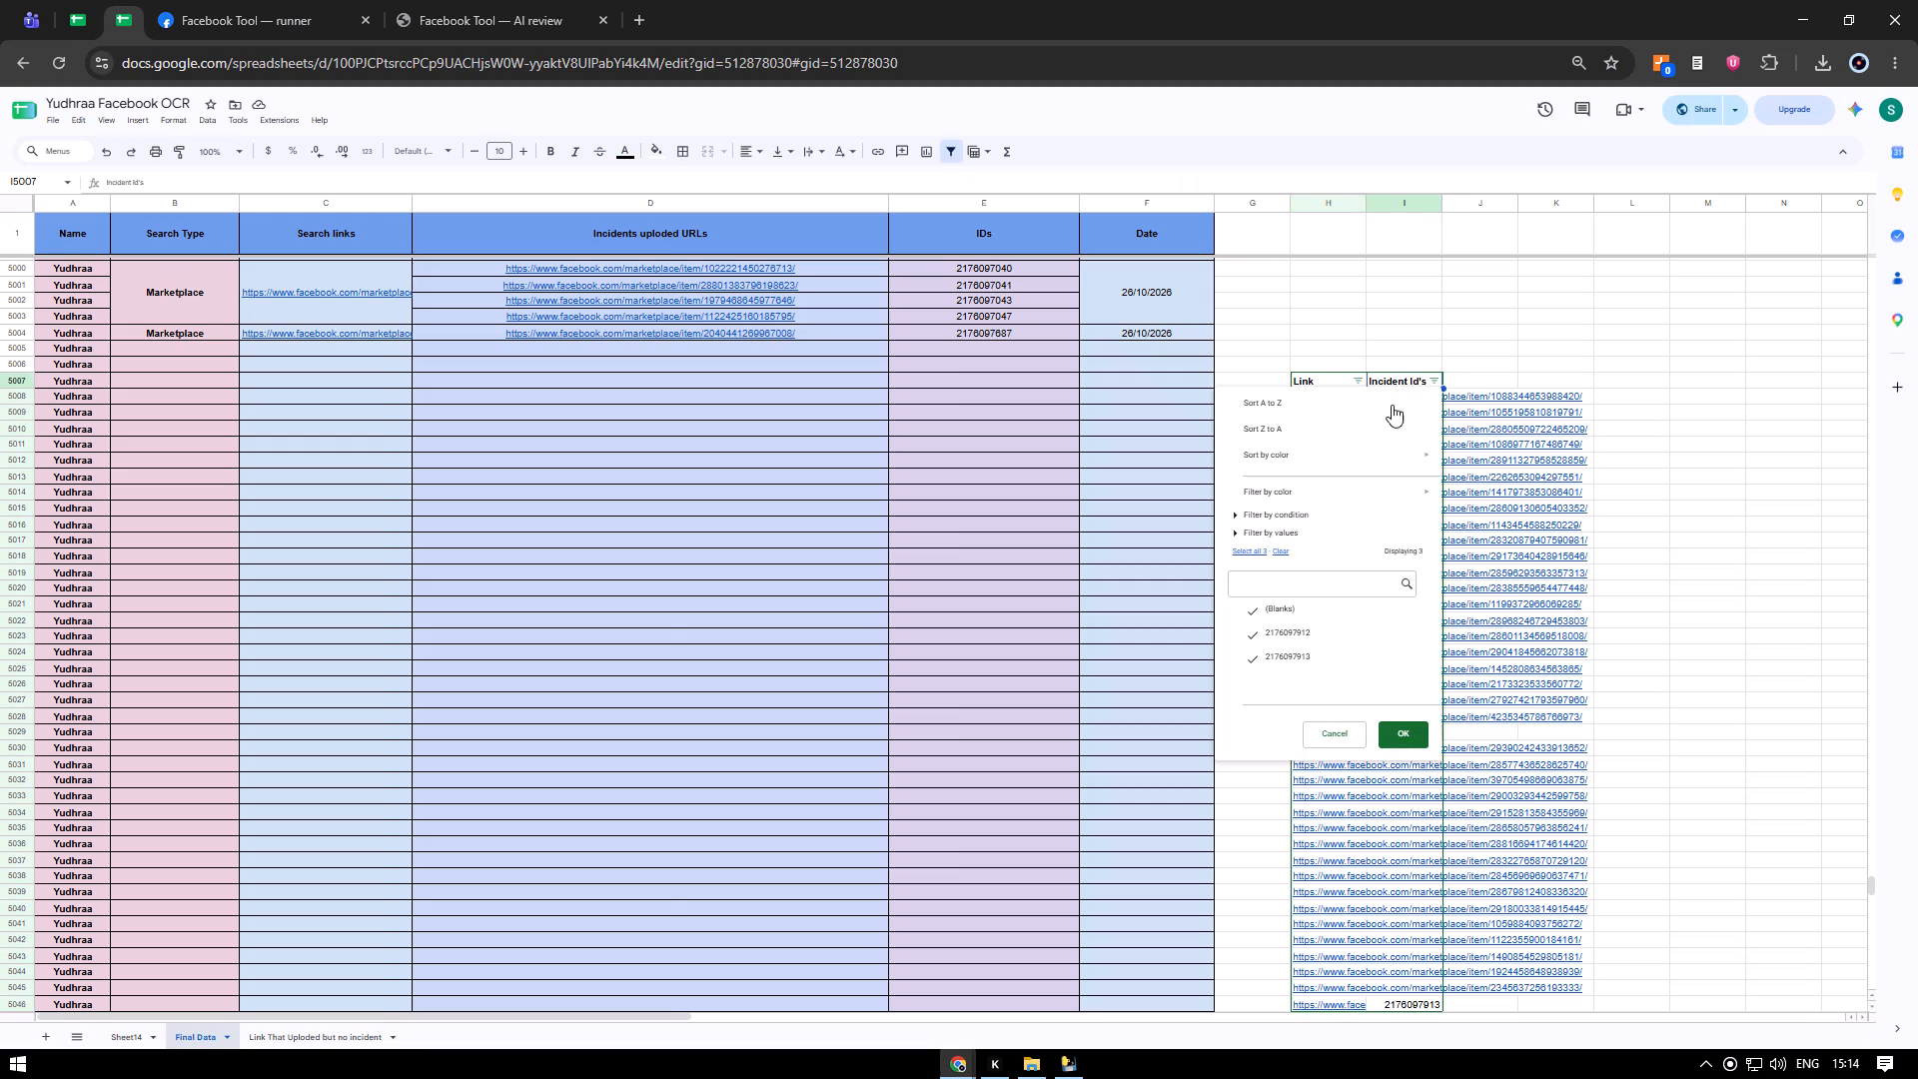
left_click(1279, 554)
left_click(1303, 607)
left_click(1408, 728)
Delete the rows of all filtered marketplace links that have no incident ID.
left_click(1341, 398)
key("ctrl+shift+Down")
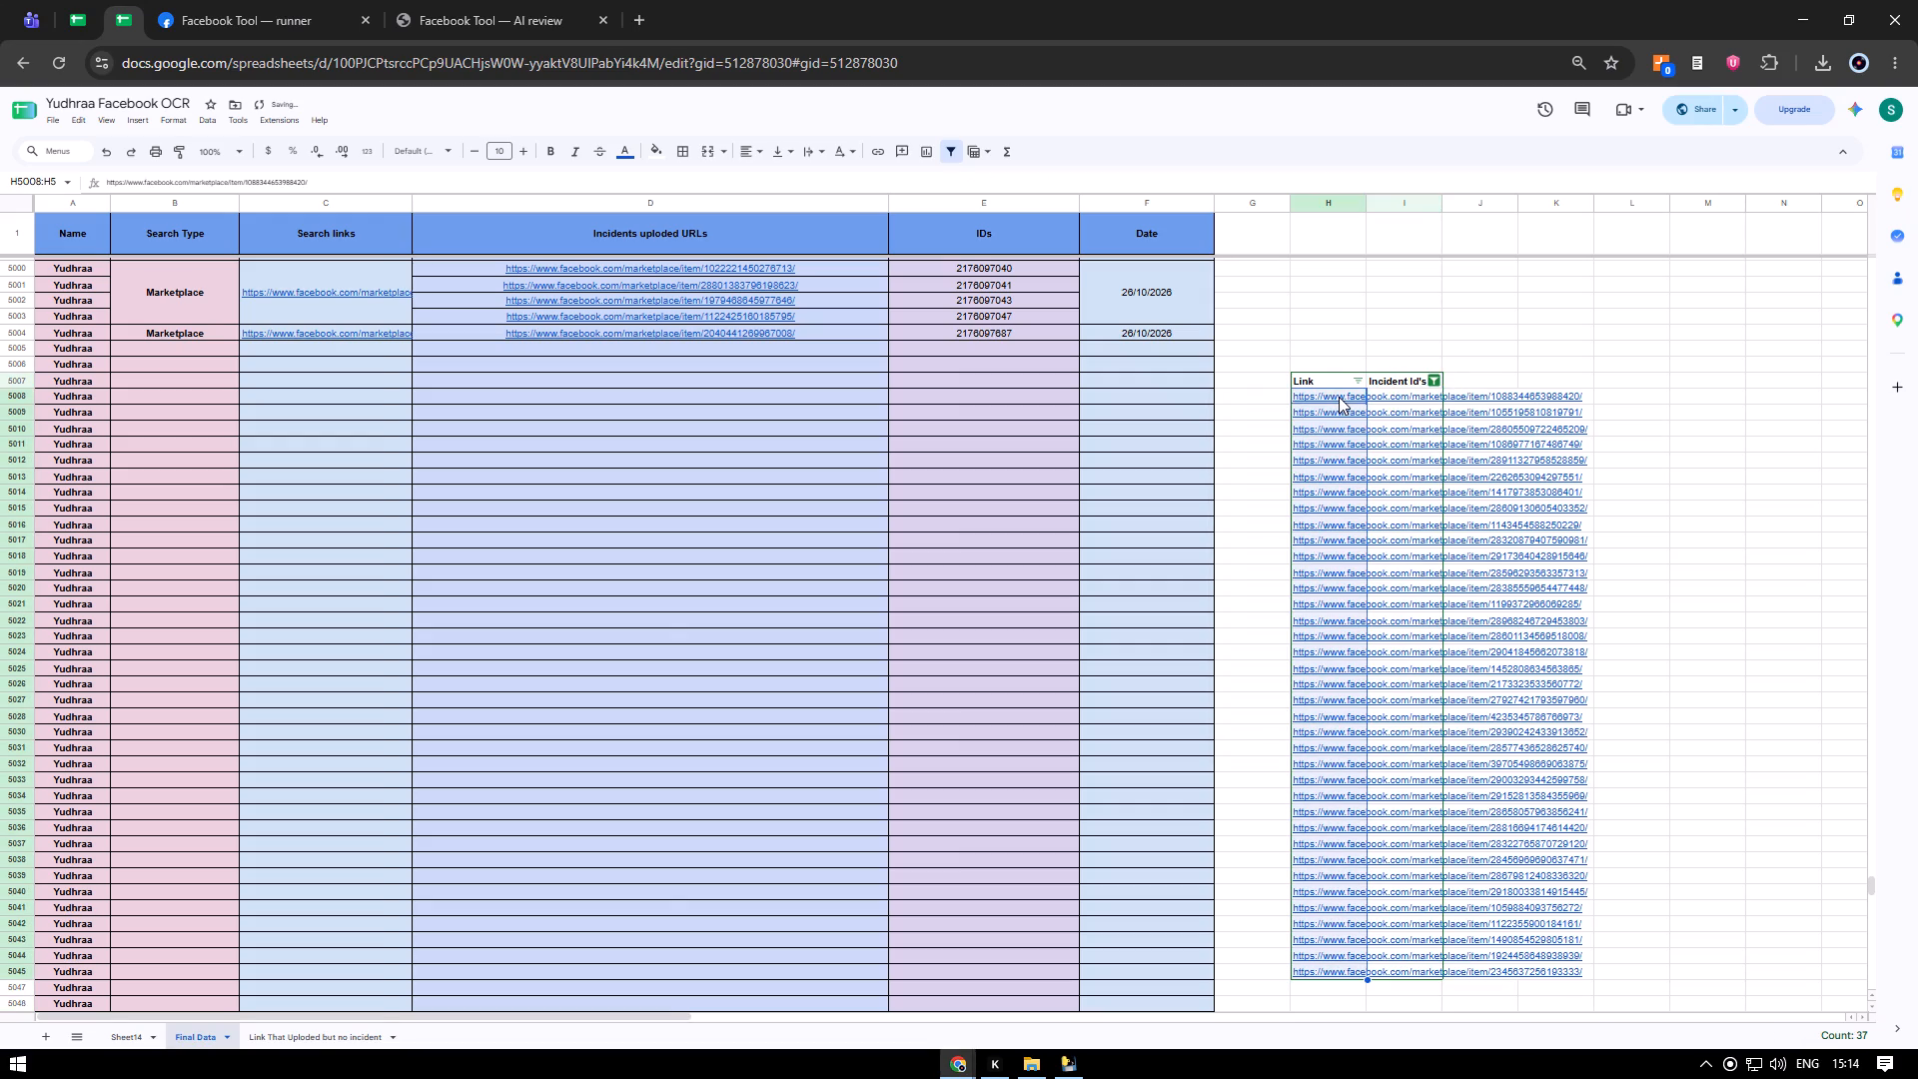
key("ctrl+shift+x")
key("Down")
key("Down")
key("Down")
key("Down")
key("Down")
key("Down")
key("Down")
key("Down")
key("Down")
key("Up")
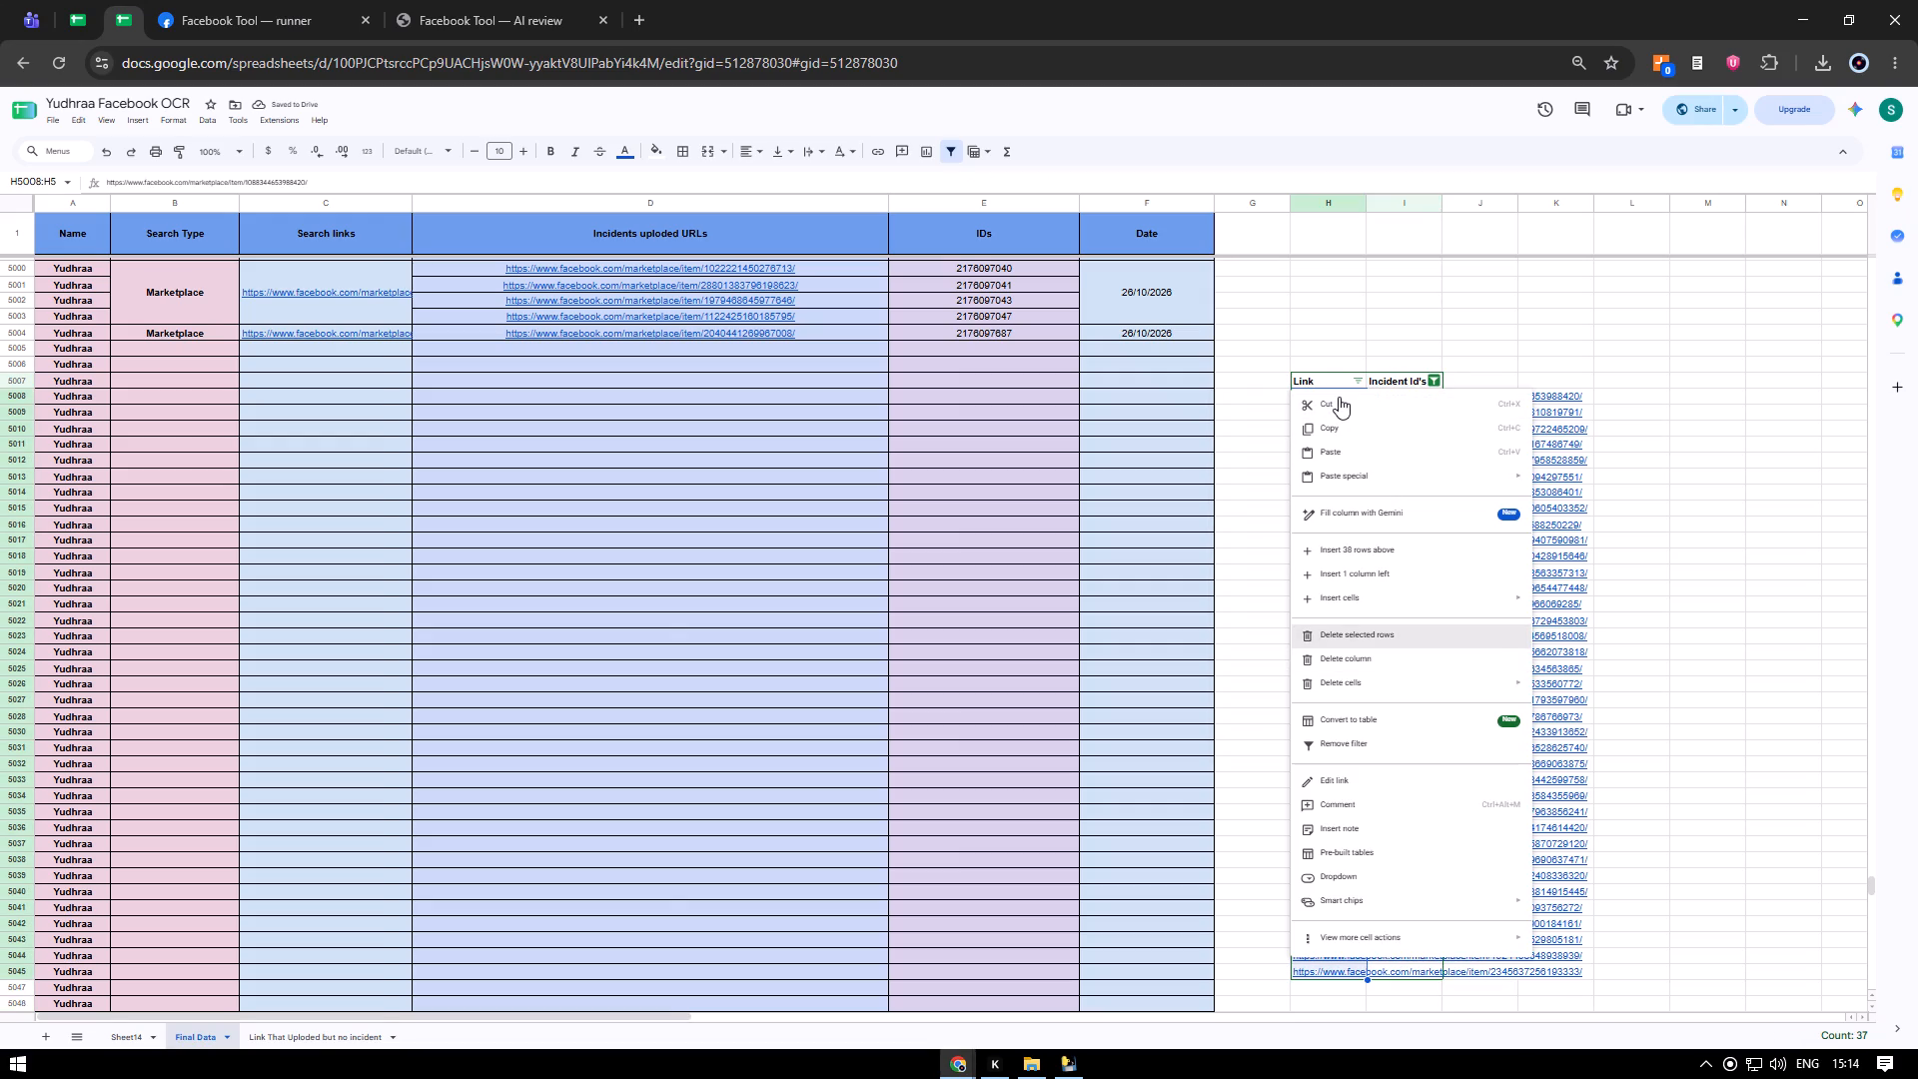
key("Return")
Select all values again in the Incident Id's column filter to bring back the rows with IDs.
left_click(1429, 381)
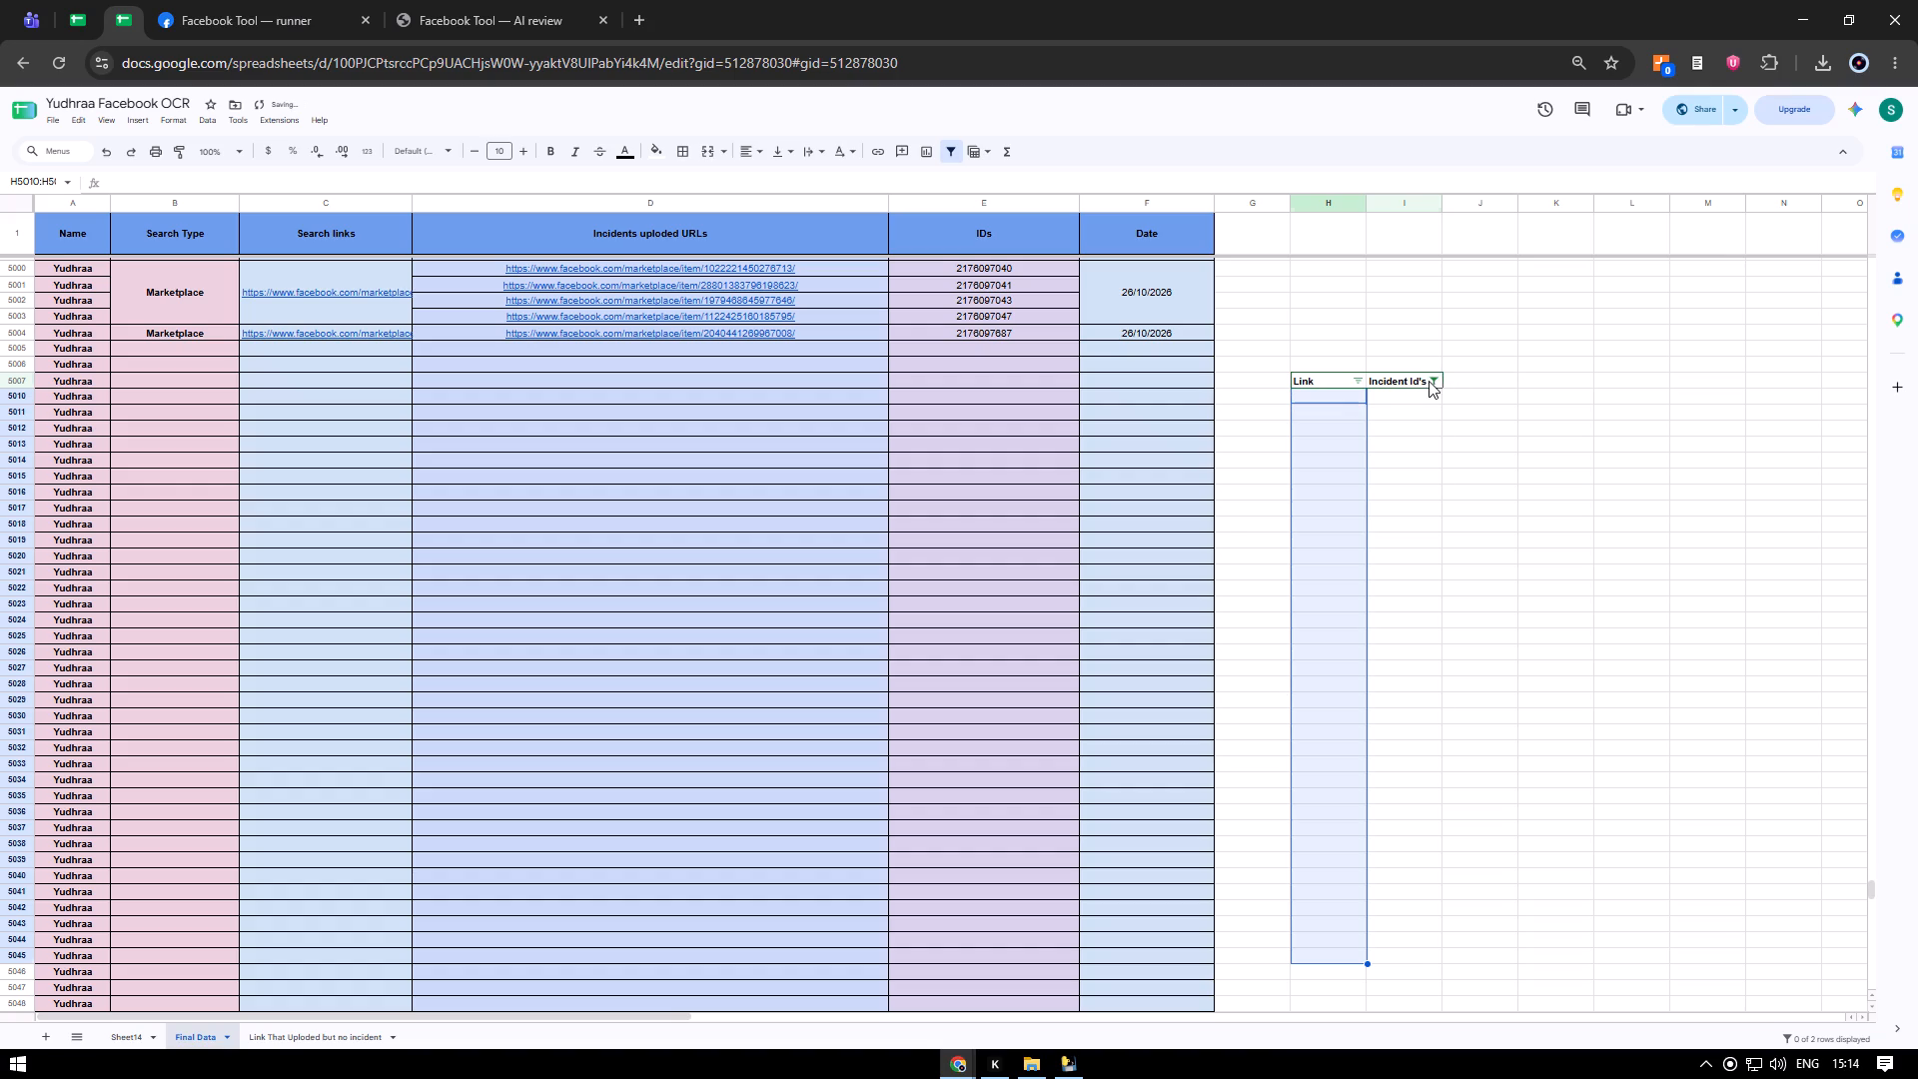
left_click(1243, 554)
left_click(1391, 734)
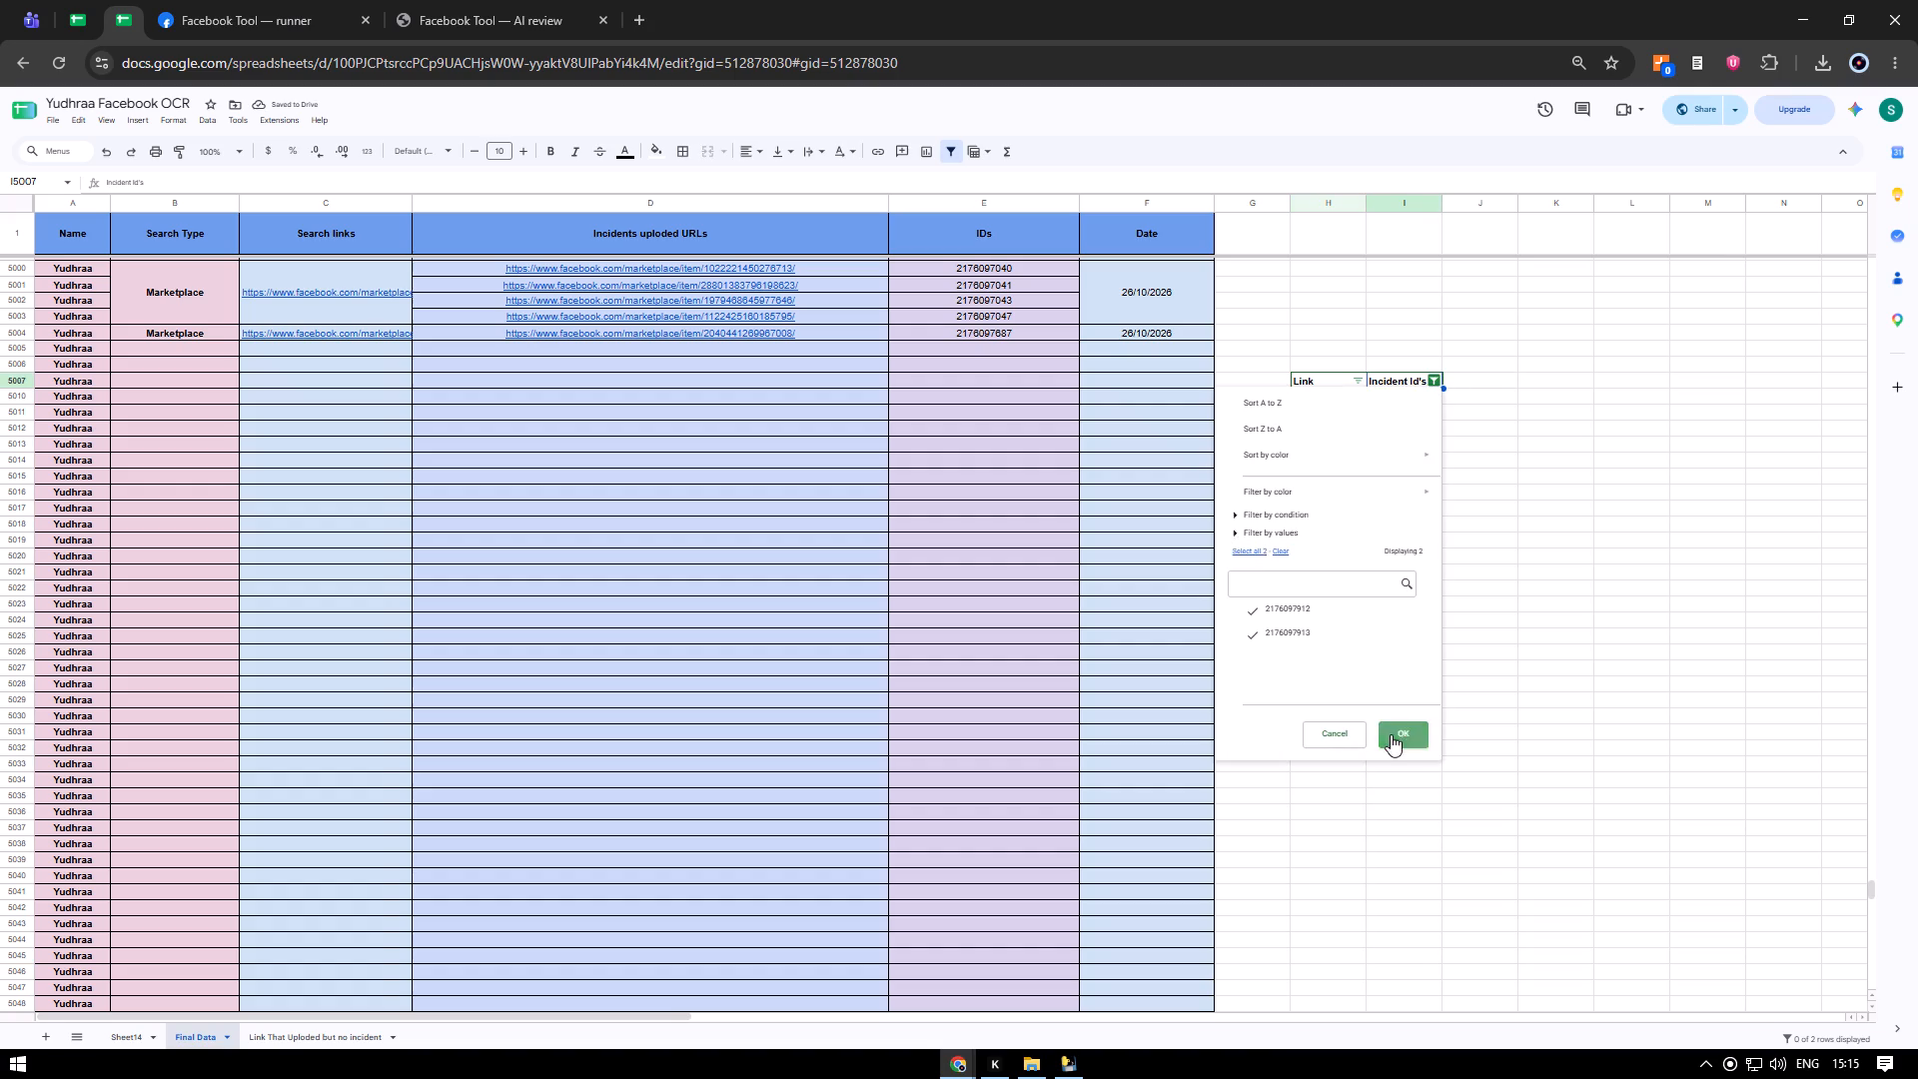
Remove the filter from the link list on Final Data and clear its Link and Incident Id's header cells.
key("shift+Left")
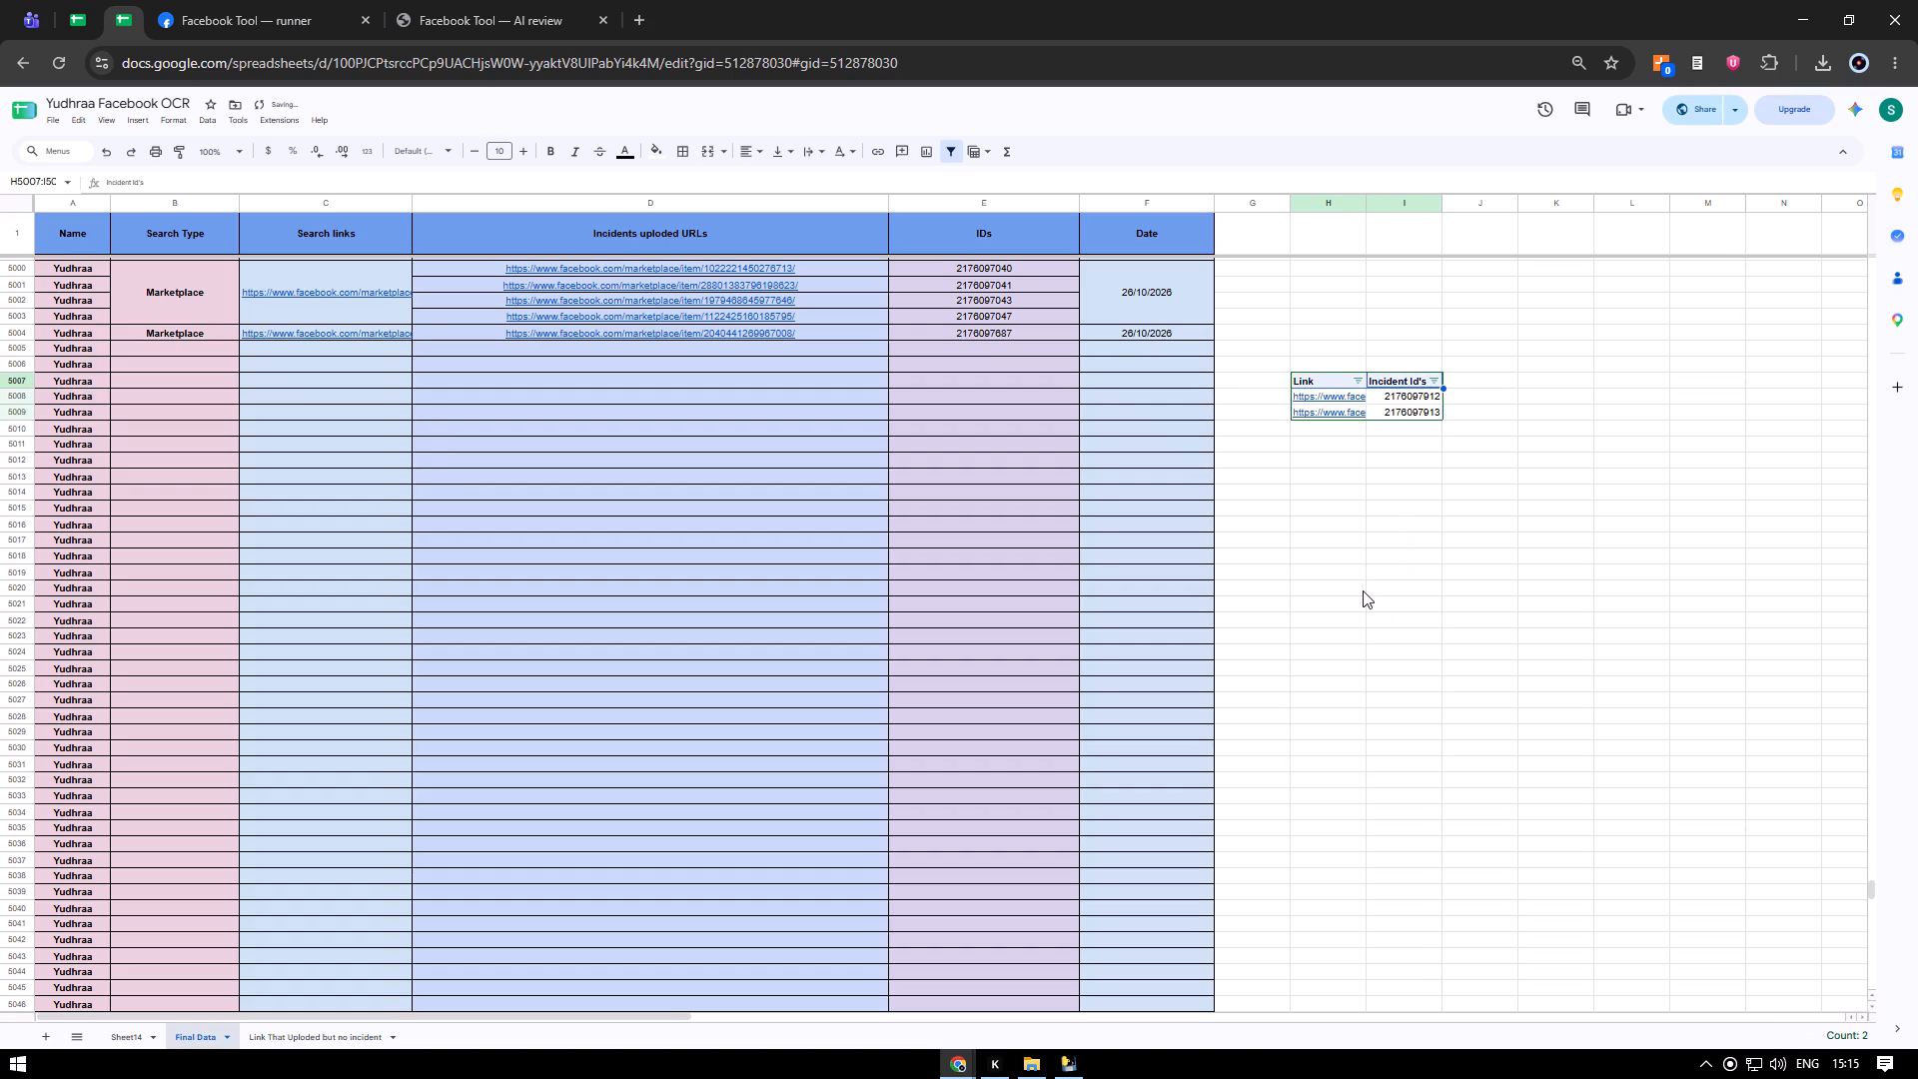
key("alt+d")
key("alt+f")
key("Delete")
Move the two remaining links and incident IDs into the first empty rows of Incidents uploaded URLs and IDs, centre-aligned.
key("Left")
key("Down")
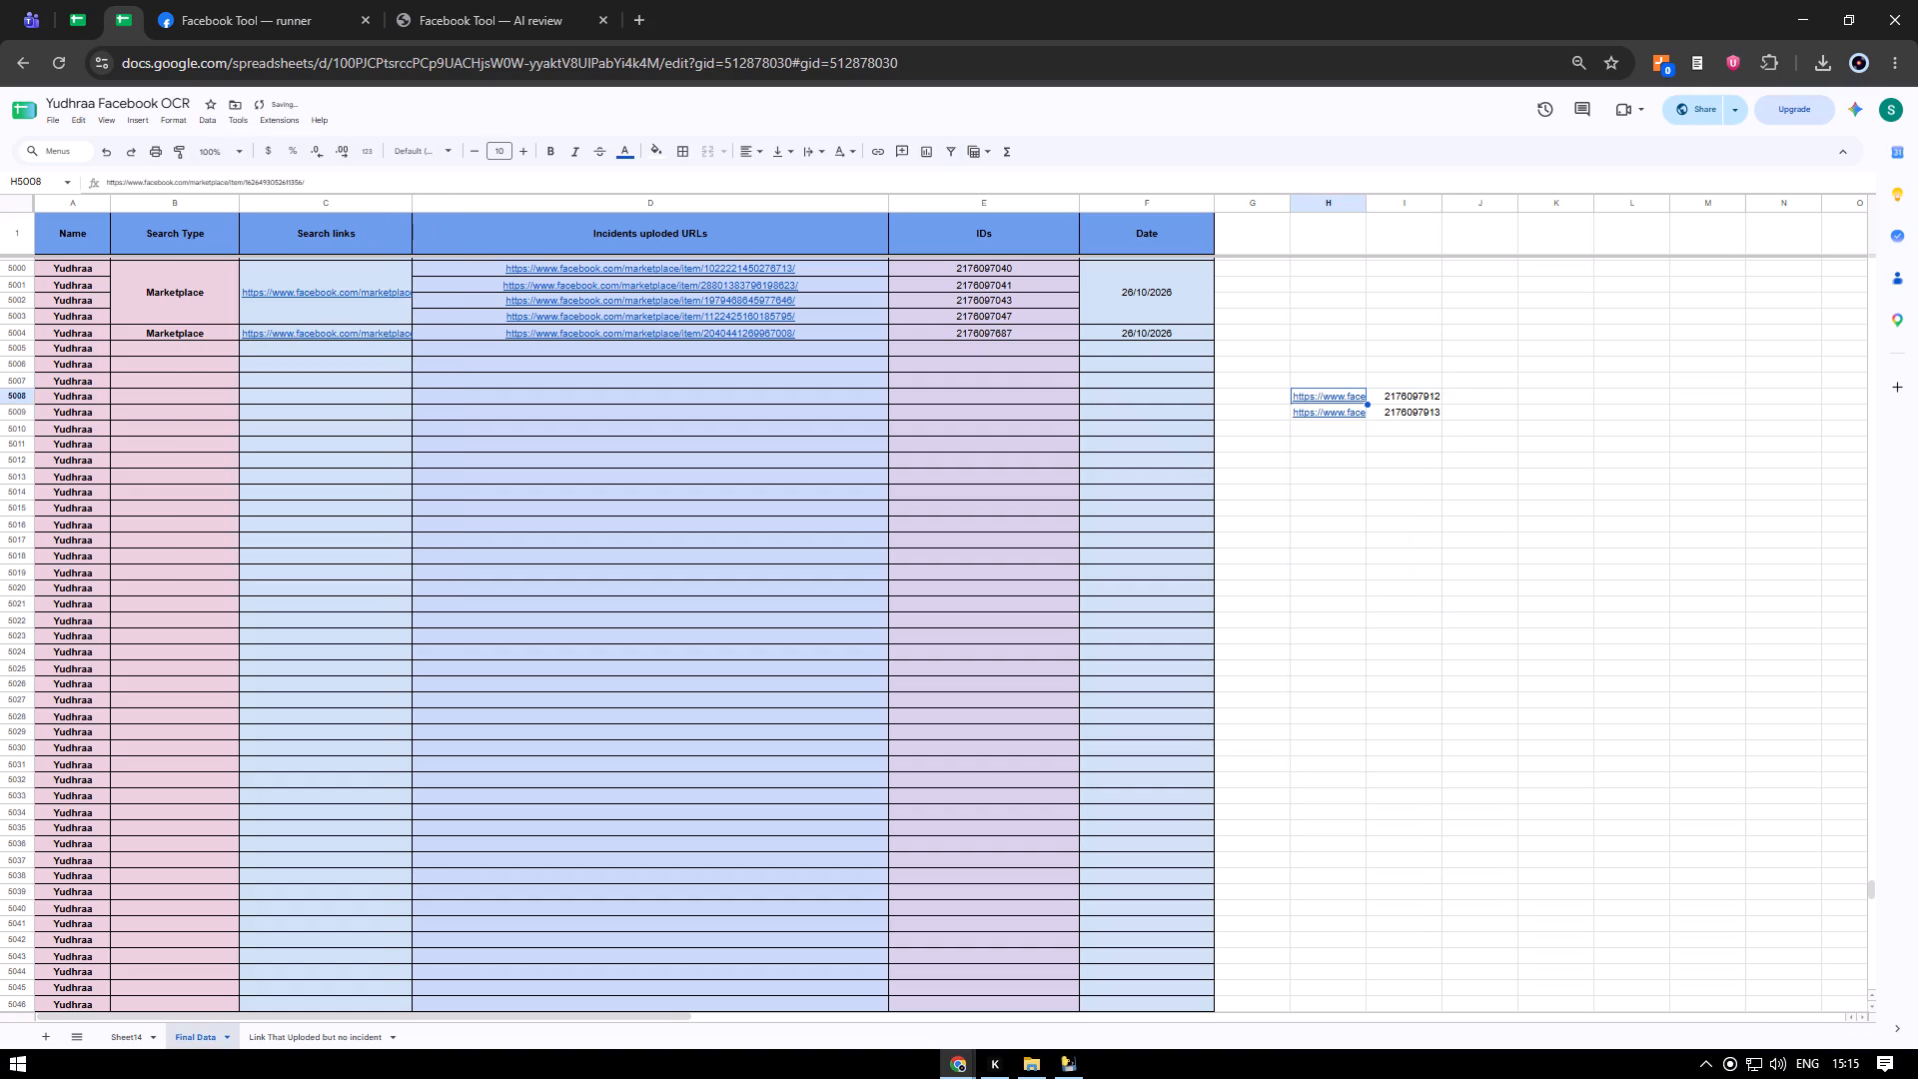
key("ctrl+shift+Right")
key("ctrl+shift+Down")
key("ctrl+x")
key("ctrl+Left")
key("Right")
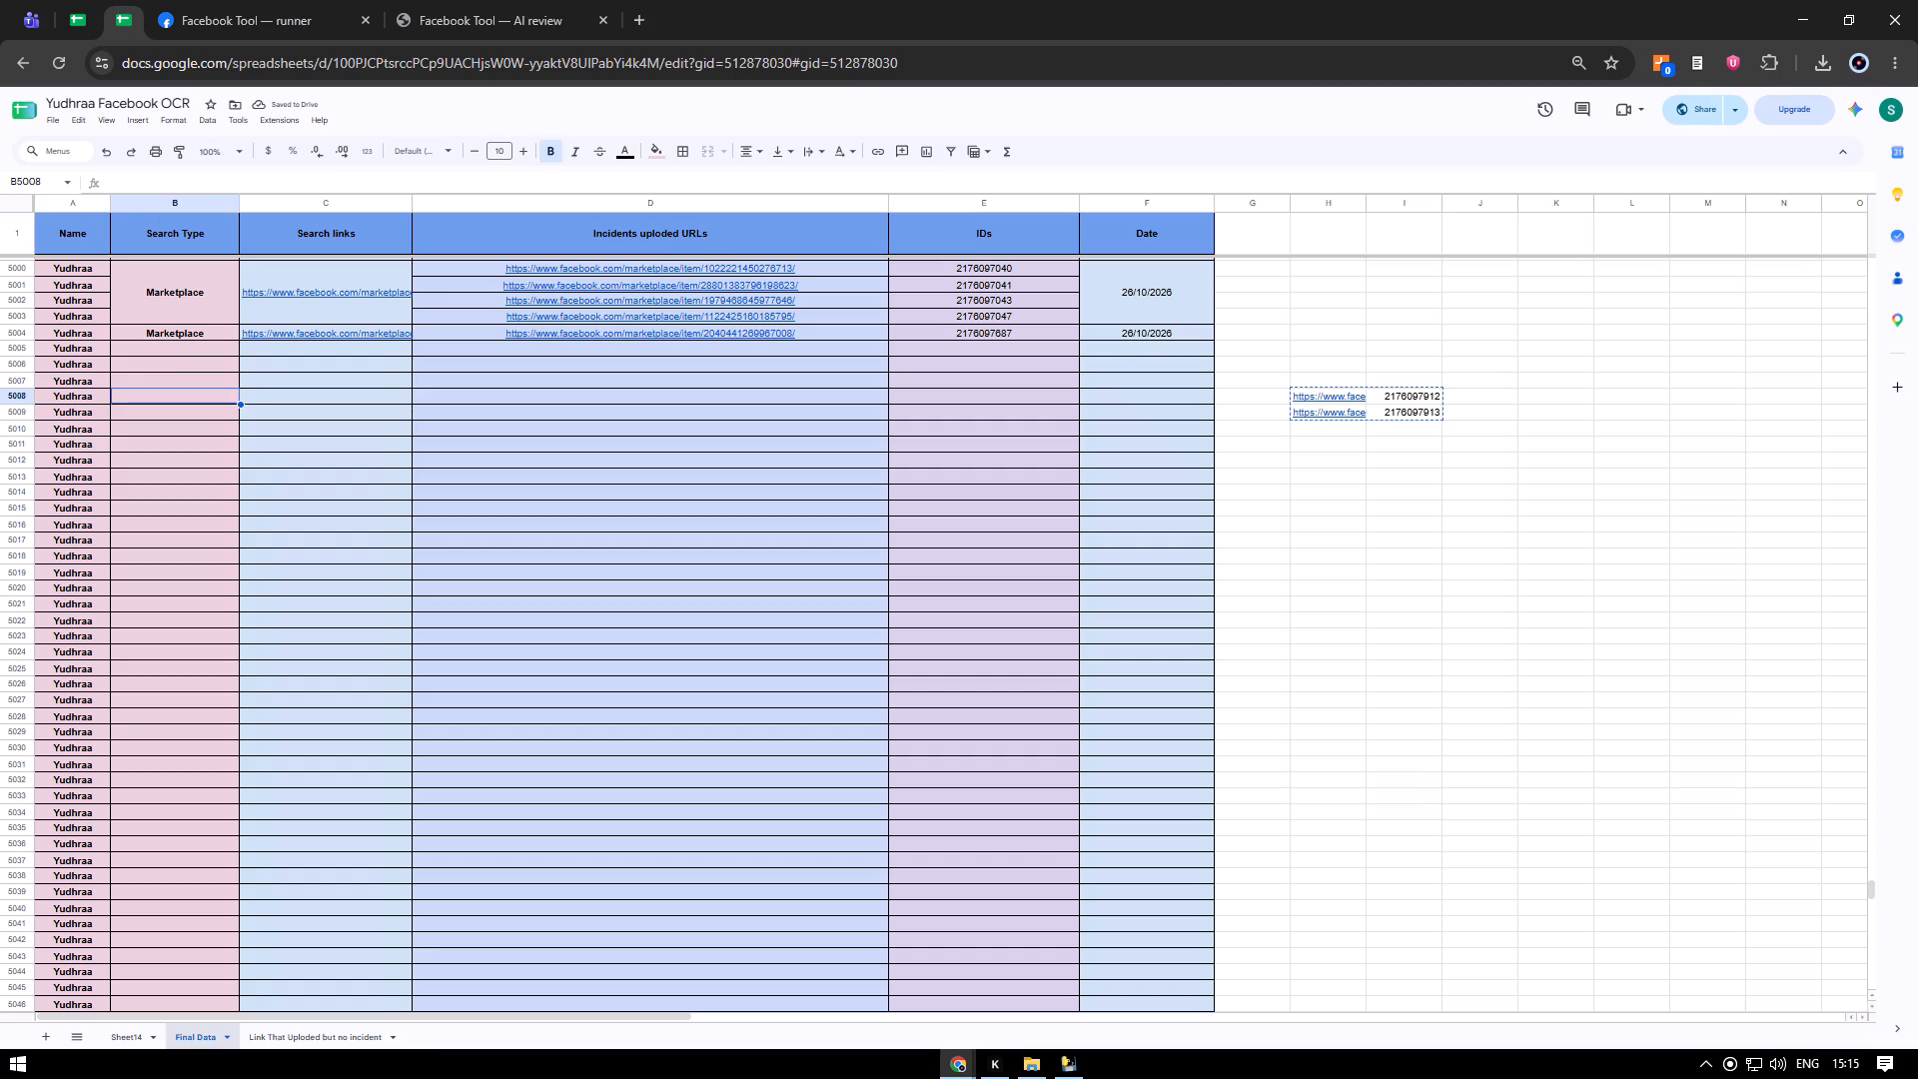
key("Right")
key("Right")
key("Up")
key("Up")
key("Up")
key("ctrl+v")
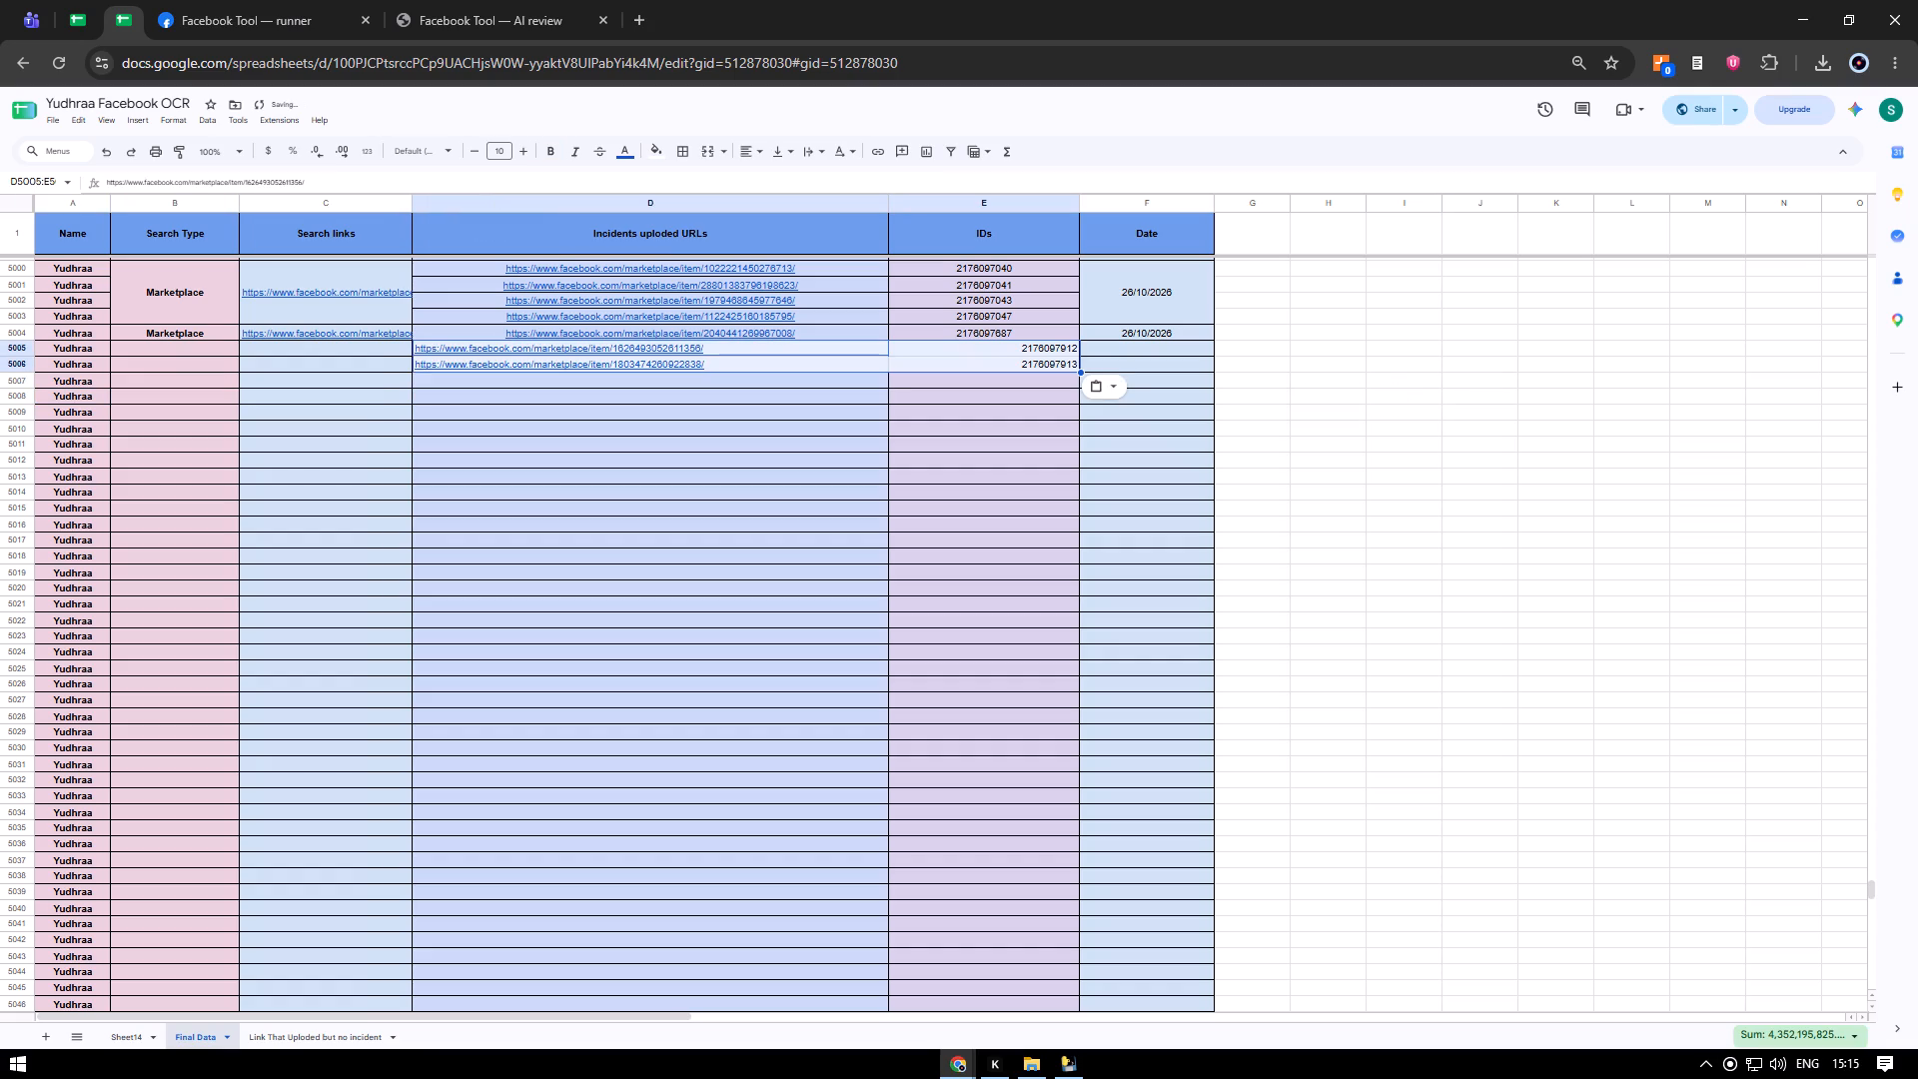
key("ctrl+shift+e")
Copy both new marketplace links into the single Incidents uploaded URLs cell of the Pittsburgh, PA row on US-EAST.
key("shift+Left")
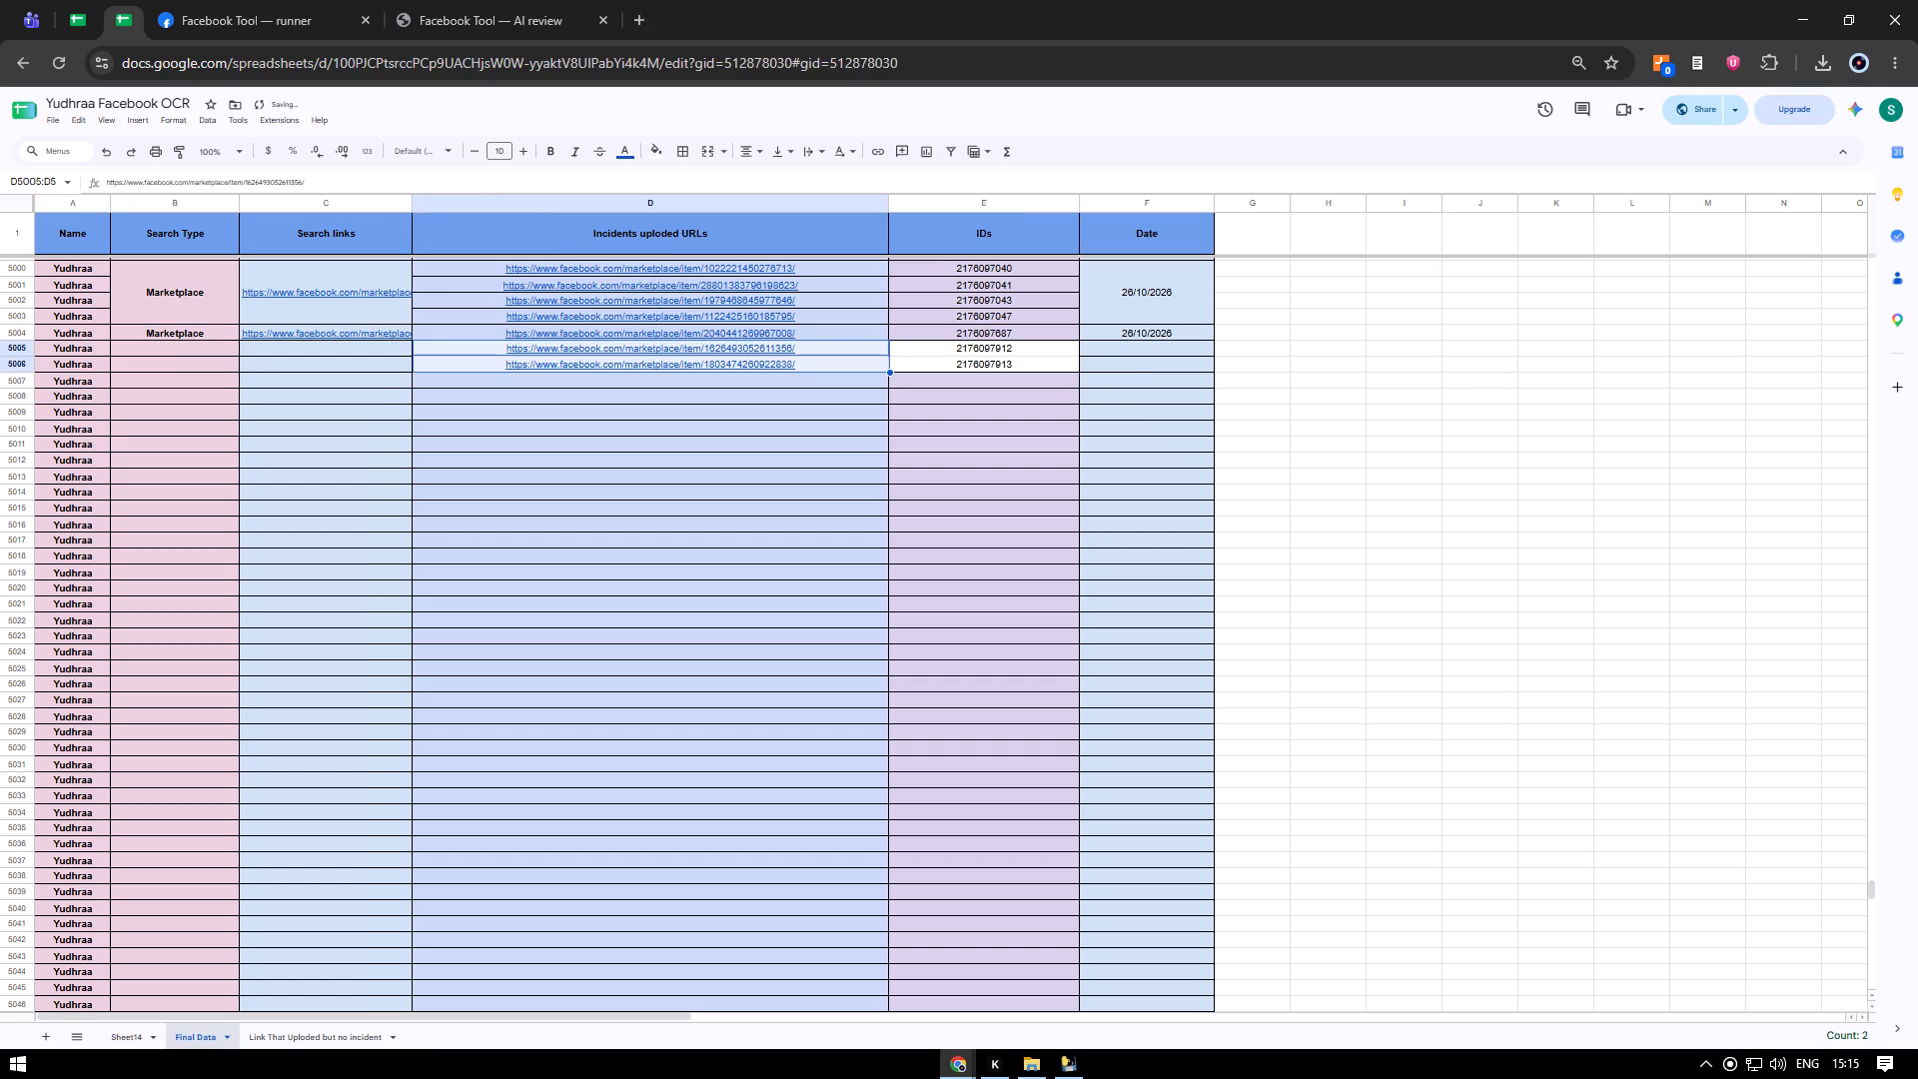
key("ctrl+c")
key("ctrl+c")
key("ctrl+c")
key("ctrl+shift+Tab")
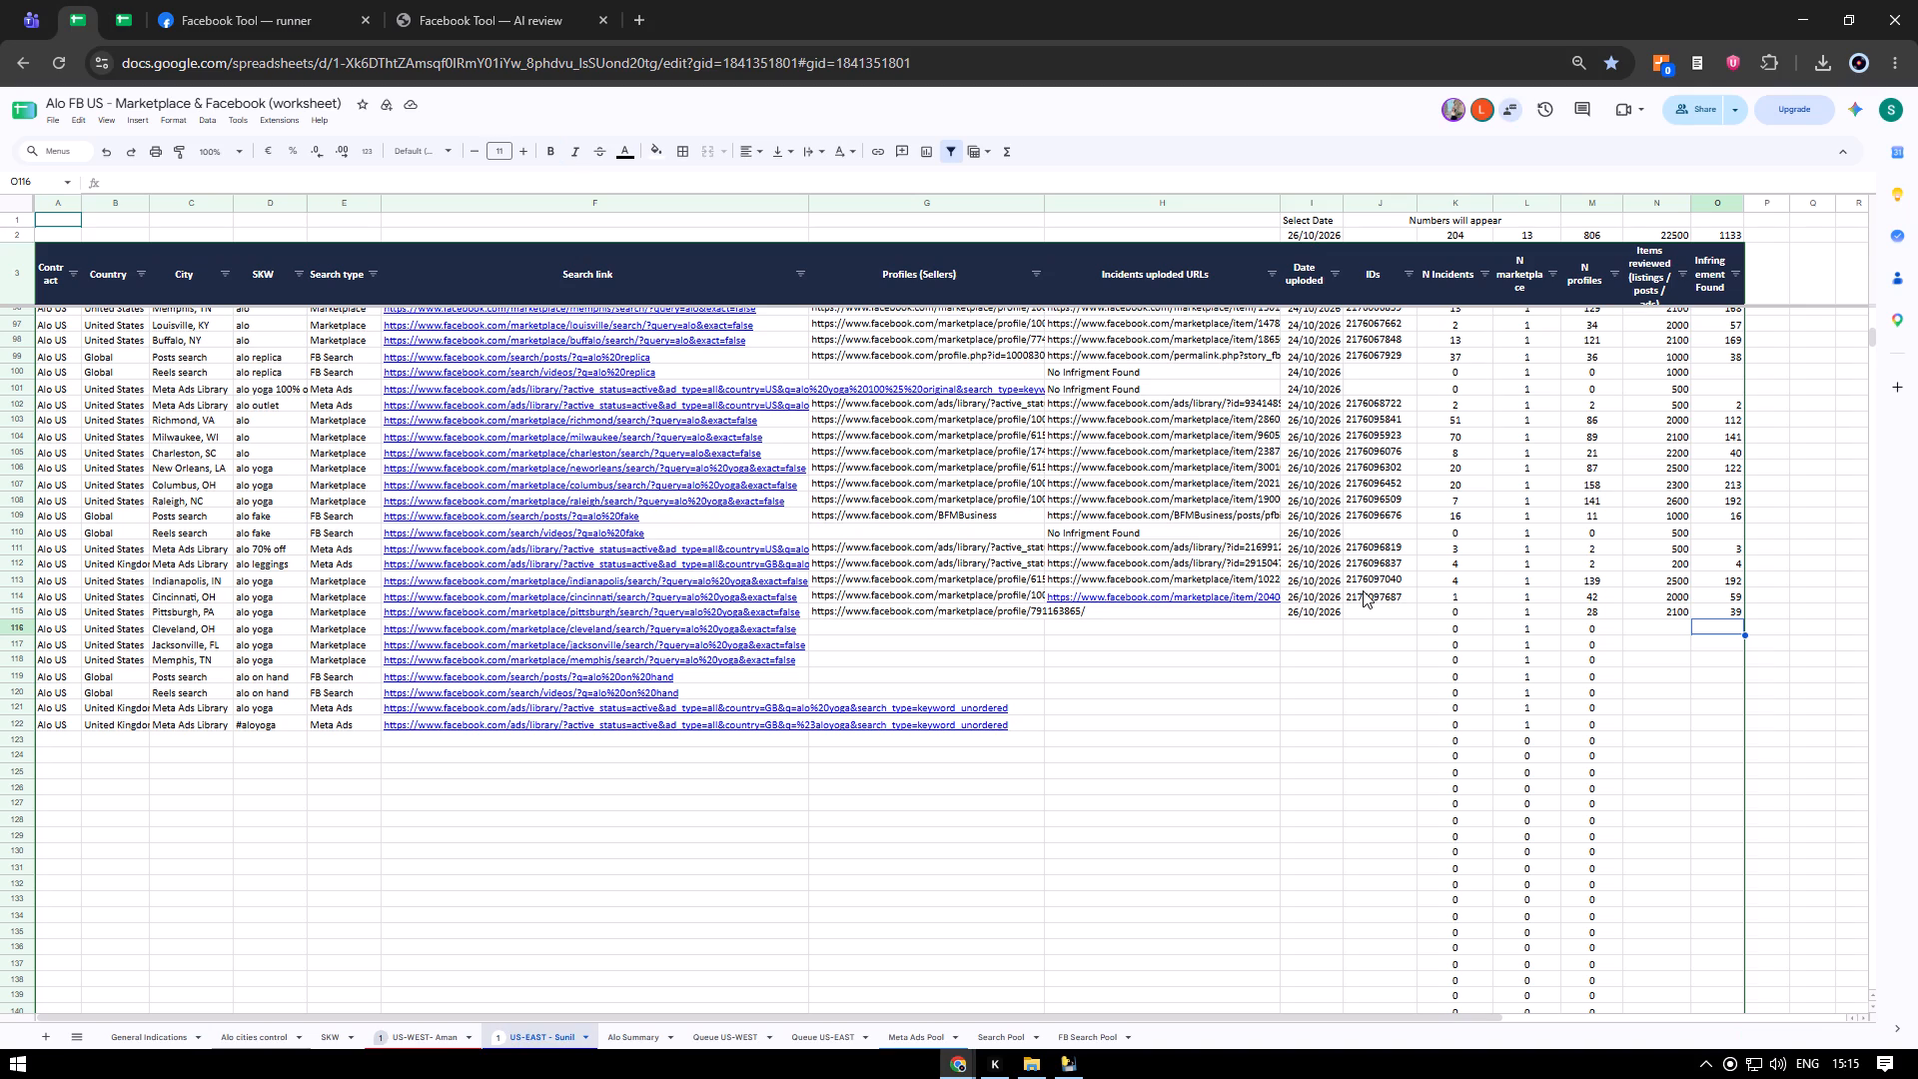
key("ctrl+Left")
key("Left")
key("Left")
key("Left")
key("Left")
key("Left")
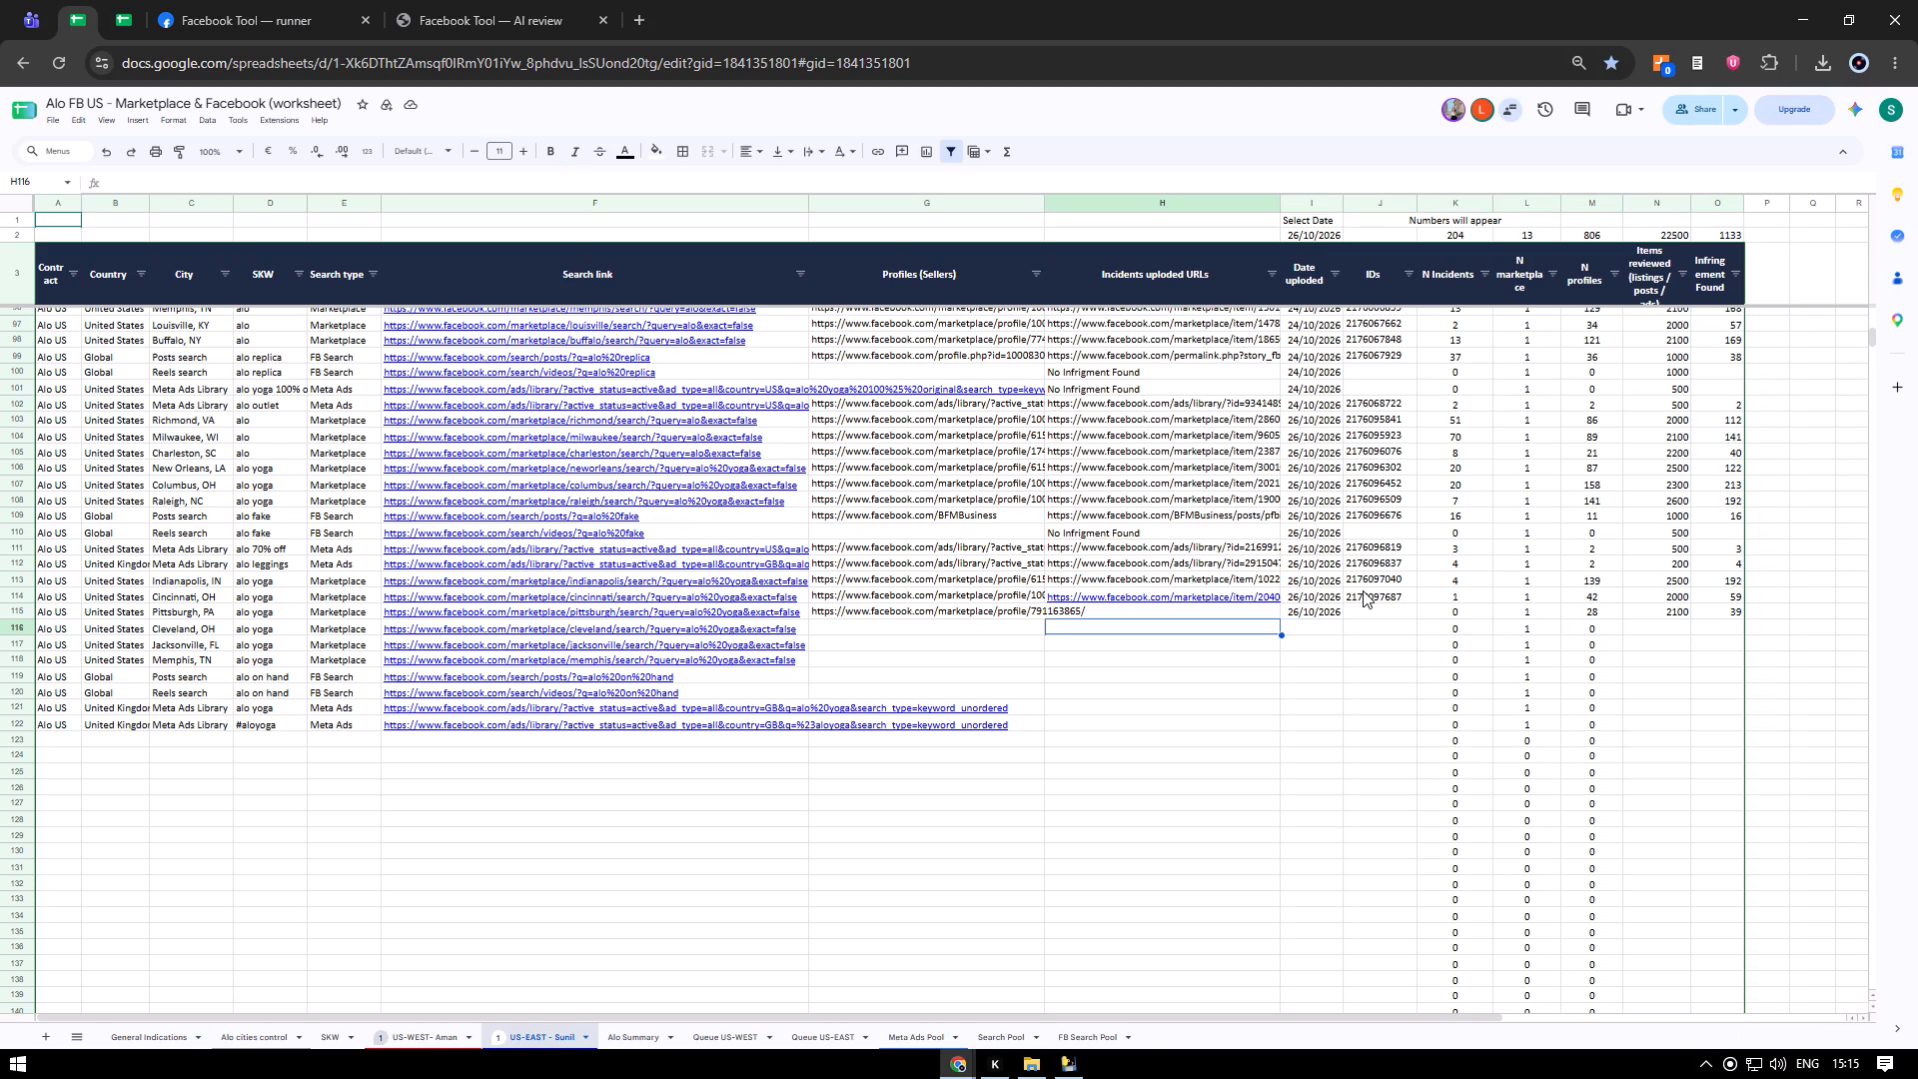
key("Up")
key("Return")
key("ctrl+shift+v")
key("Return")
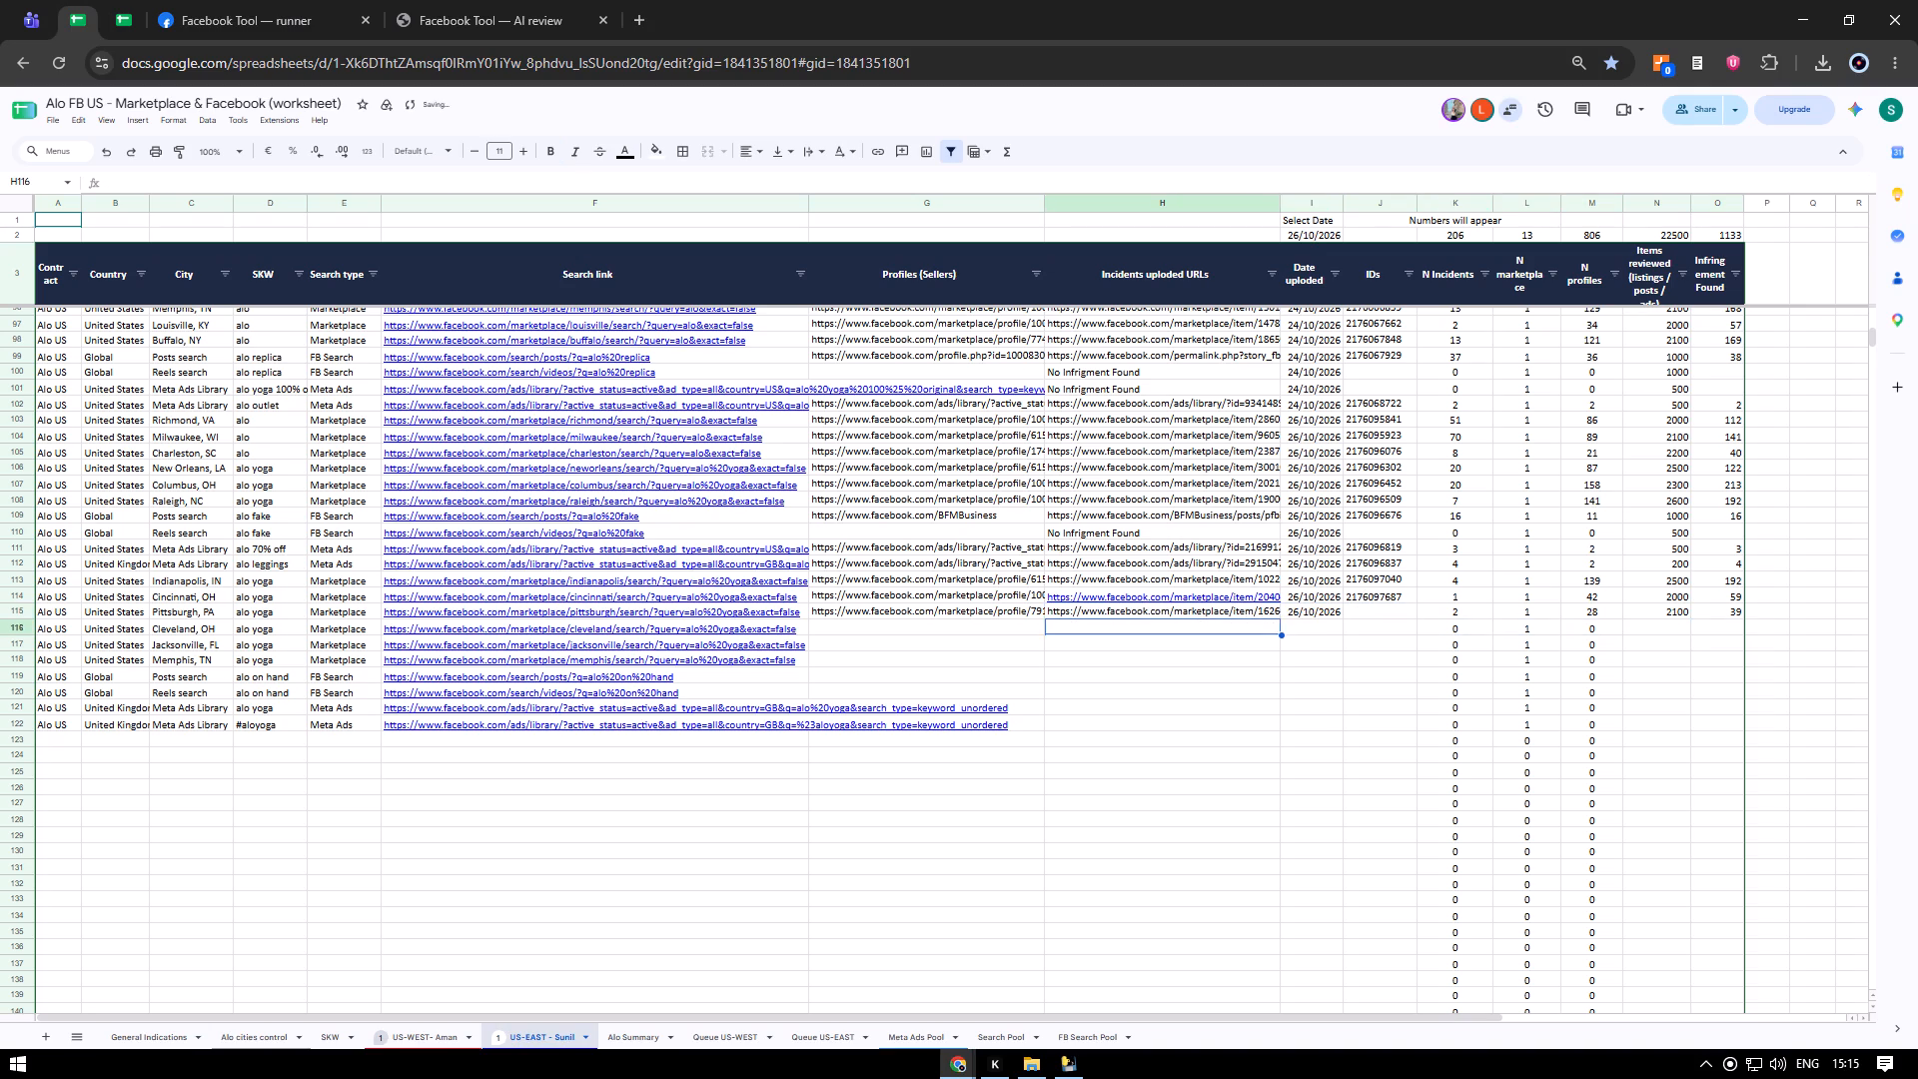
key("Up")
key("Right")
key("Right")
key("ctrl+Tab")
key("Right")
key("ctrl+shift+Down")
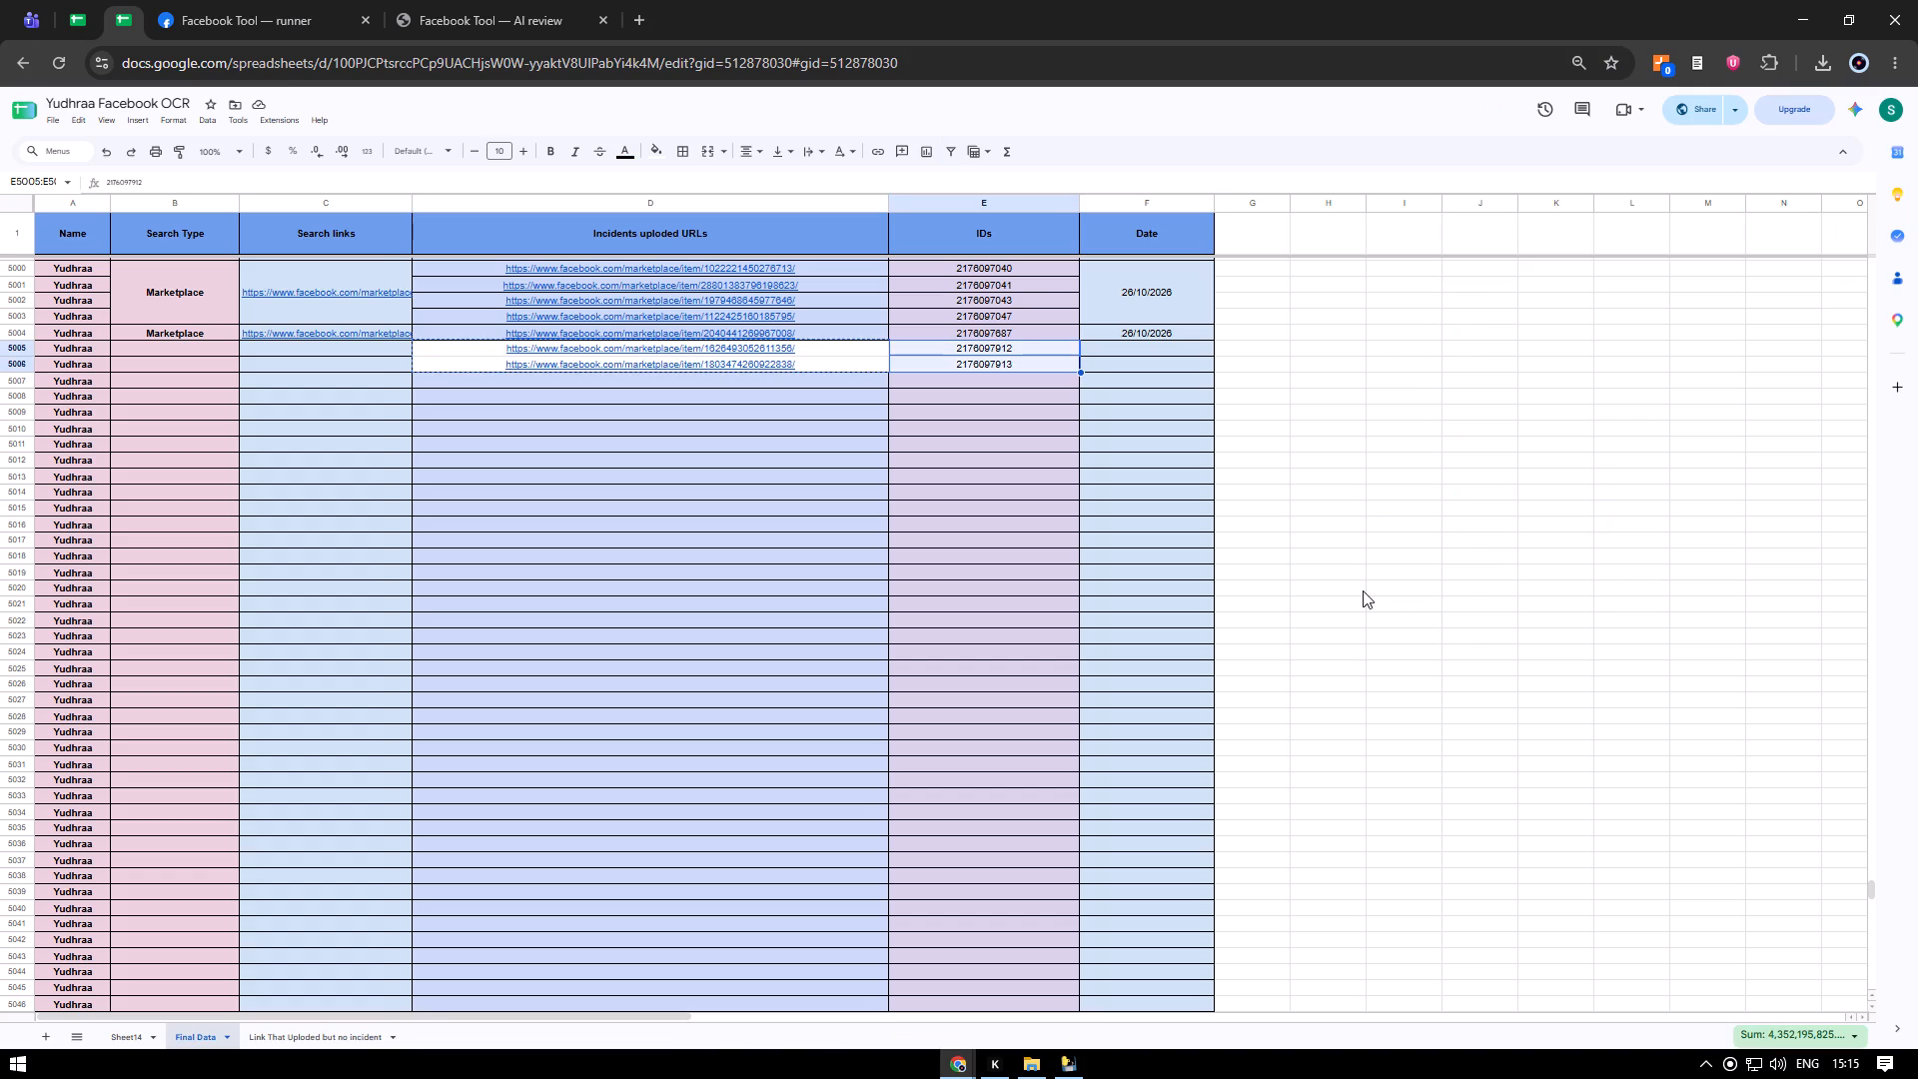
key("ctrl+c")
key("ctrl+c")
key("ctrl+shift+Tab")
key("Return")
key("ctrl+shift+v")
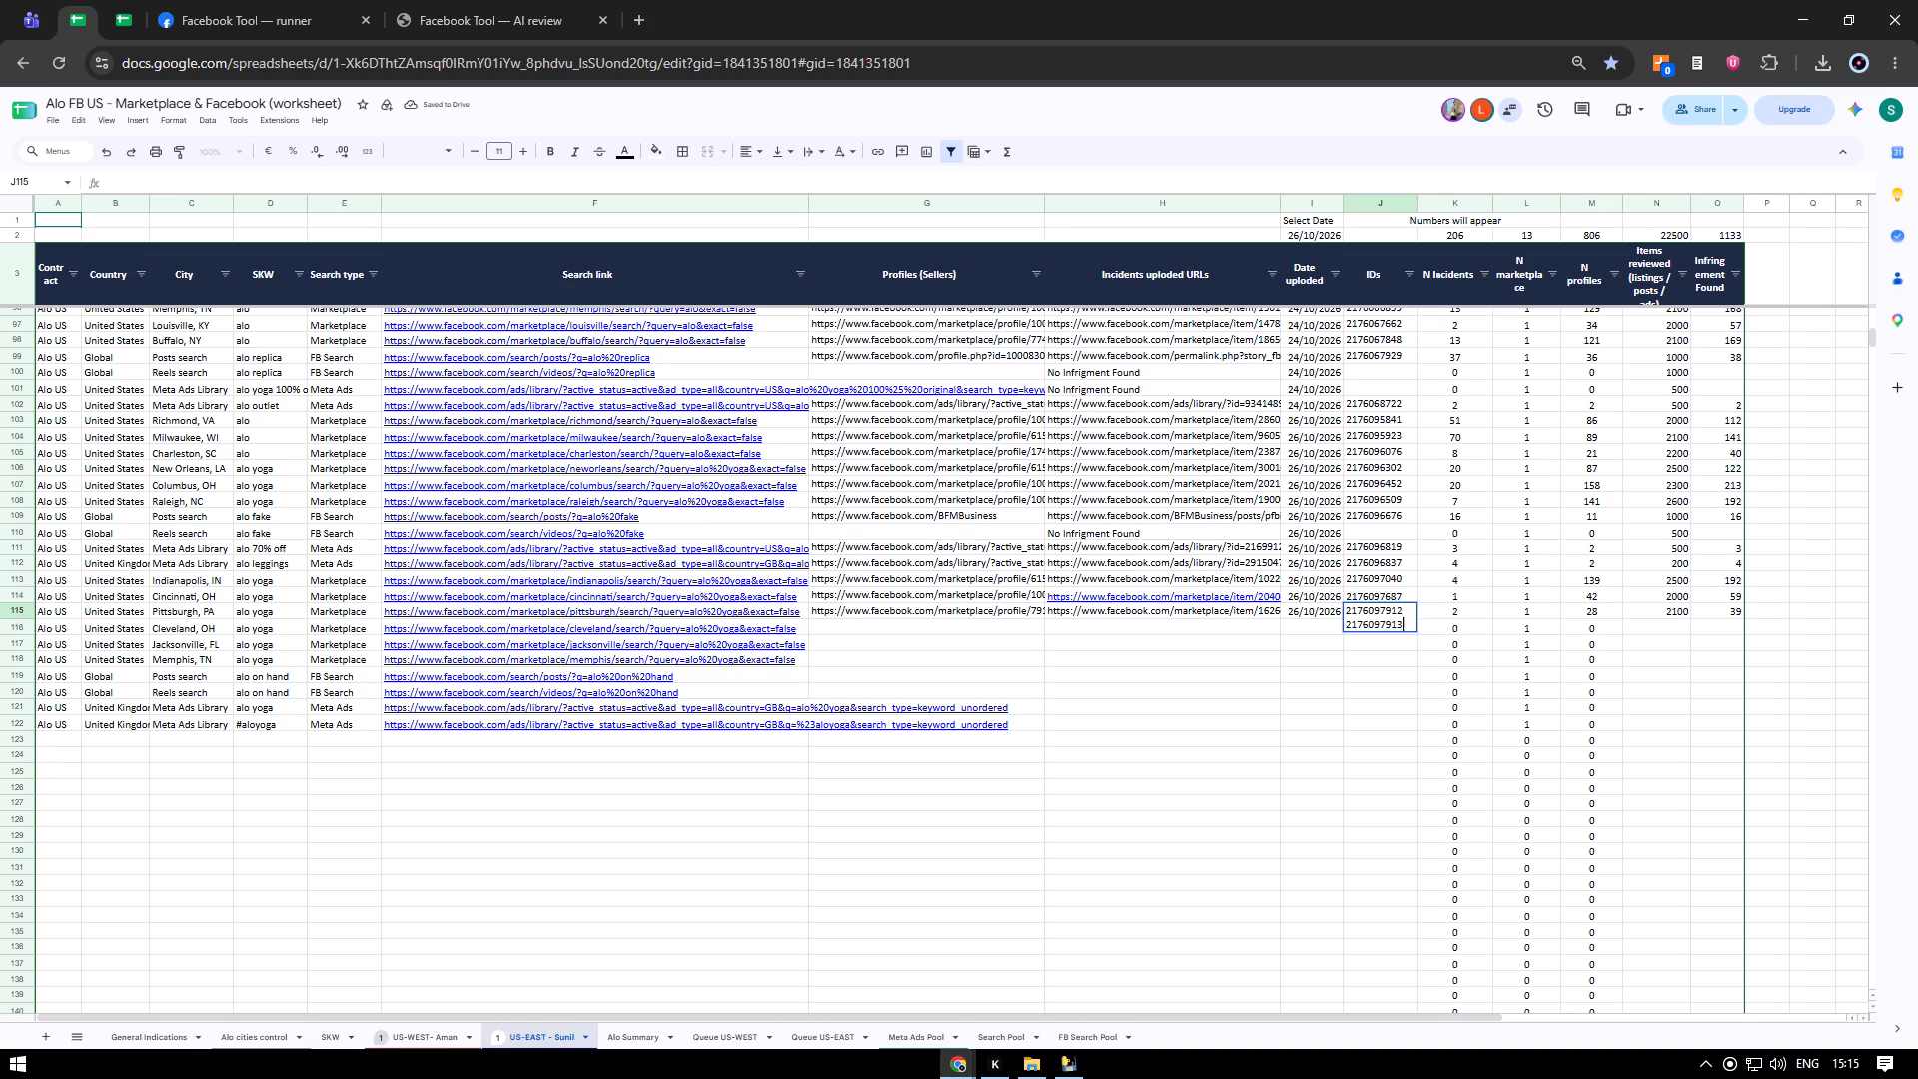
key("Return")
Apply all borders to the two new rows' link and ID cells on Final Data.
key("ctrl+Tab")
key("Left")
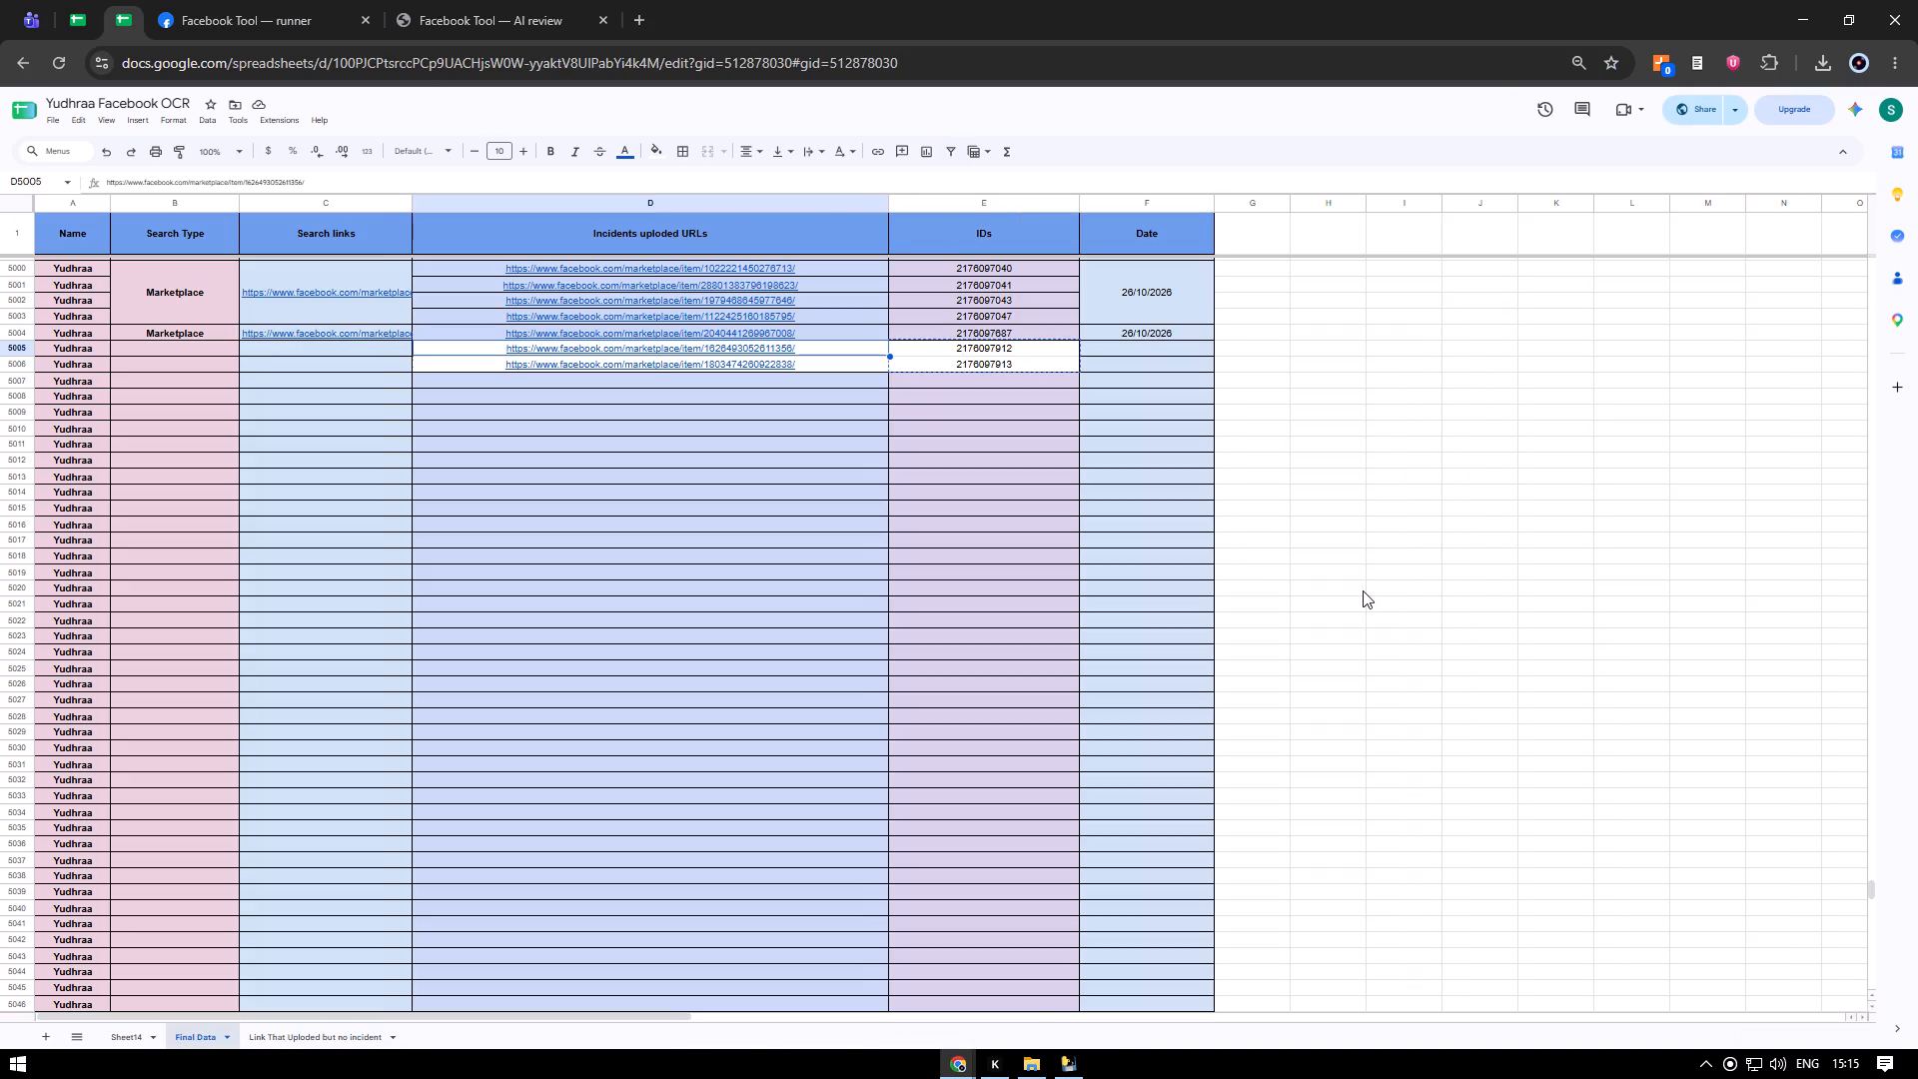
key("ctrl+shift+Down")
key("ctrl+shift+Right")
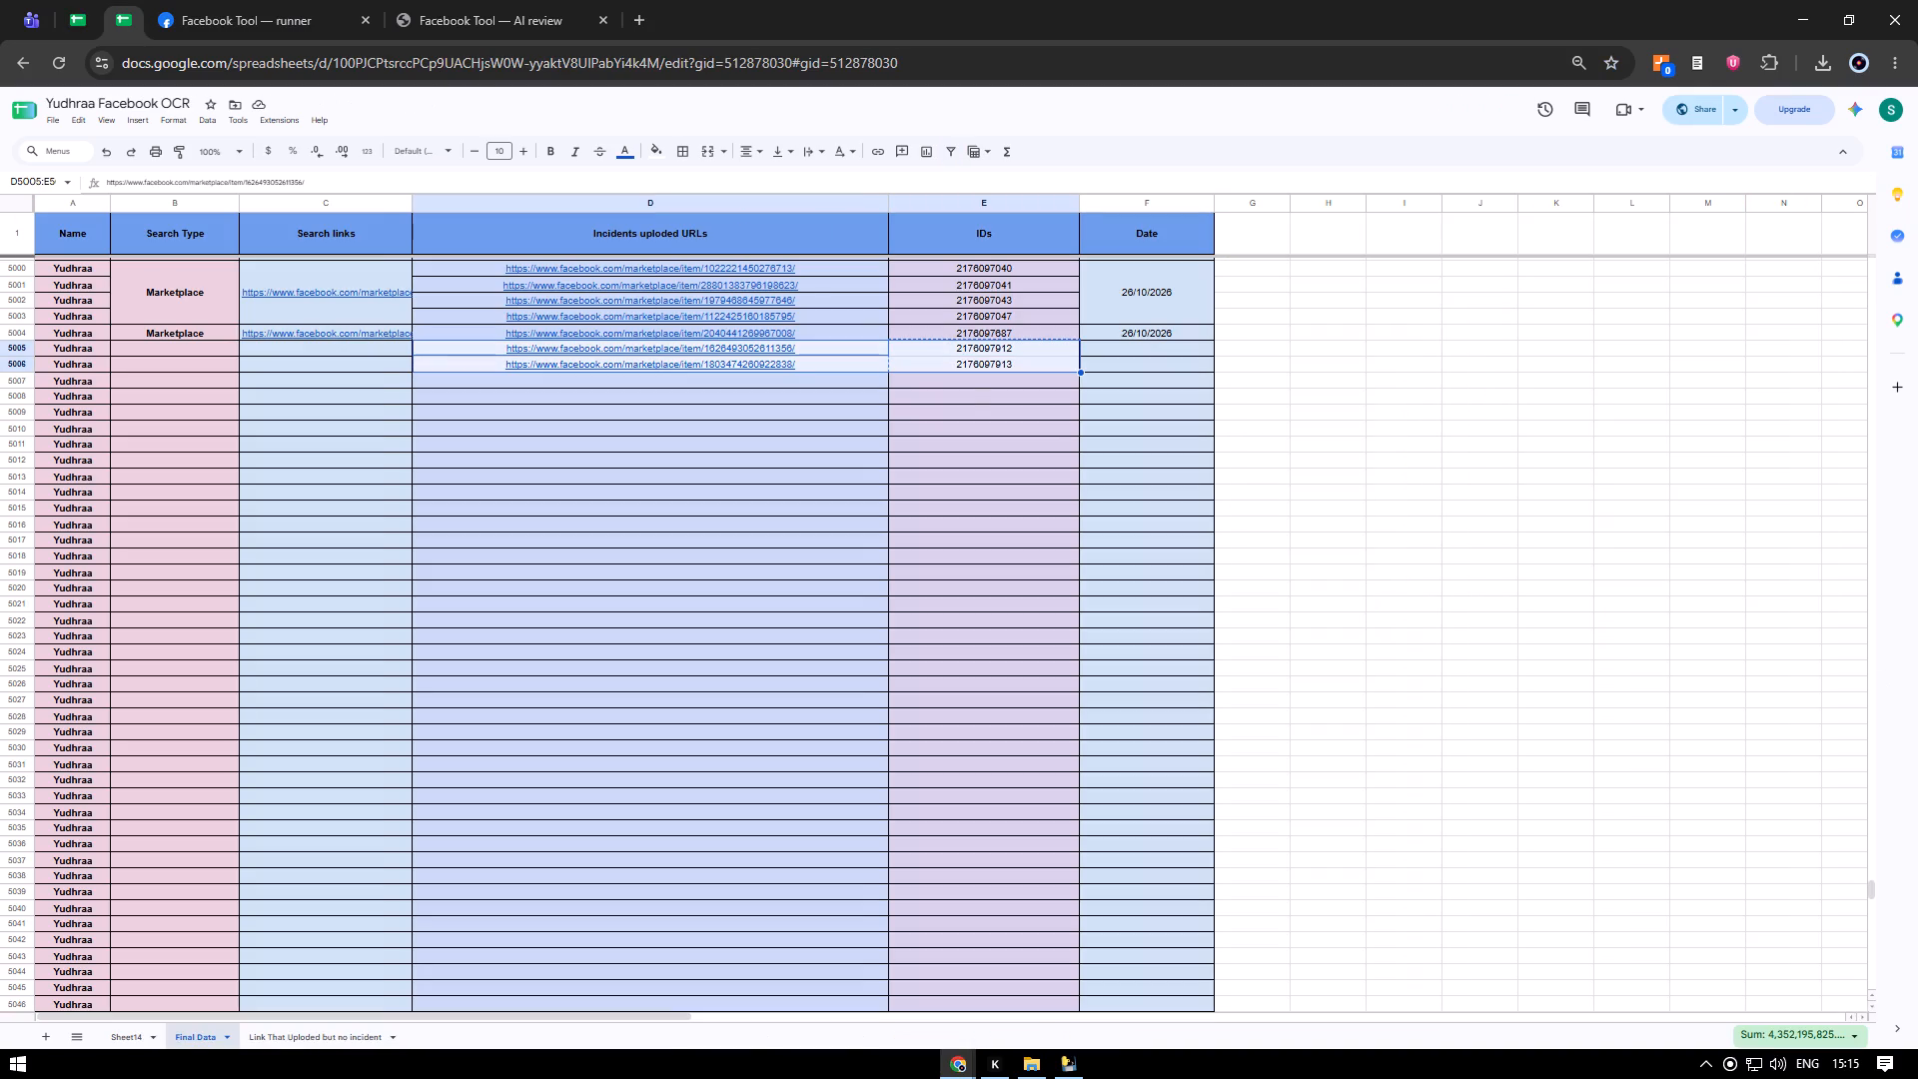
left_click(651, 144)
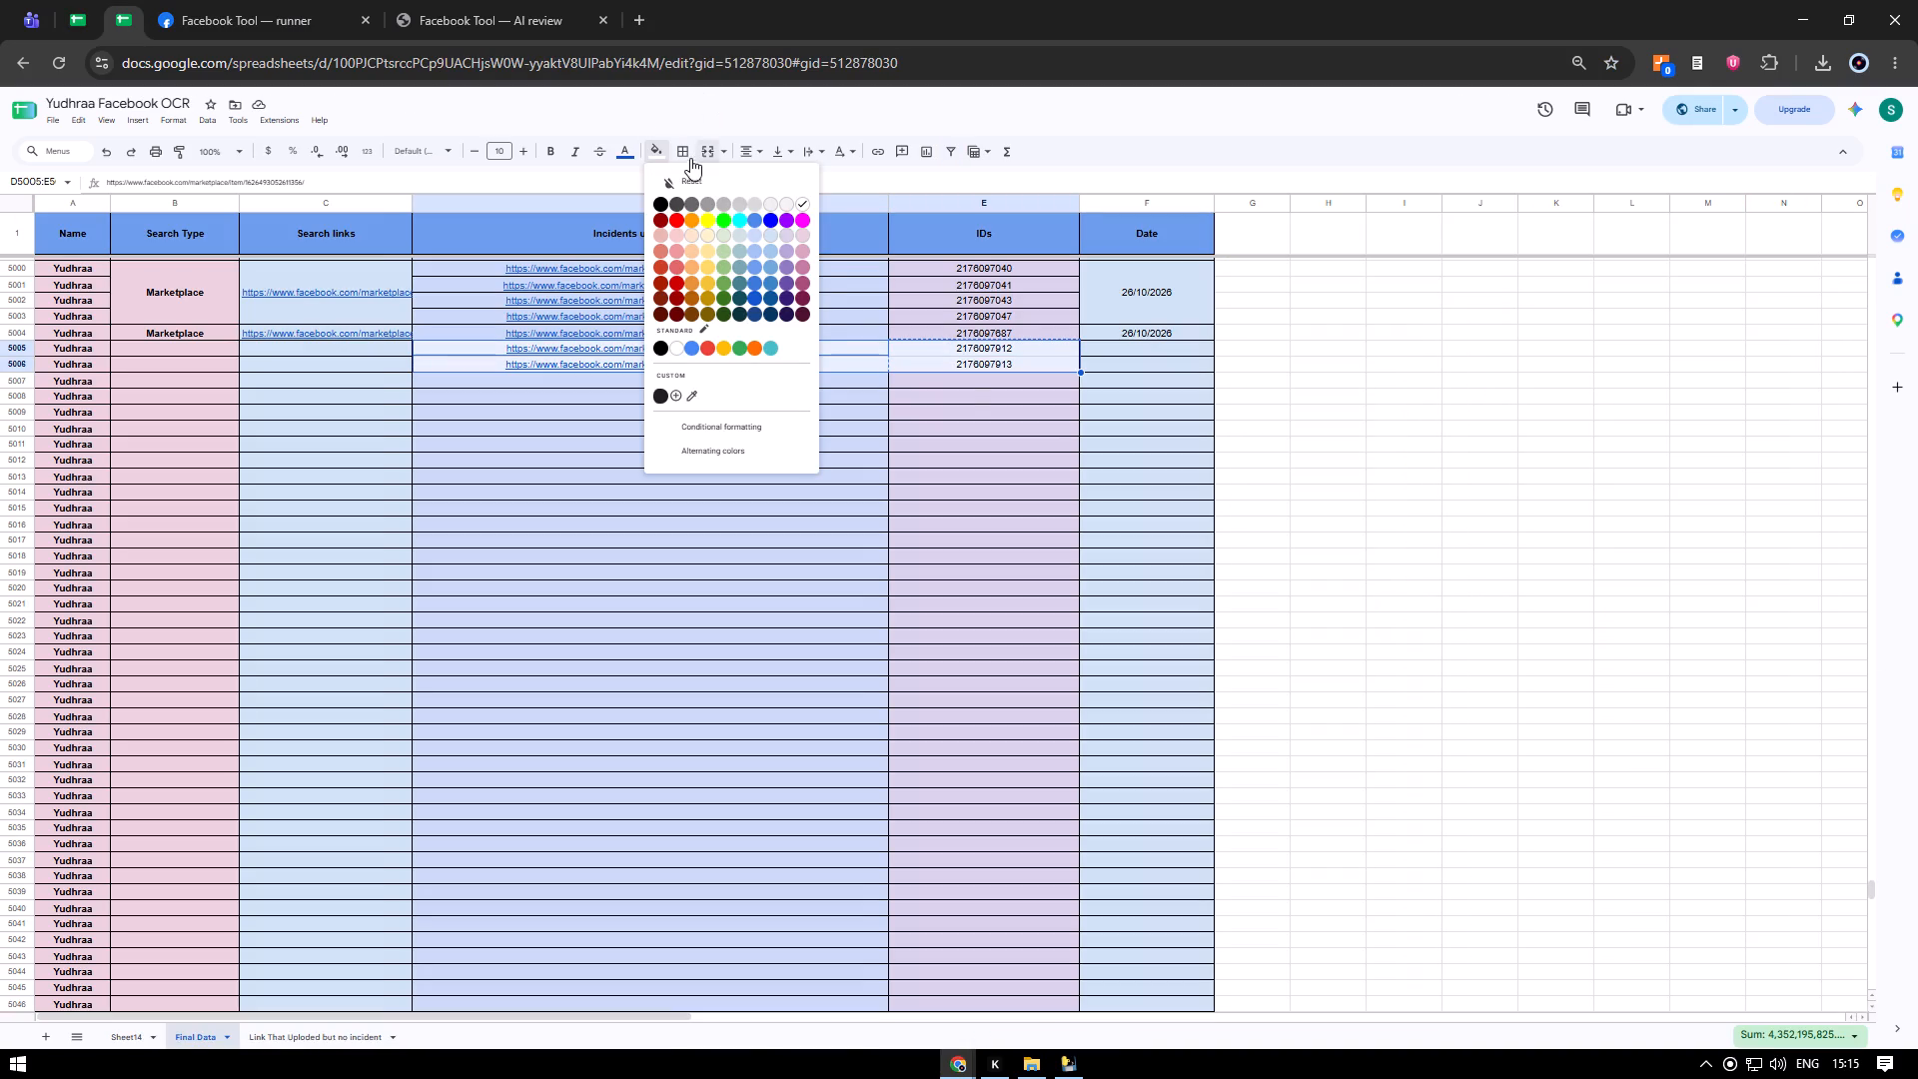
left_click(685, 154)
left_click(692, 186)
Select the two newly added link cells under Incidents uploaded URLs for formatting.
key("shift+Left")
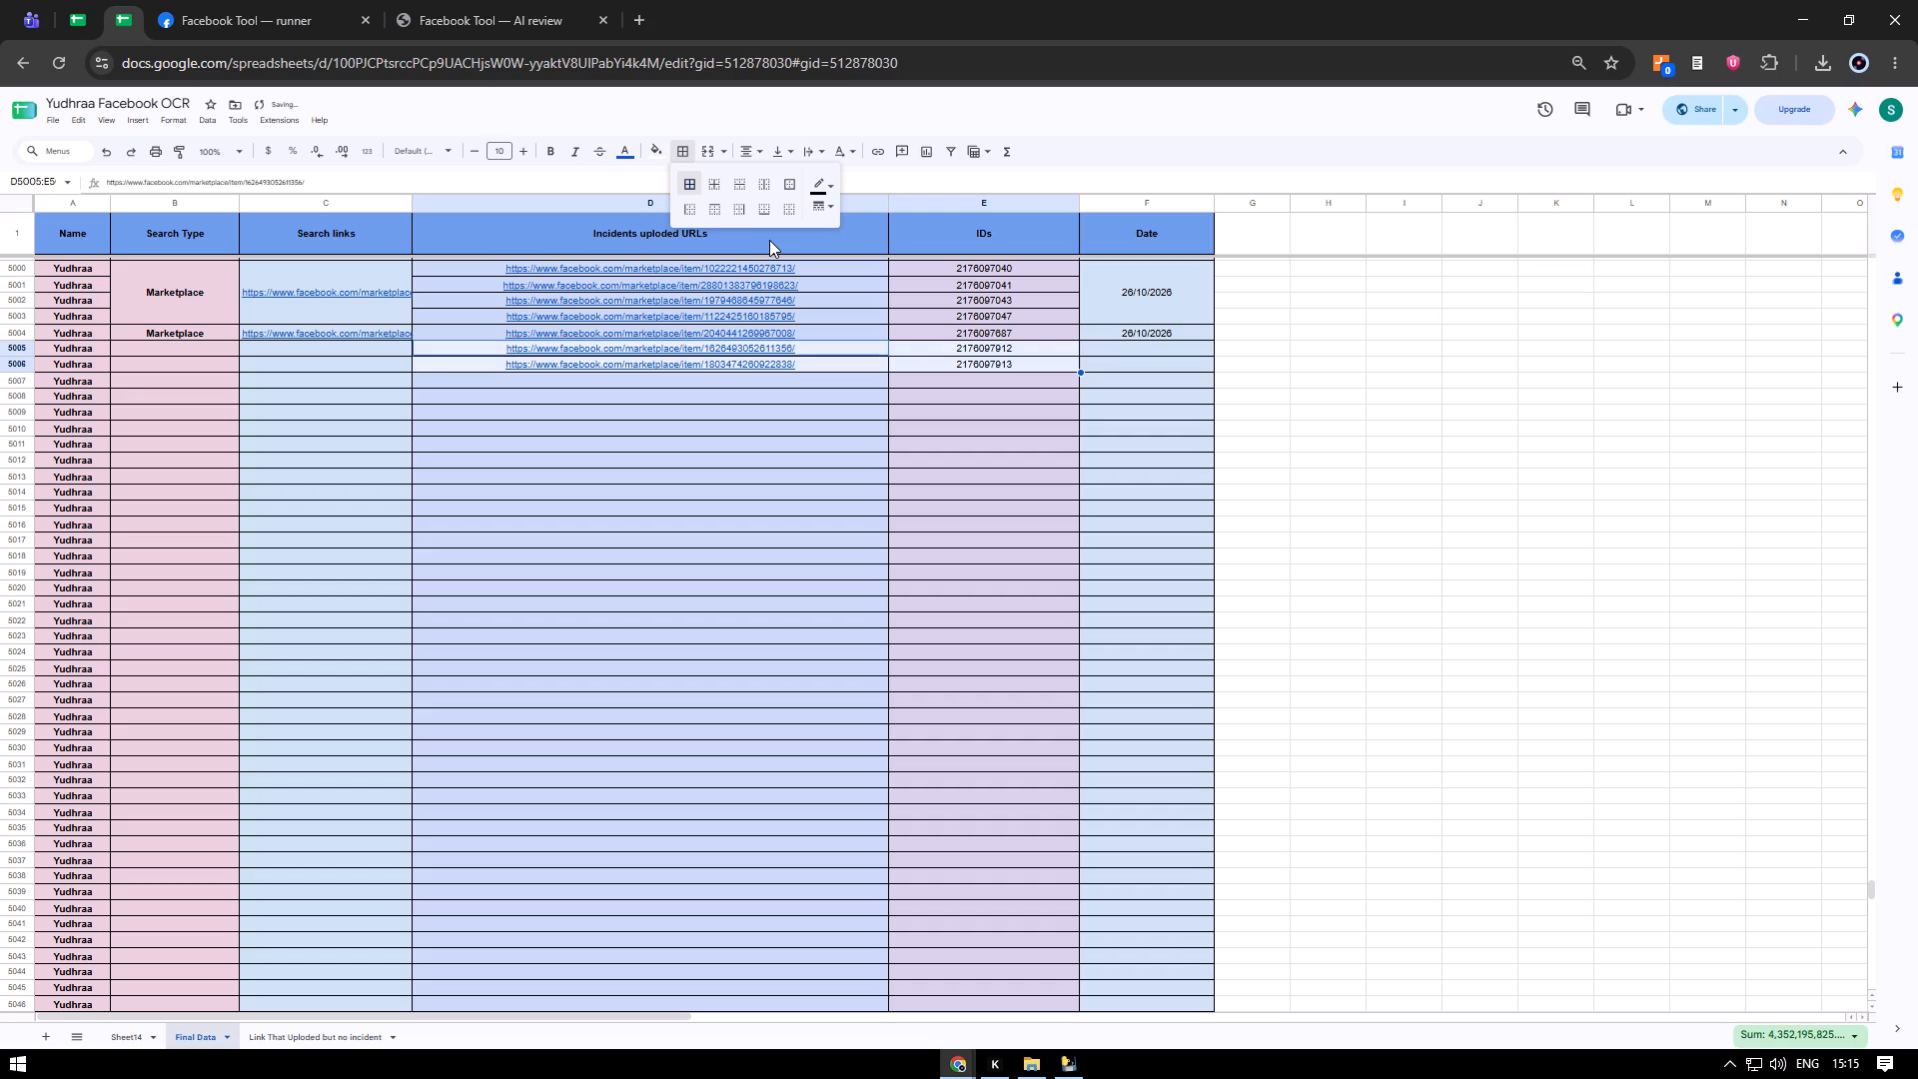
left_click_drag(912, 343, 925, 364, "ctrl")
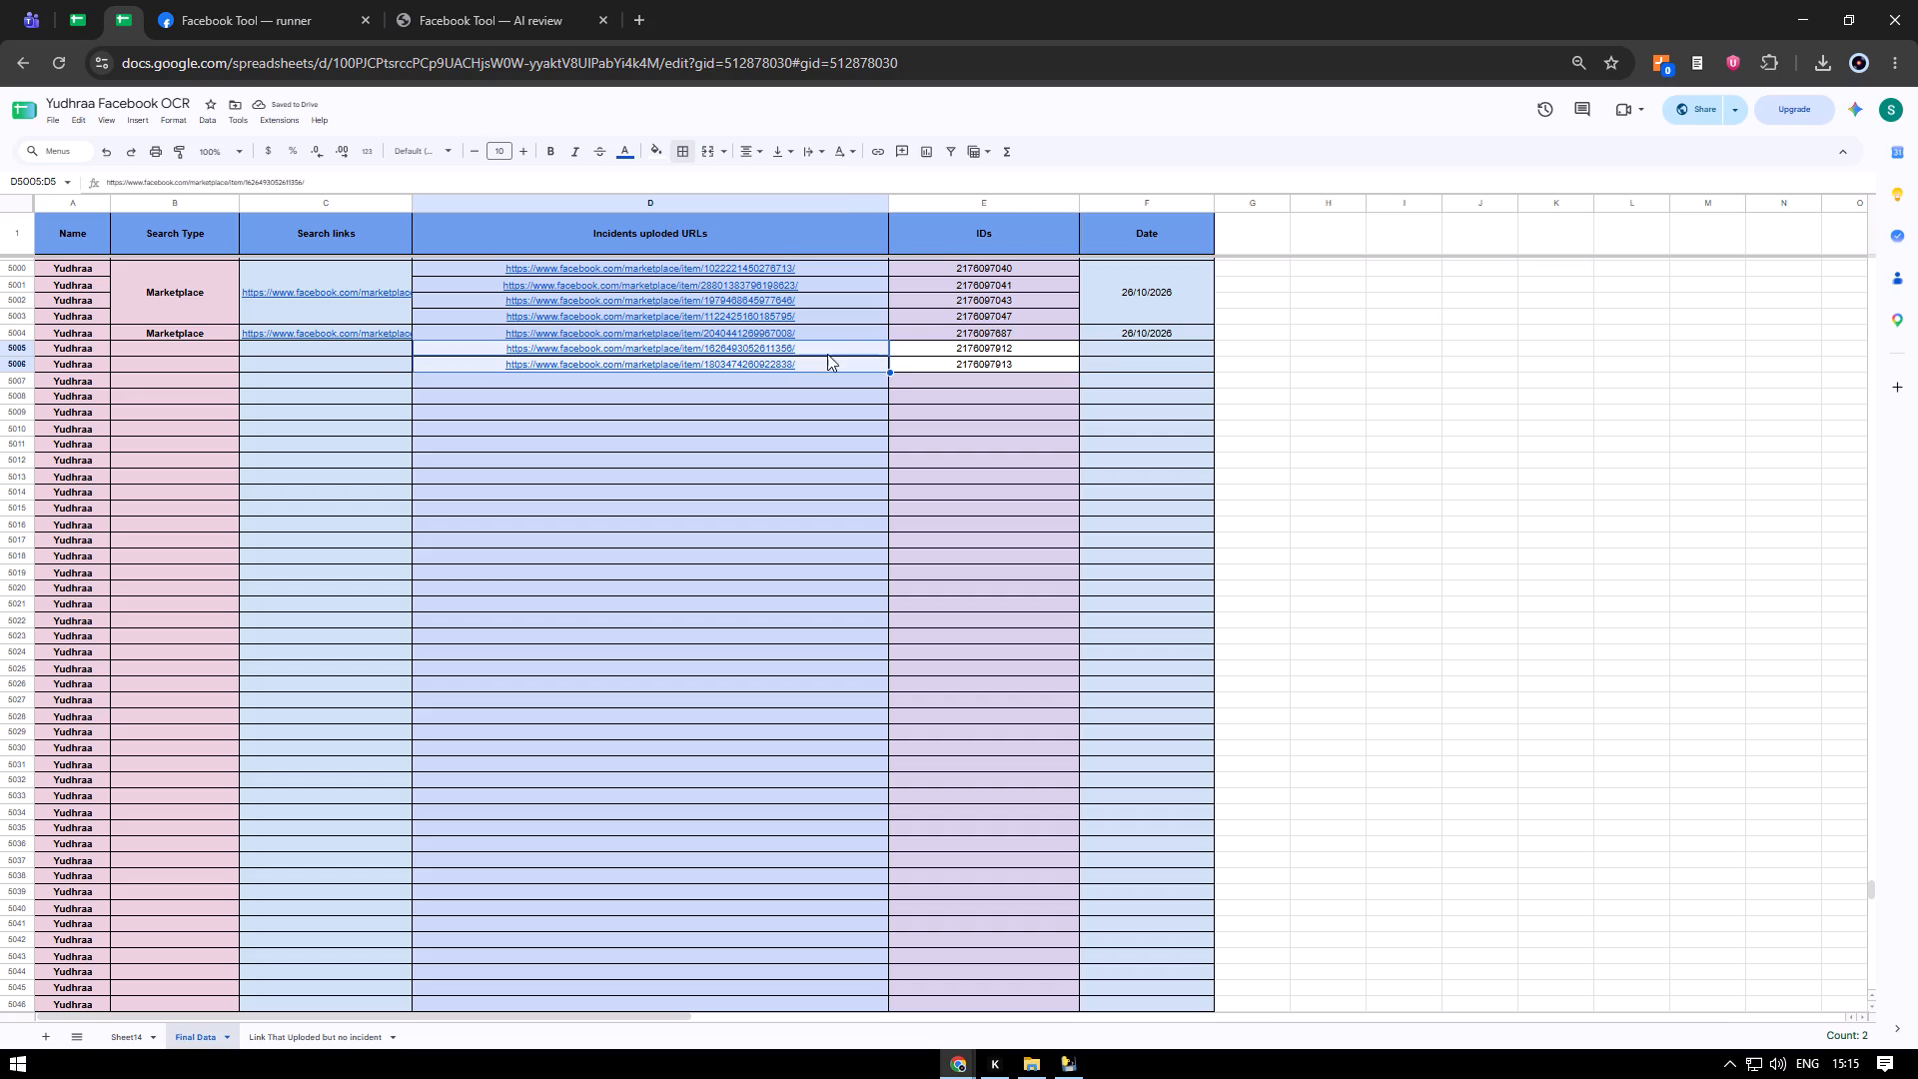
Fill the two new Incidents uploaded URLs cells in rows 5005–5006 light blue and their IDs cells light purple.
left_click(657, 152)
left_click(758, 232)
left_click_drag(936, 344, 943, 362)
left_click(662, 152)
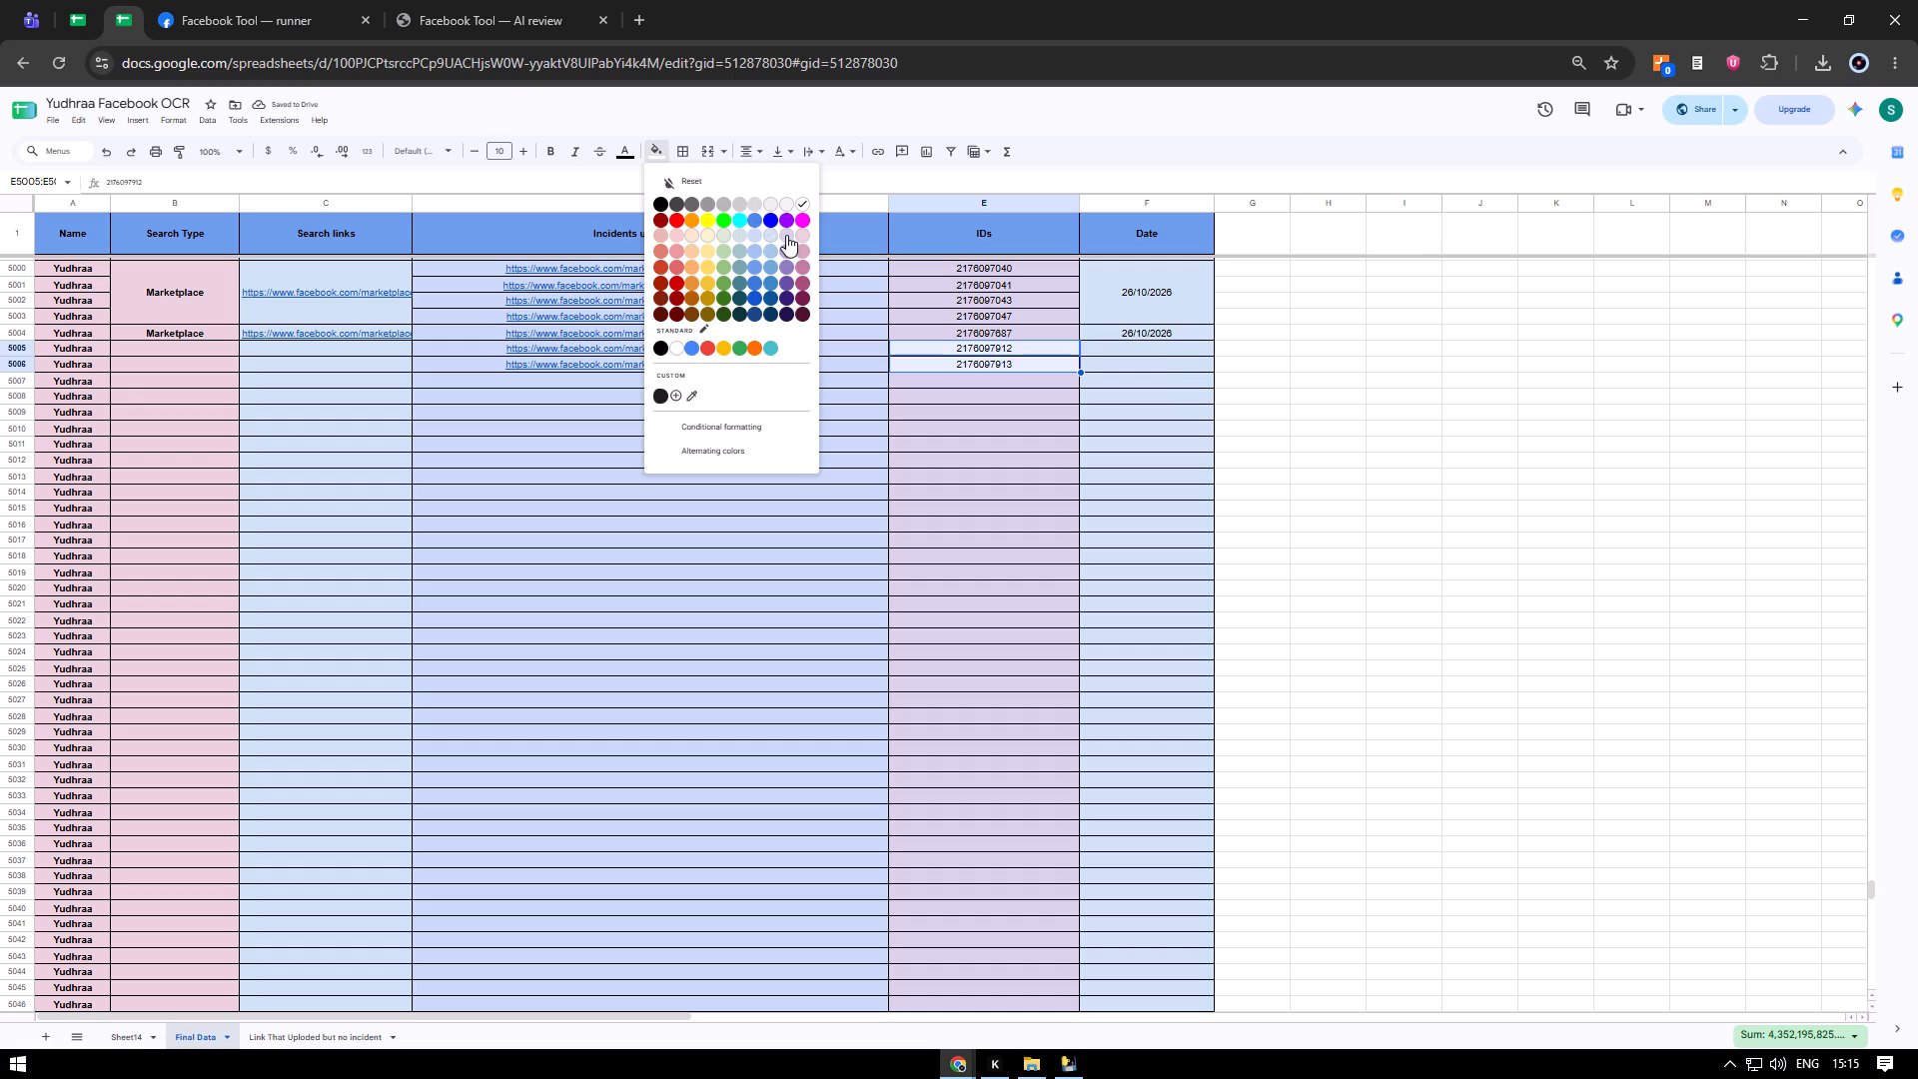
left_click(786, 235)
left_click(1125, 368)
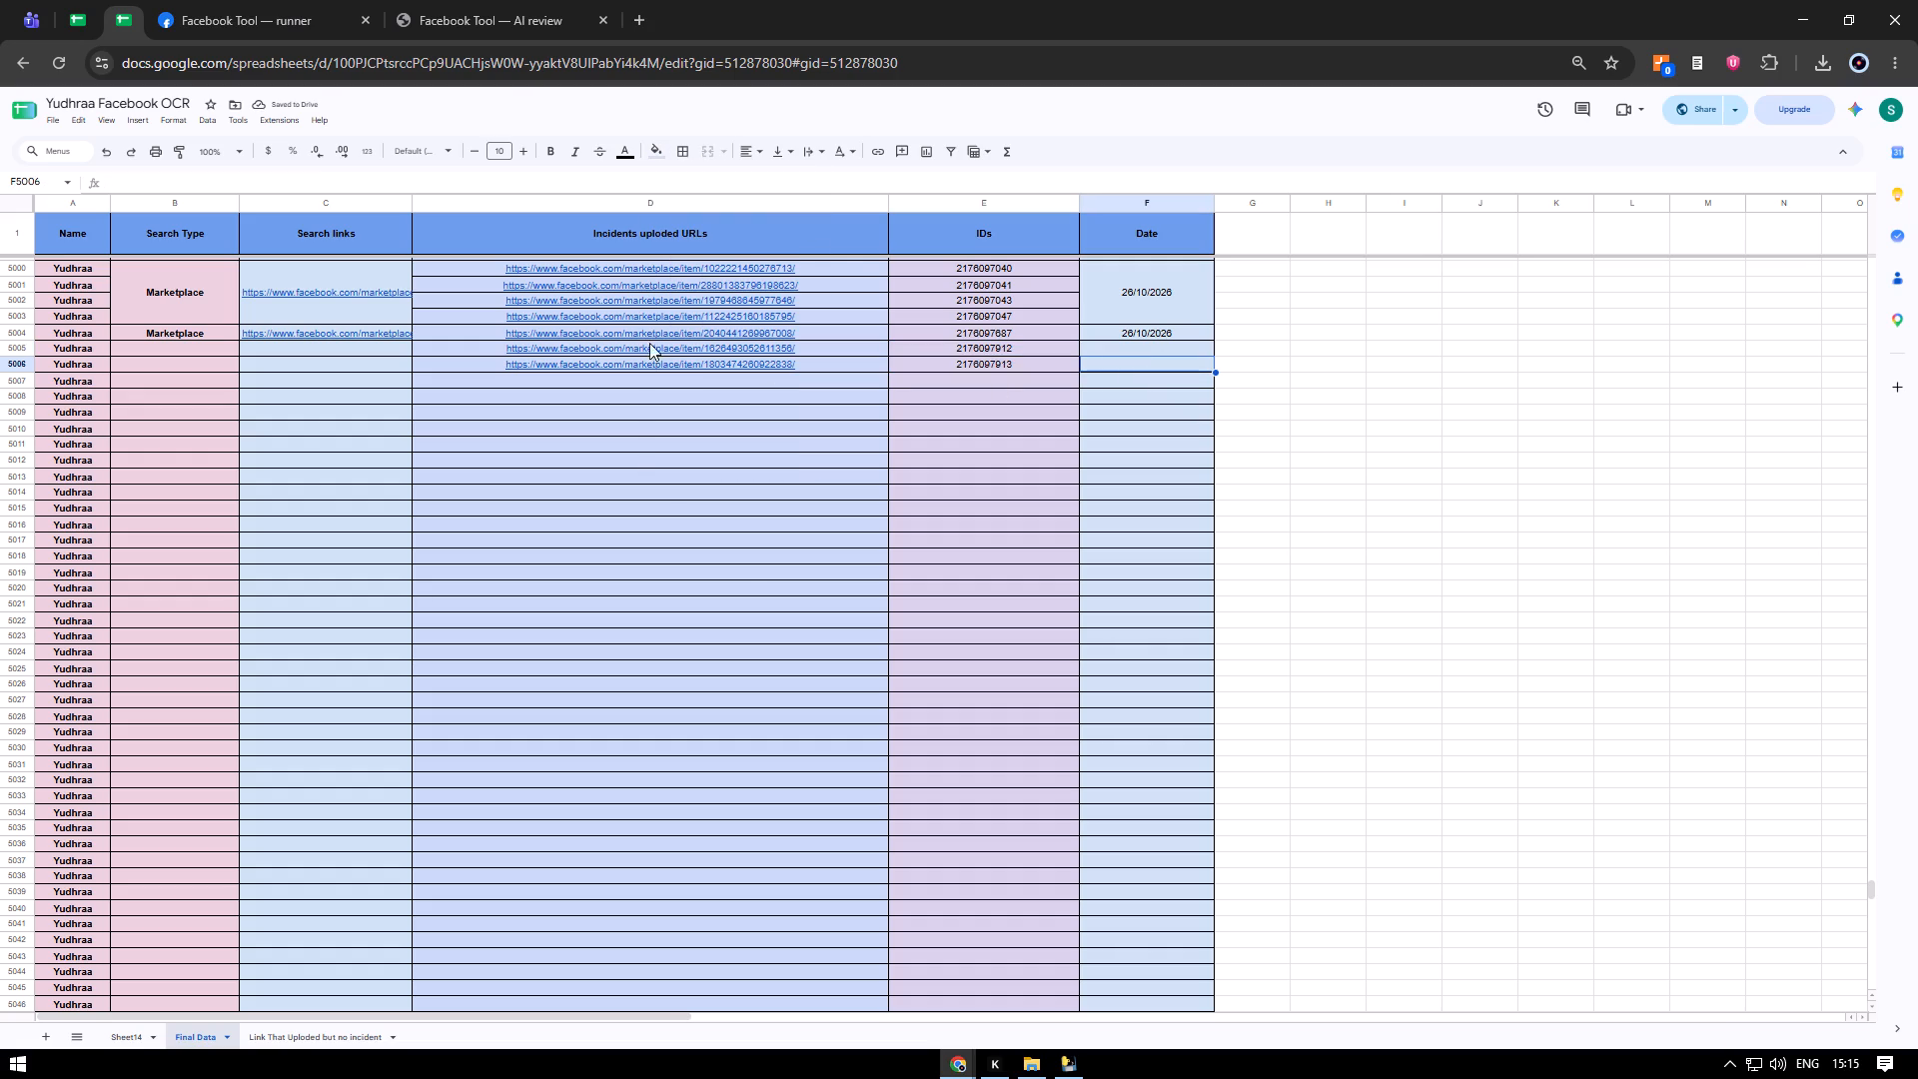
Copy the Pittsburgh, PA search link from the US-EAST worksheet into the Search links cell of row 5005 on Final Data.
left_click_drag(399, 312, 1123, 303)
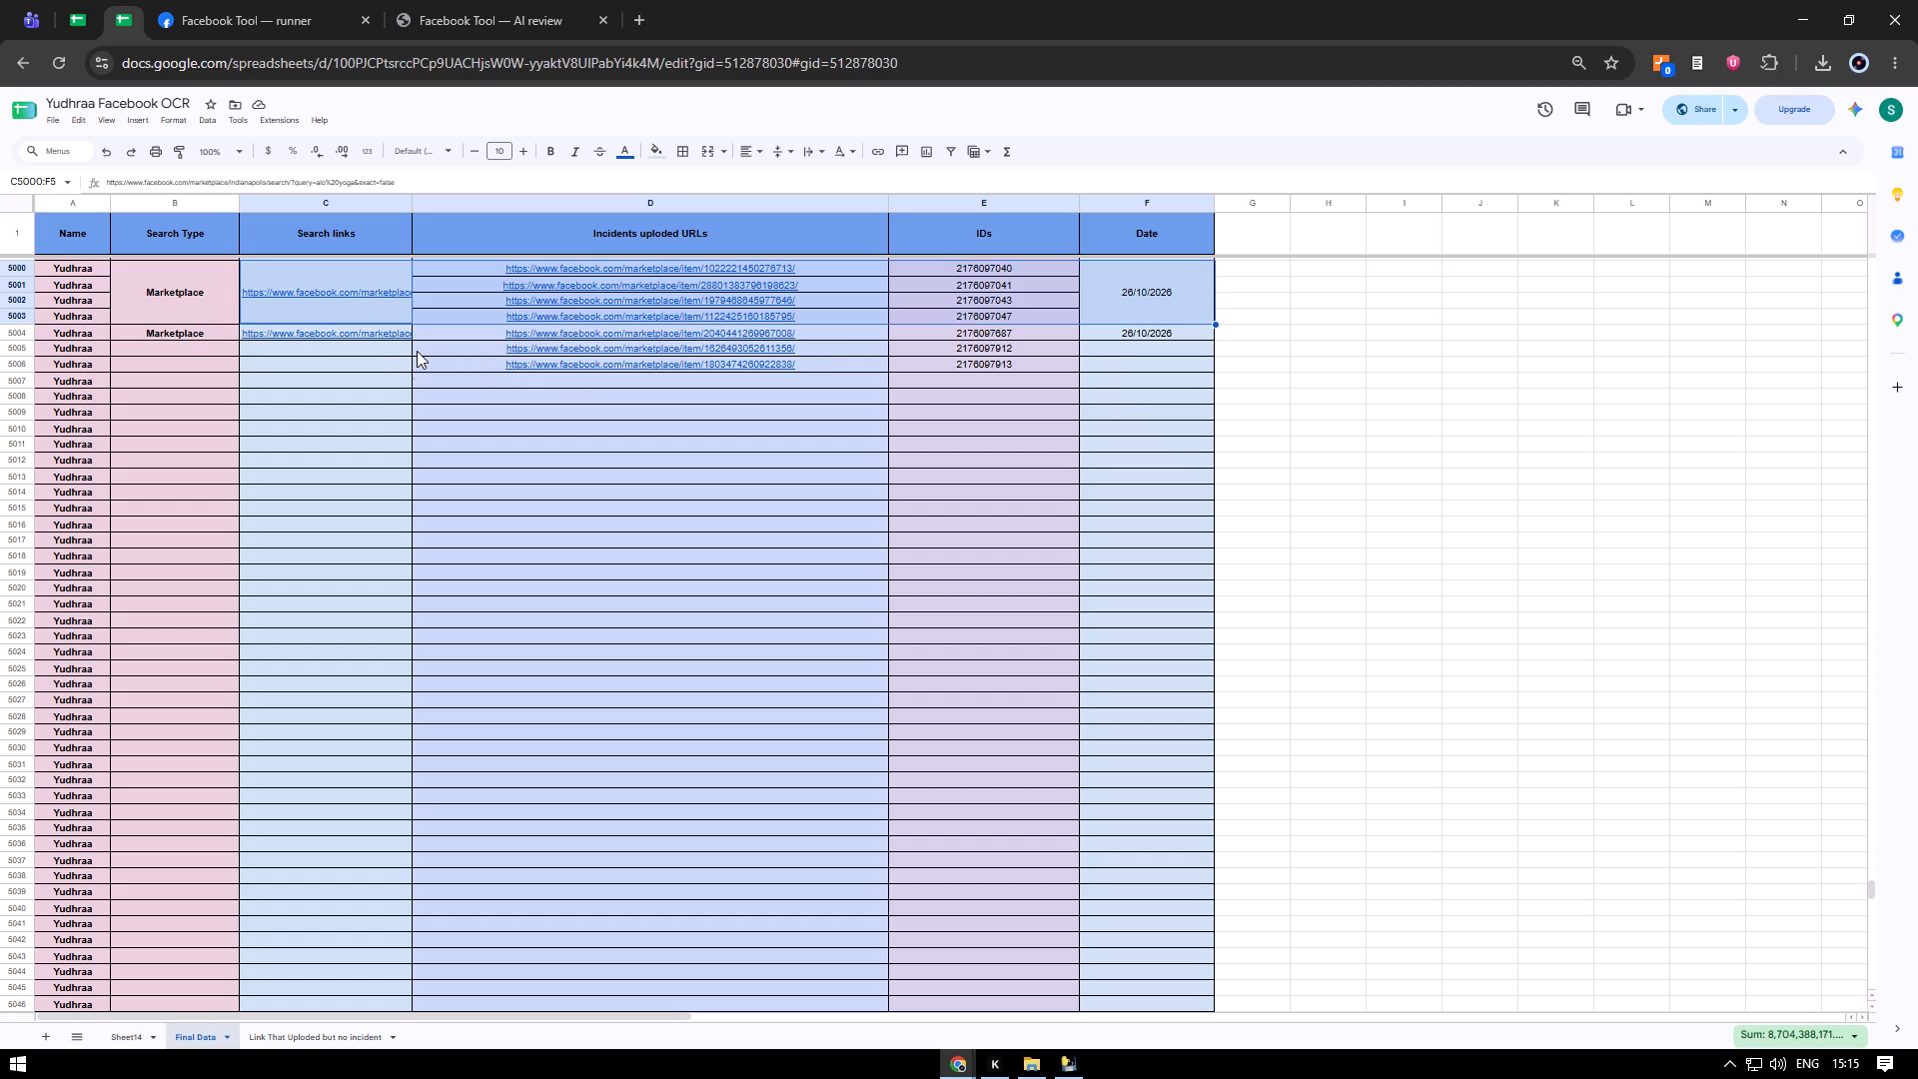
left_click(78, 0)
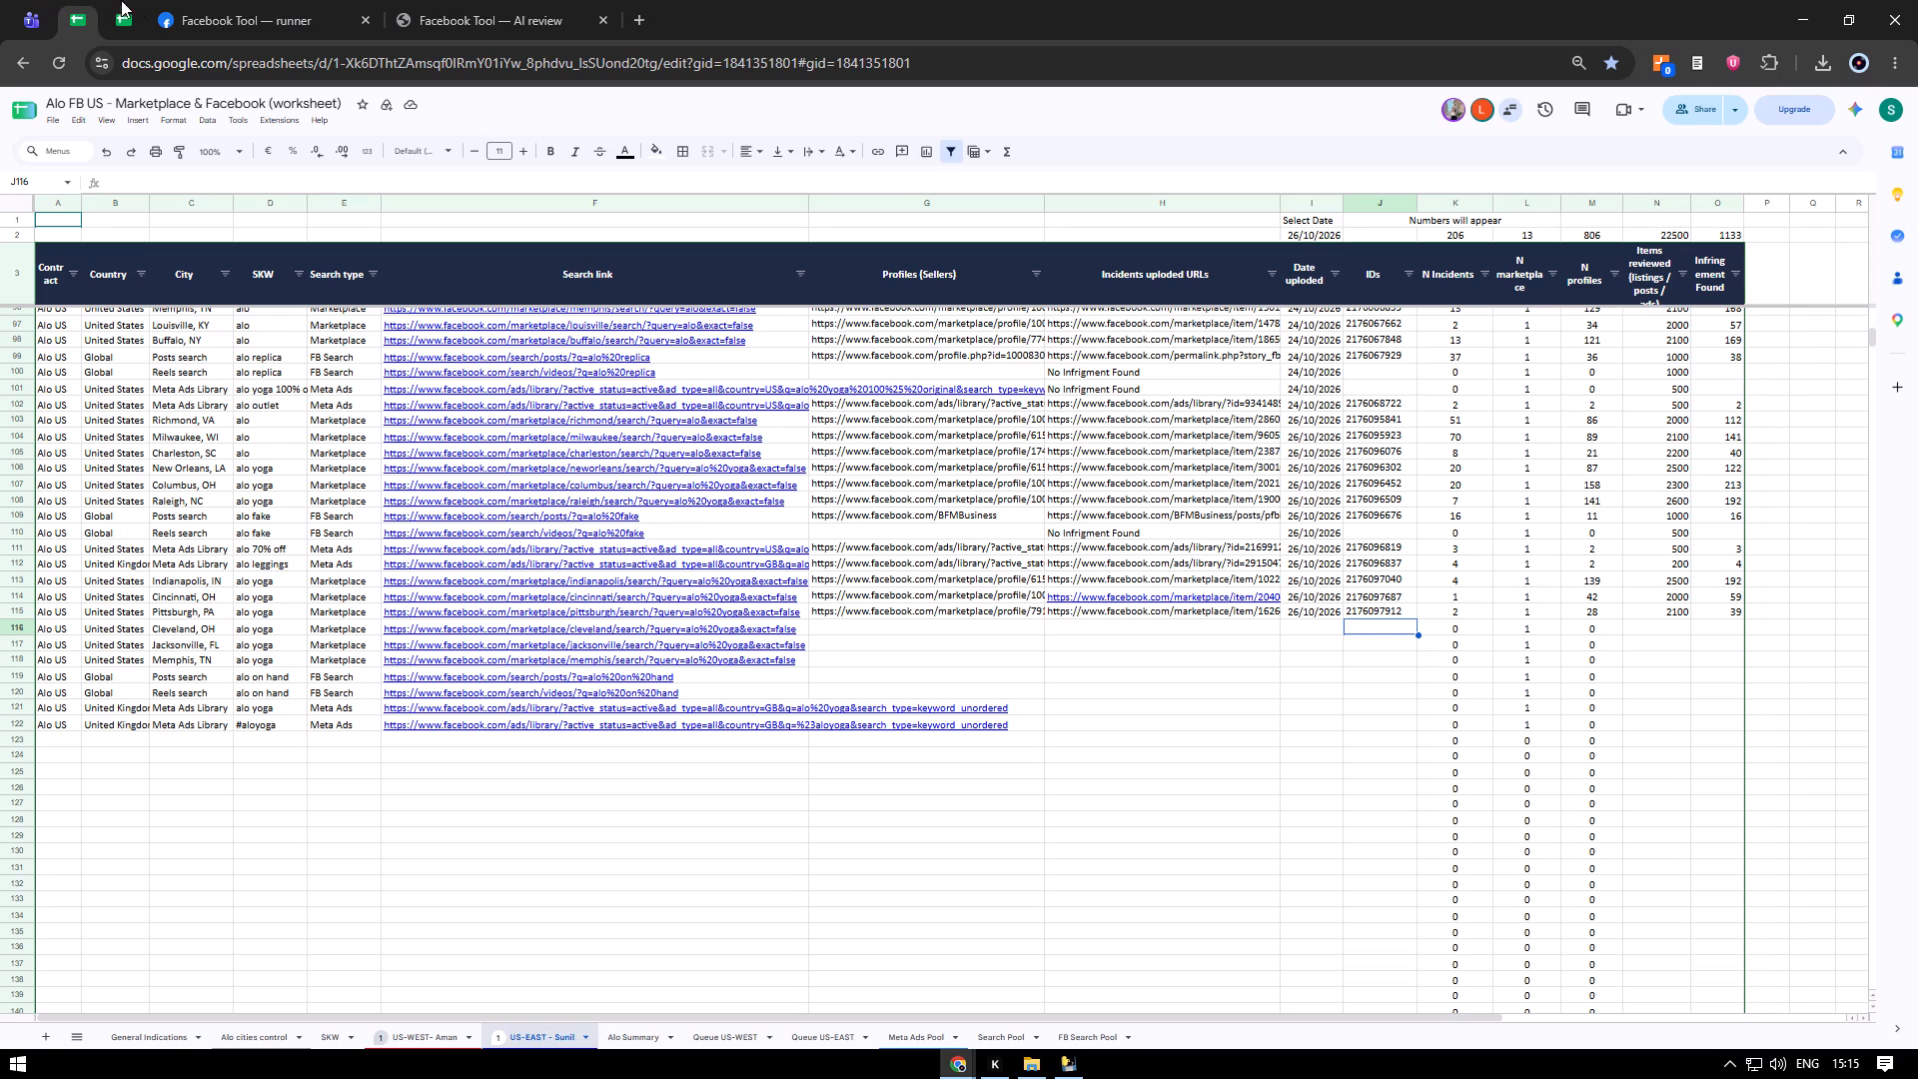
key("Up")
key("ctrl+Left")
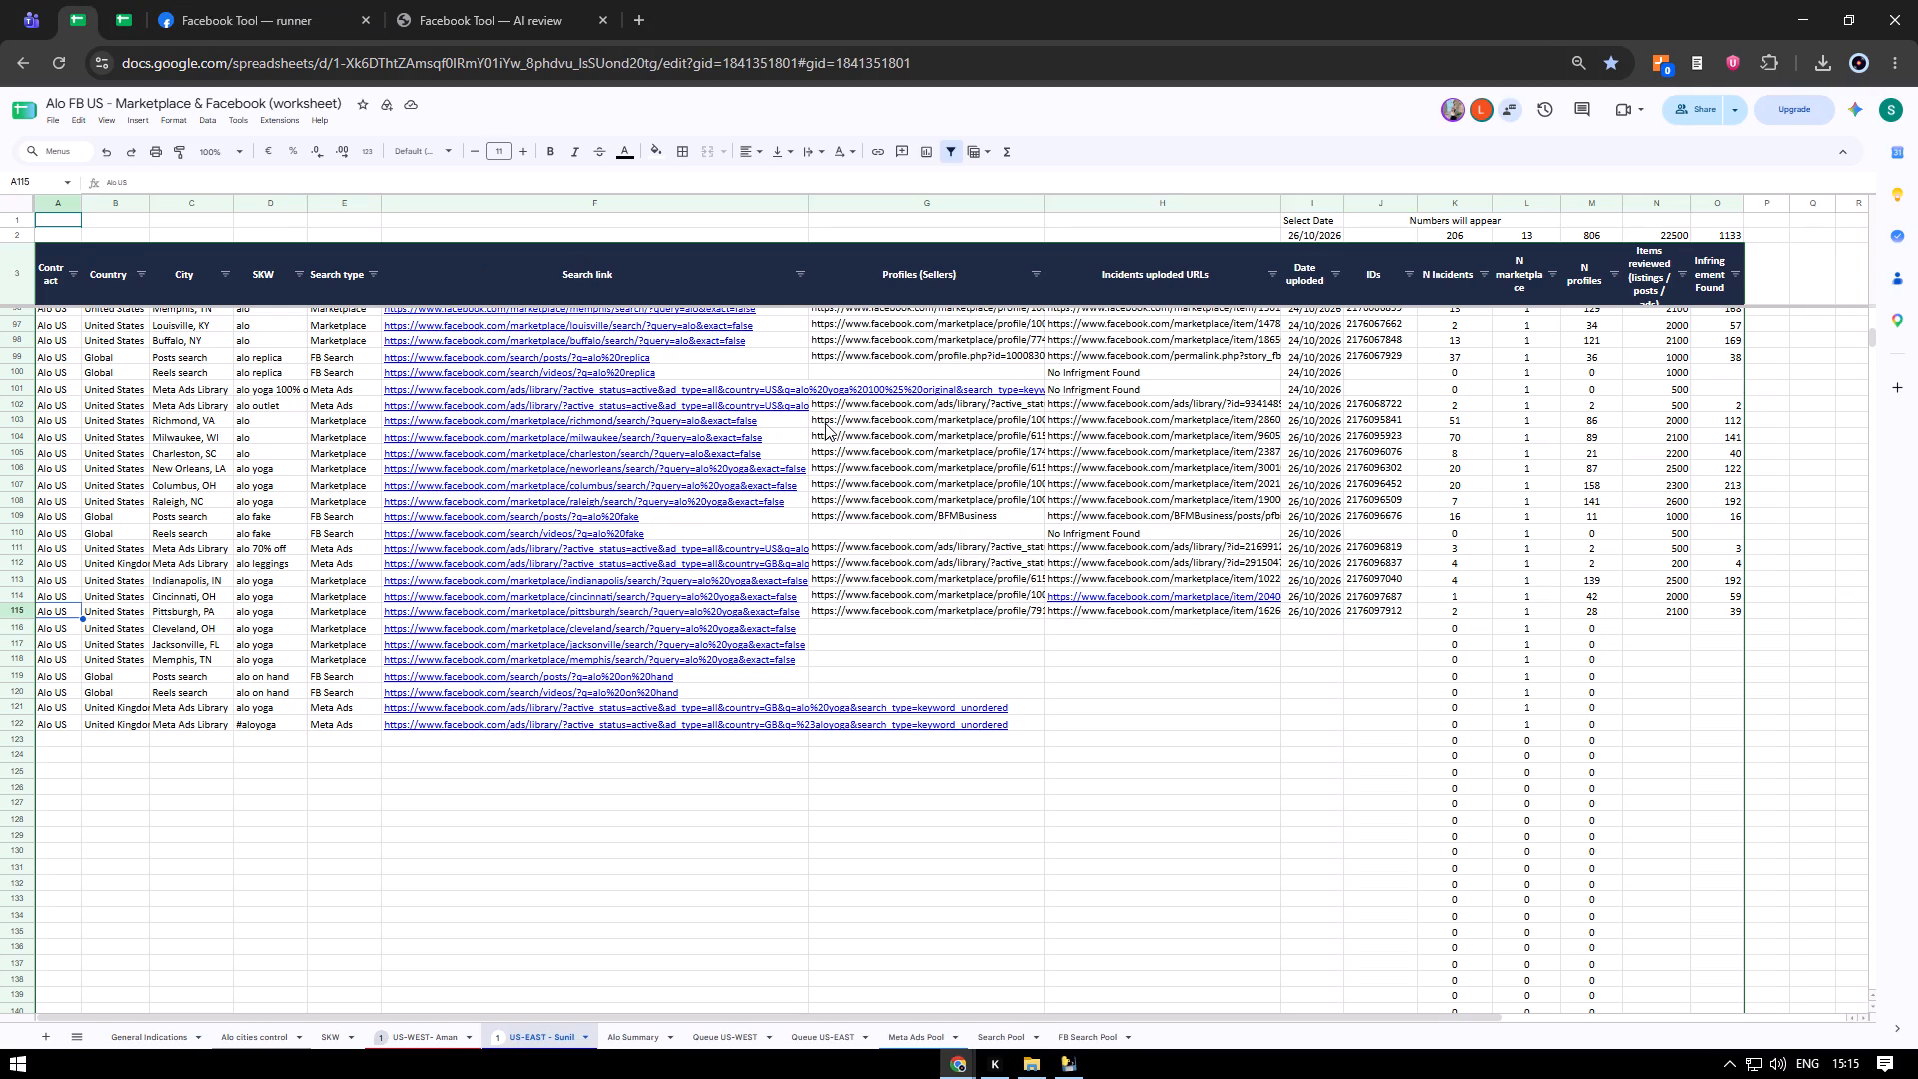
key("Right")
key("Right")
key("Right")
key("Right")
key("Right")
key("Right")
key("Left")
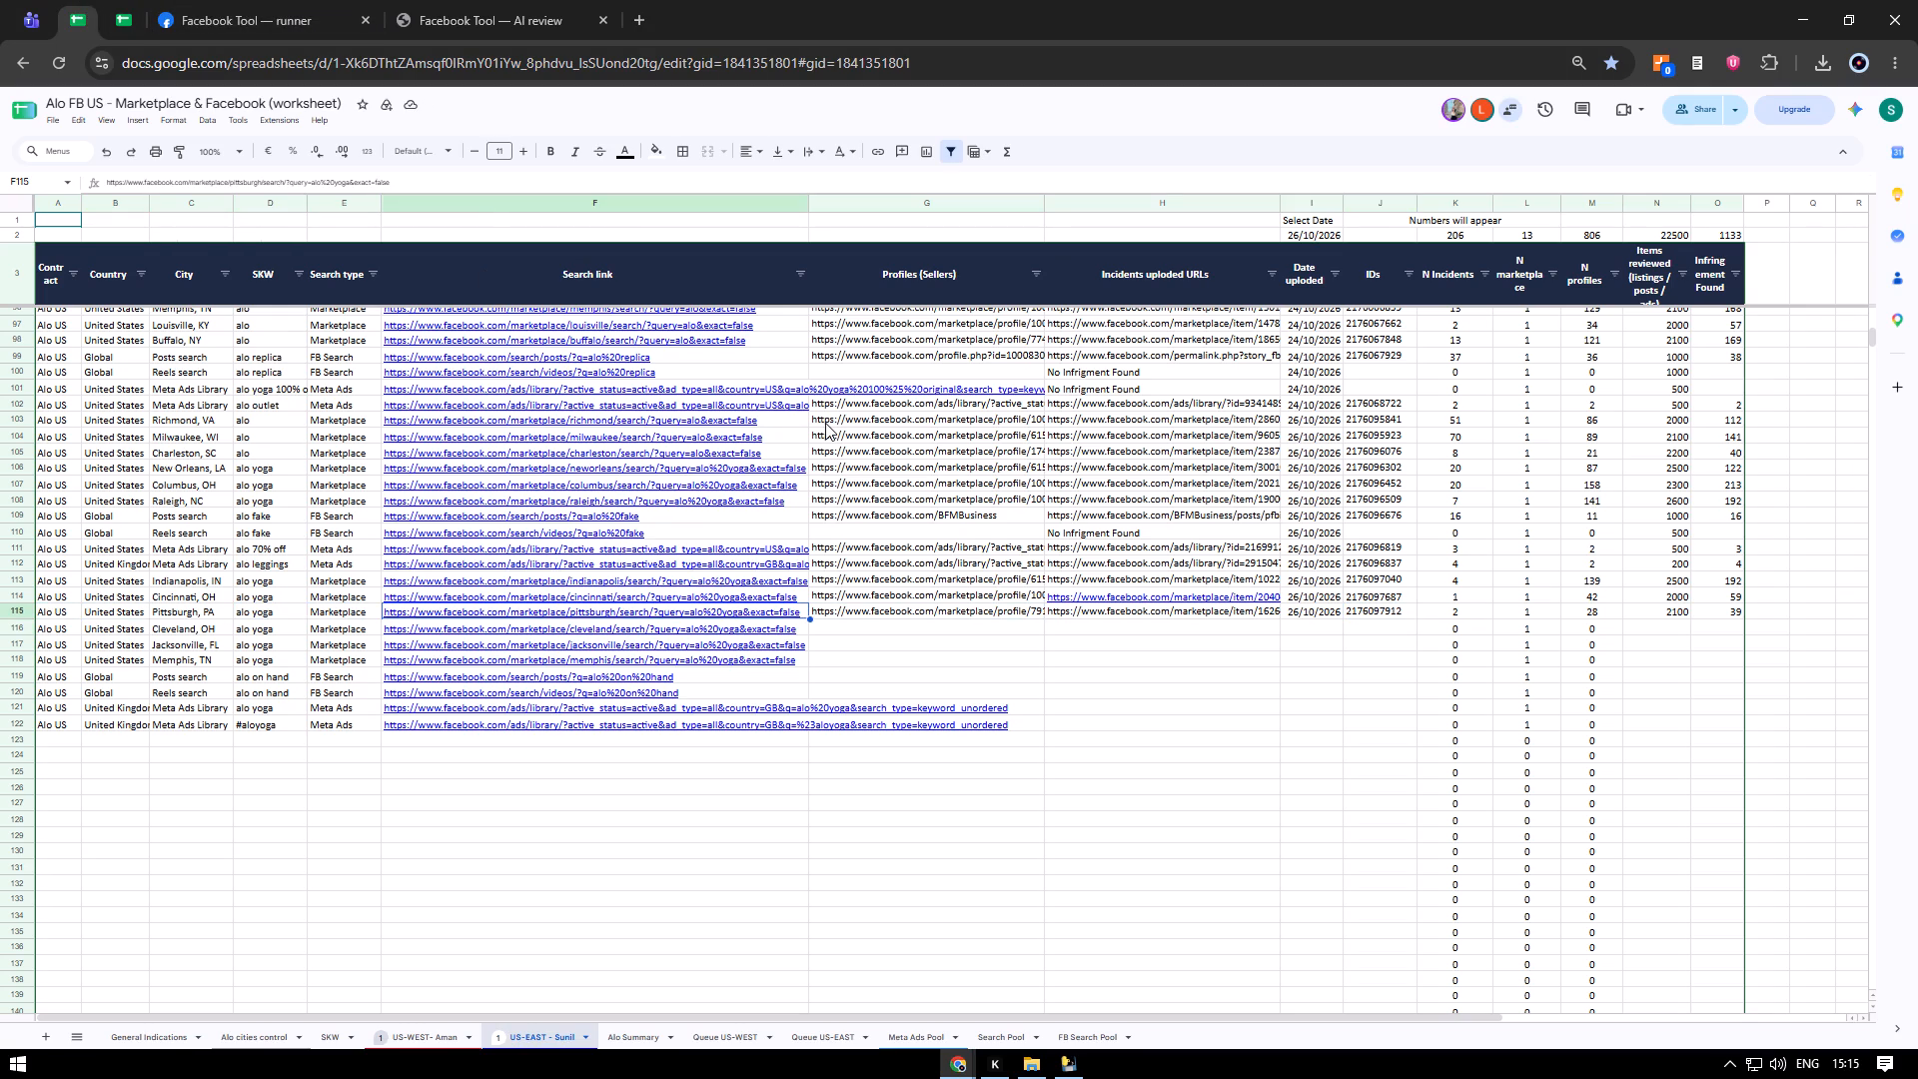
key("ctrl+c")
key("ctrl+c")
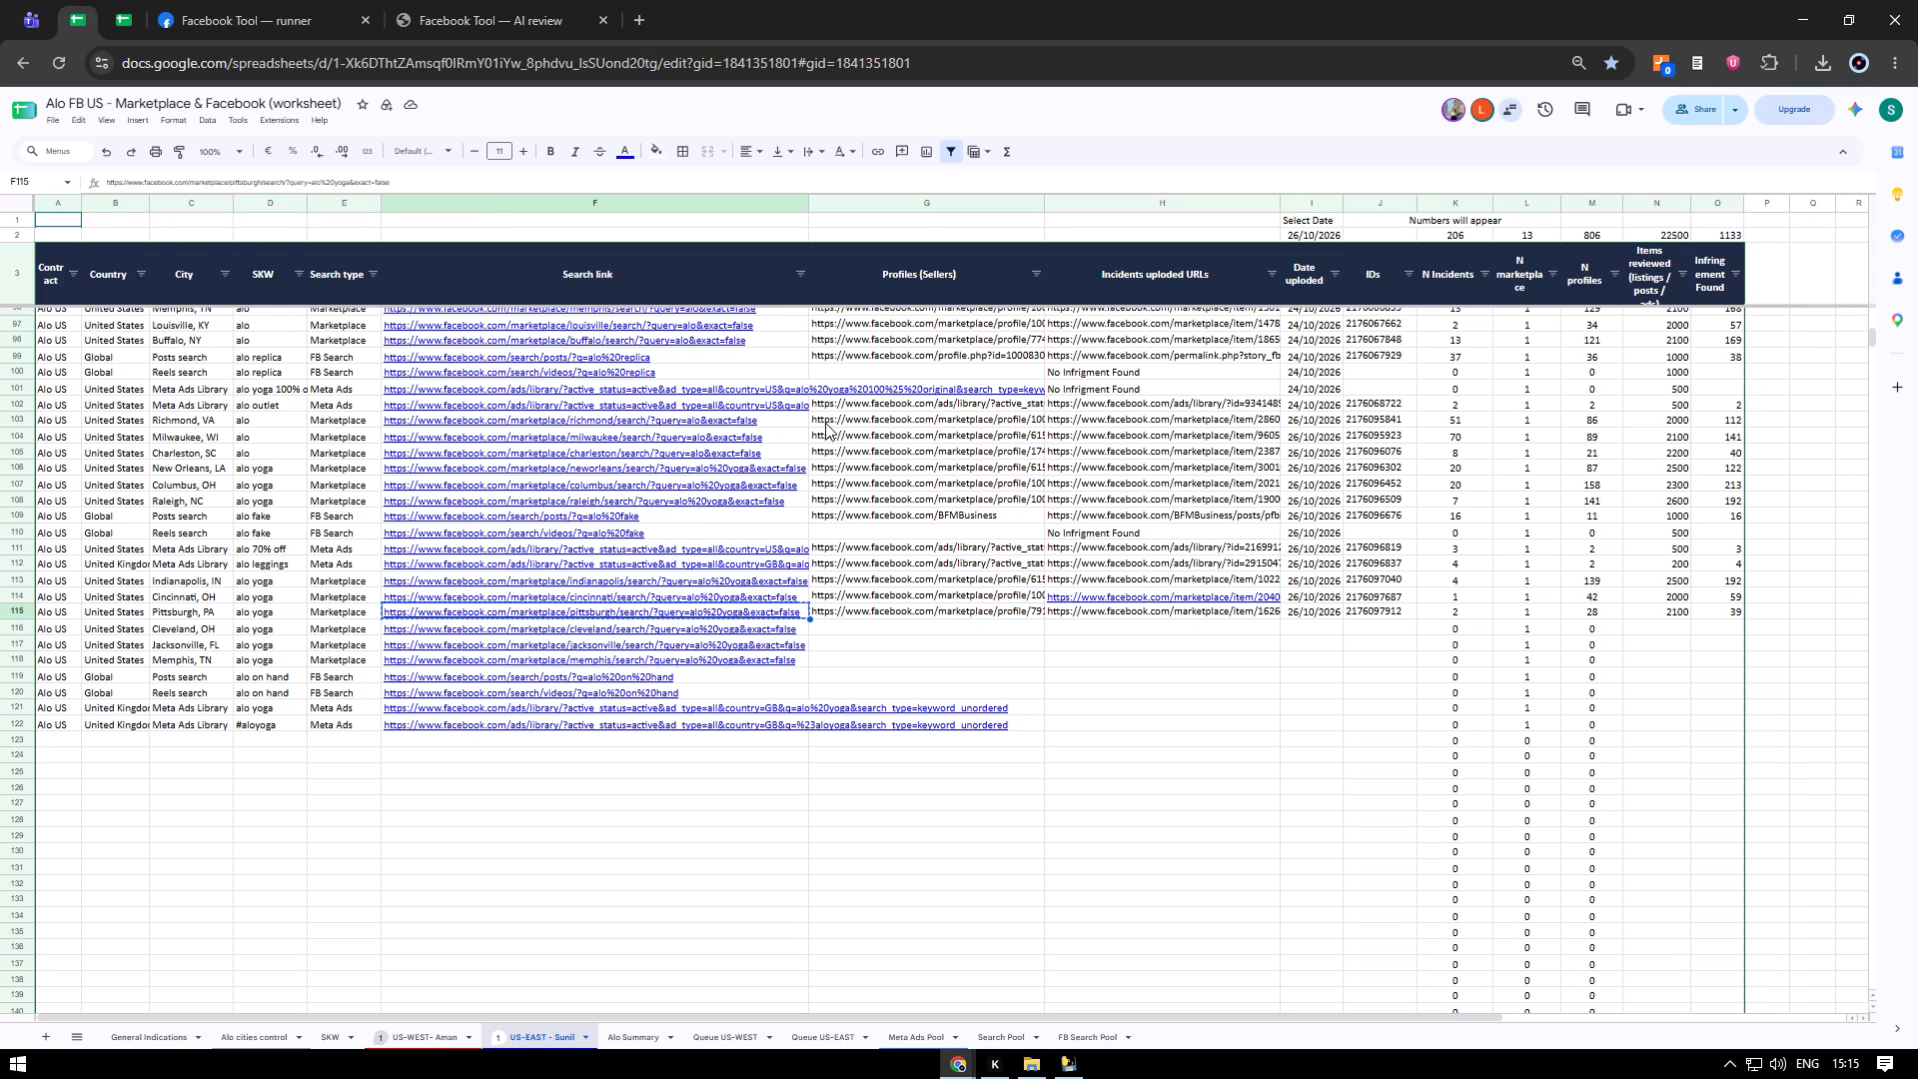
key("ctrl+Tab")
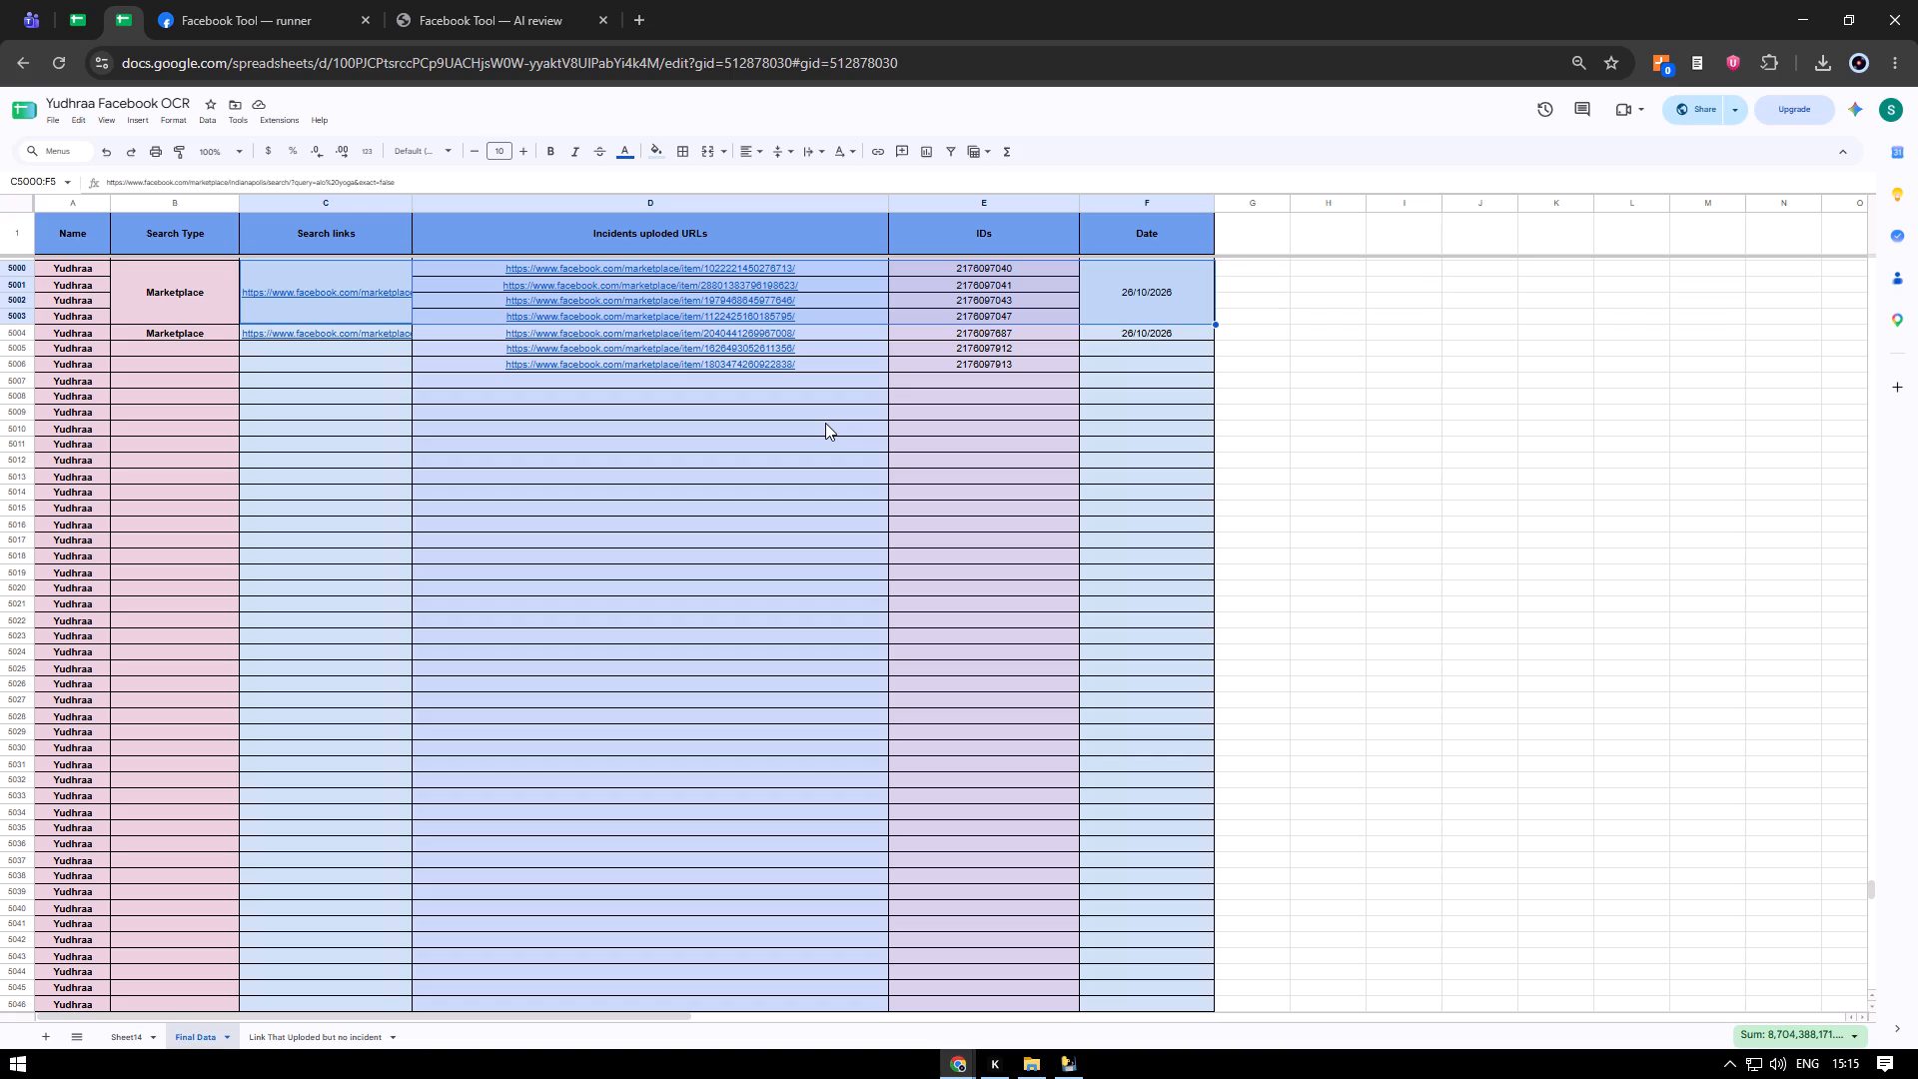
key("Down")
key("Down")
key("ctrl+v")
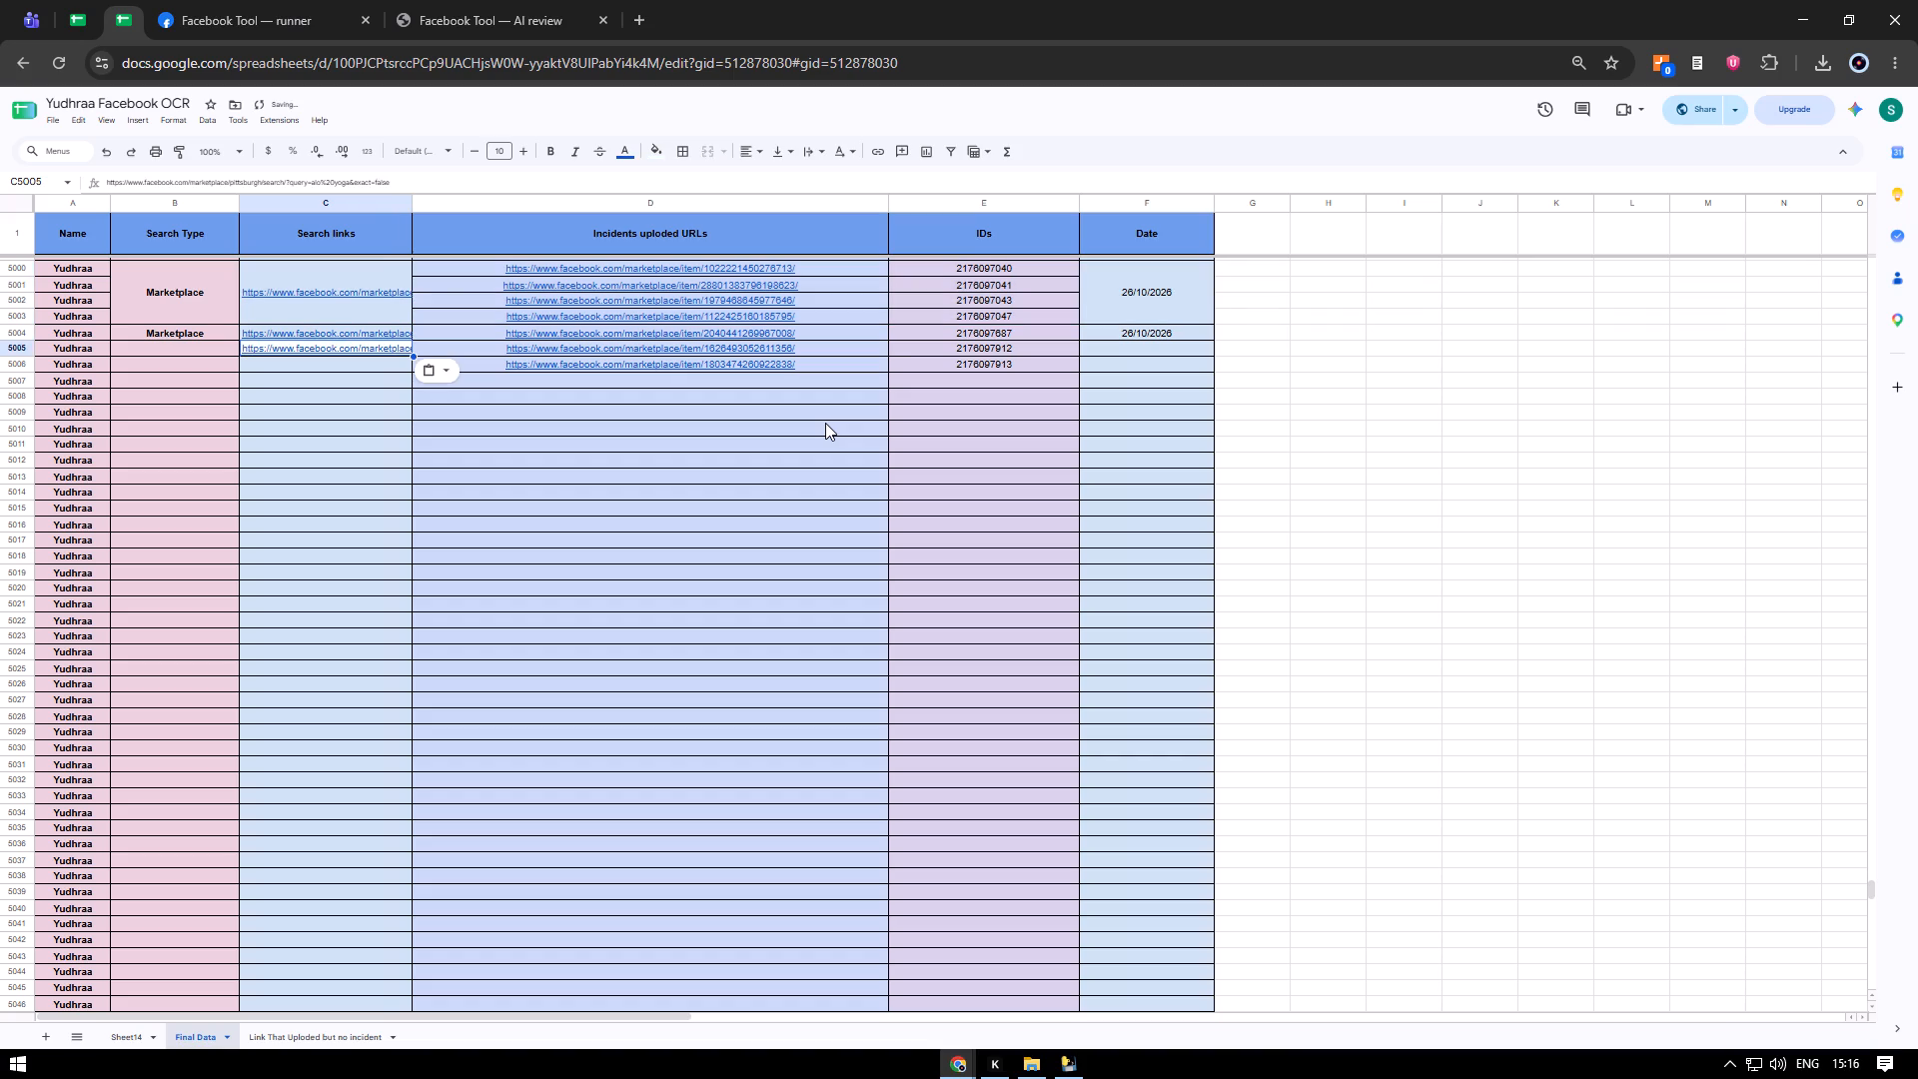
Enter the date 26/10/2026 in row 5005 of Final Data and centre it.
key("Right")
key("Right")
key("Right")
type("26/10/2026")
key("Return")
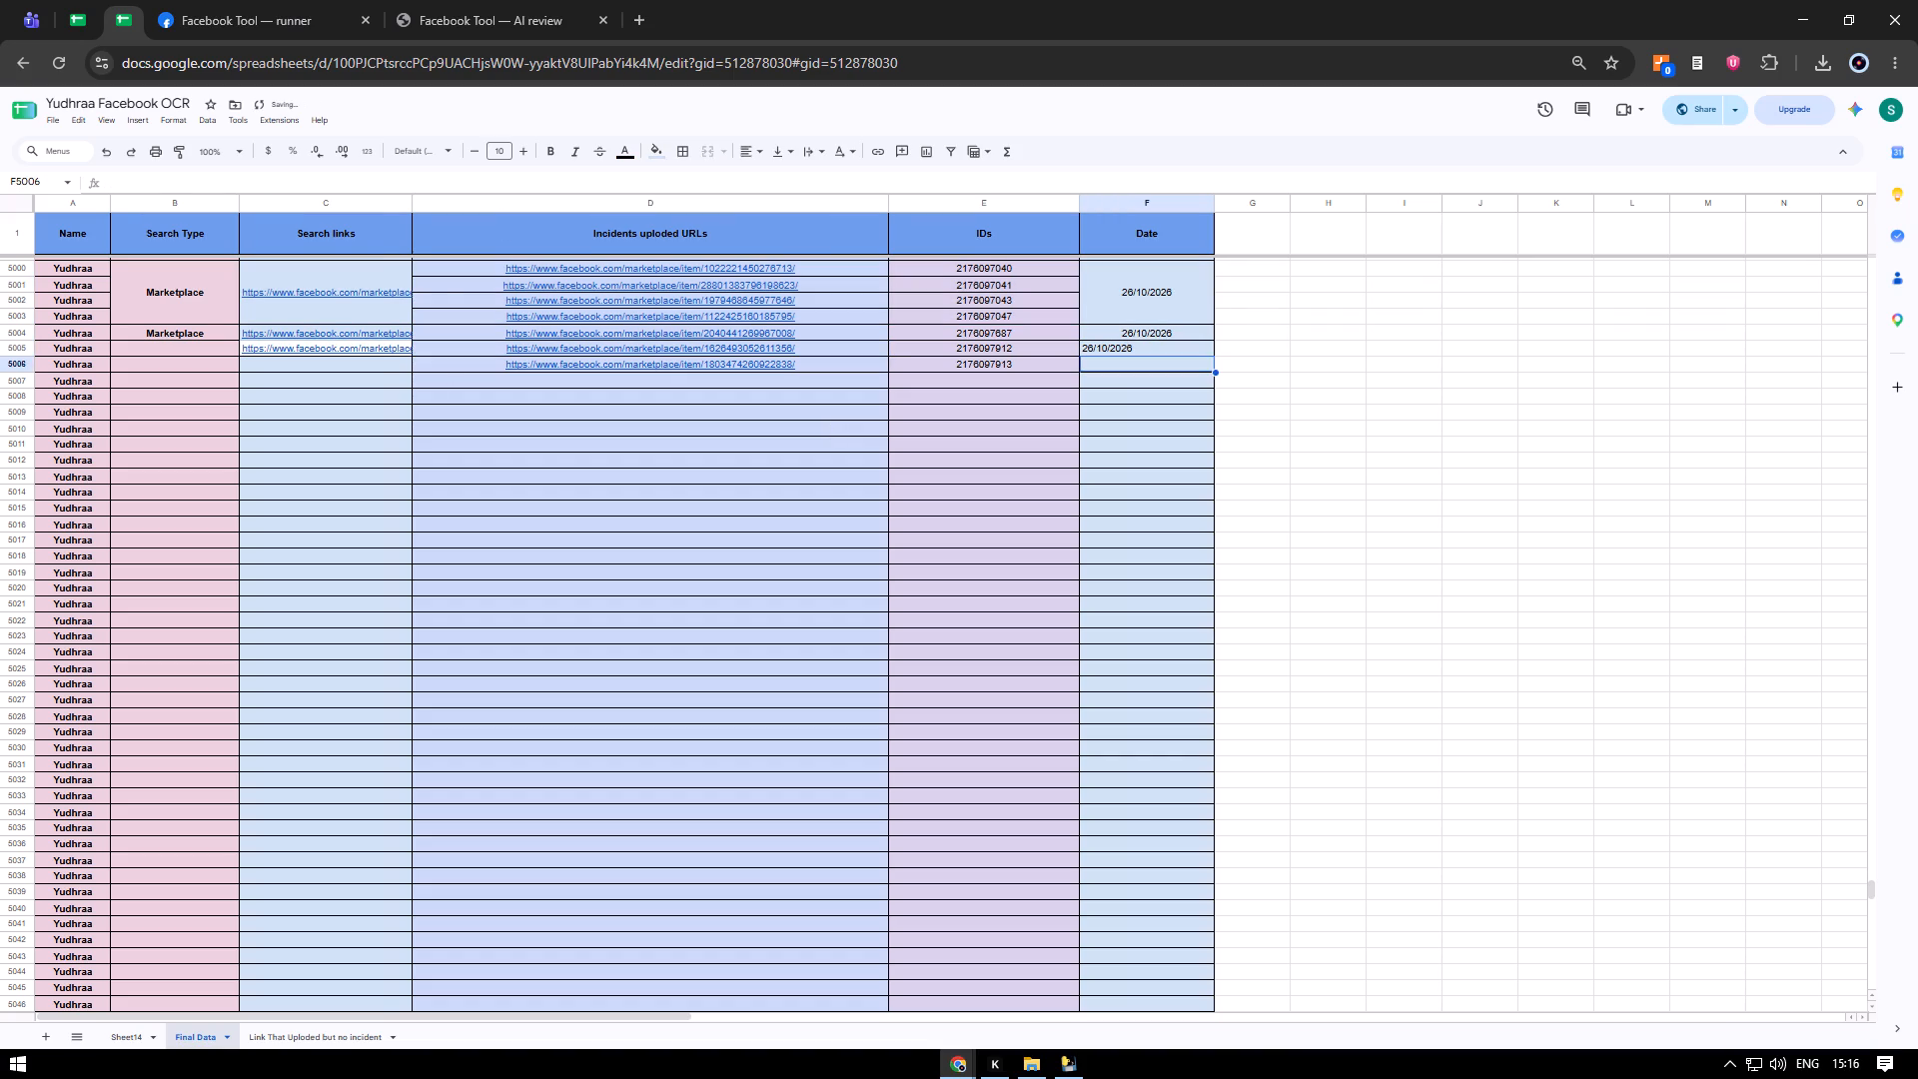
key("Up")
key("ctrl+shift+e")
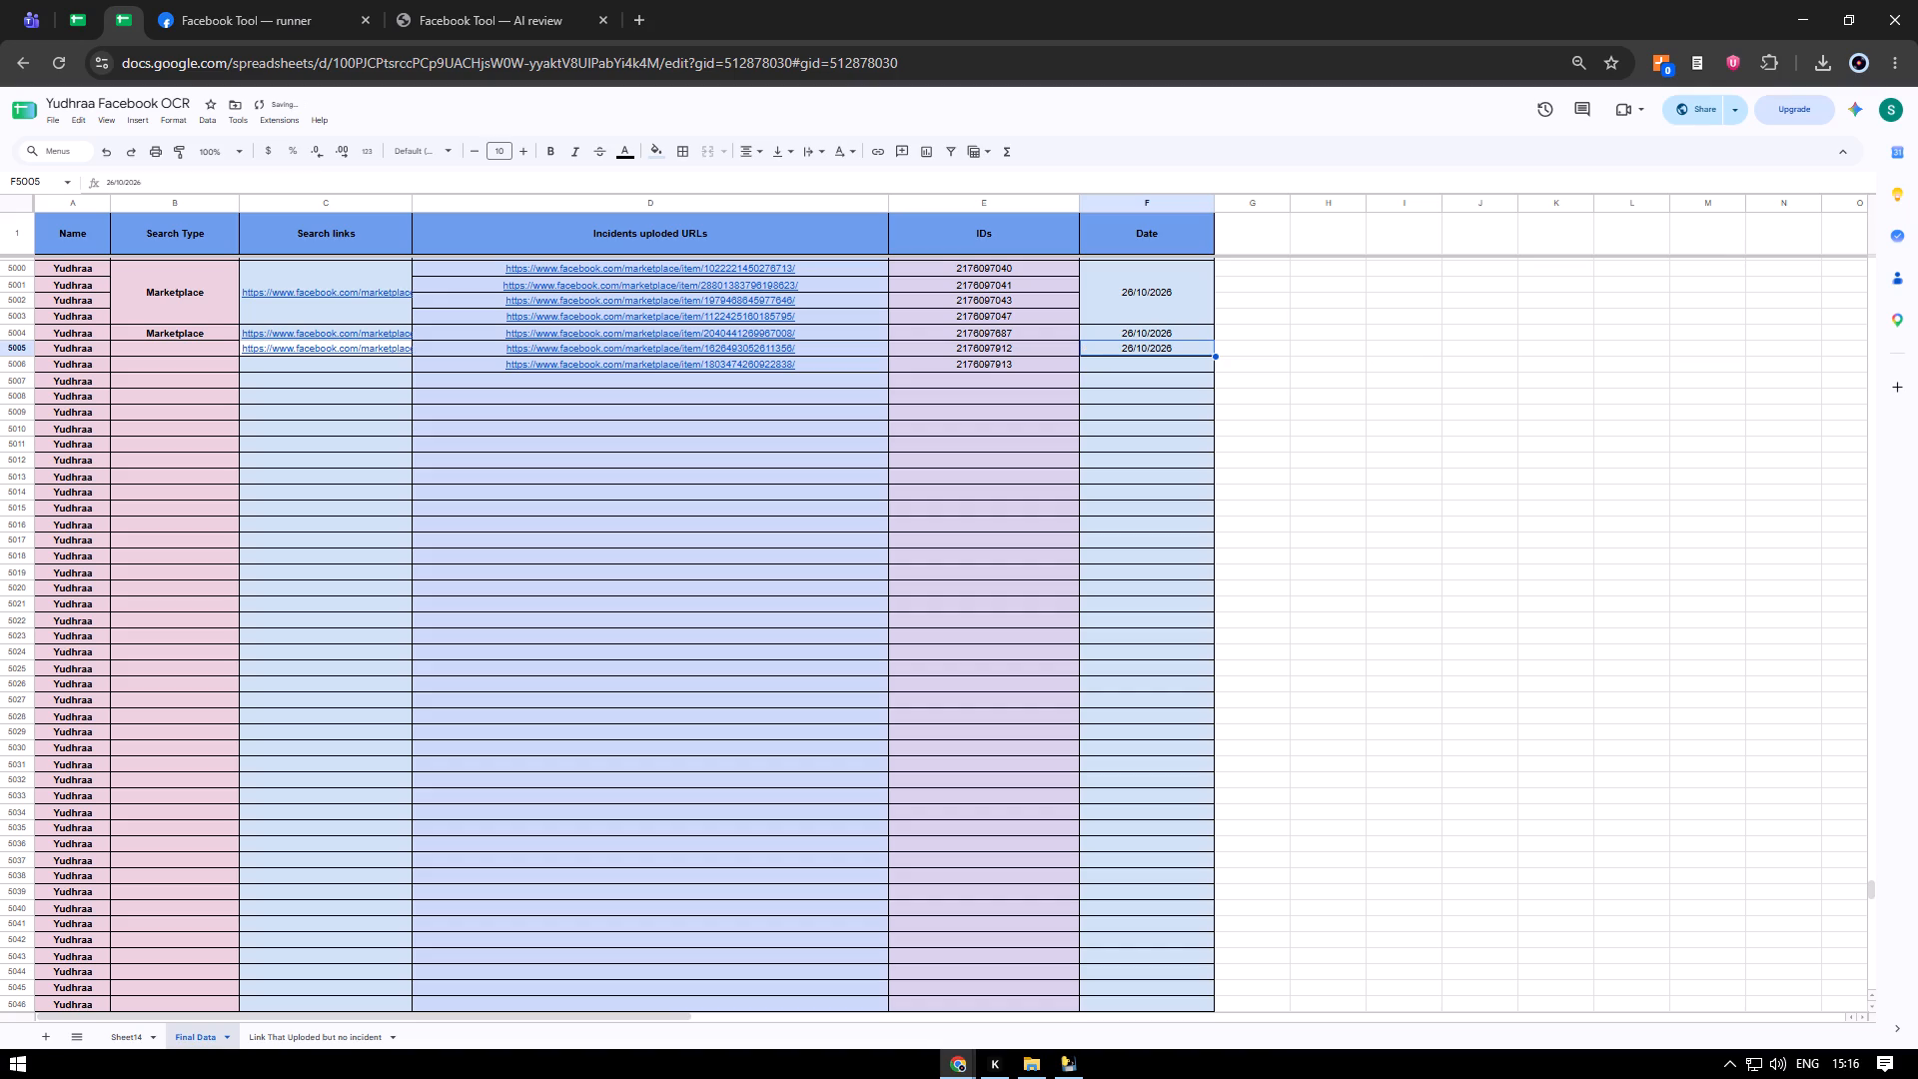
Enter Marketplace as the Search Type in row 5005.
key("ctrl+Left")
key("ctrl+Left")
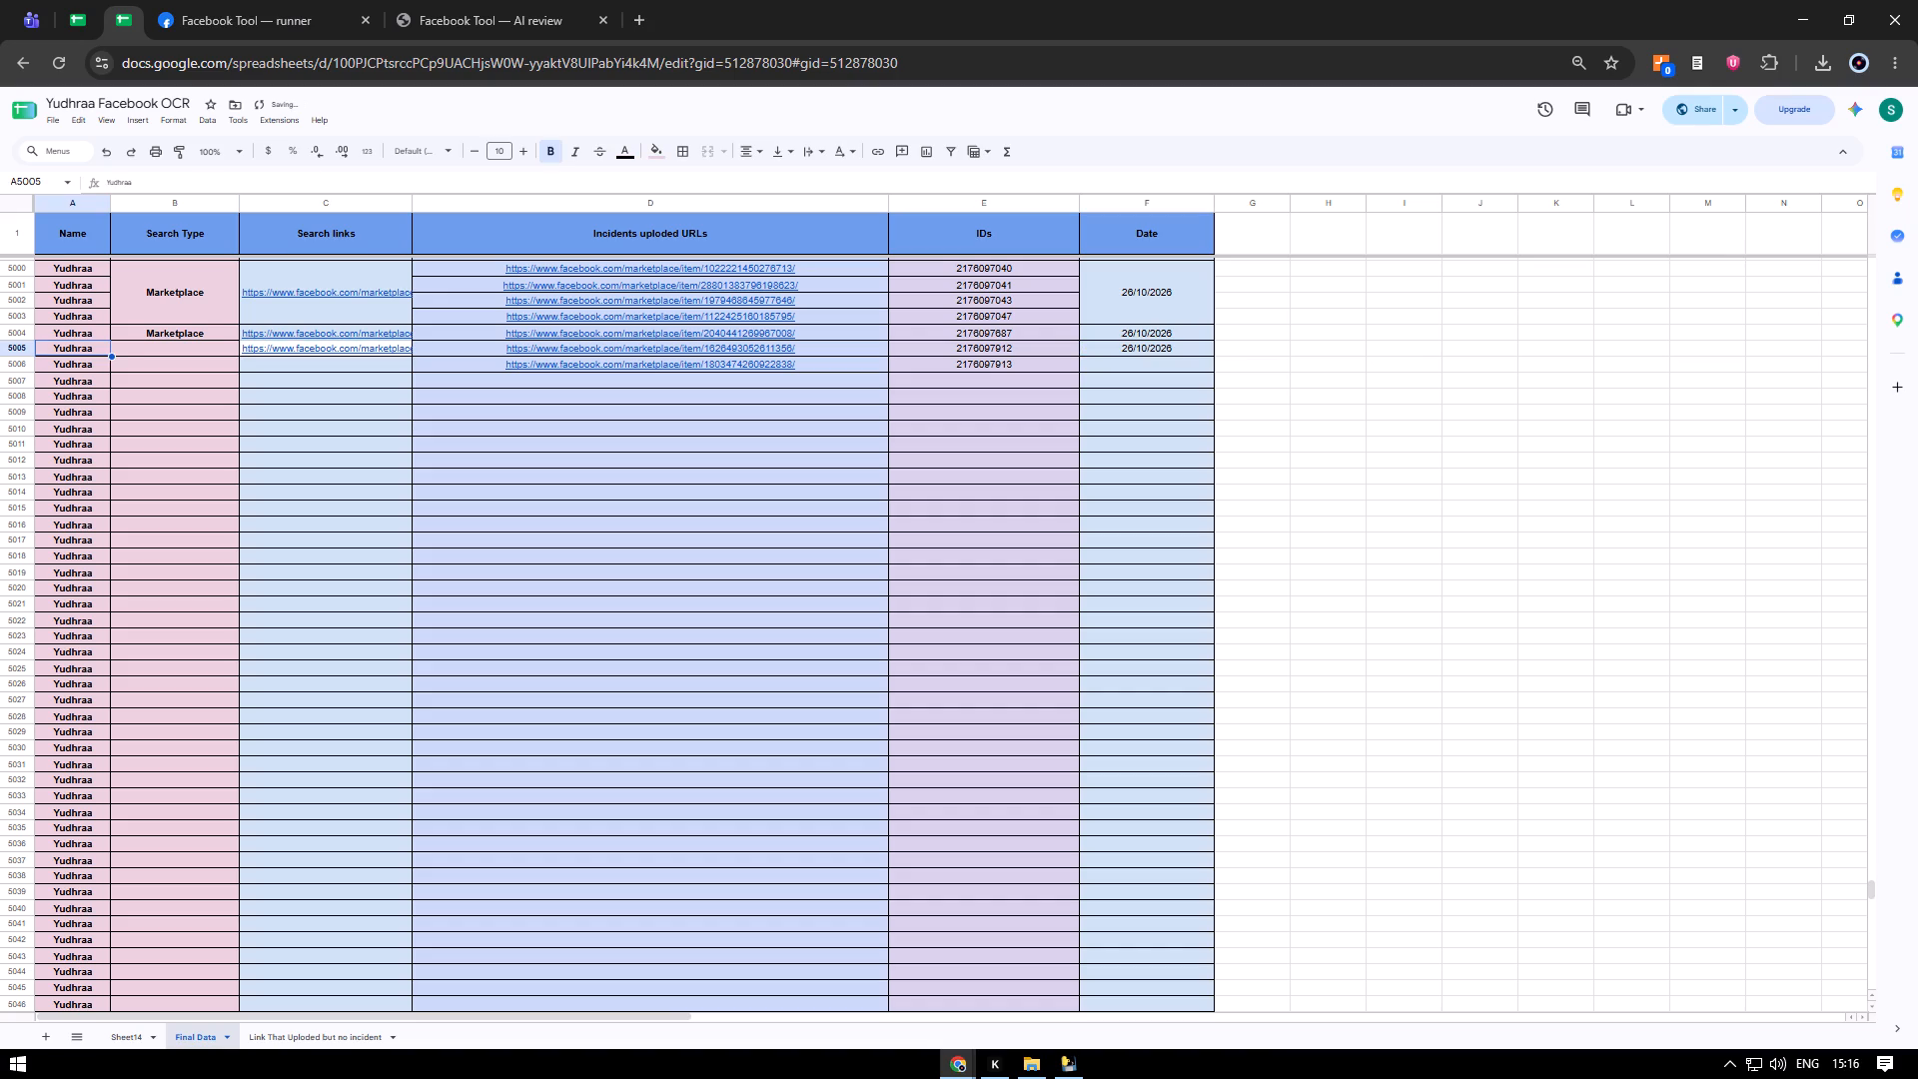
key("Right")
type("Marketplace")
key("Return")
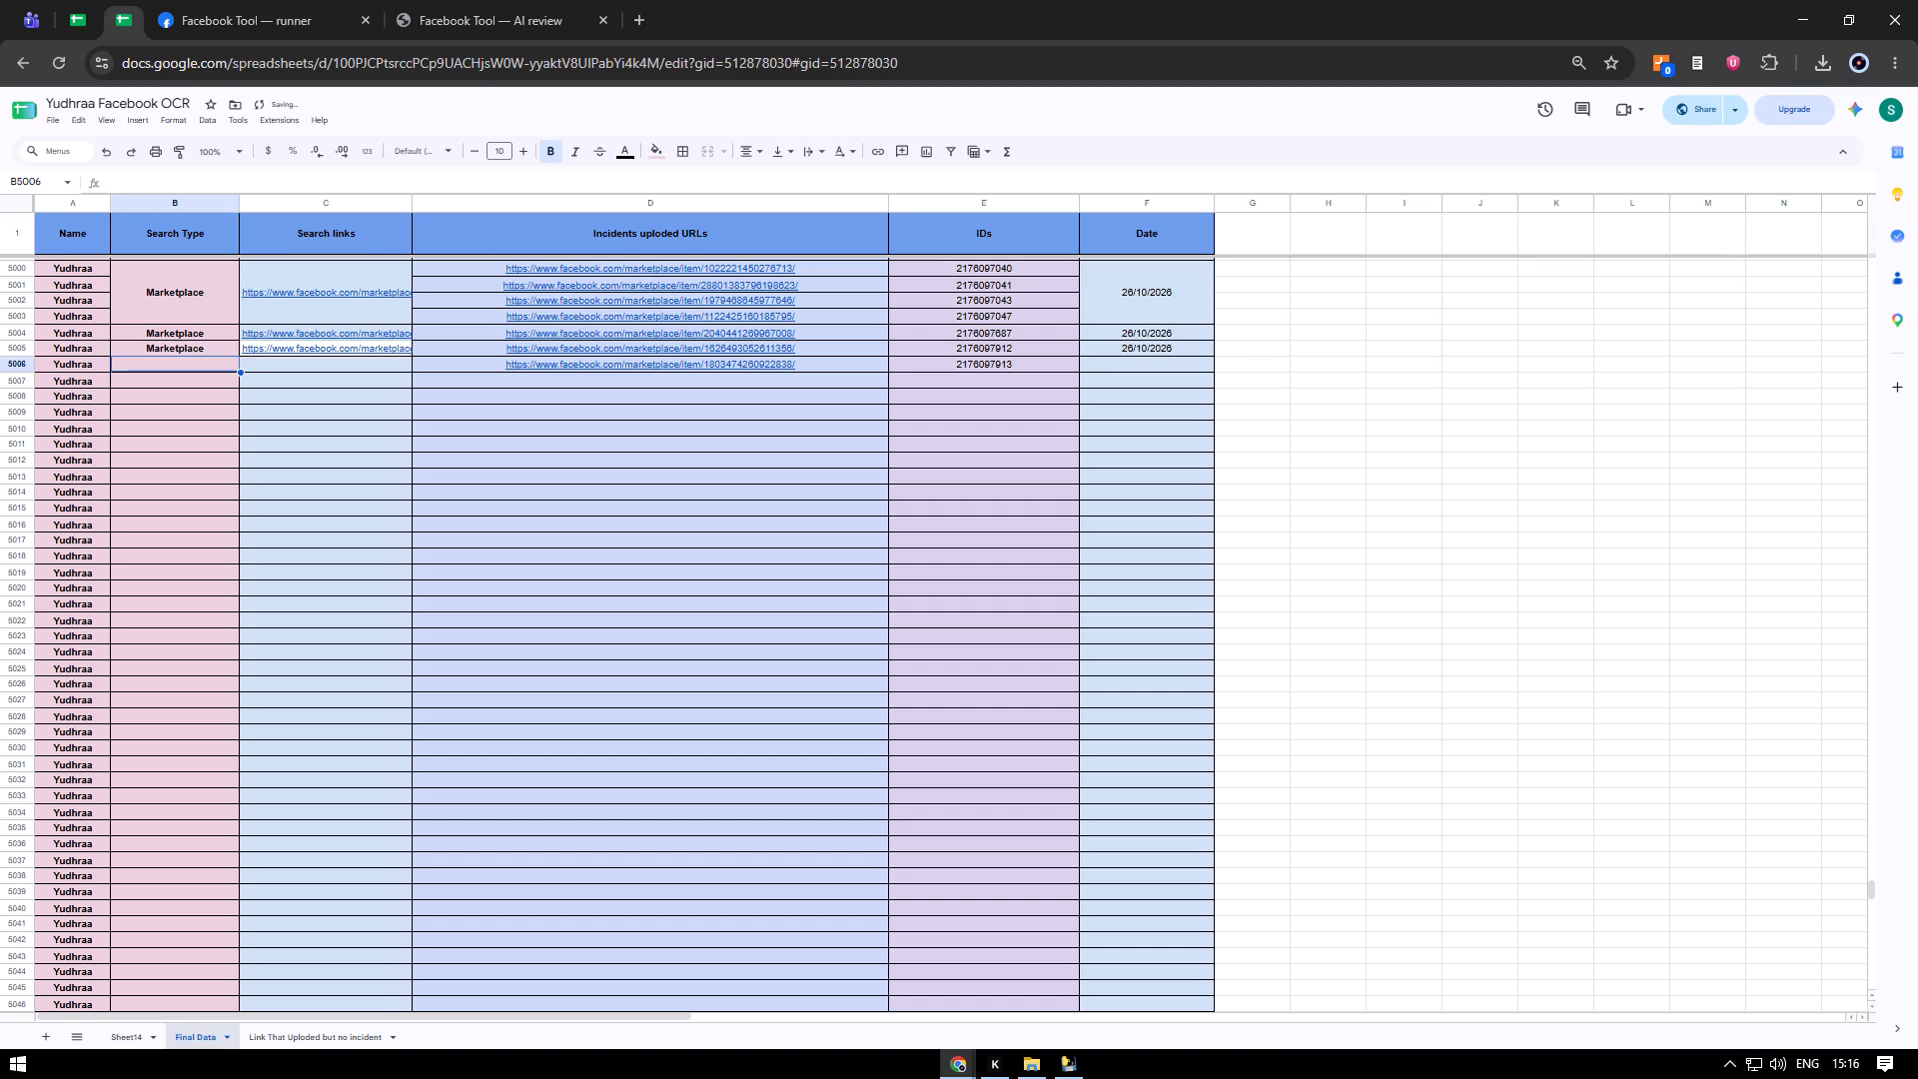
Merge rows 5005 and 5006 in the Search Type column, and likewise in the Search links column.
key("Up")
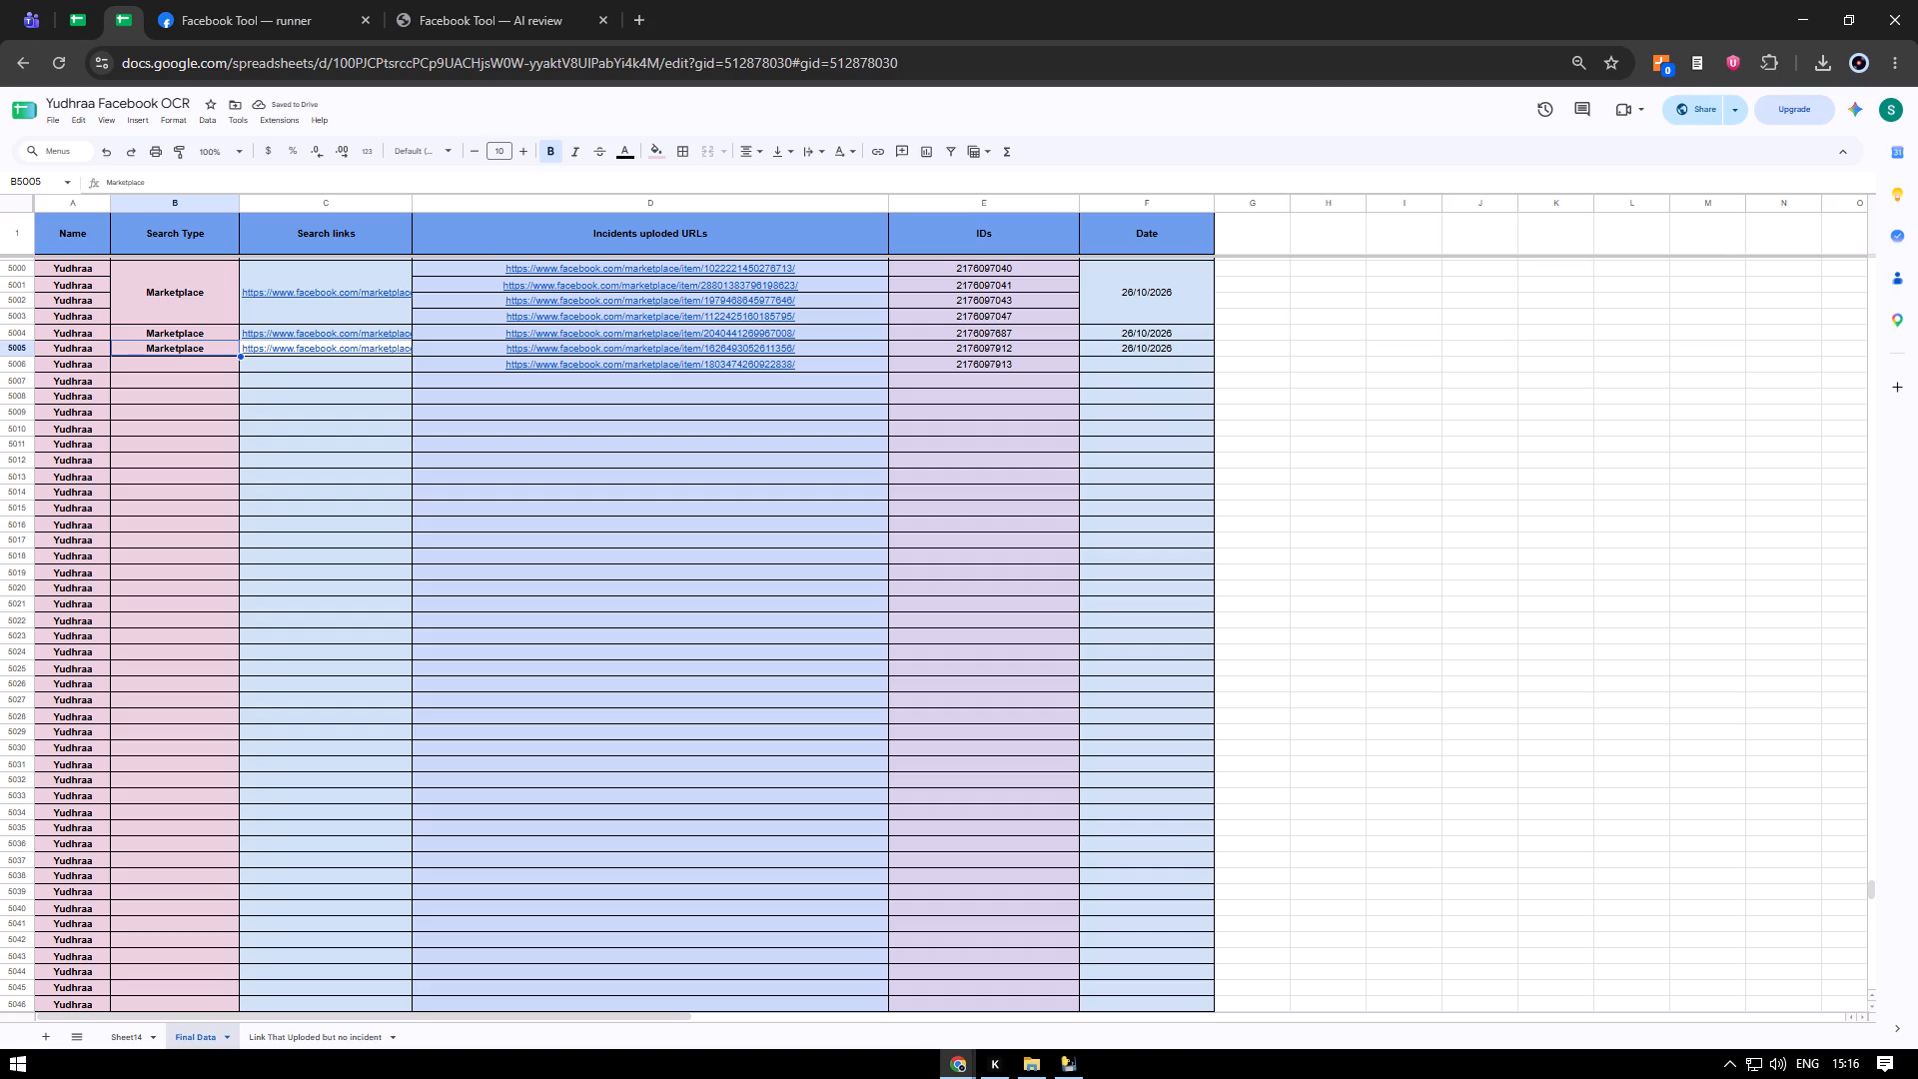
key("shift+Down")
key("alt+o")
type("ma")
key("Right")
key("shift+Down")
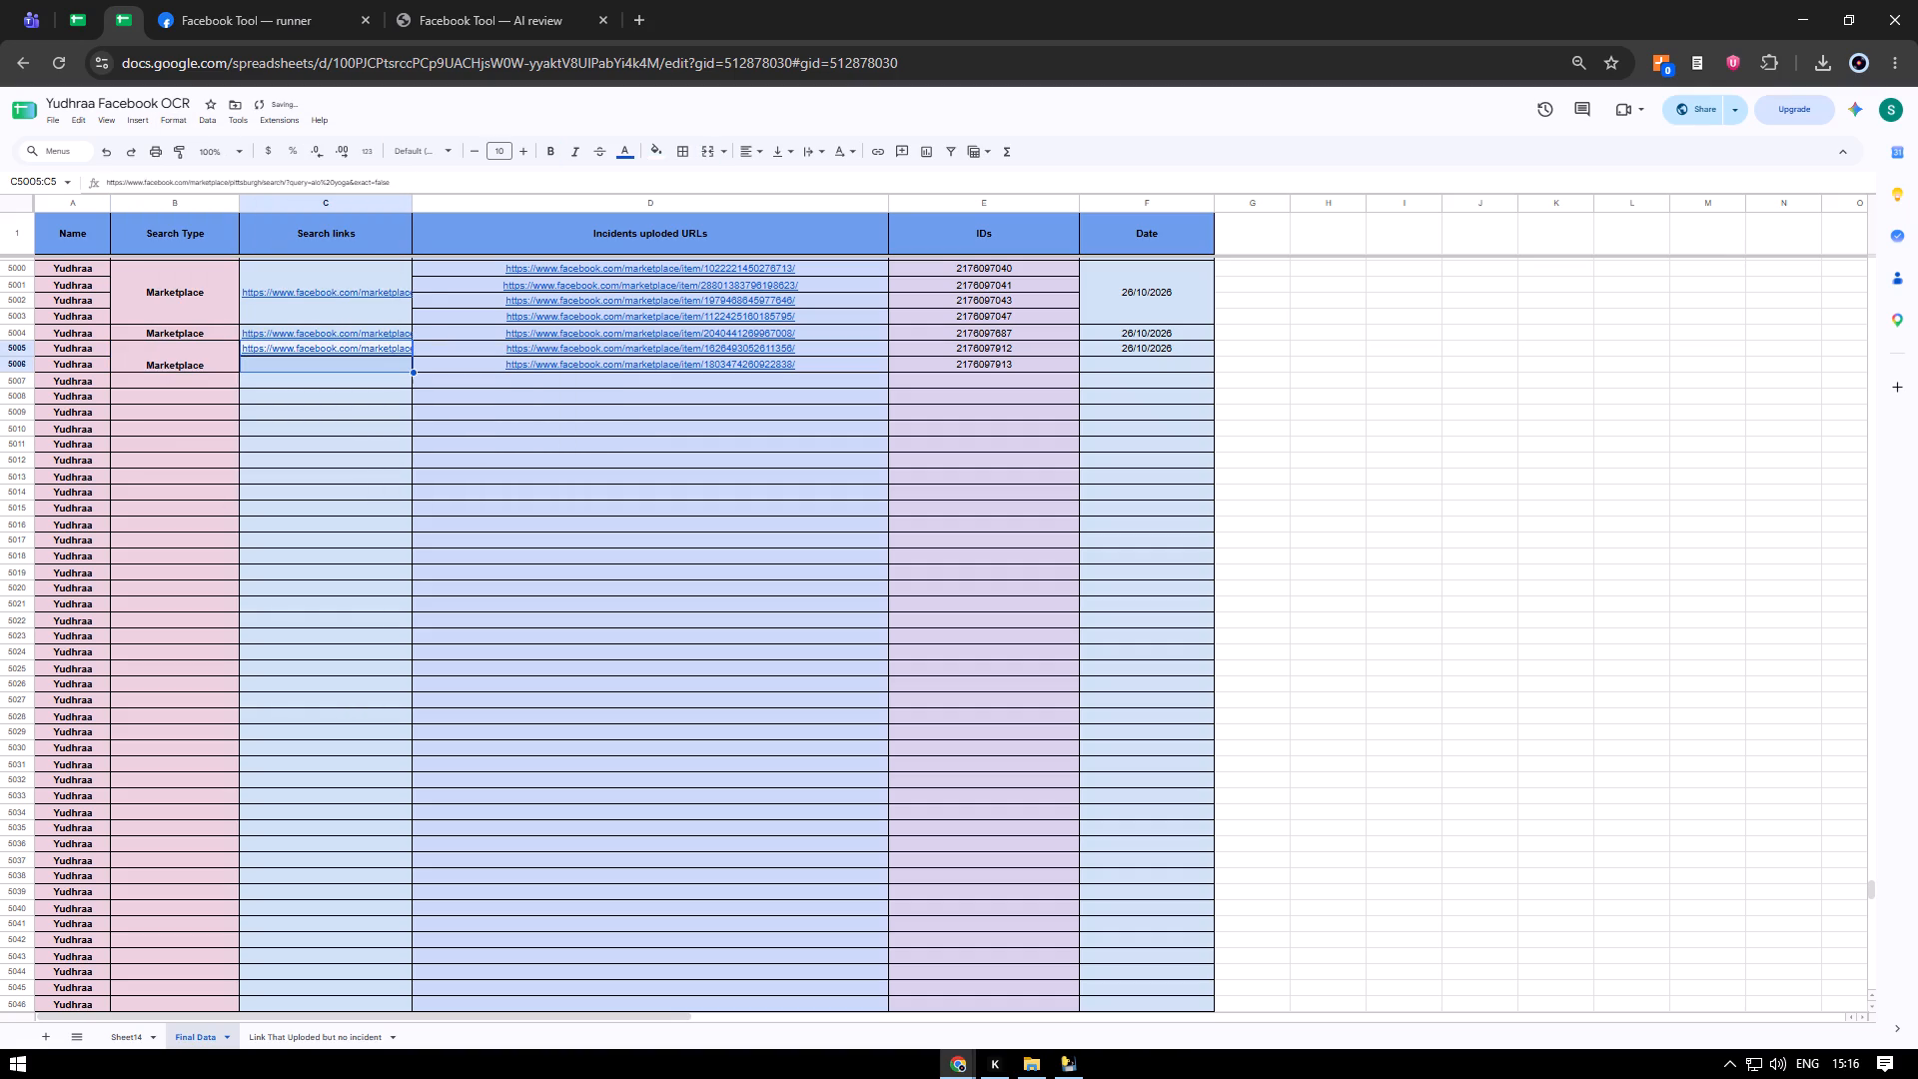
key("alt+o")
type("ma")
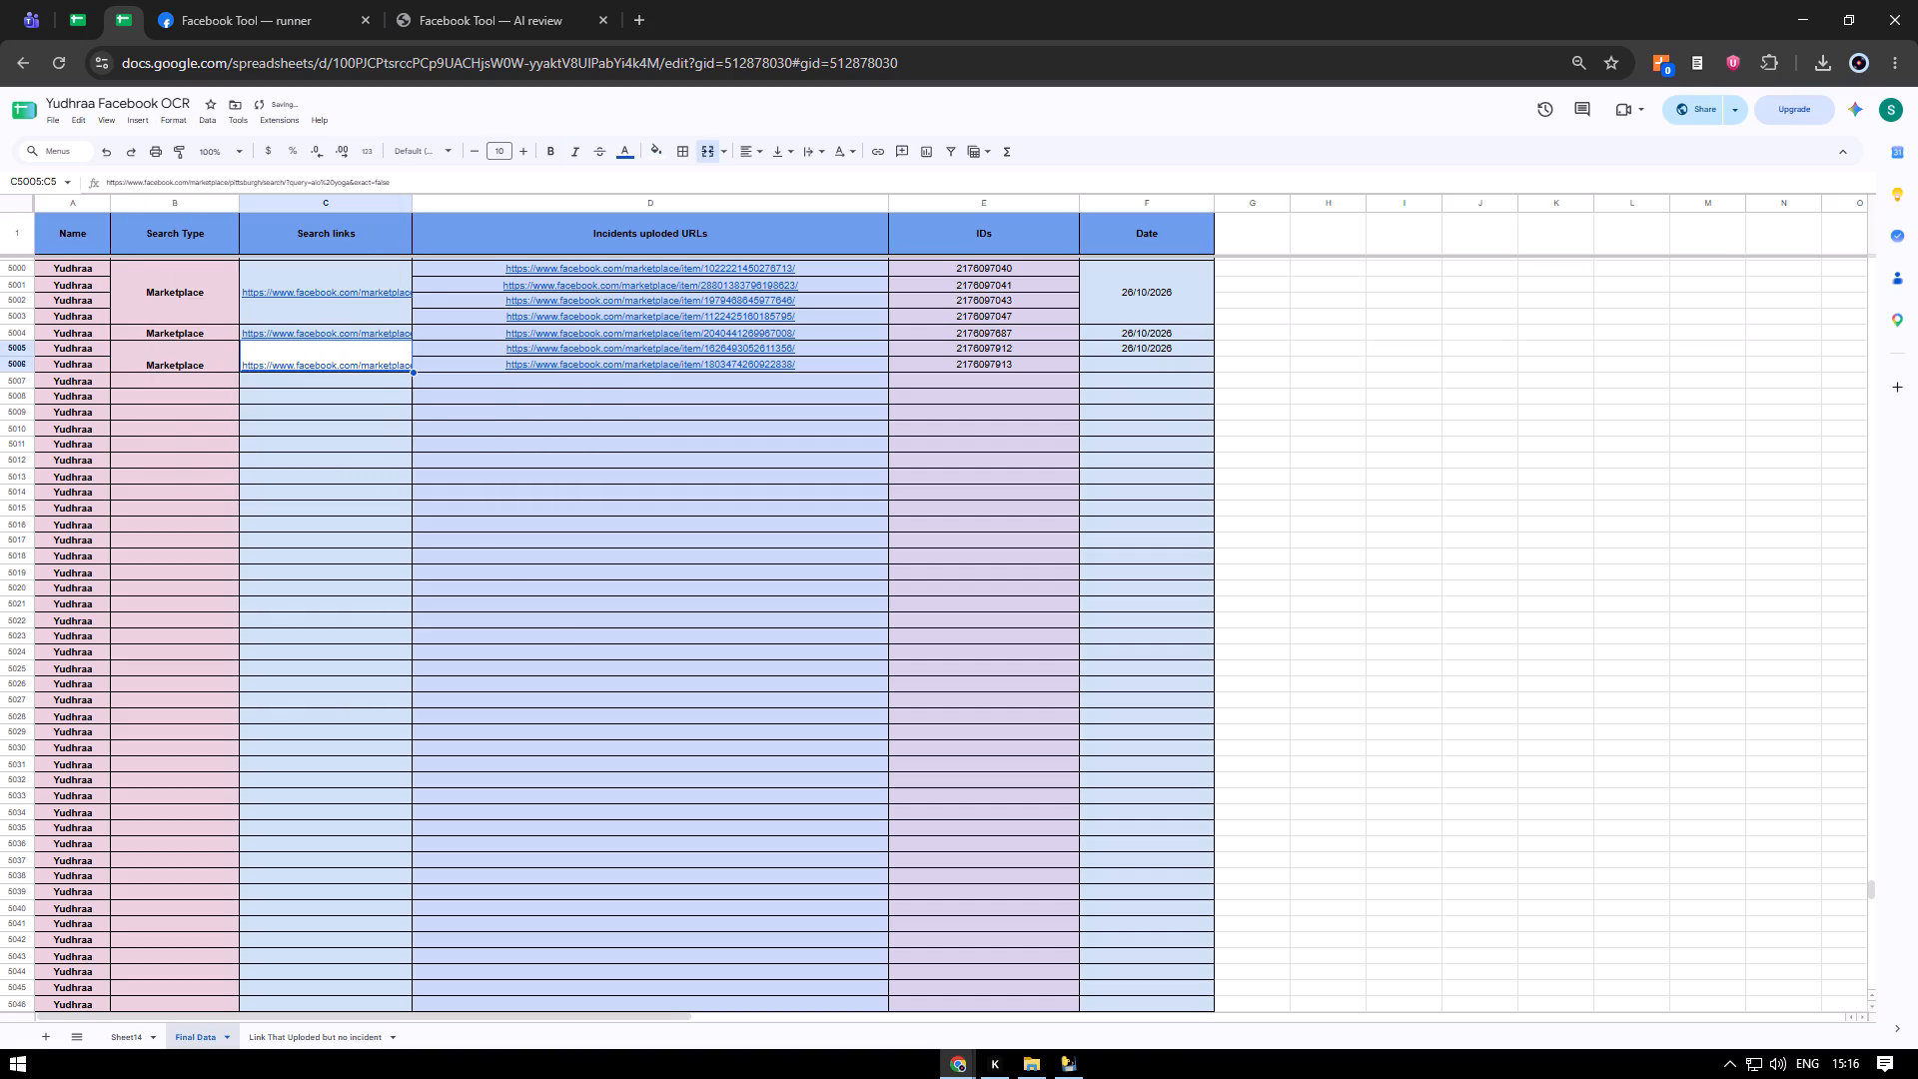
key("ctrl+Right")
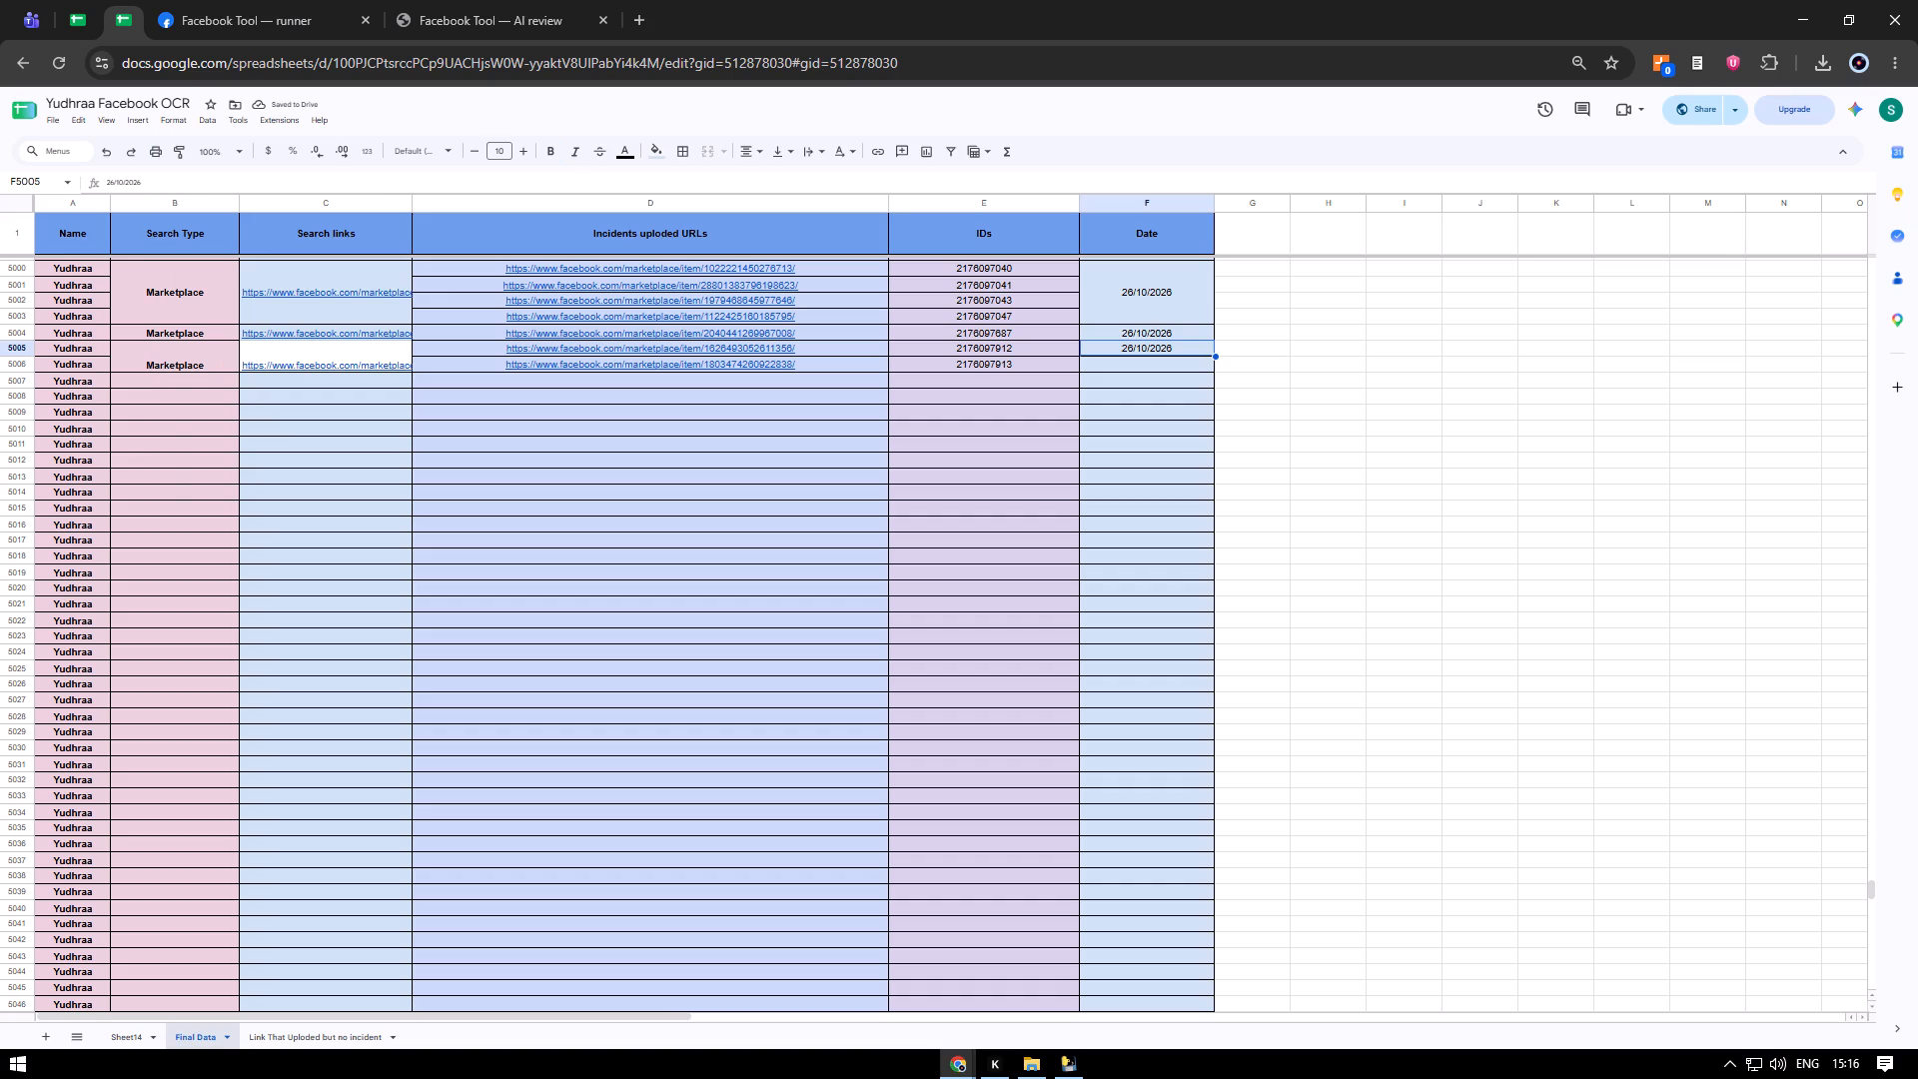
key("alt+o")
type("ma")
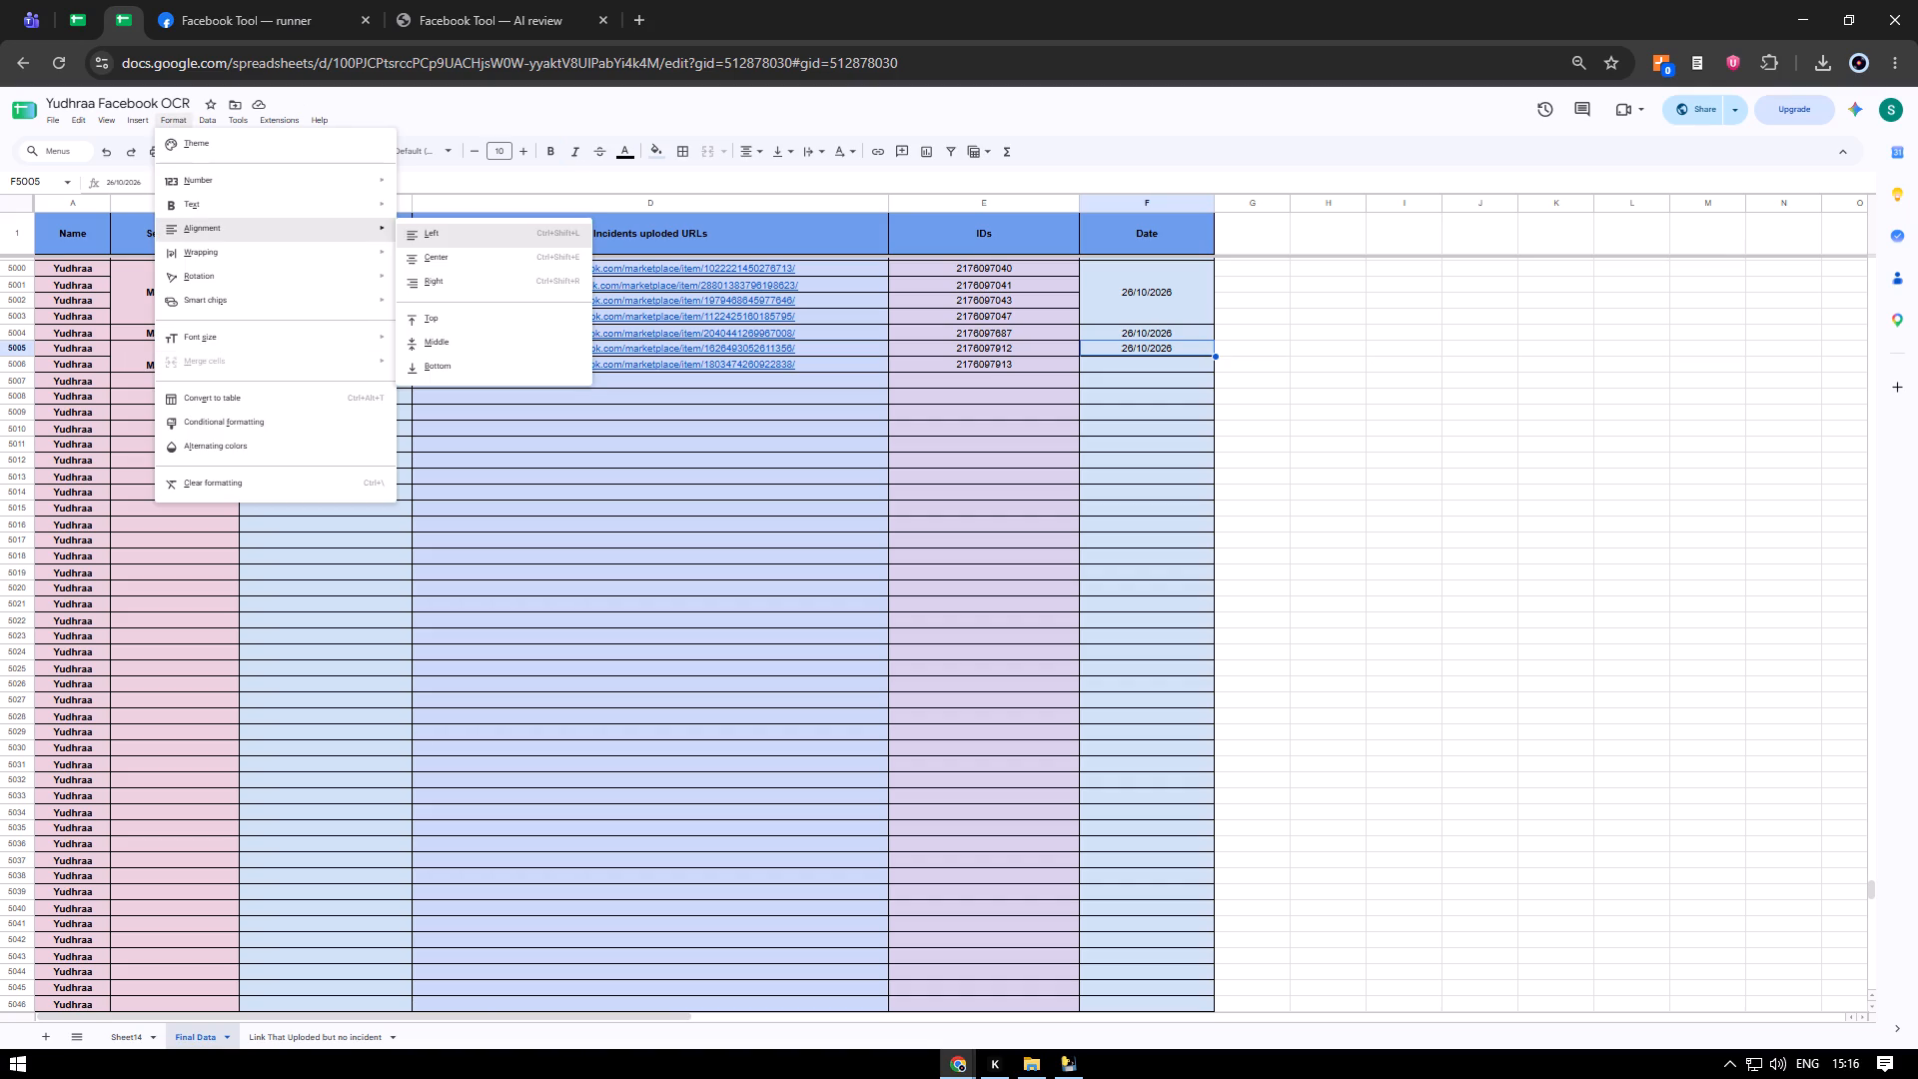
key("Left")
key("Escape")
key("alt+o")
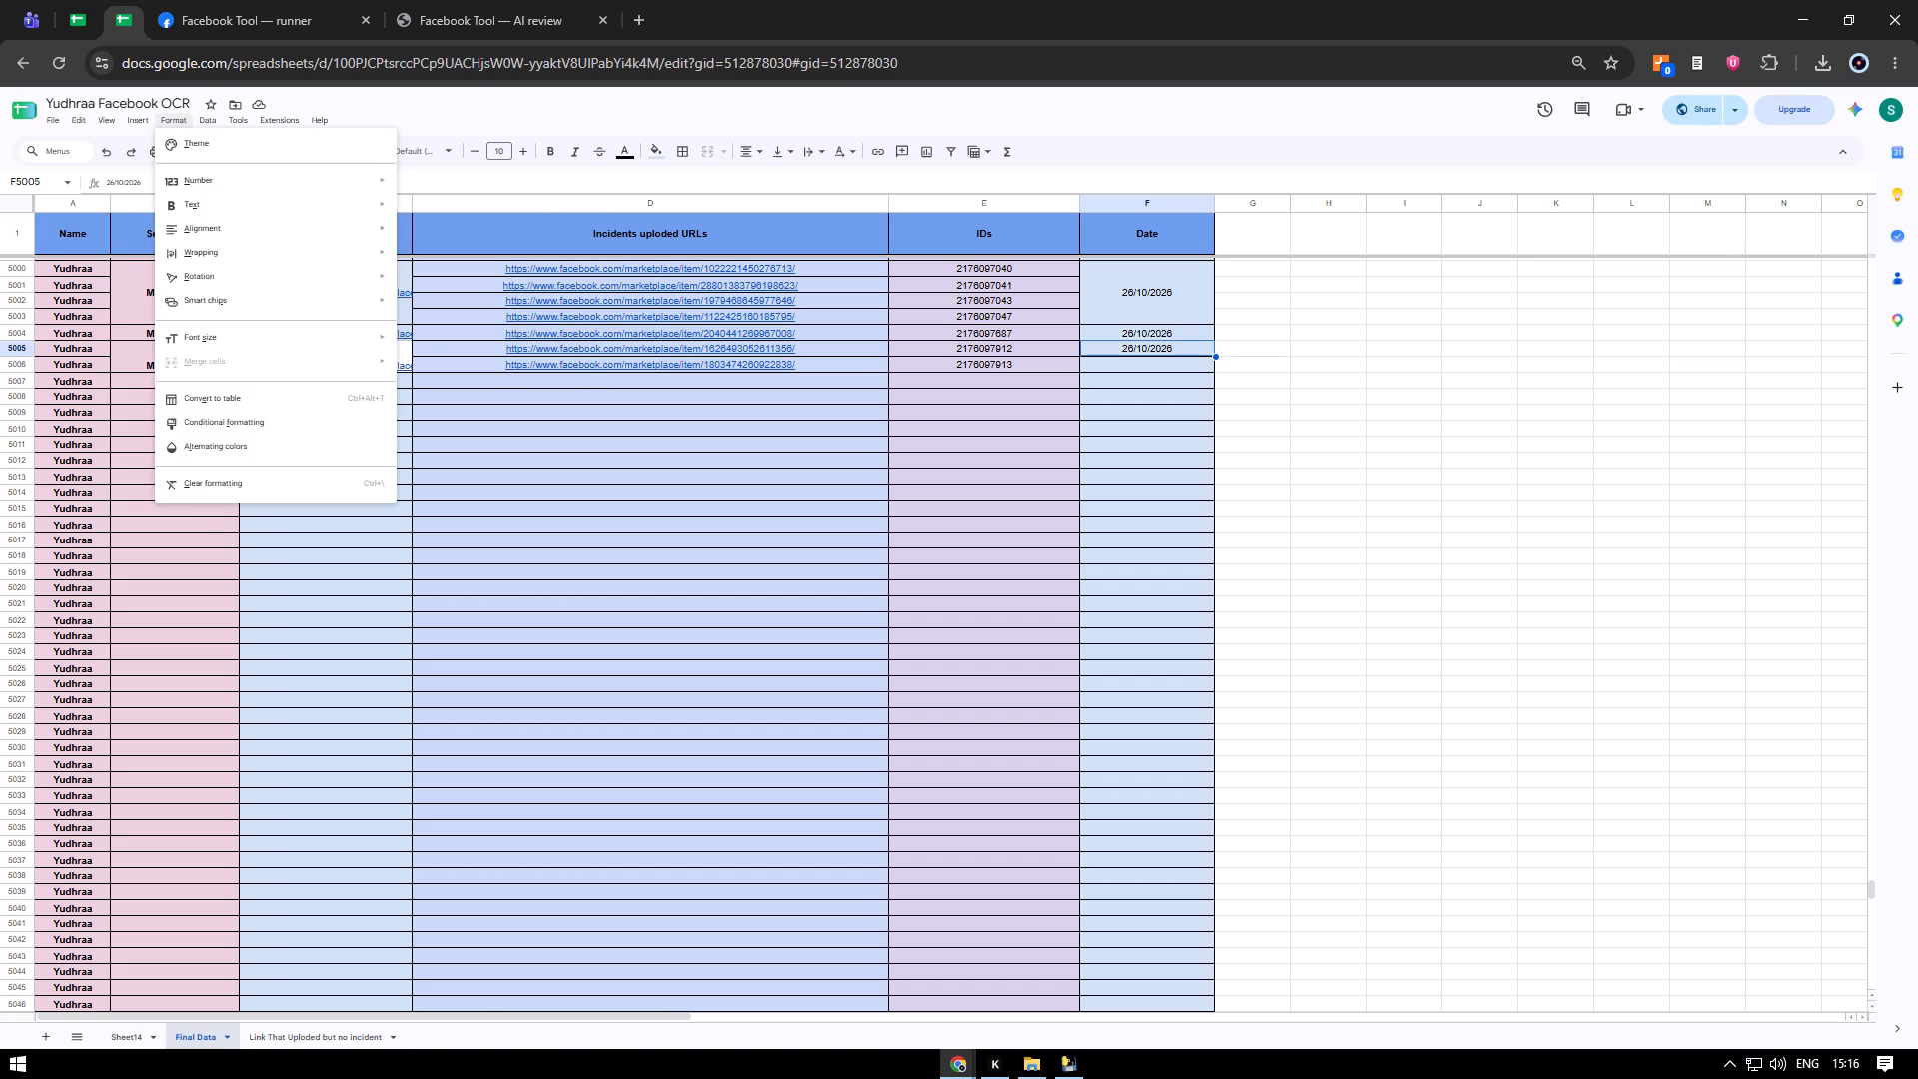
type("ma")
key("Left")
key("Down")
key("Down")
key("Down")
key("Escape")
Merge rows 5005 and 5006 in the Date column.
key("Down")
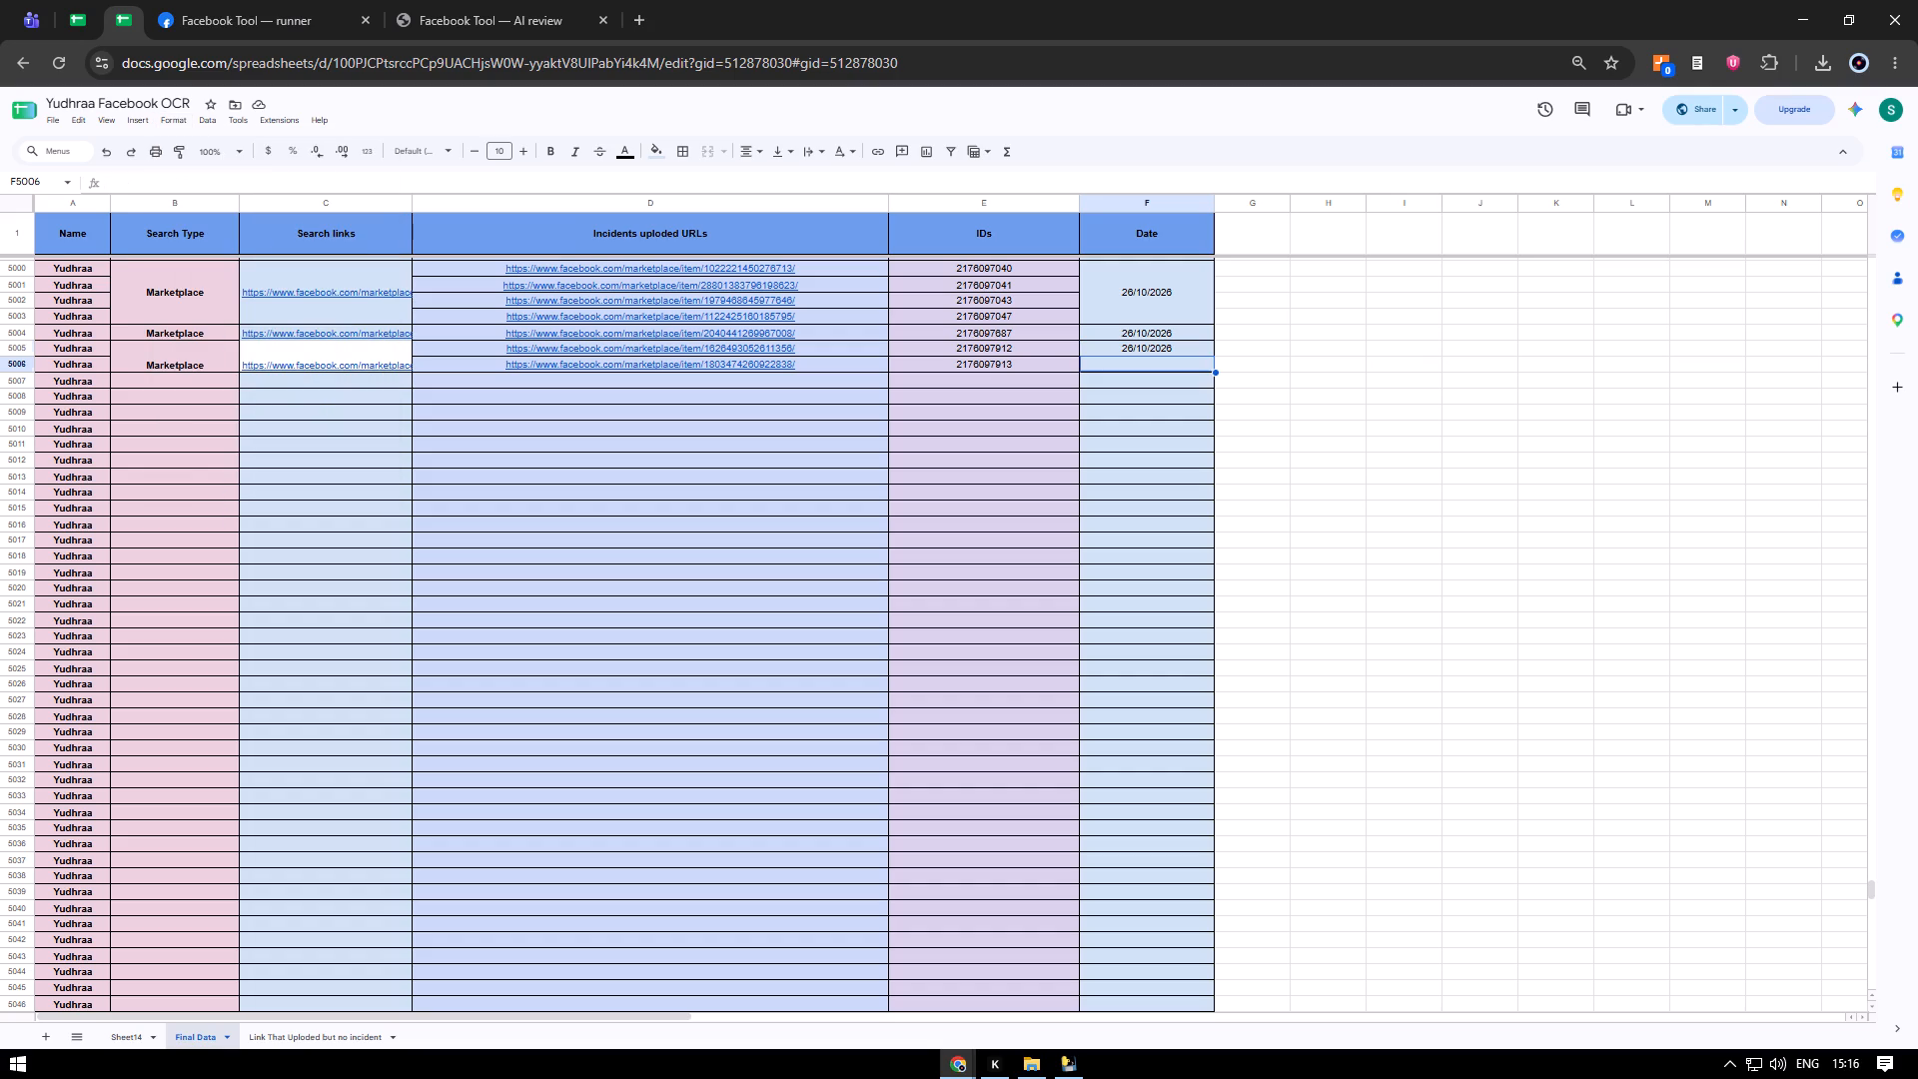
key("shift+Up")
key("alt+o")
type("ma")
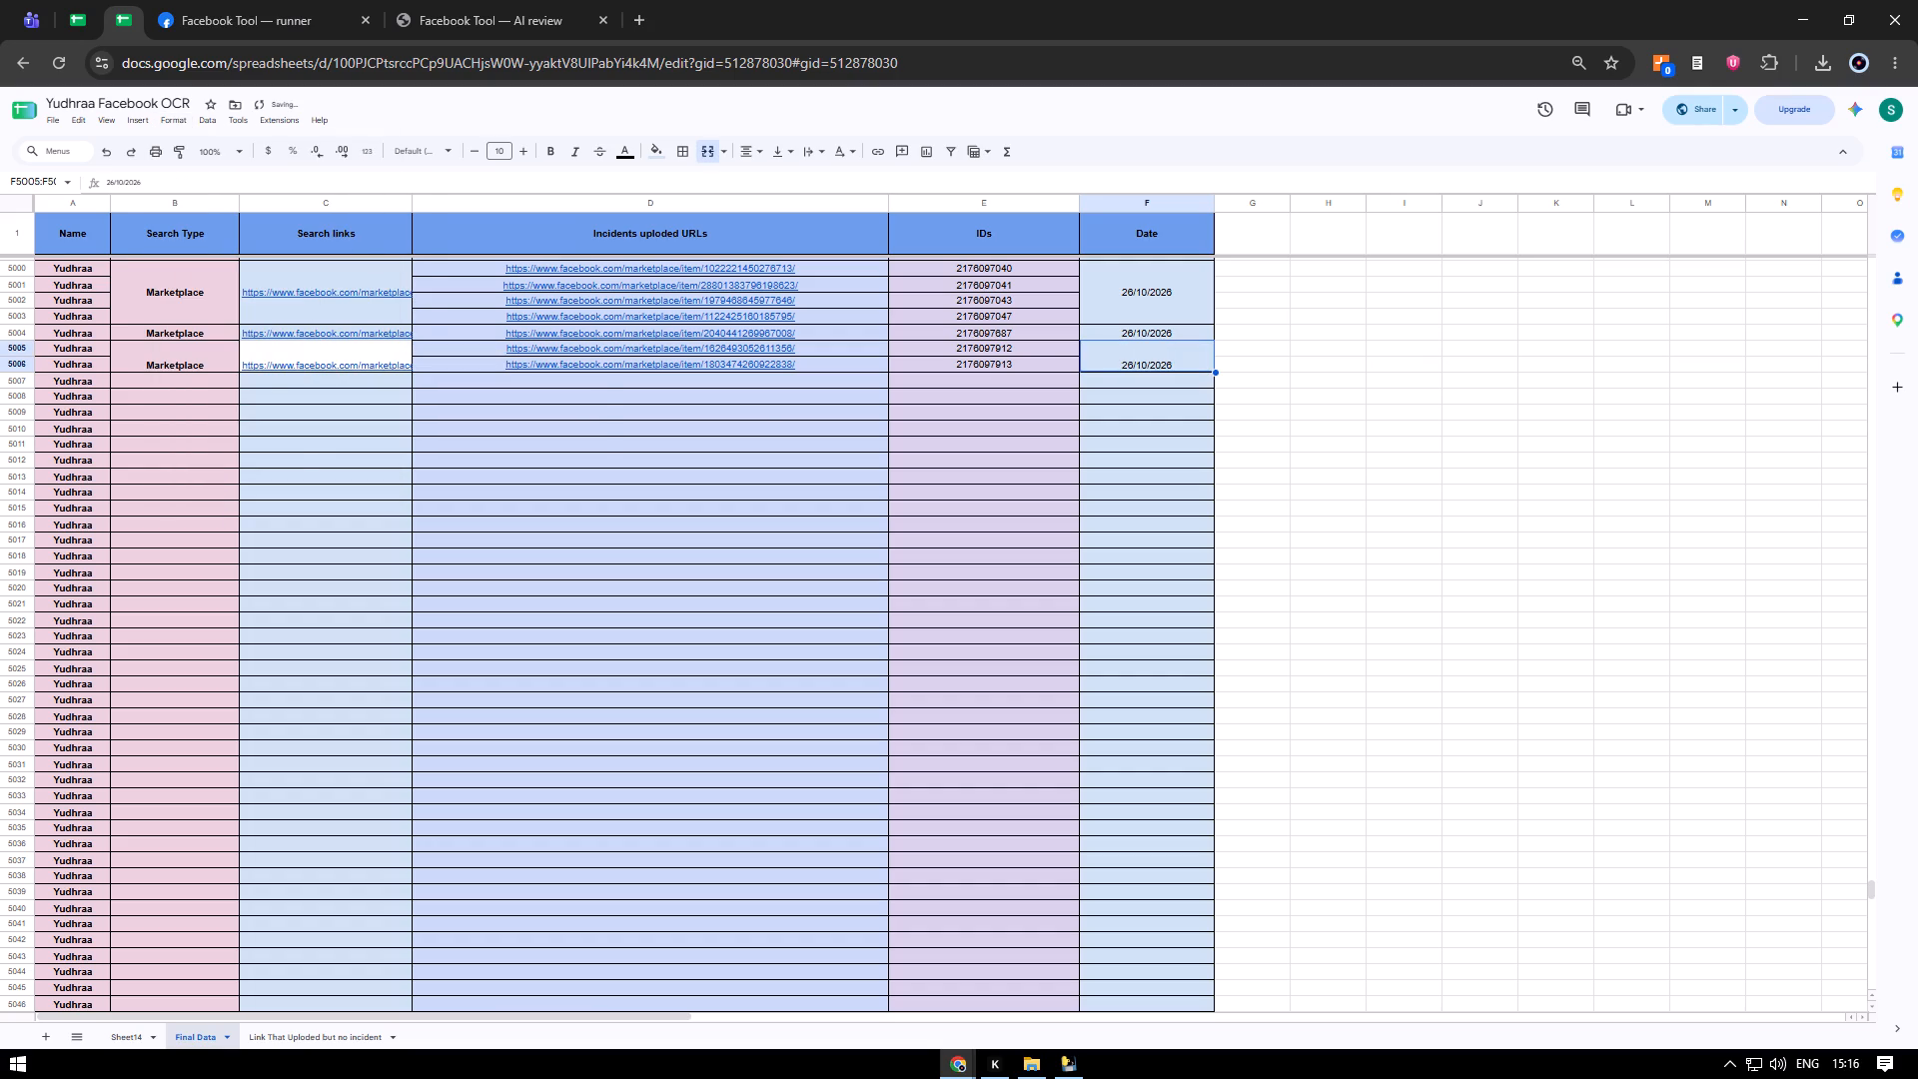
Vertically align the merged Search Type, Search links and Date cells of rows 5005–5006 to the middle.
left_click(261, 362, "ctrl")
left_click(180, 361, "ctrl")
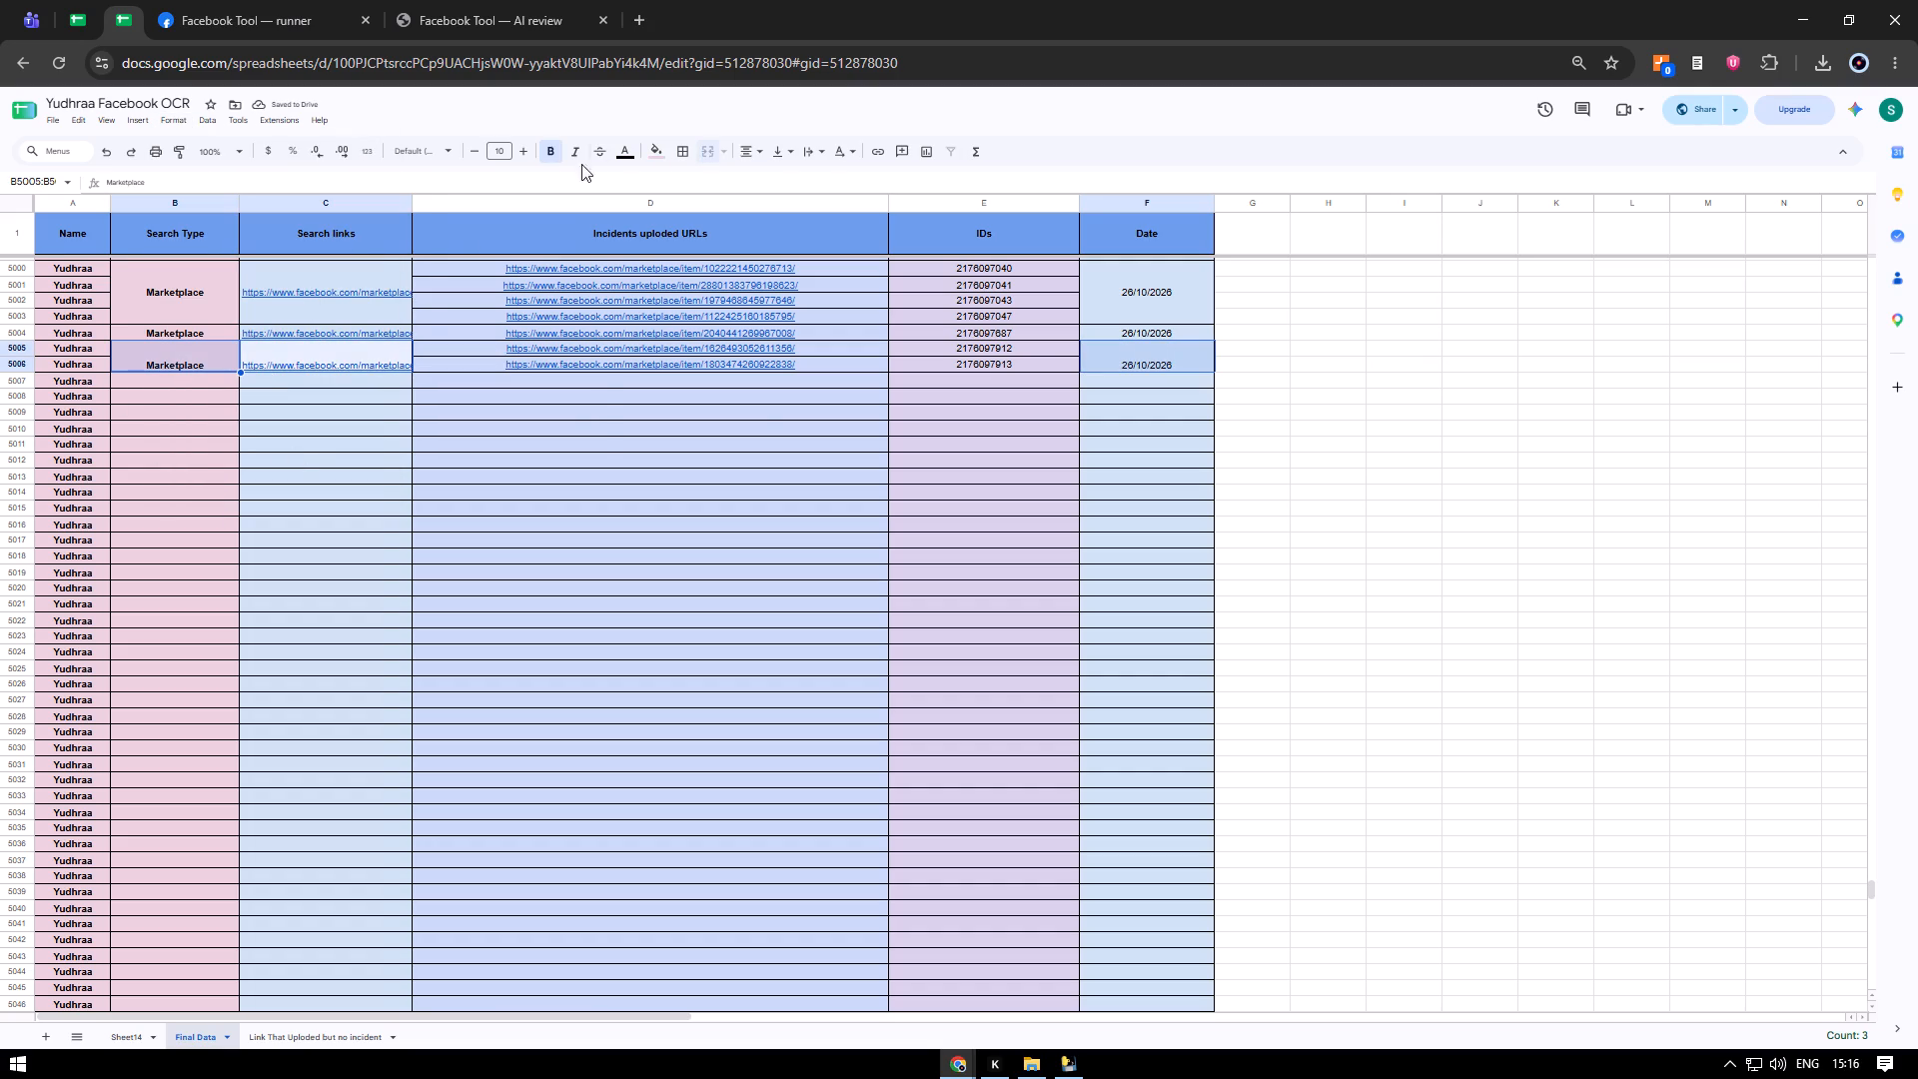
left_click(784, 150)
left_click(796, 178)
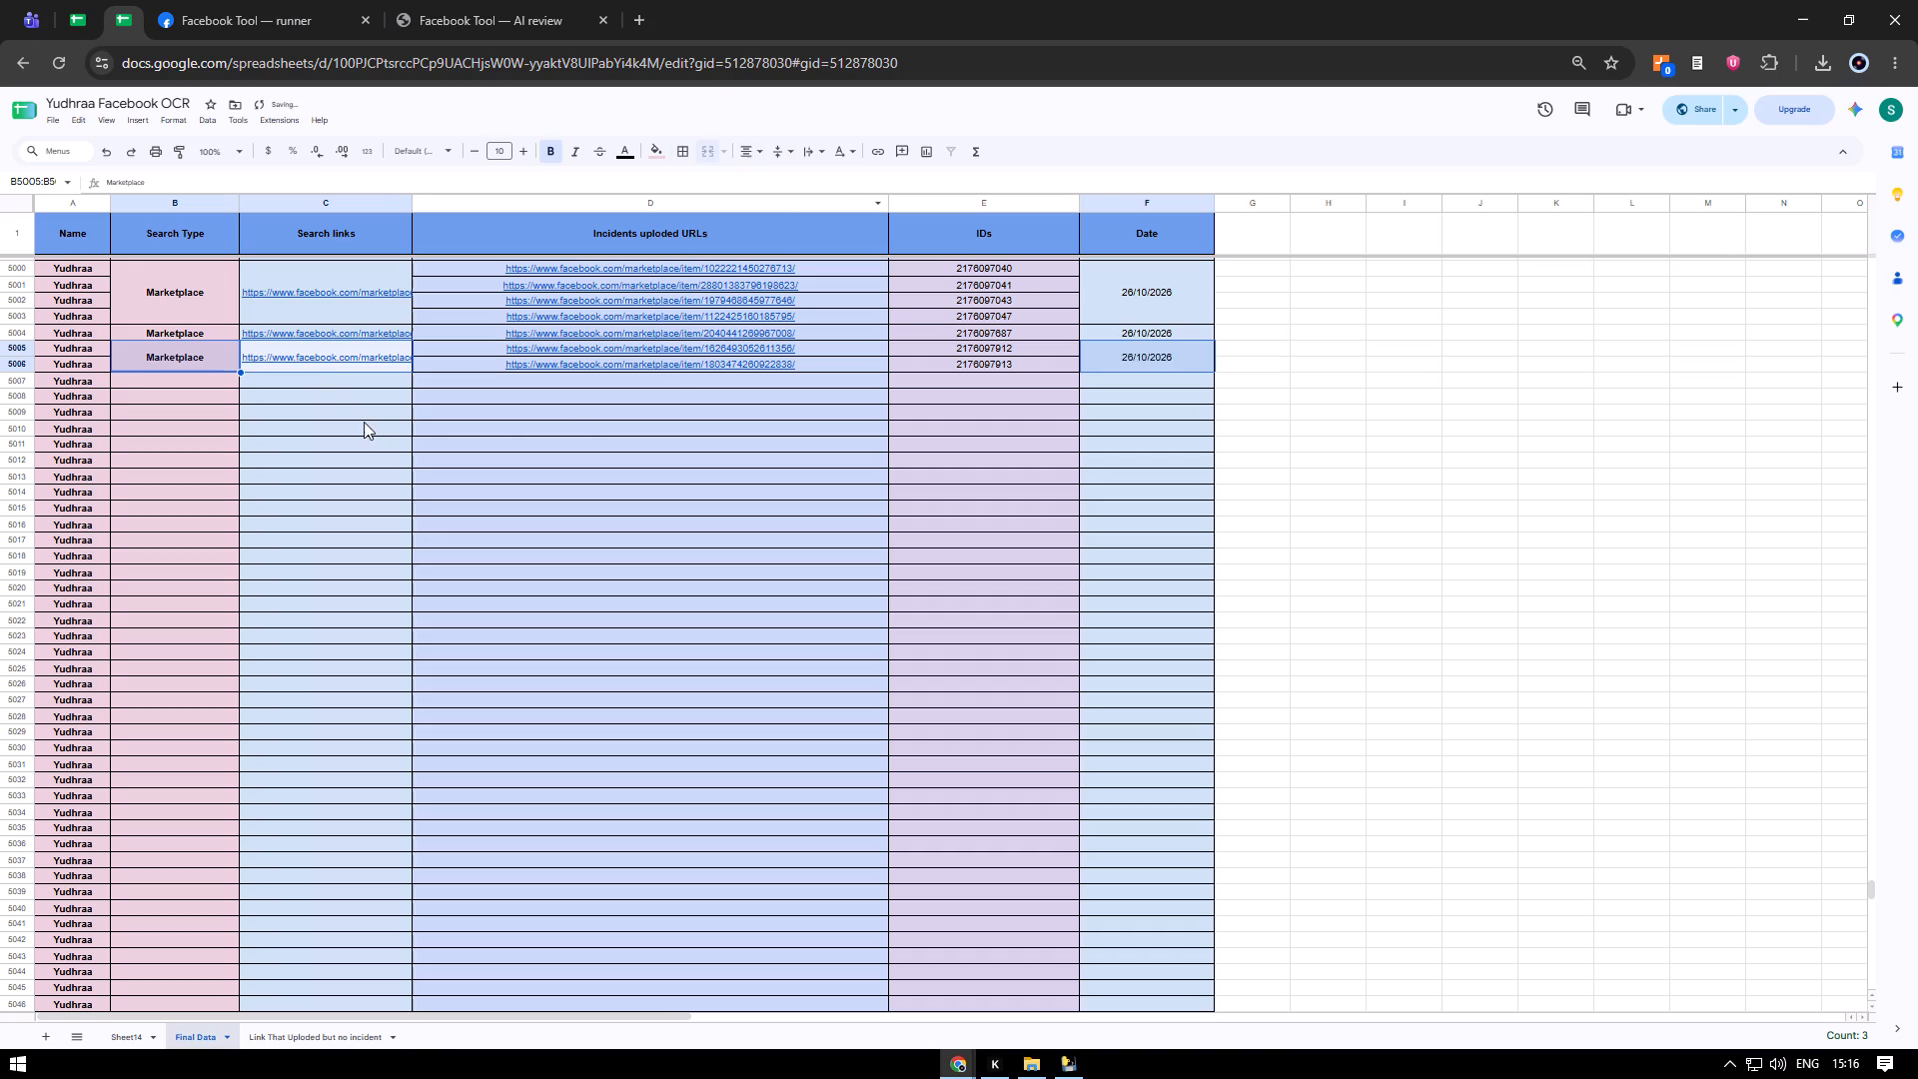
Fill the merged Search links cell of rows 5005–5006 light blue.
left_click(320, 354)
left_click(649, 145)
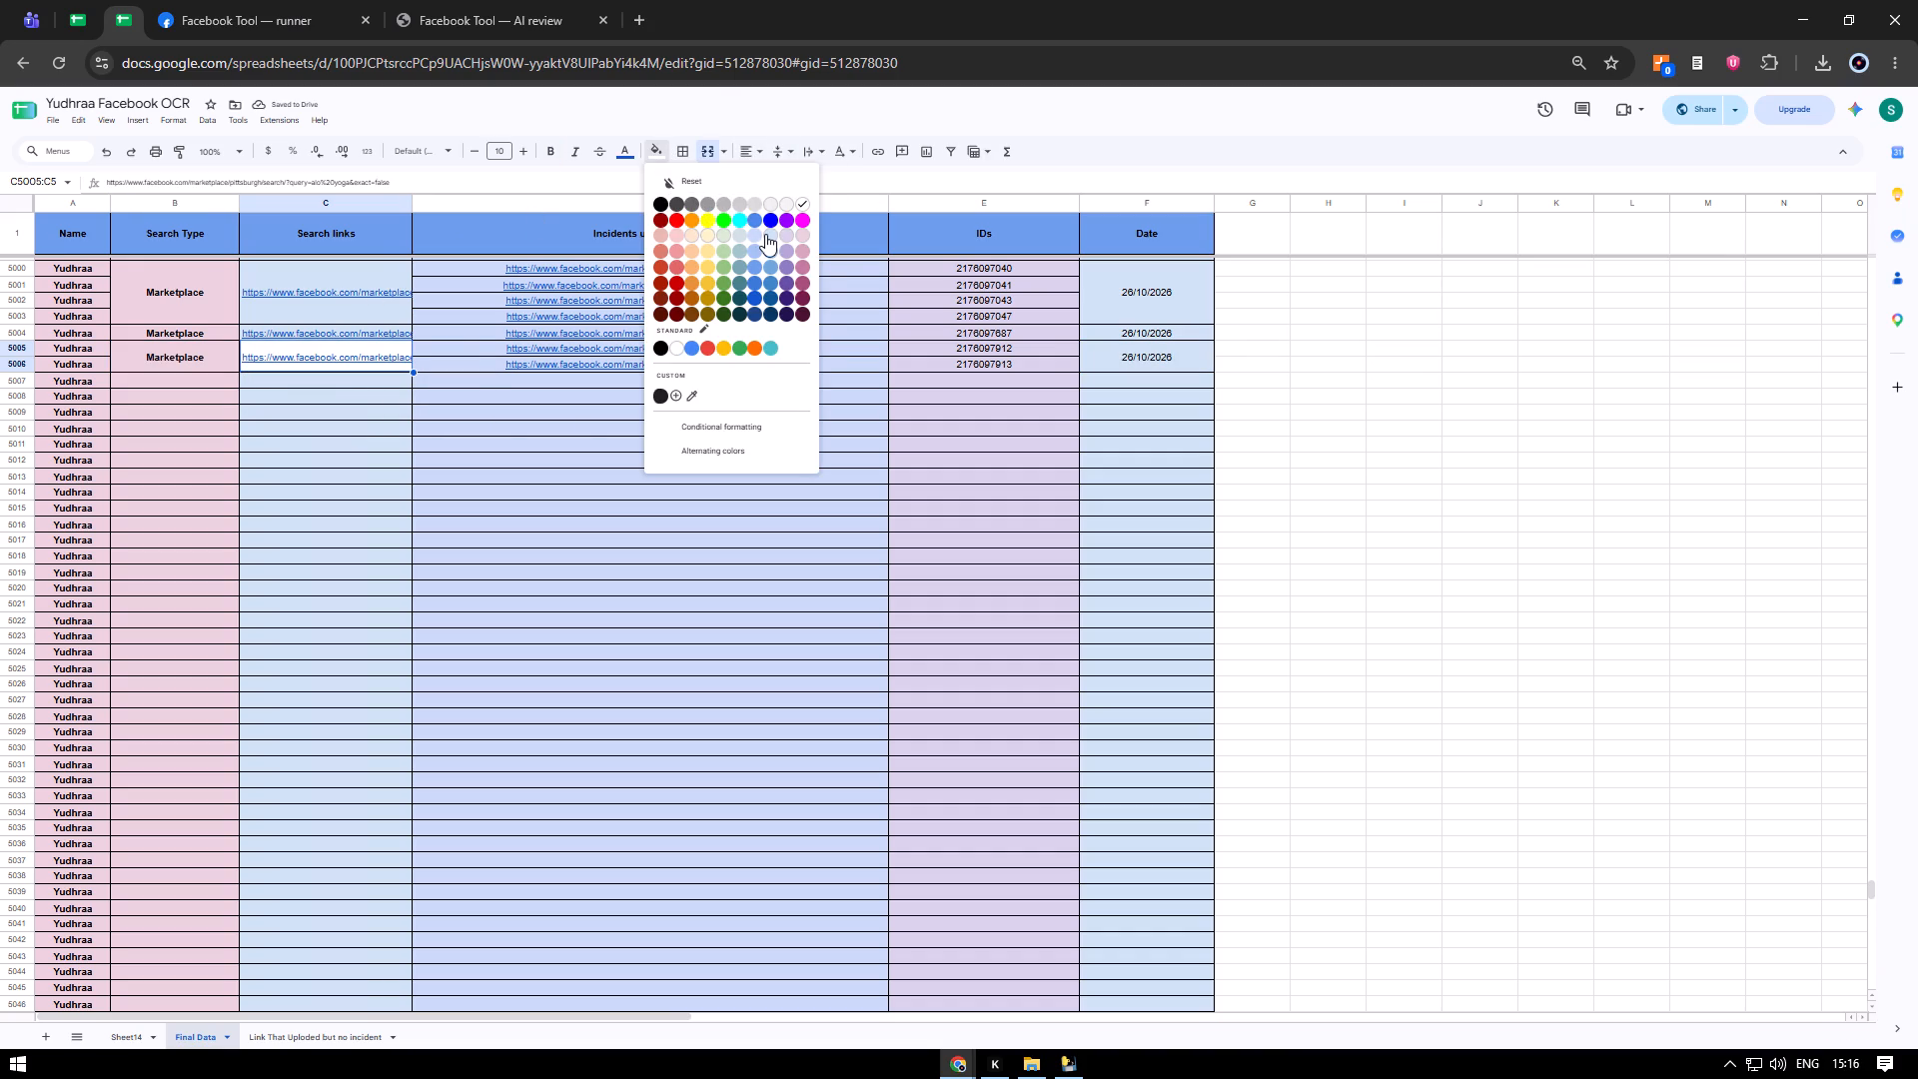
left_click(765, 234)
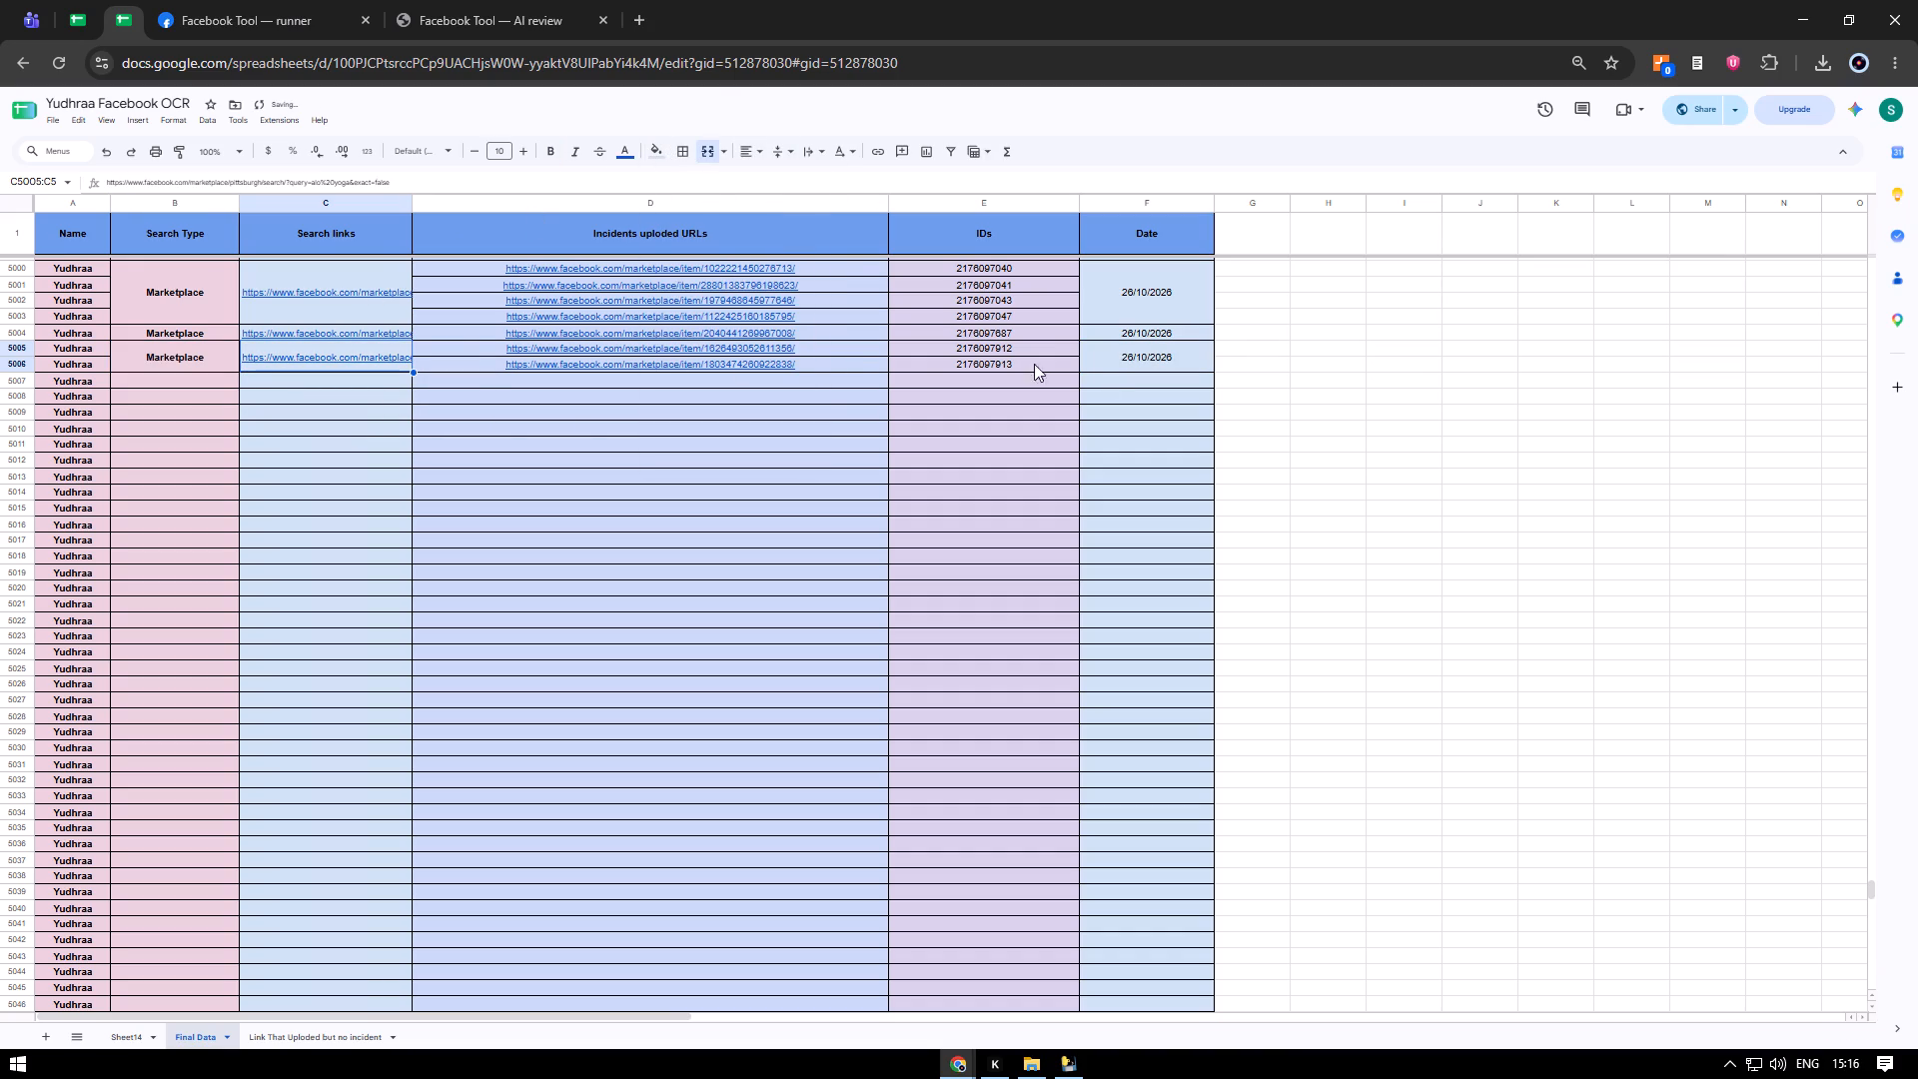
left_click(1116, 374)
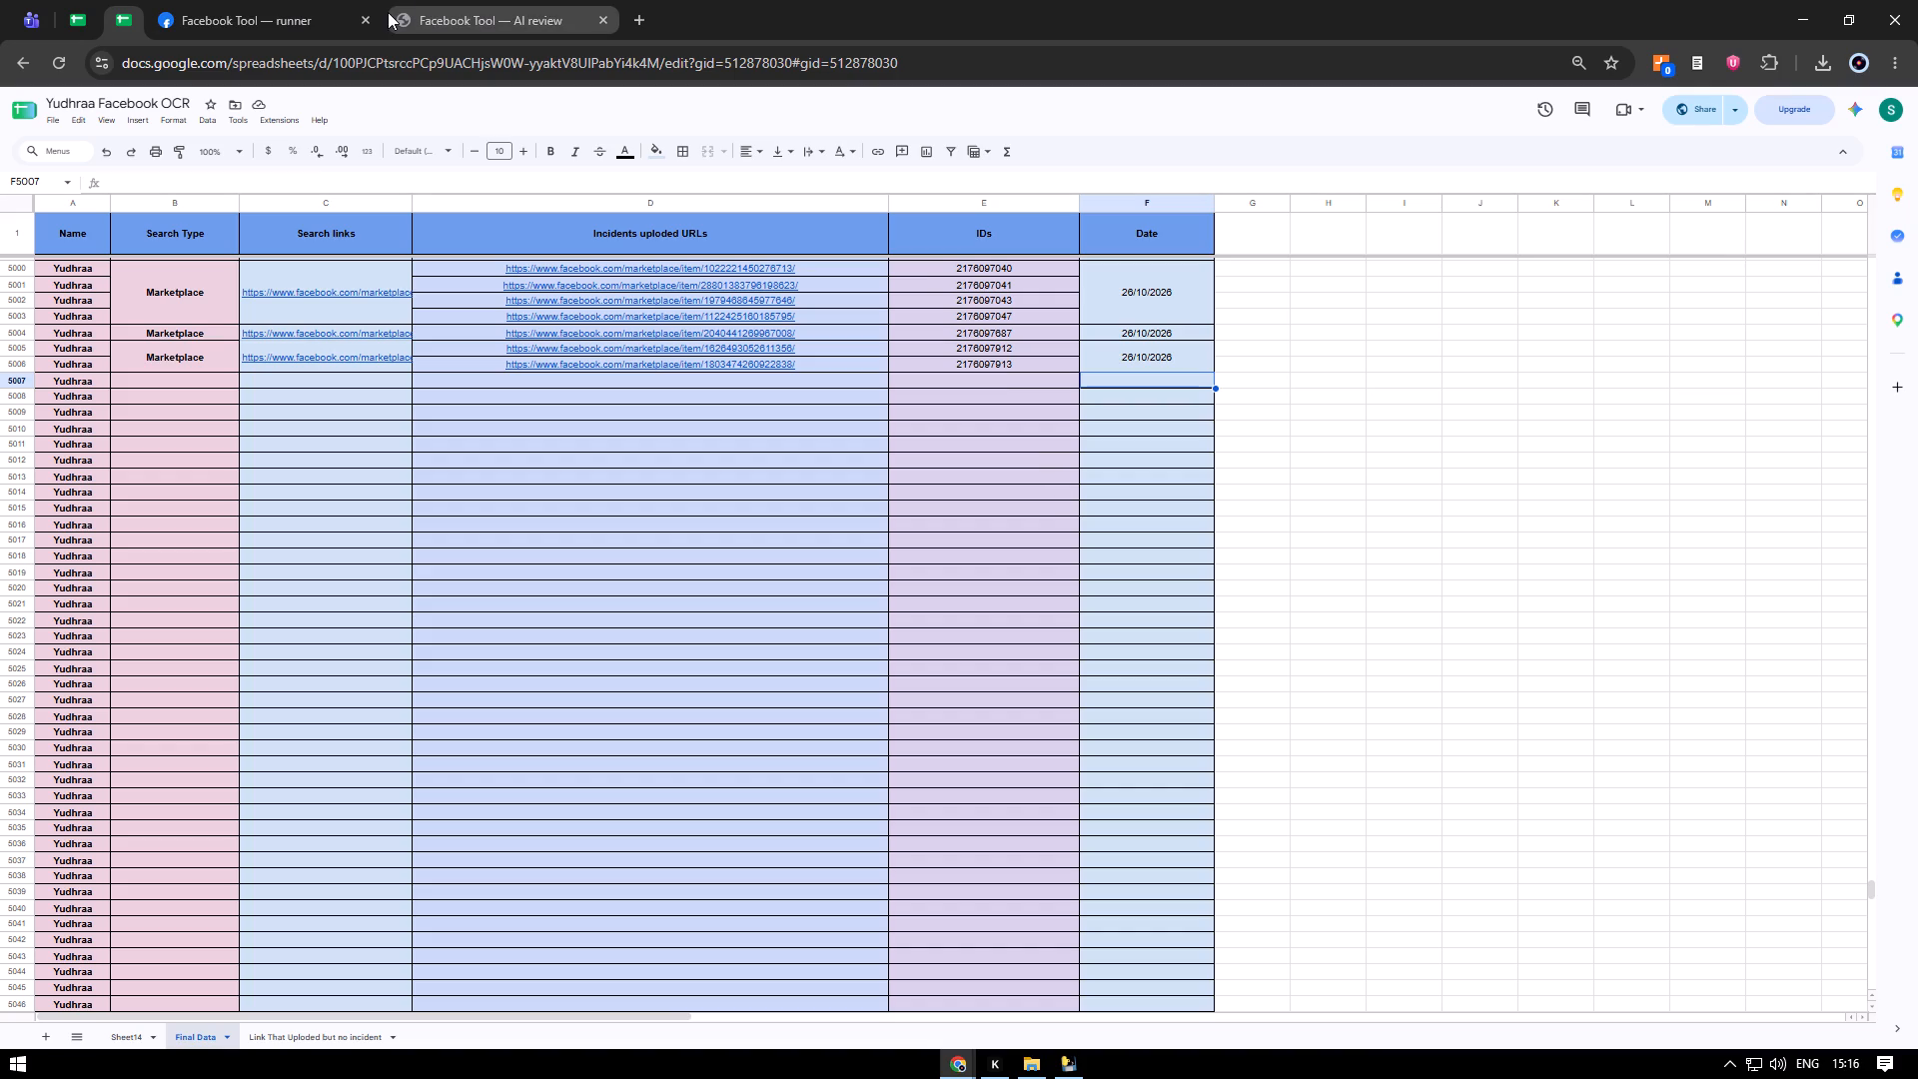
Switch to the Alo FB US worksheet and check the pending Marketplace rows for Cleveland, Jacksonville and Memphis.
left_click(73, 0)
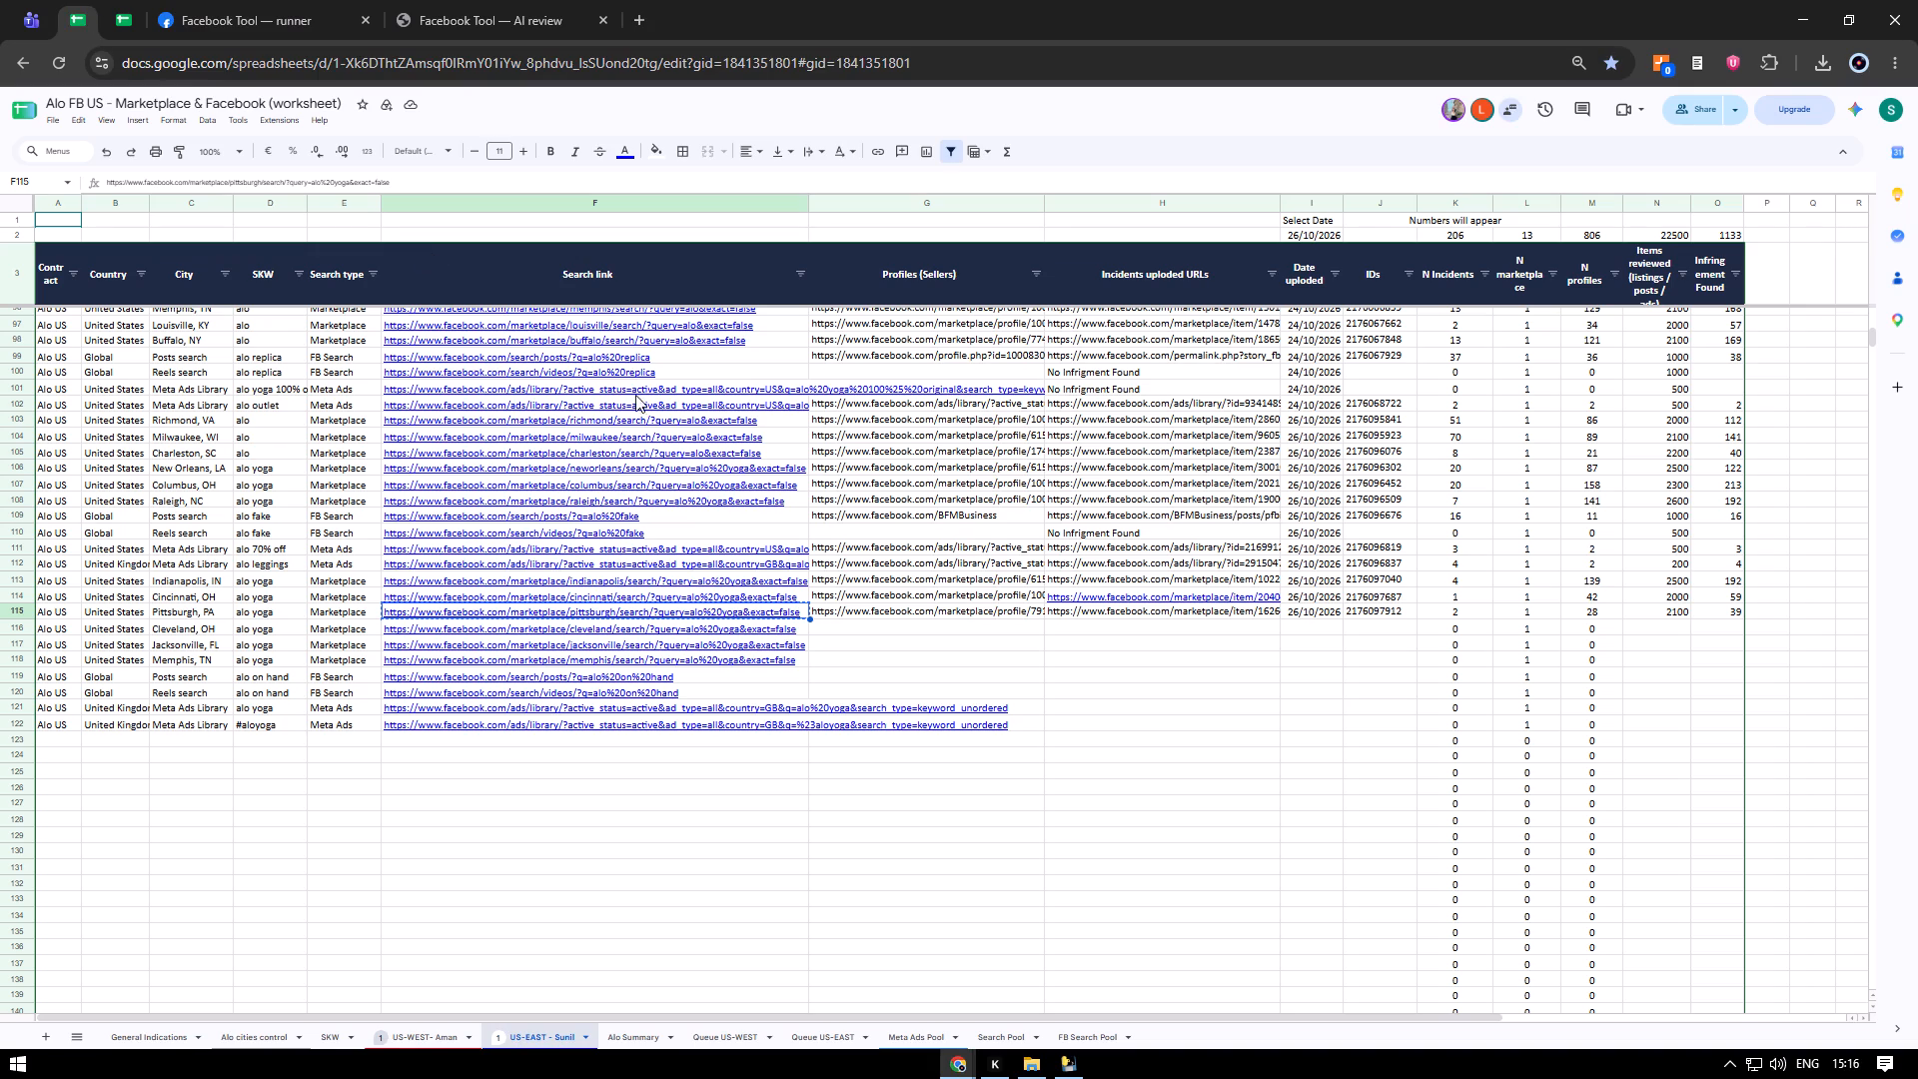
left_click(850, 613)
left_click(846, 623)
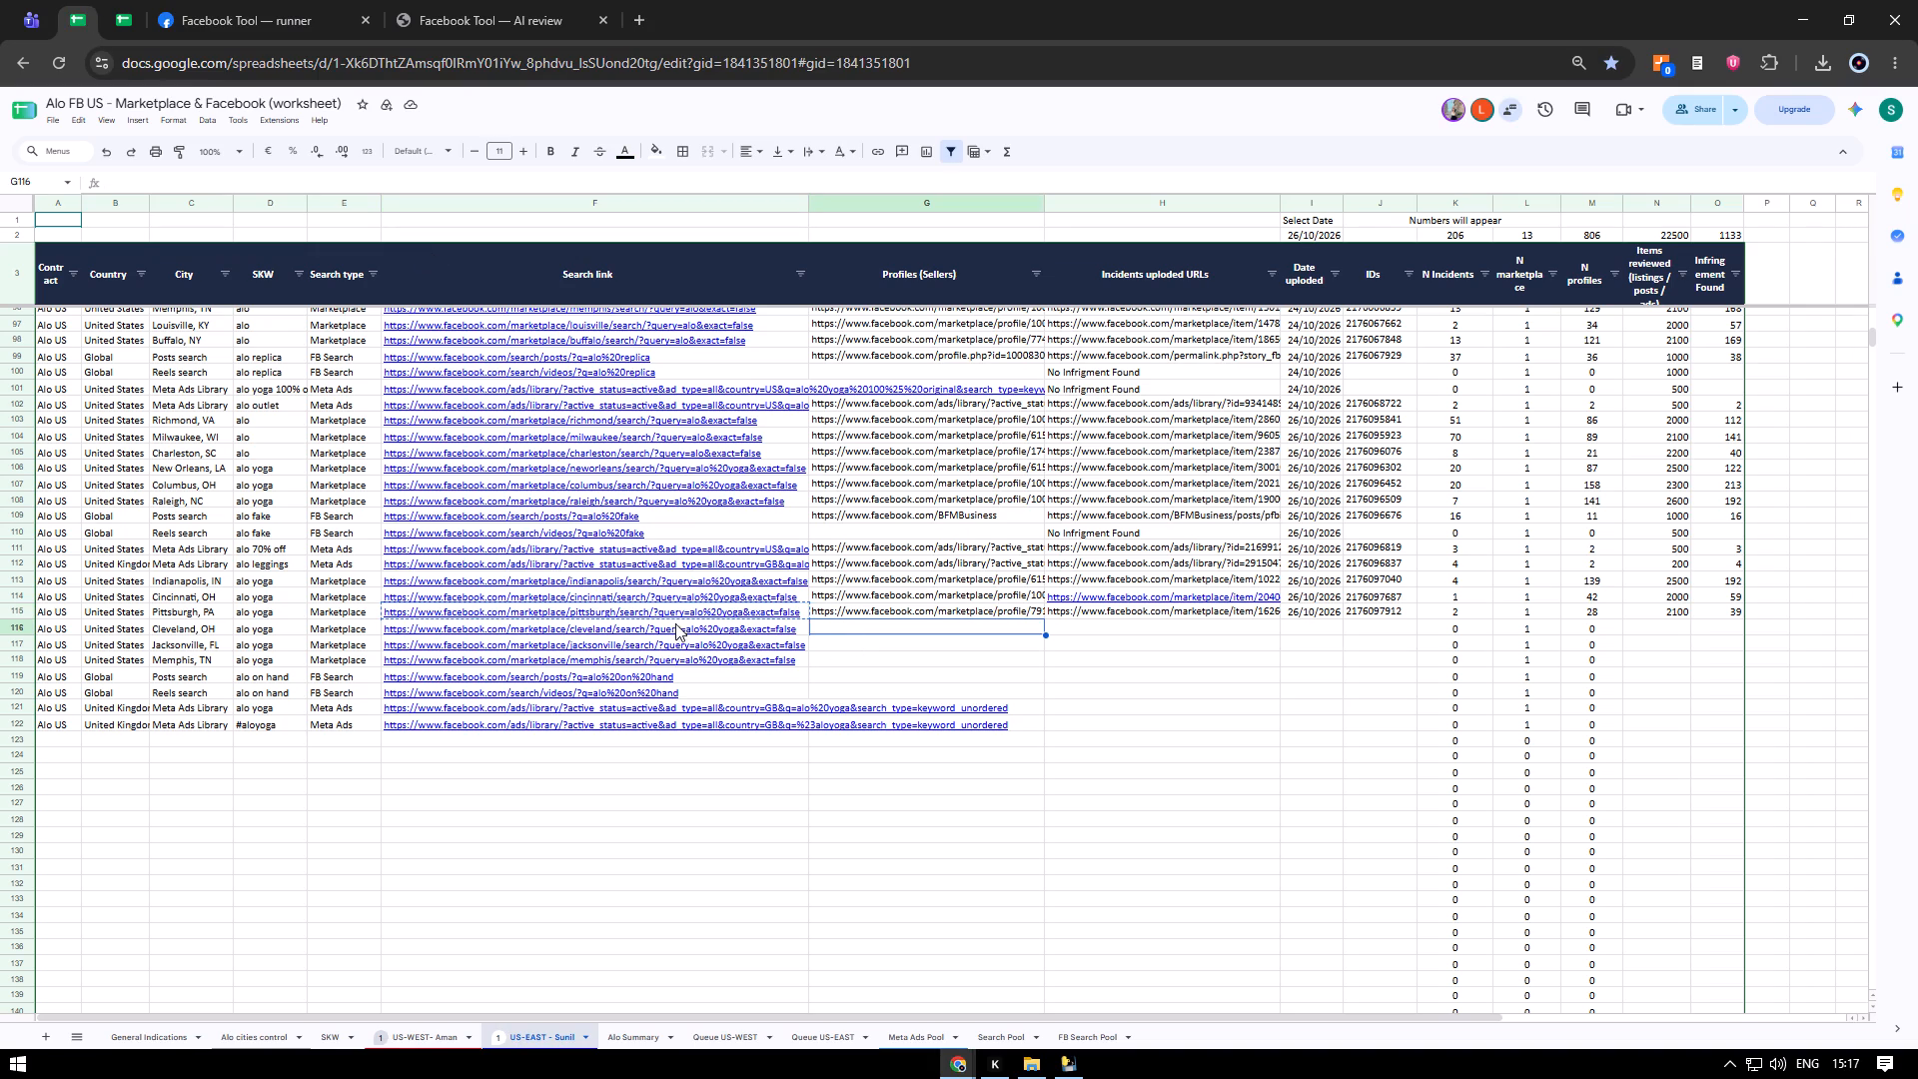
left_click_drag(366, 629, 860, 663)
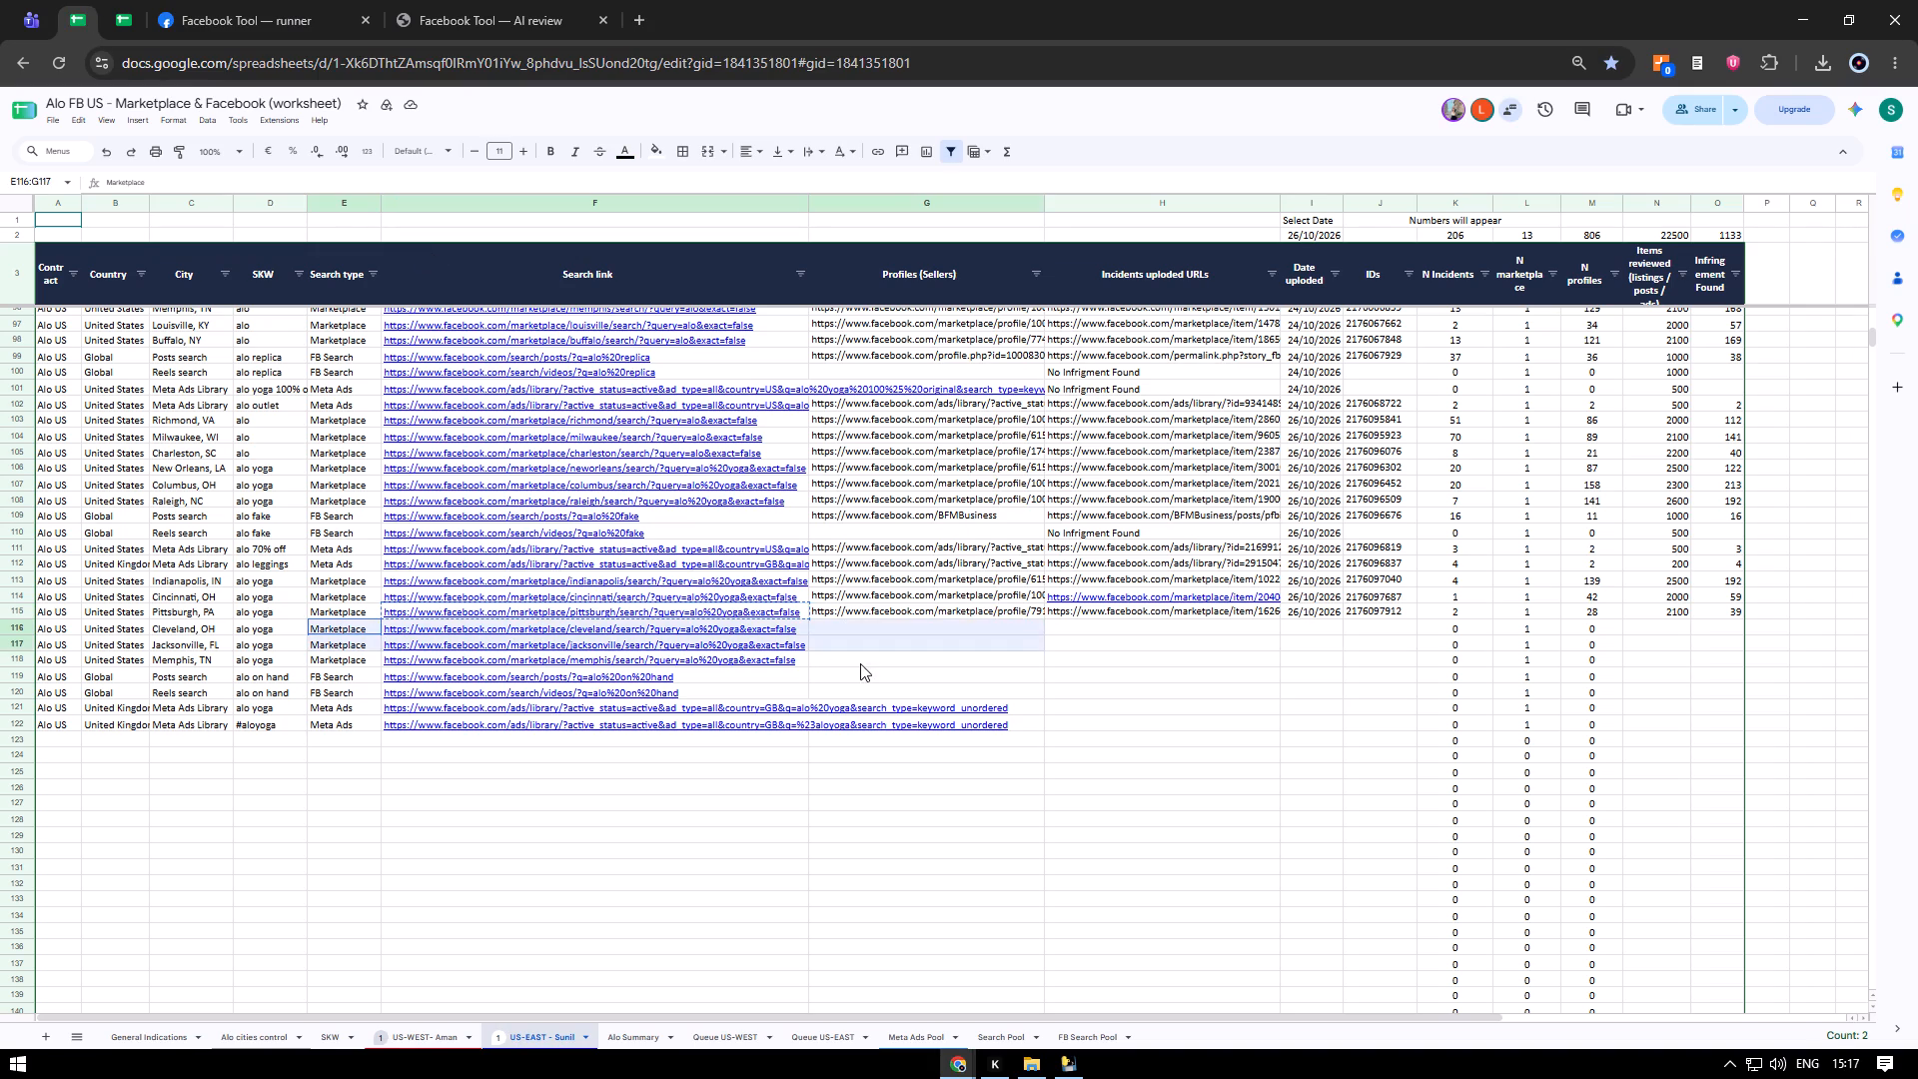
left_click_drag(860, 663, 861, 661)
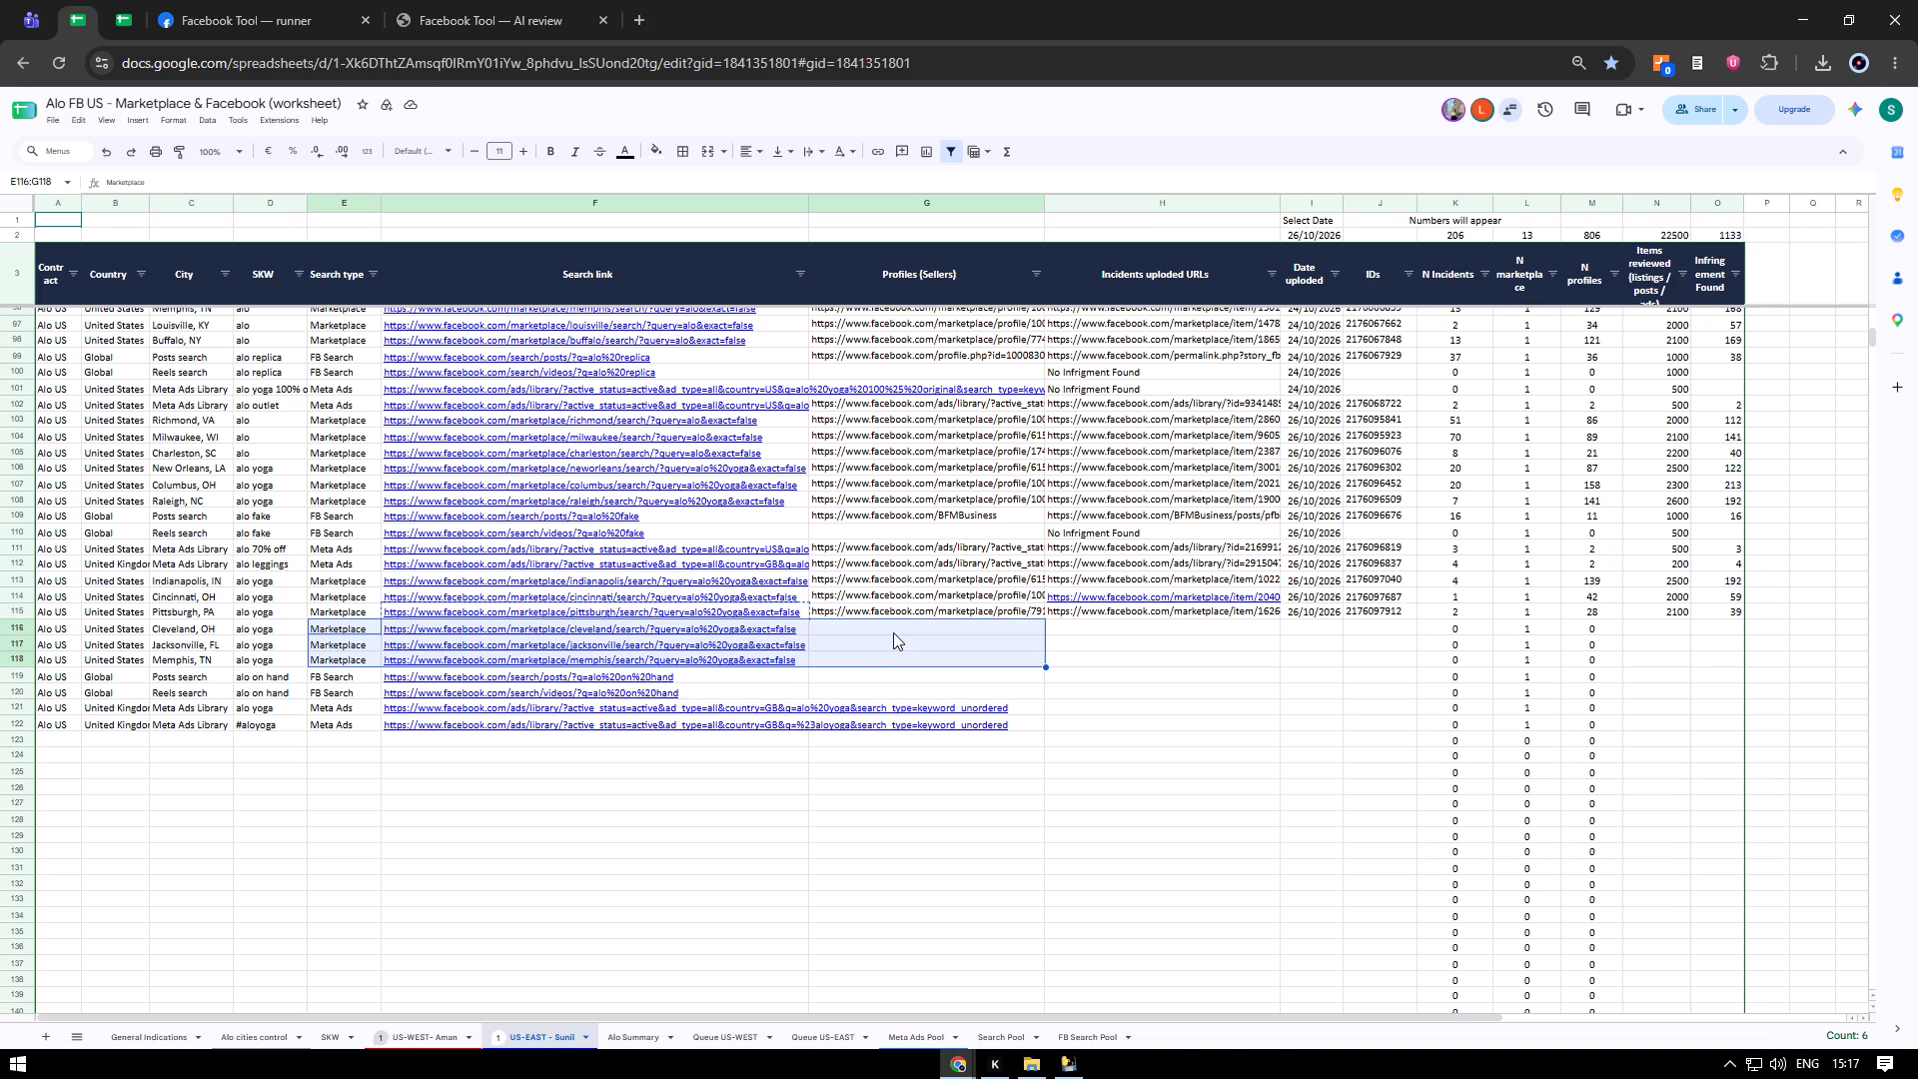
left_click(893, 627)
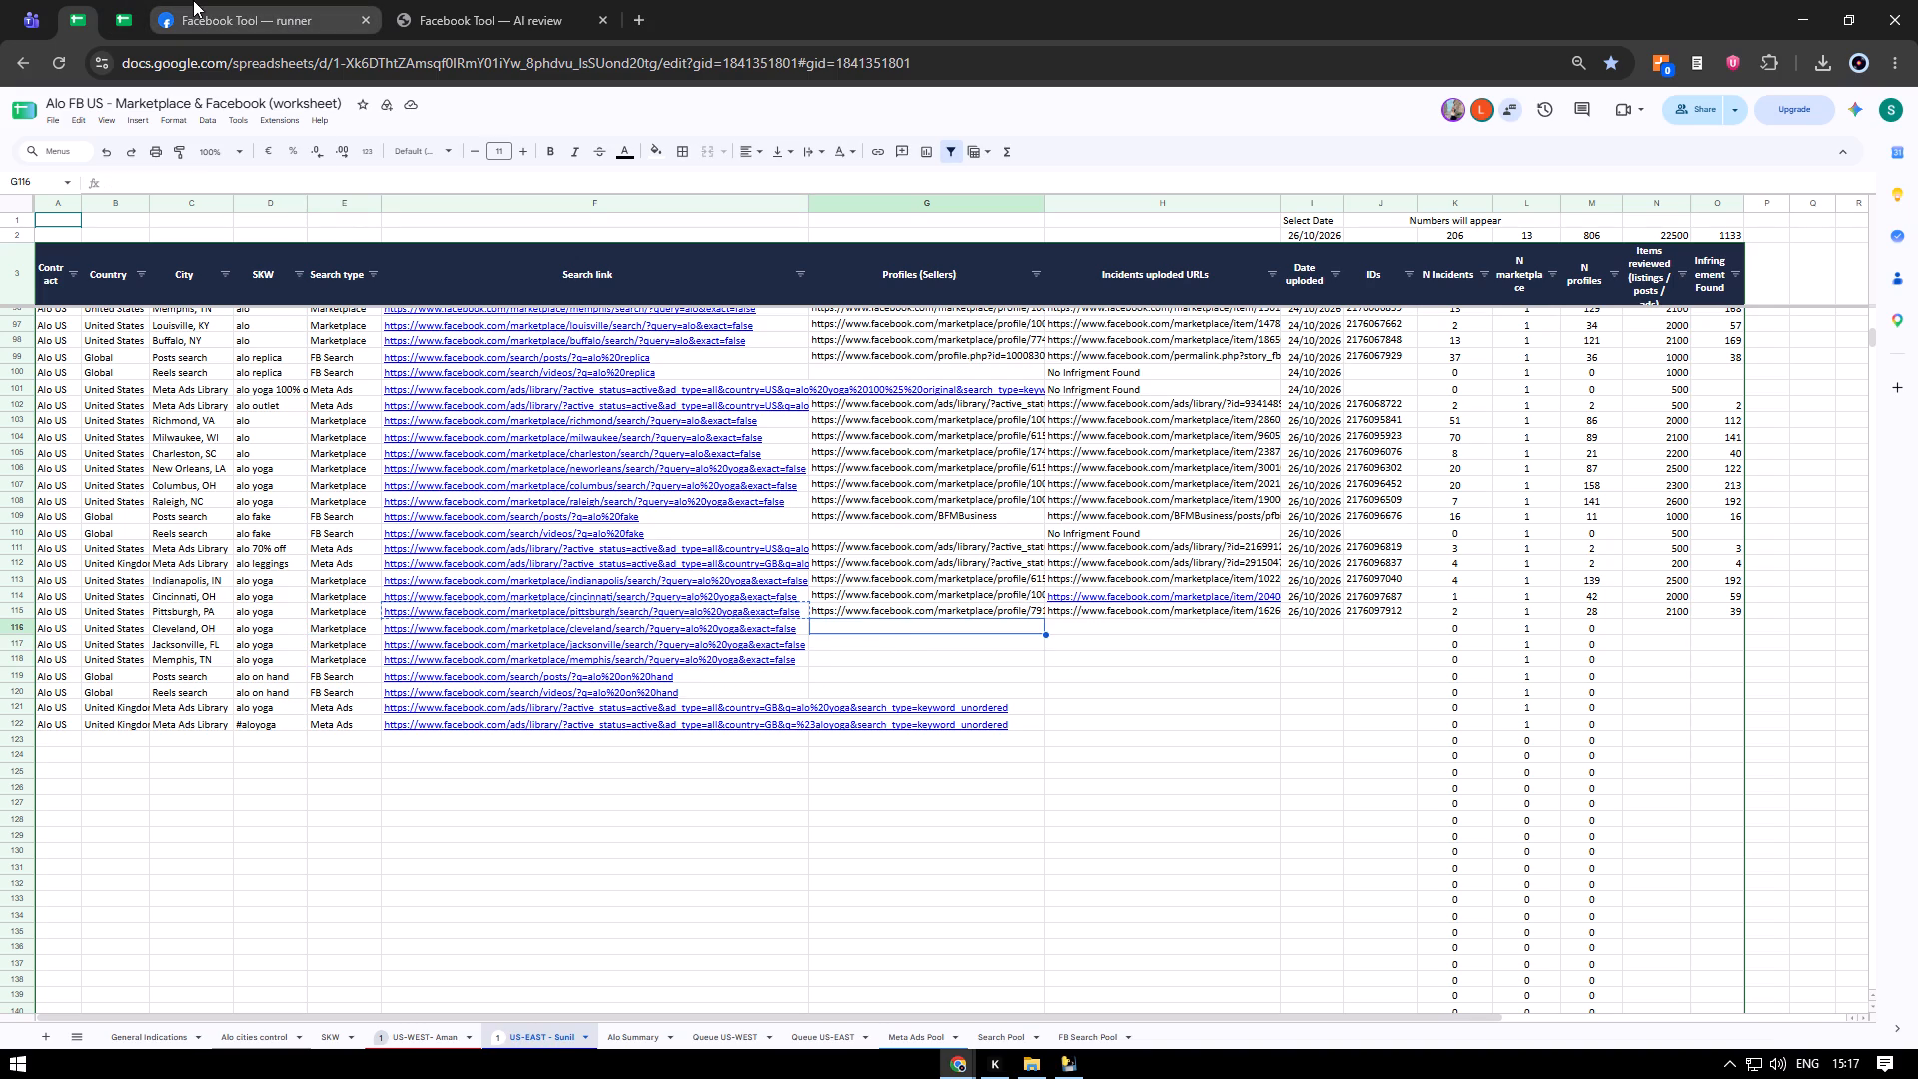
Close the Facebook Tool runner and AI review pages, along with the fb-ocr program behind them.
middle_click(193, 0)
middle_click(193, 1)
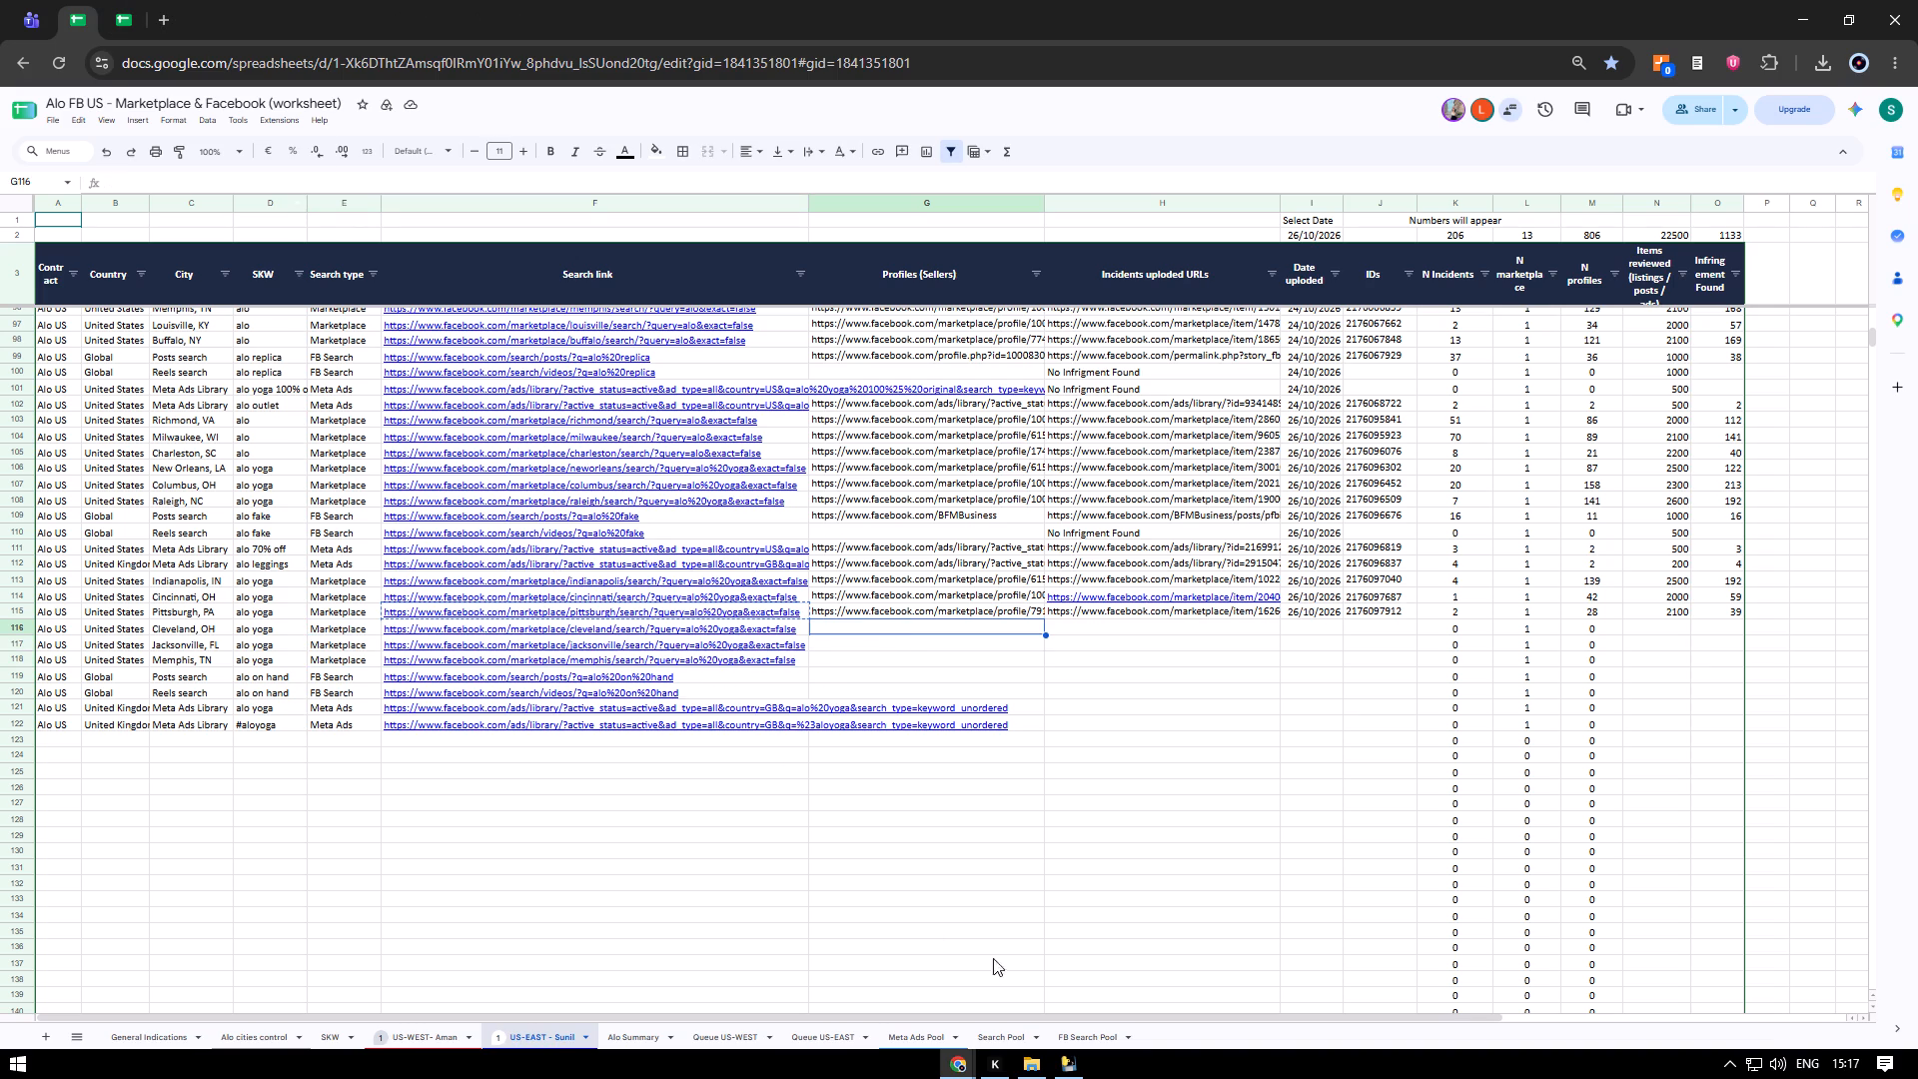
left_click(1067, 1071)
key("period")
key("Return")
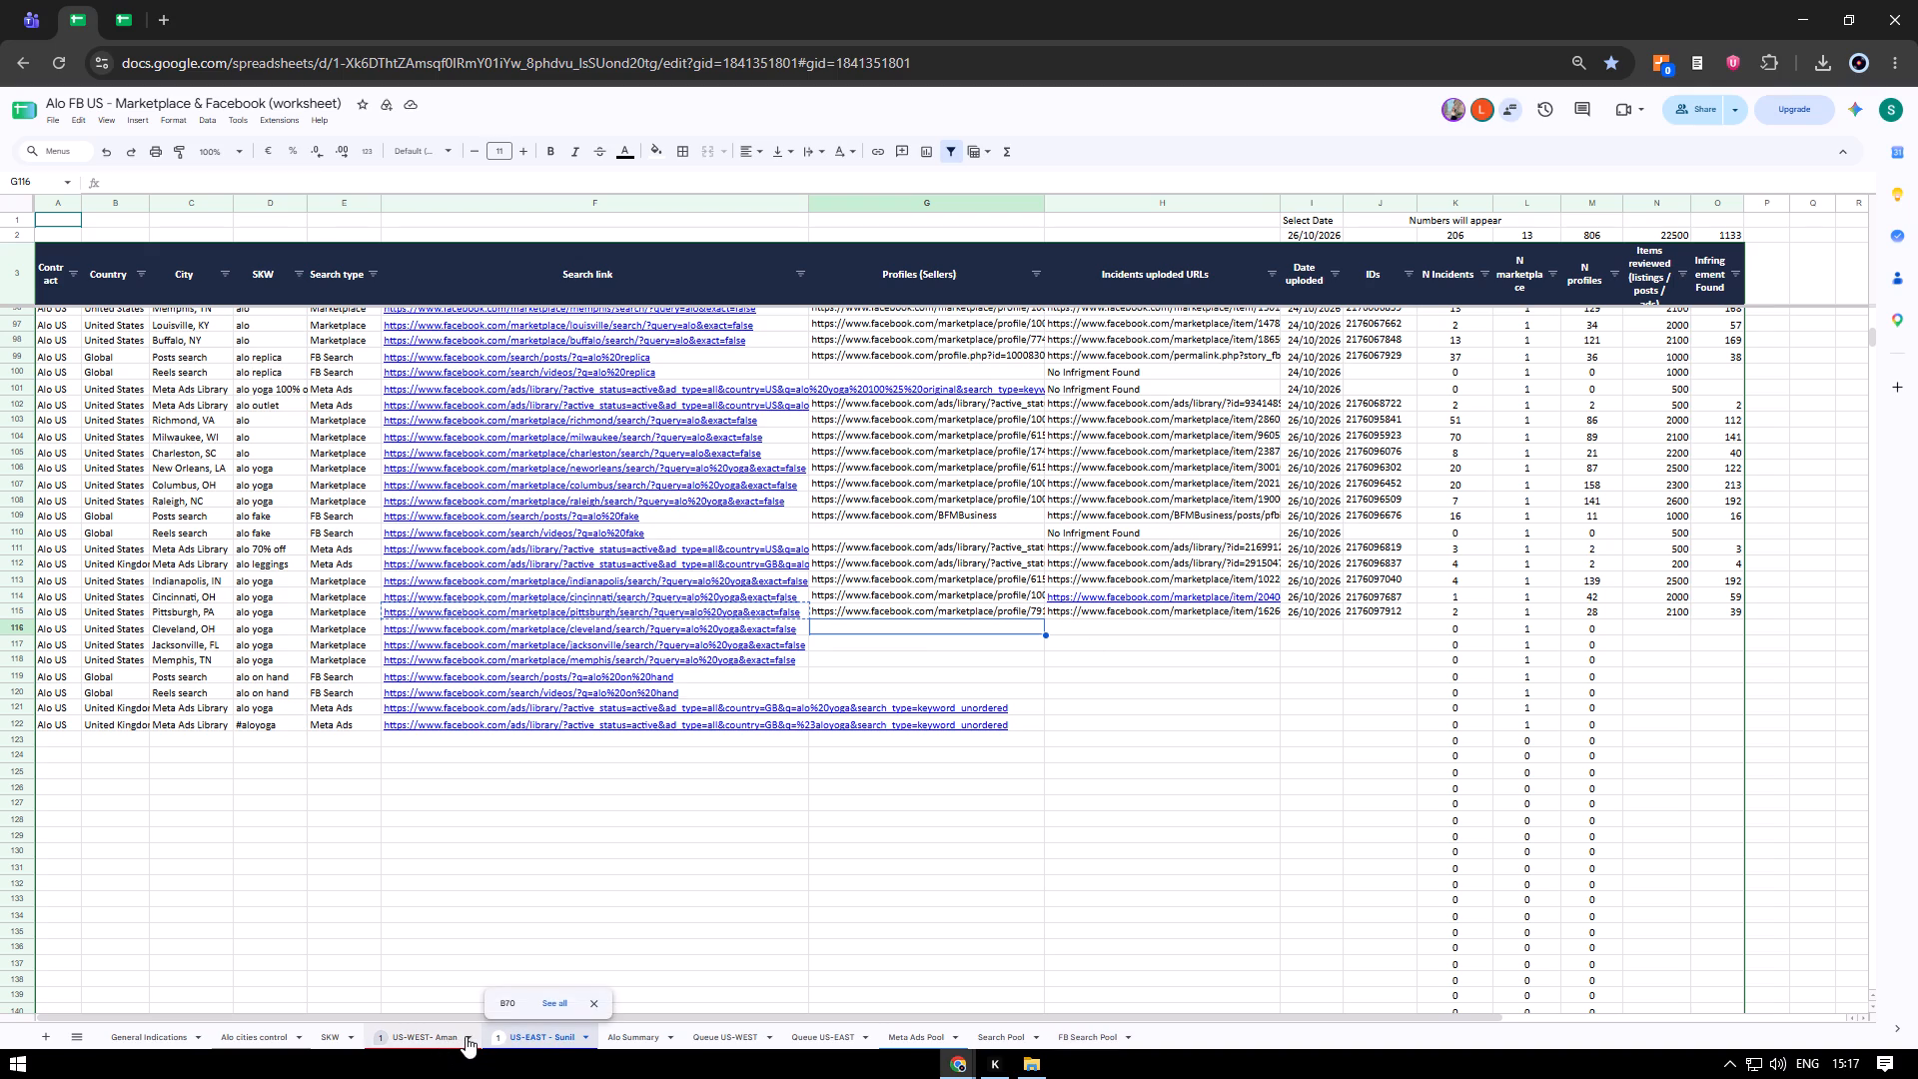
Open the US-WEST- Aman sheet of the Alo FB US worksheet to view its entries.
scroll(466, 1036, "up", 1)
left_click(415, 1042)
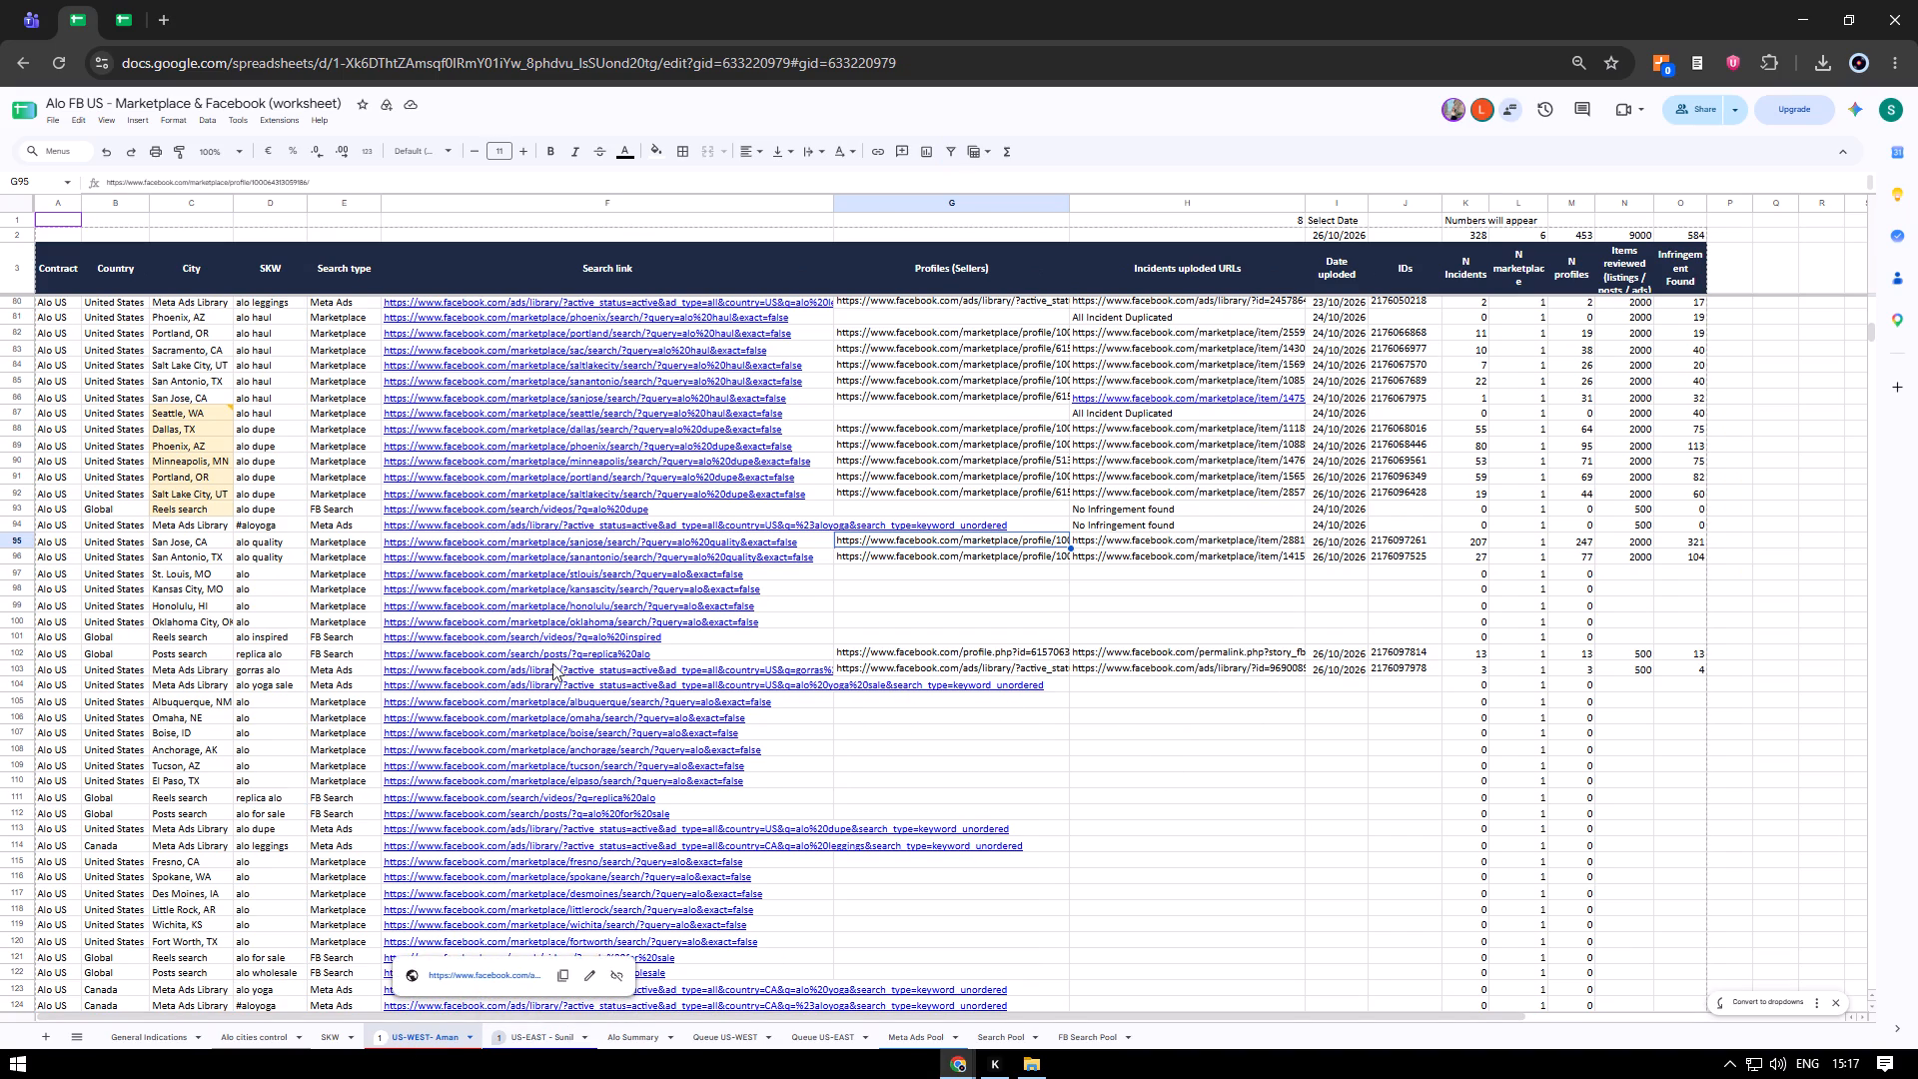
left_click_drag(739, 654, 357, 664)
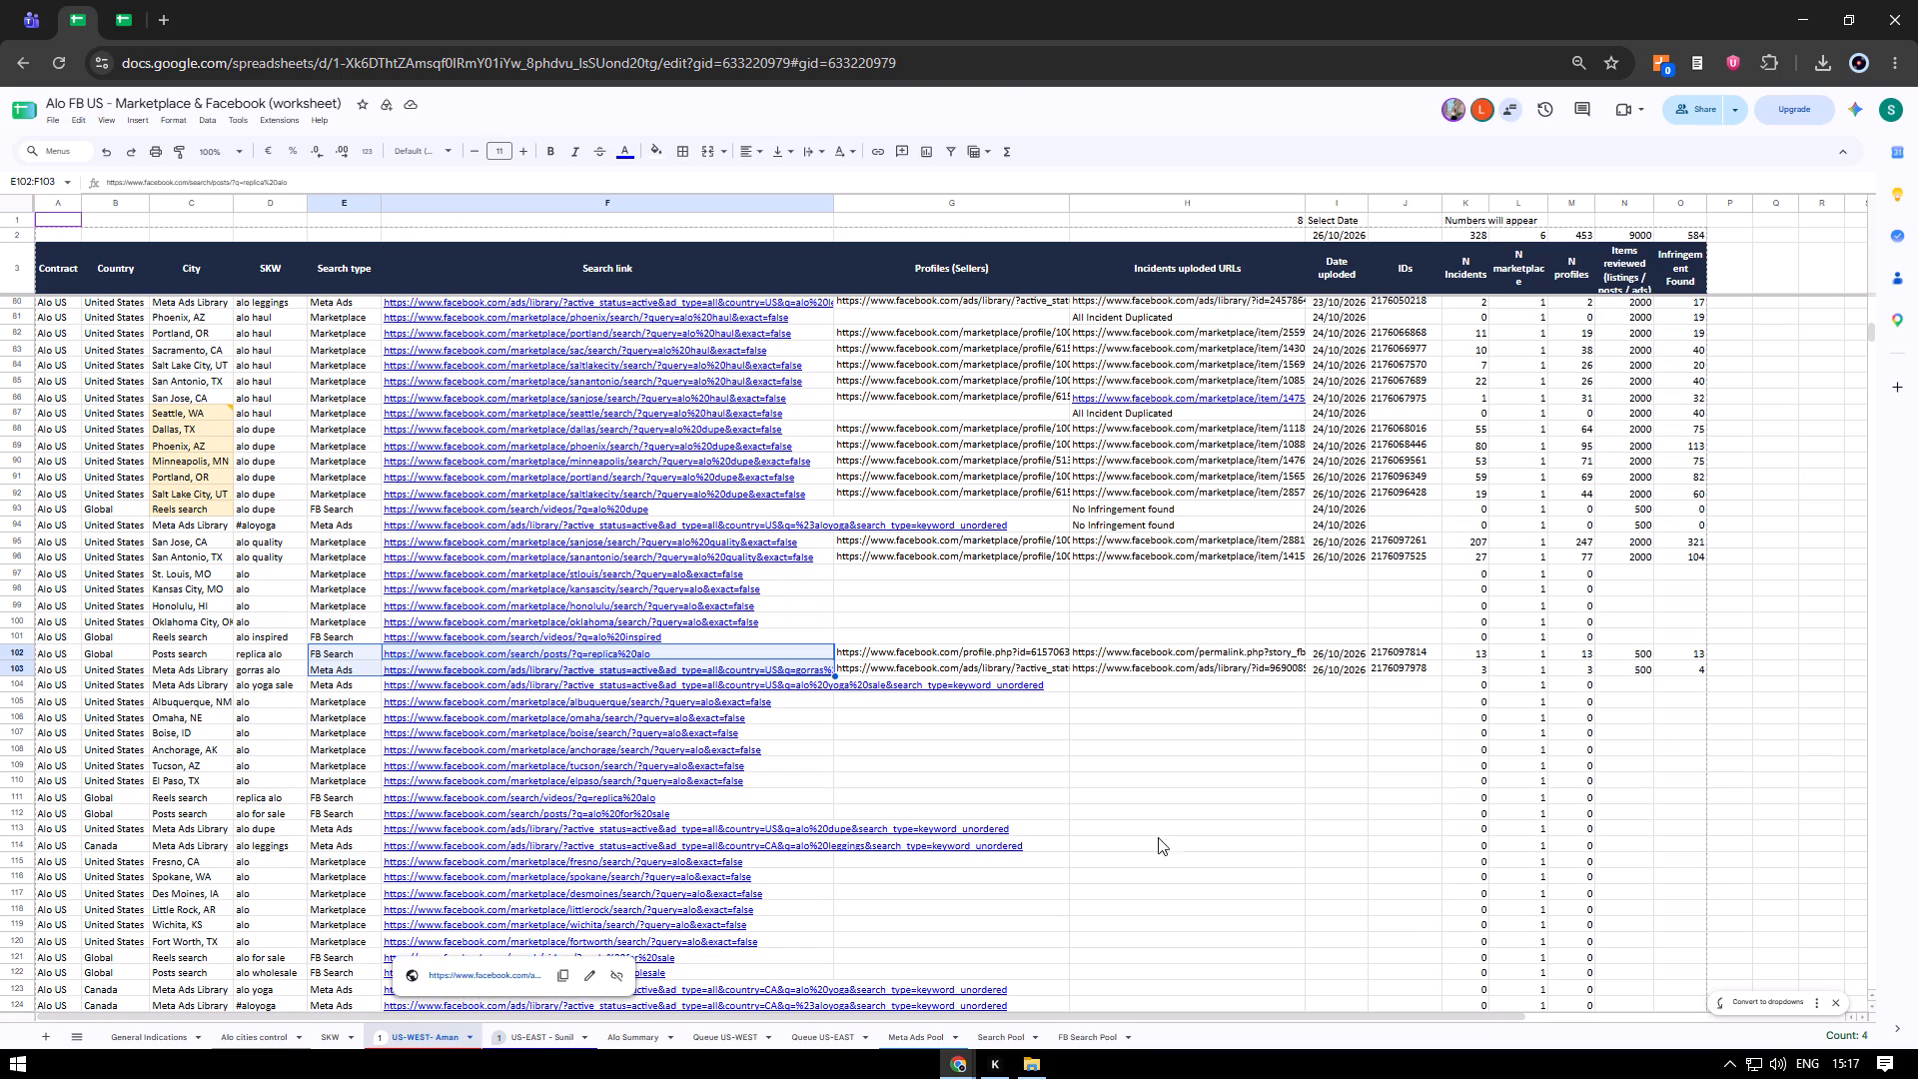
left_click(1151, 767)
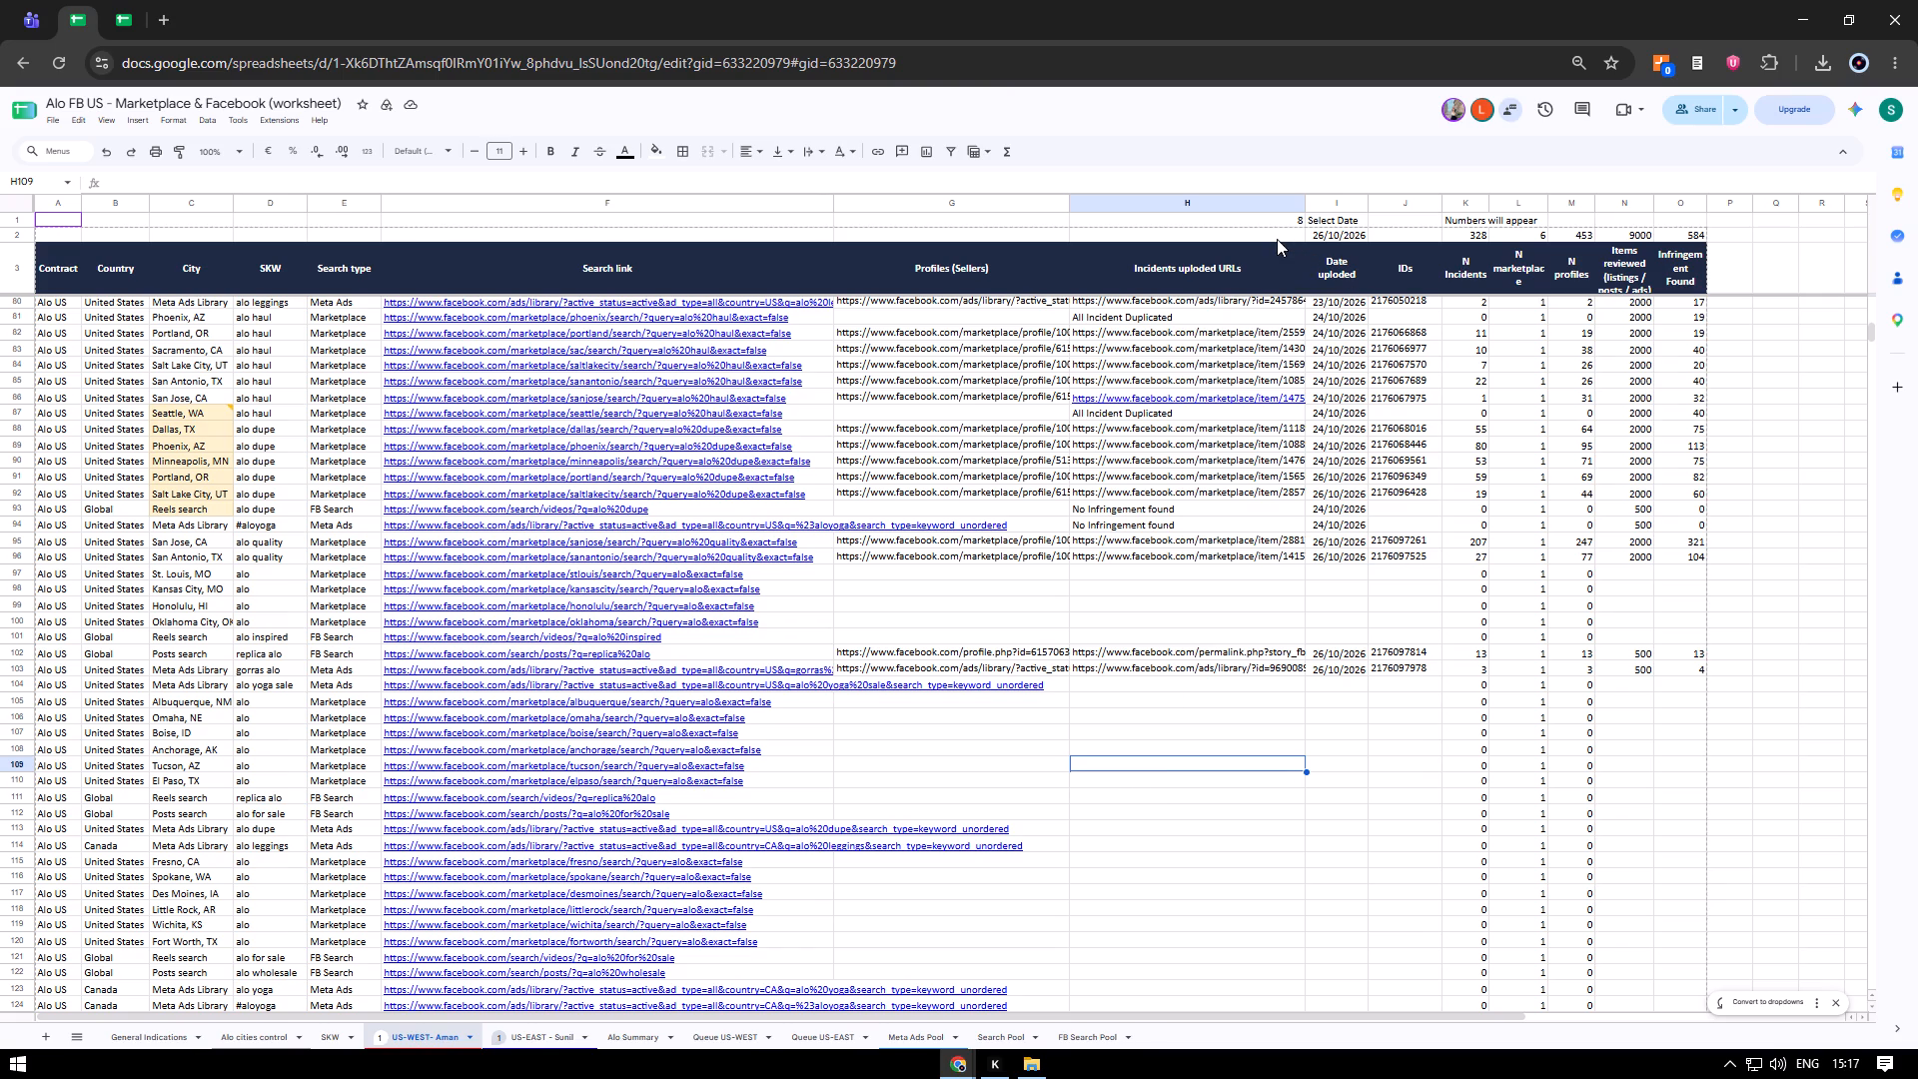
Create a filter on the US-WEST worksheet and limit the Select Date column to 26/10/2026.
left_click(1274, 237)
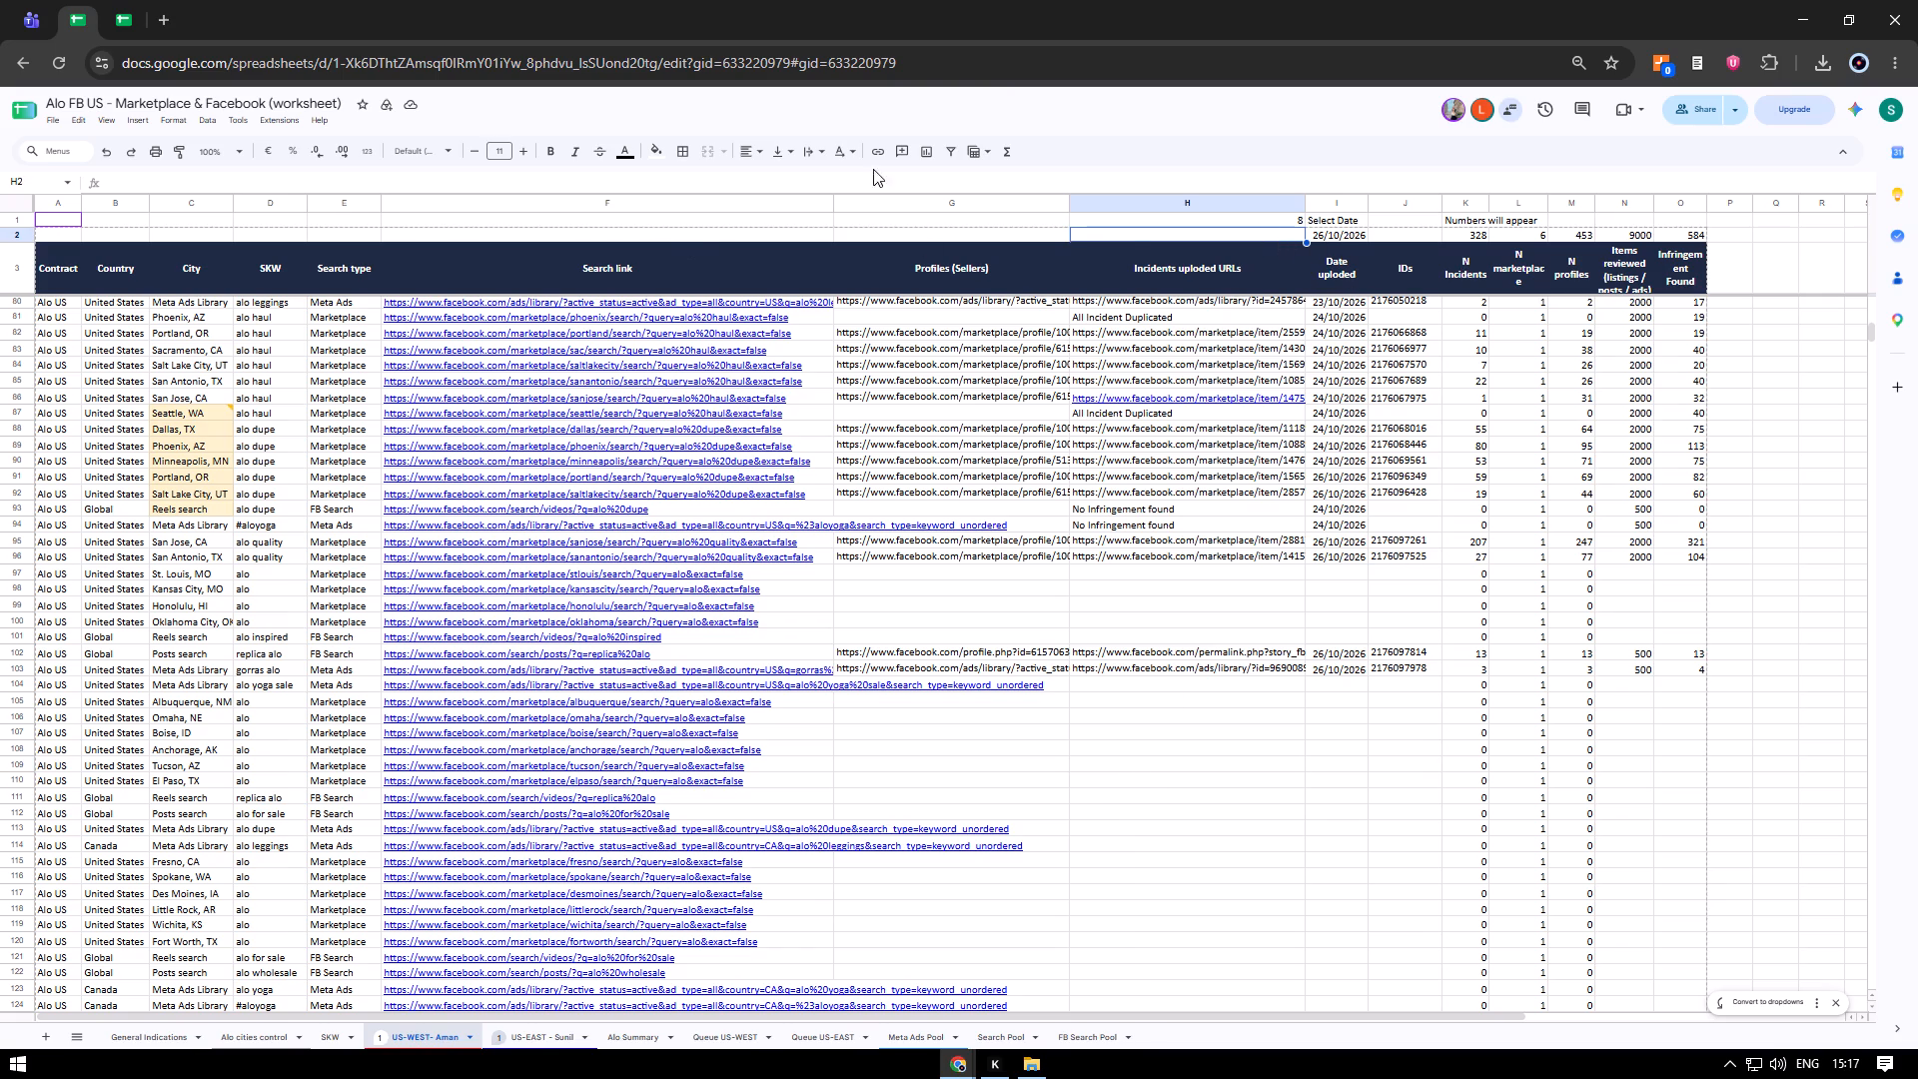
left_click(954, 154)
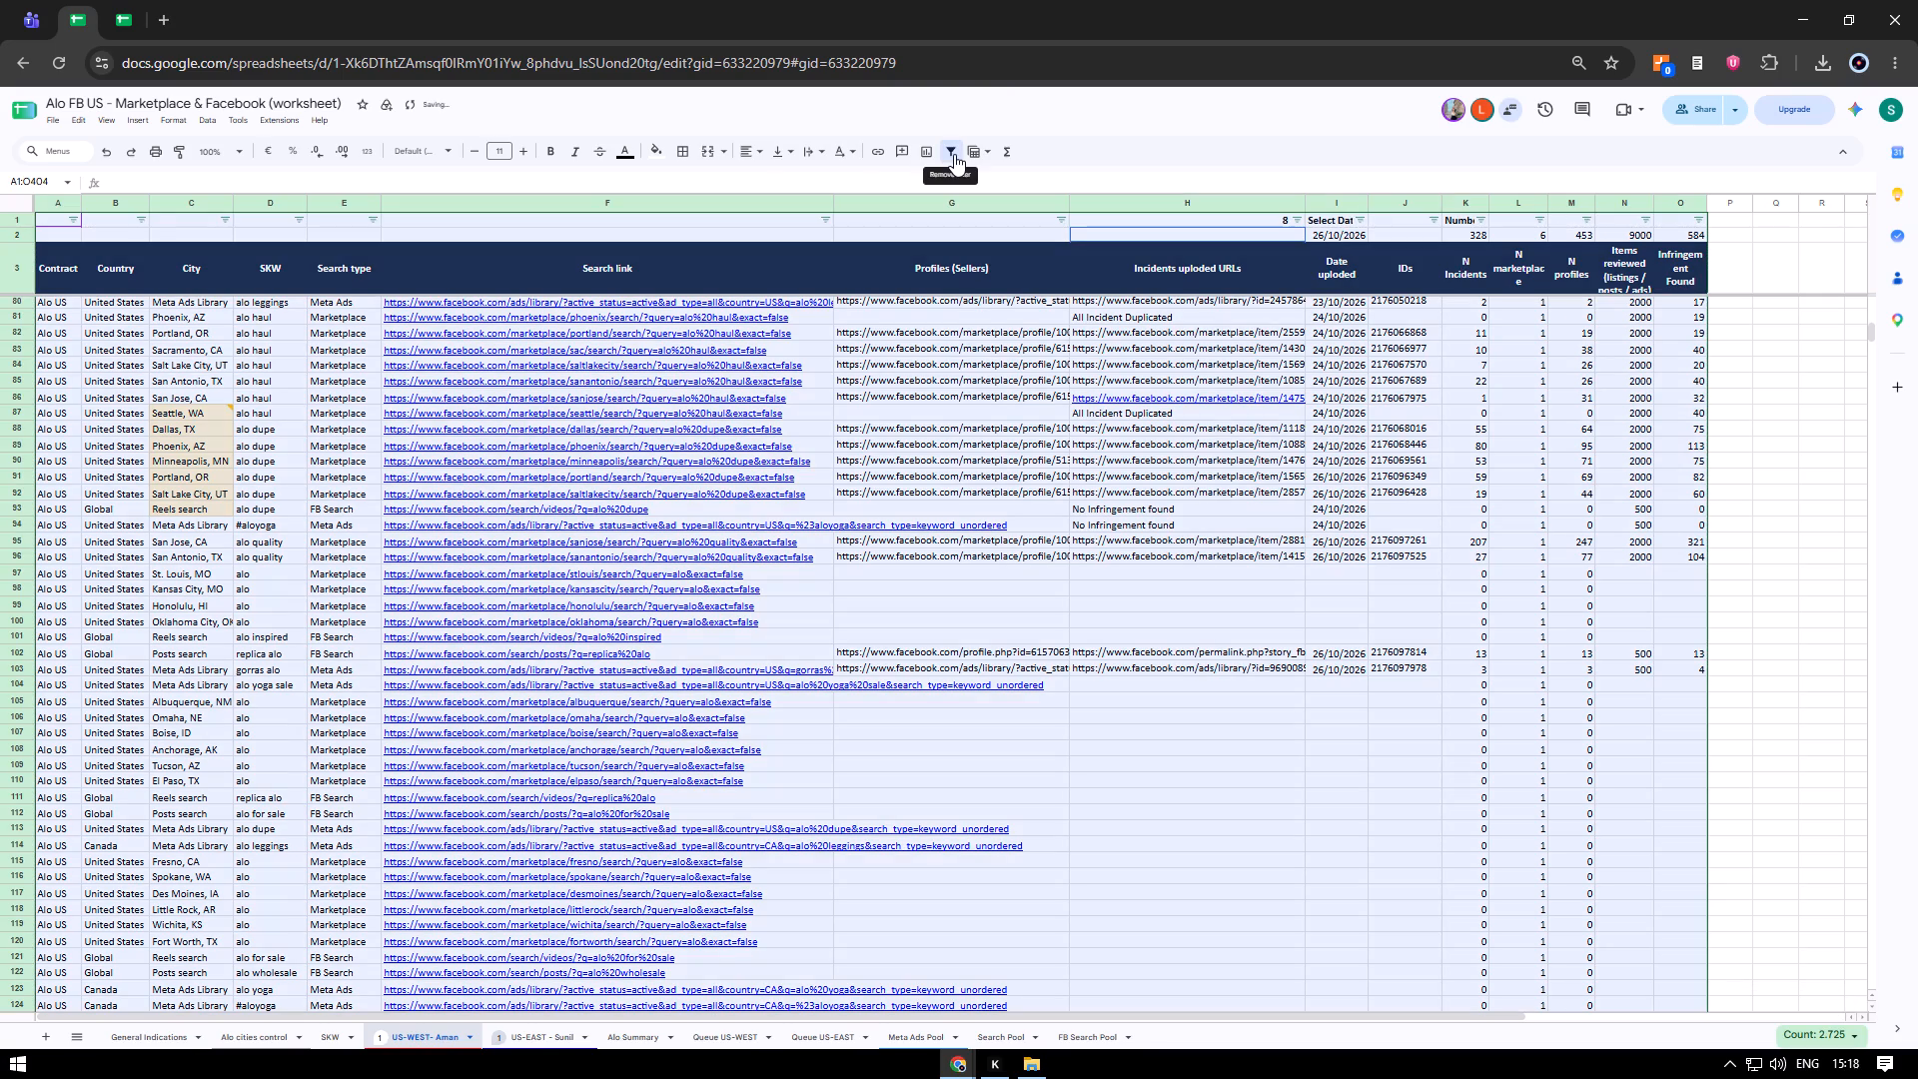
left_click(1362, 221)
left_click(1214, 394)
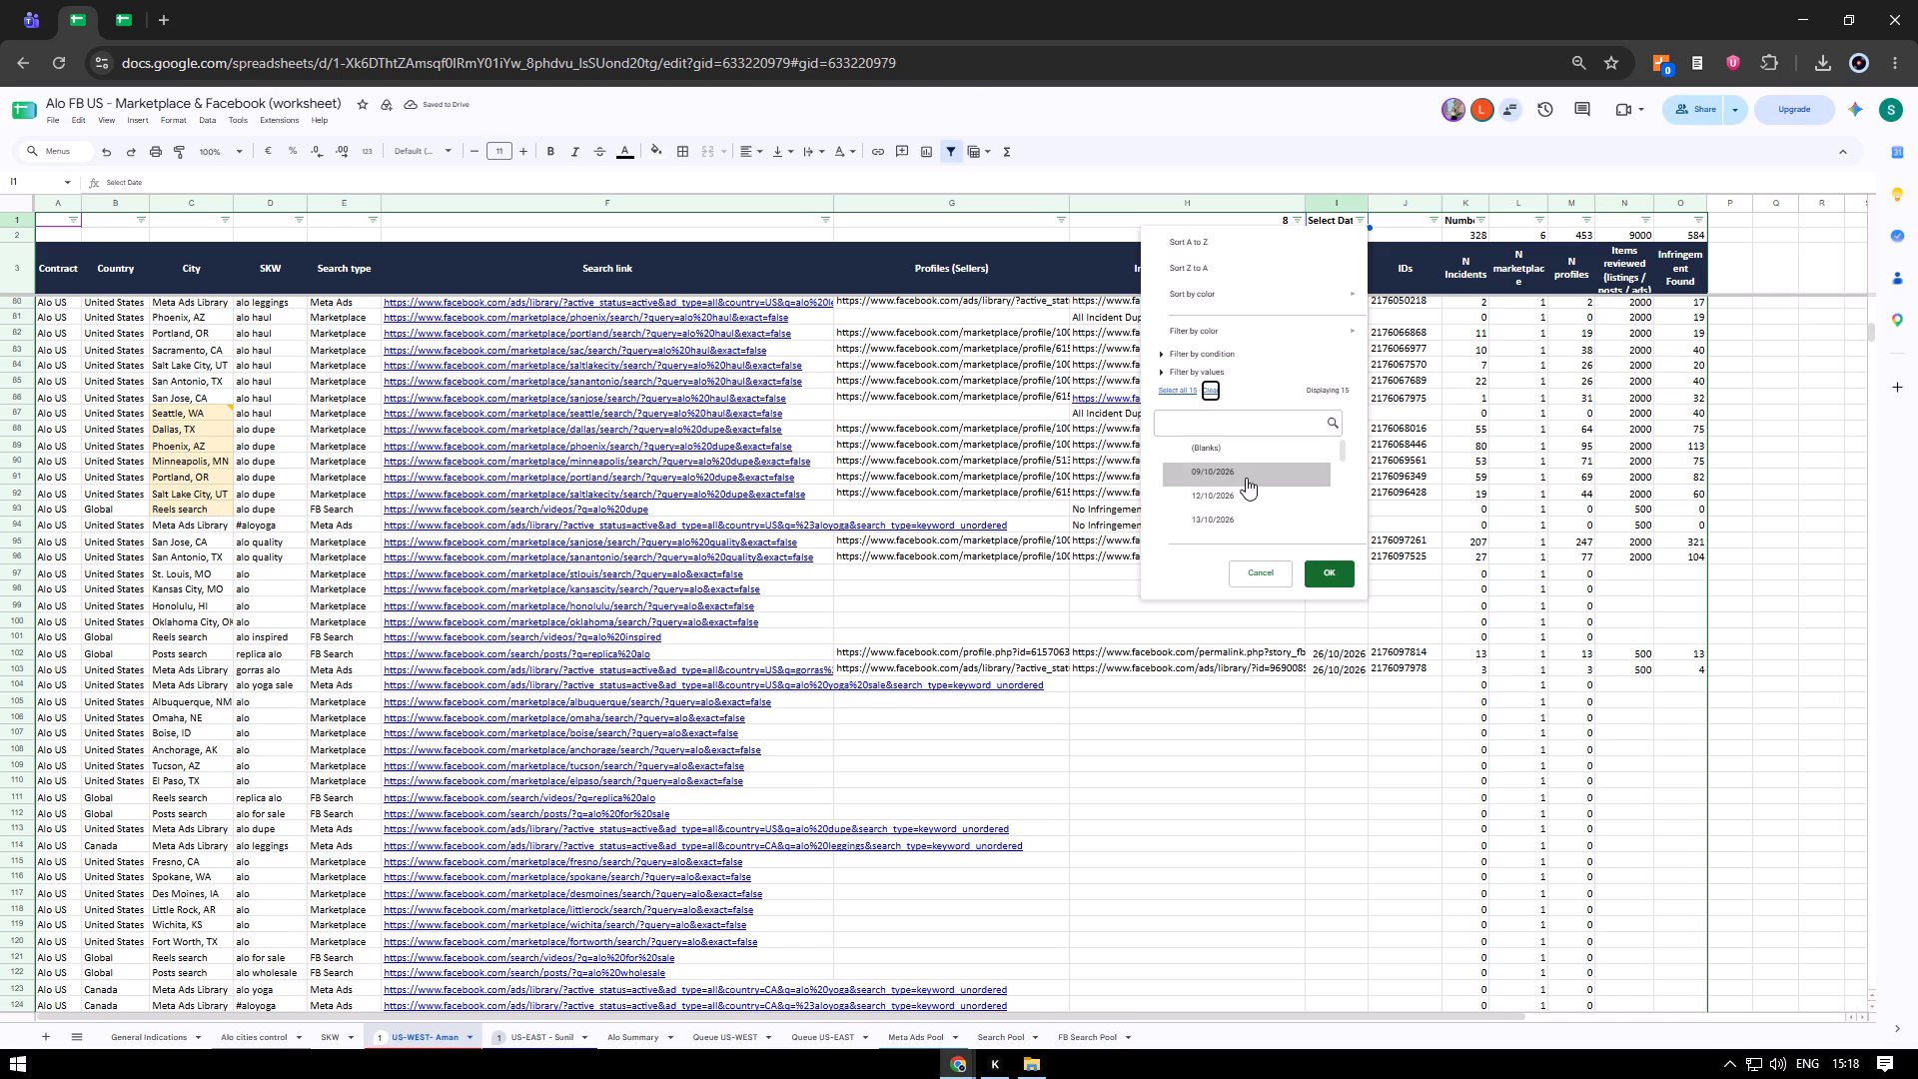
scroll(1249, 499, "down", 12)
left_click(1246, 498)
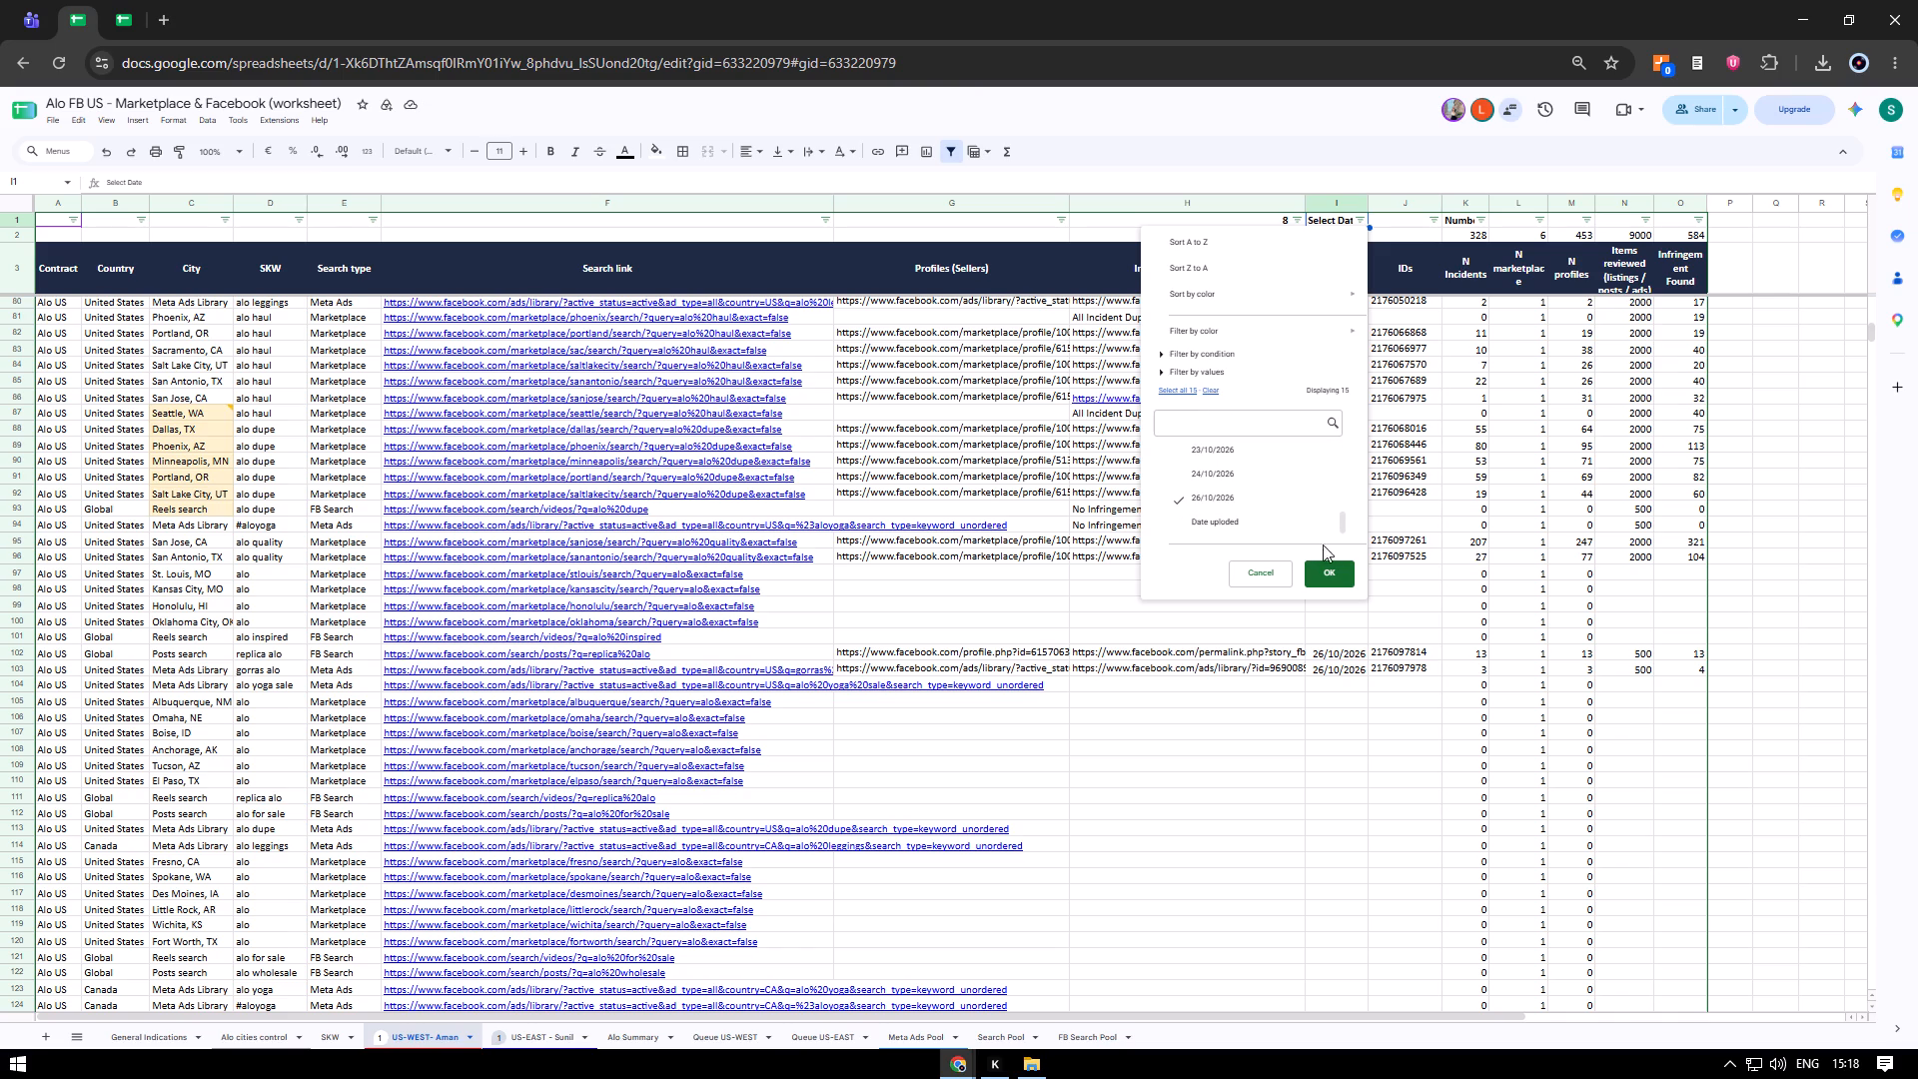
left_click(1332, 569)
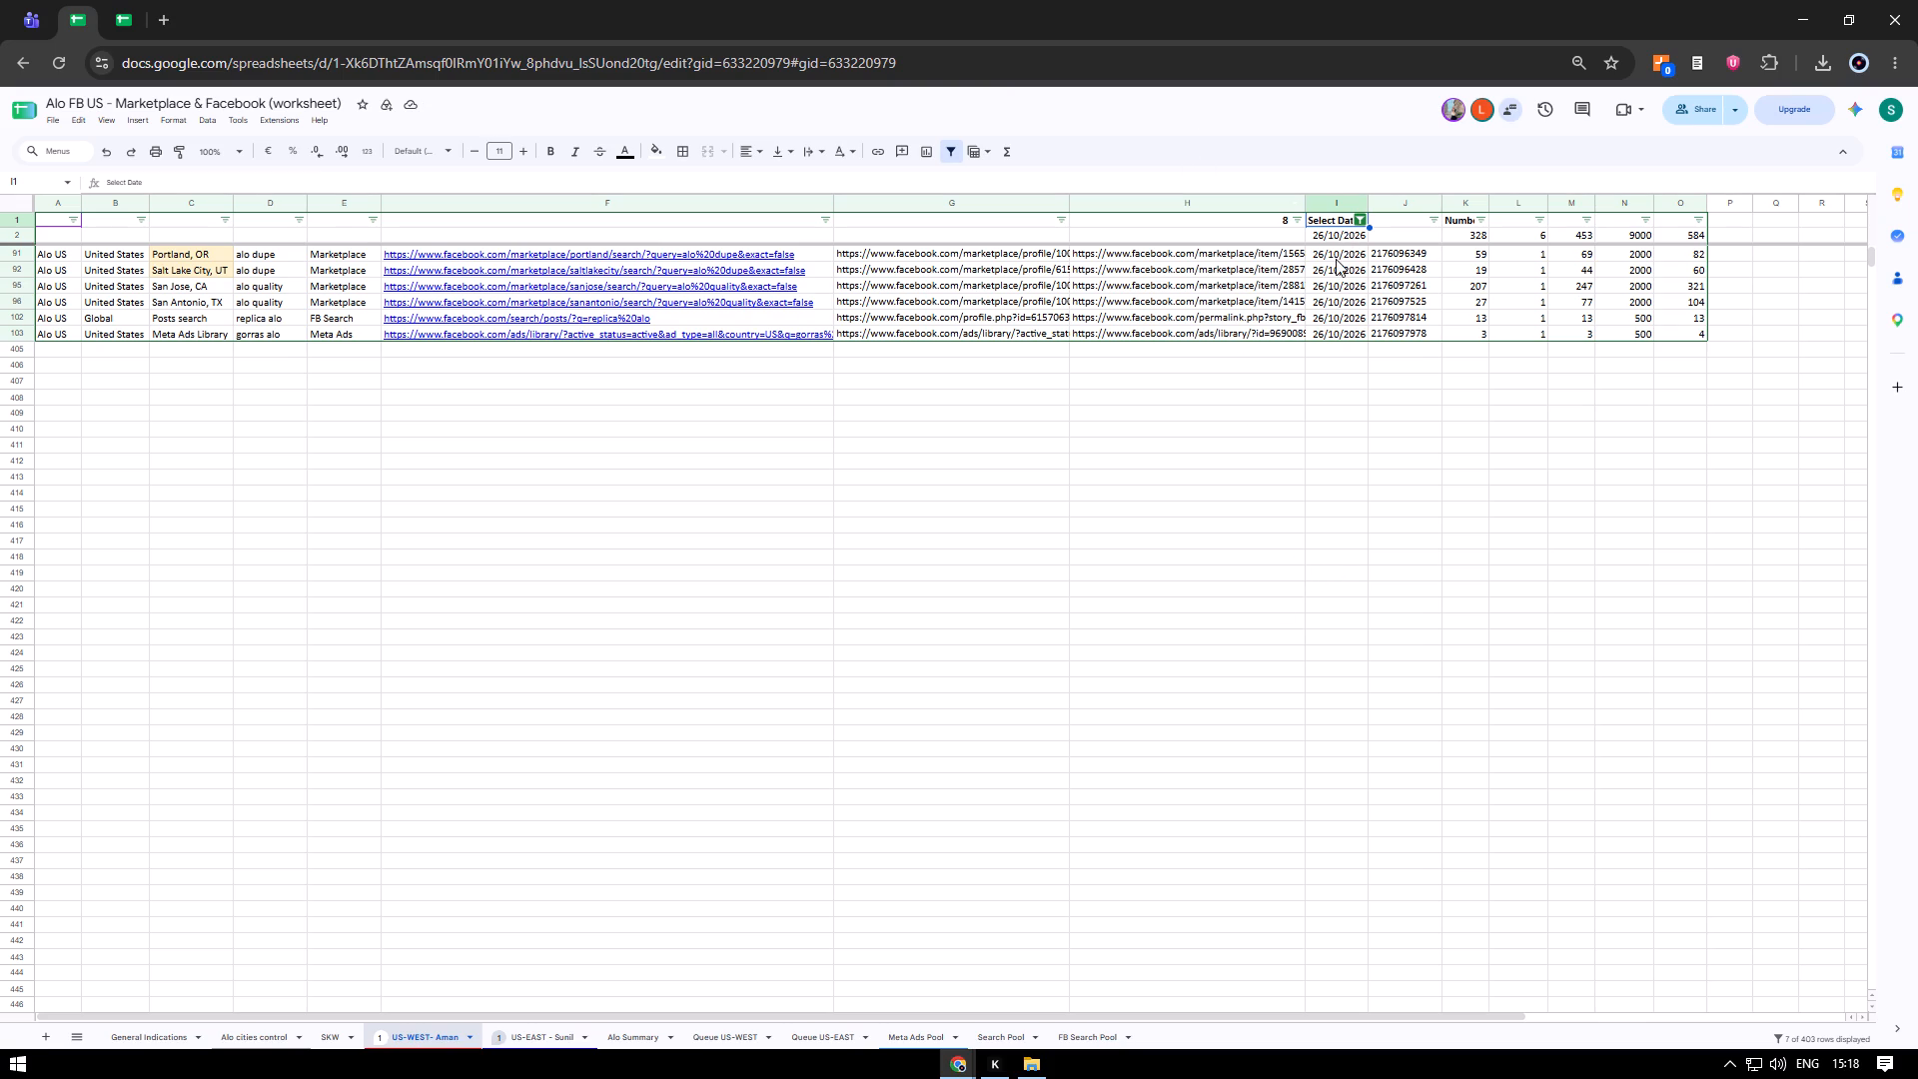
Check the Count Numbers summary for the filtered 26/10/2026 cells in the Date uploaded column.
left_click_drag(1336, 259, 1358, 329)
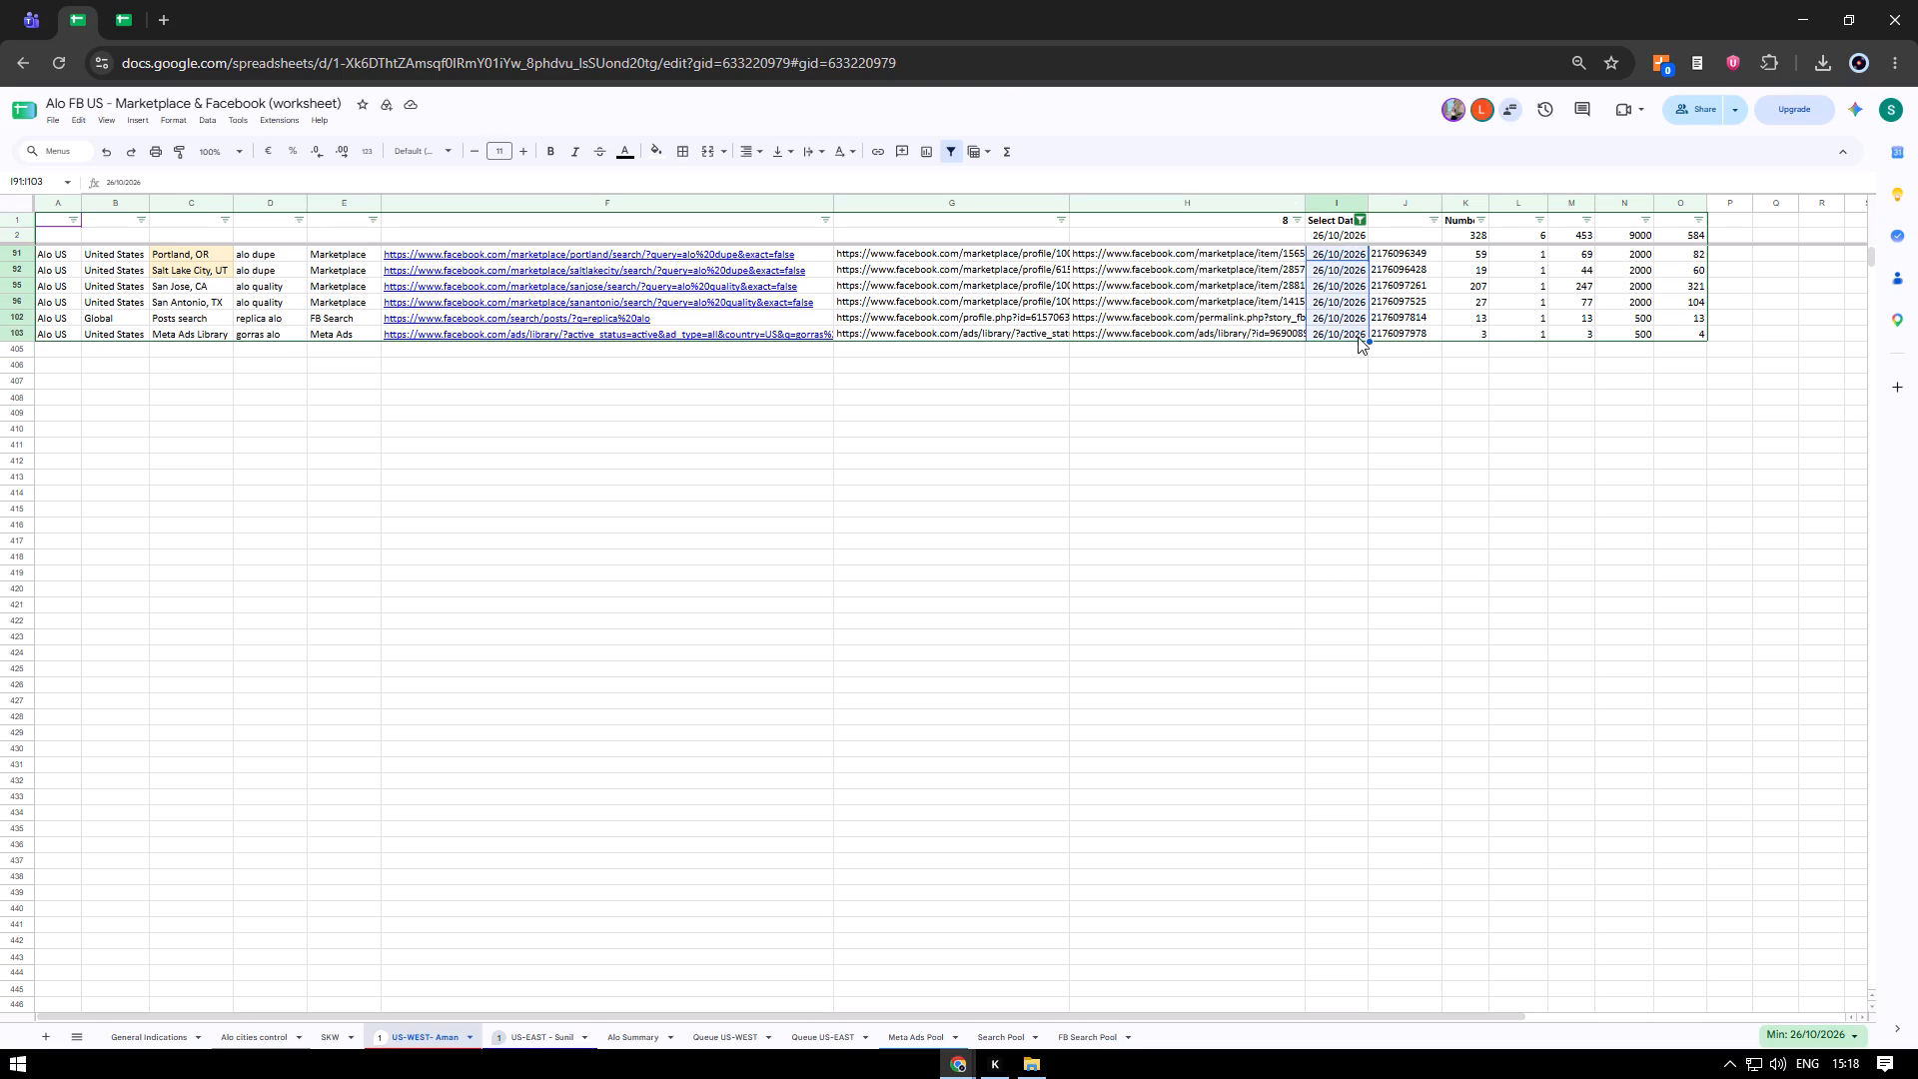
left_click(1813, 1027)
left_click(1813, 1026)
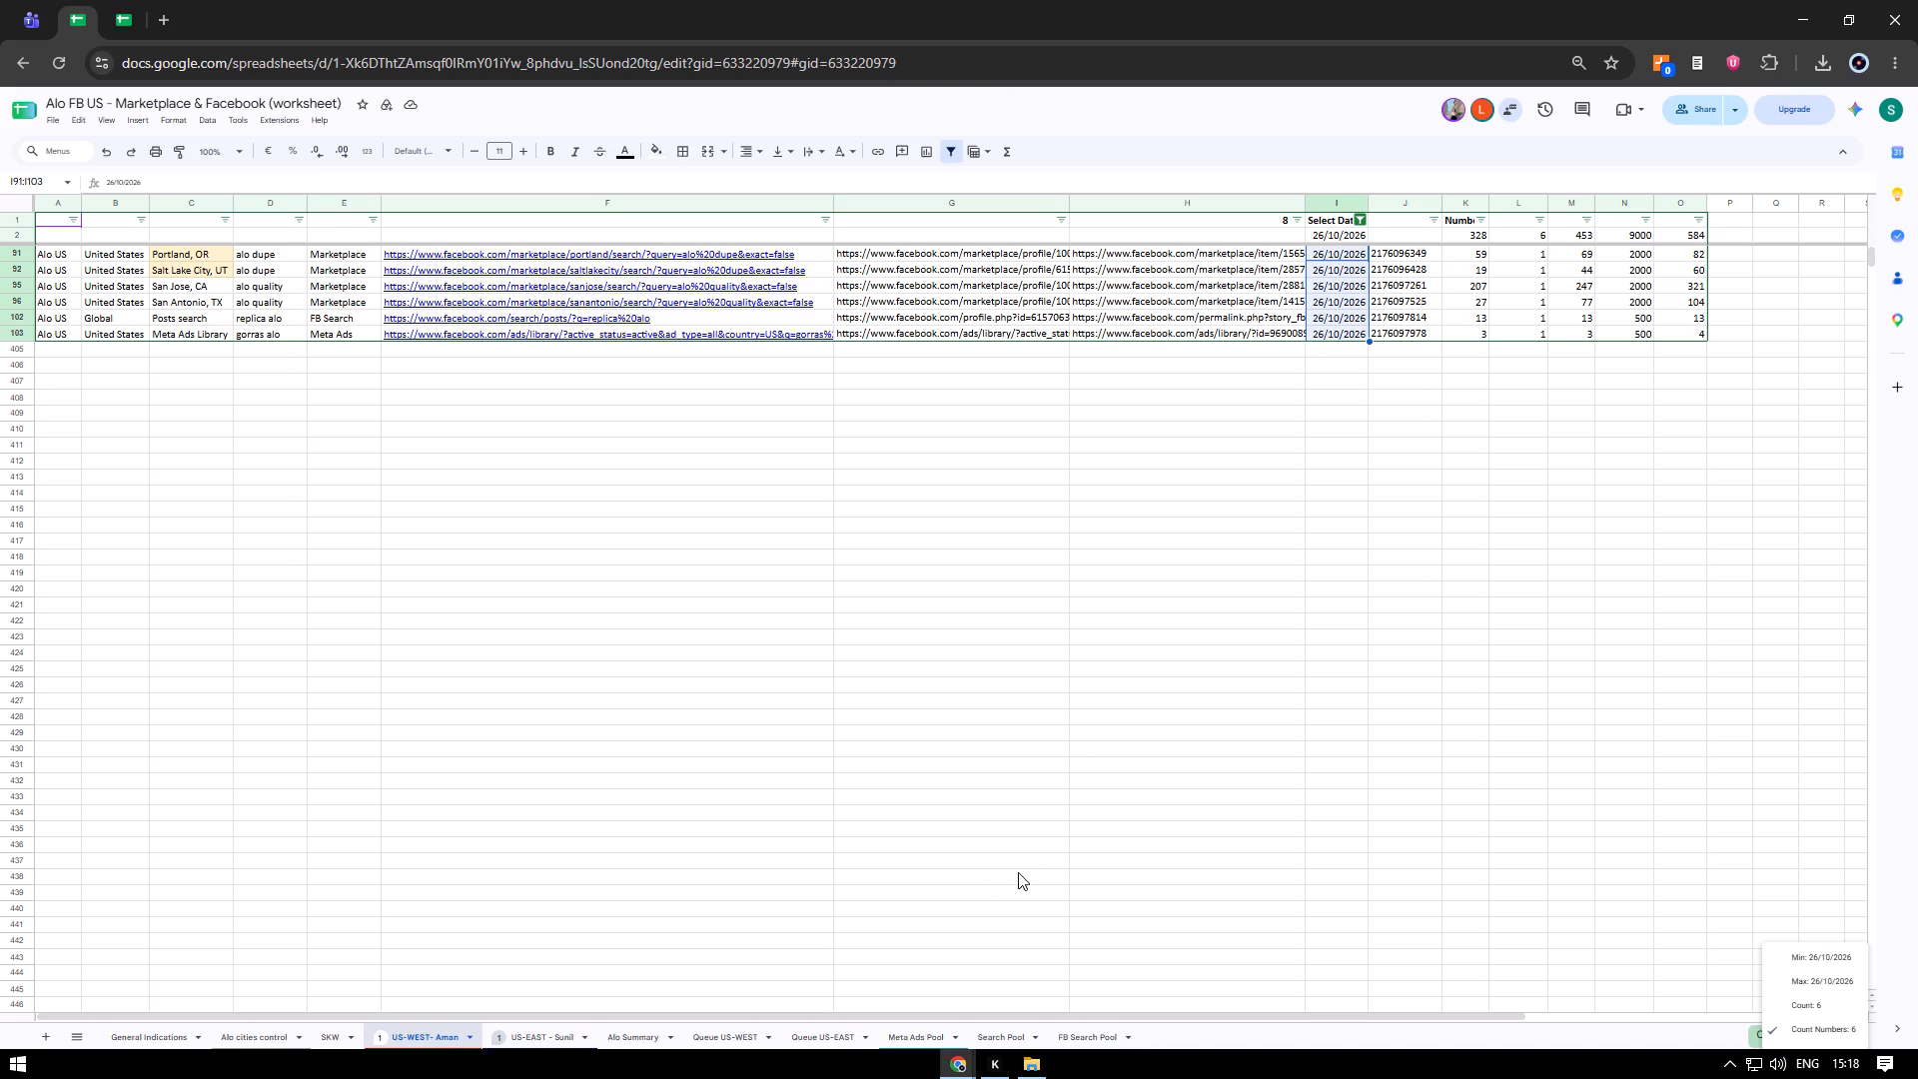
Review the search rows on the US-EAST worksheet, including those without recorded results.
left_click(865, 880)
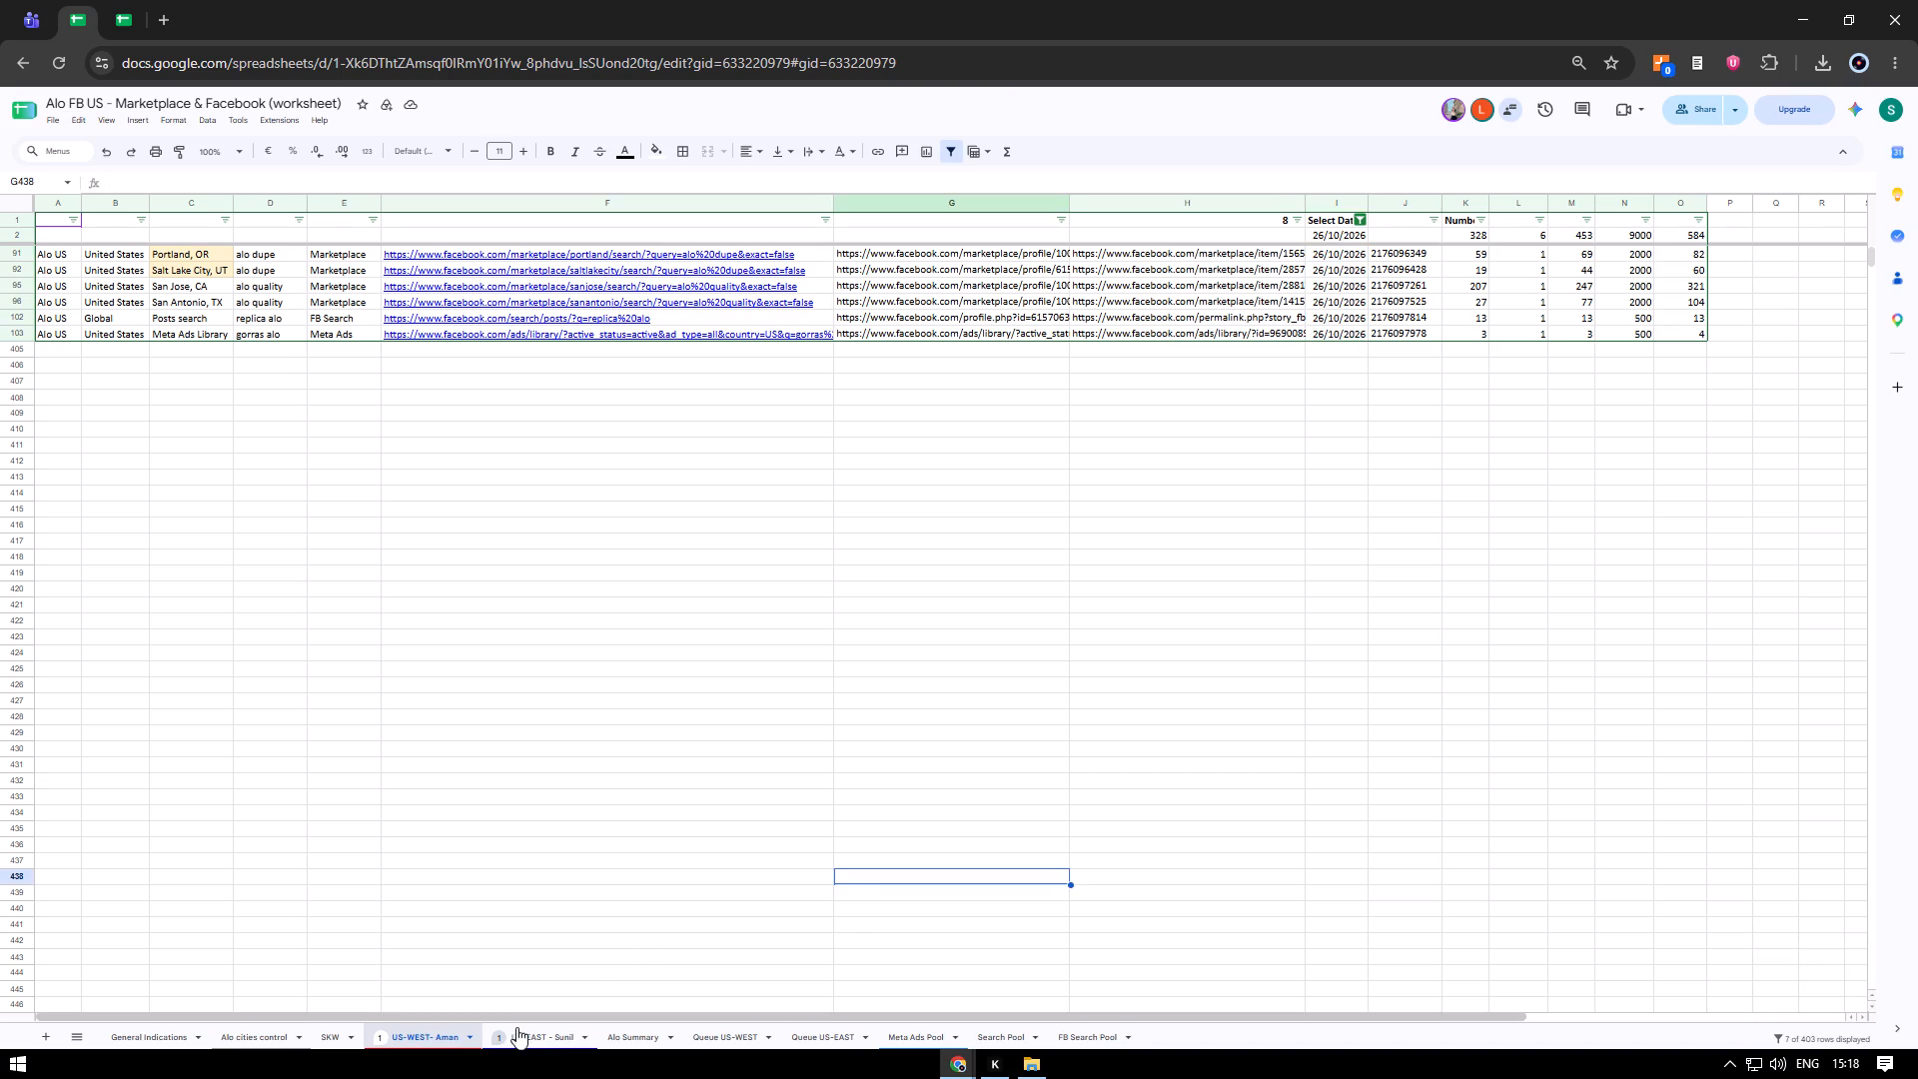
left_click(521, 1047)
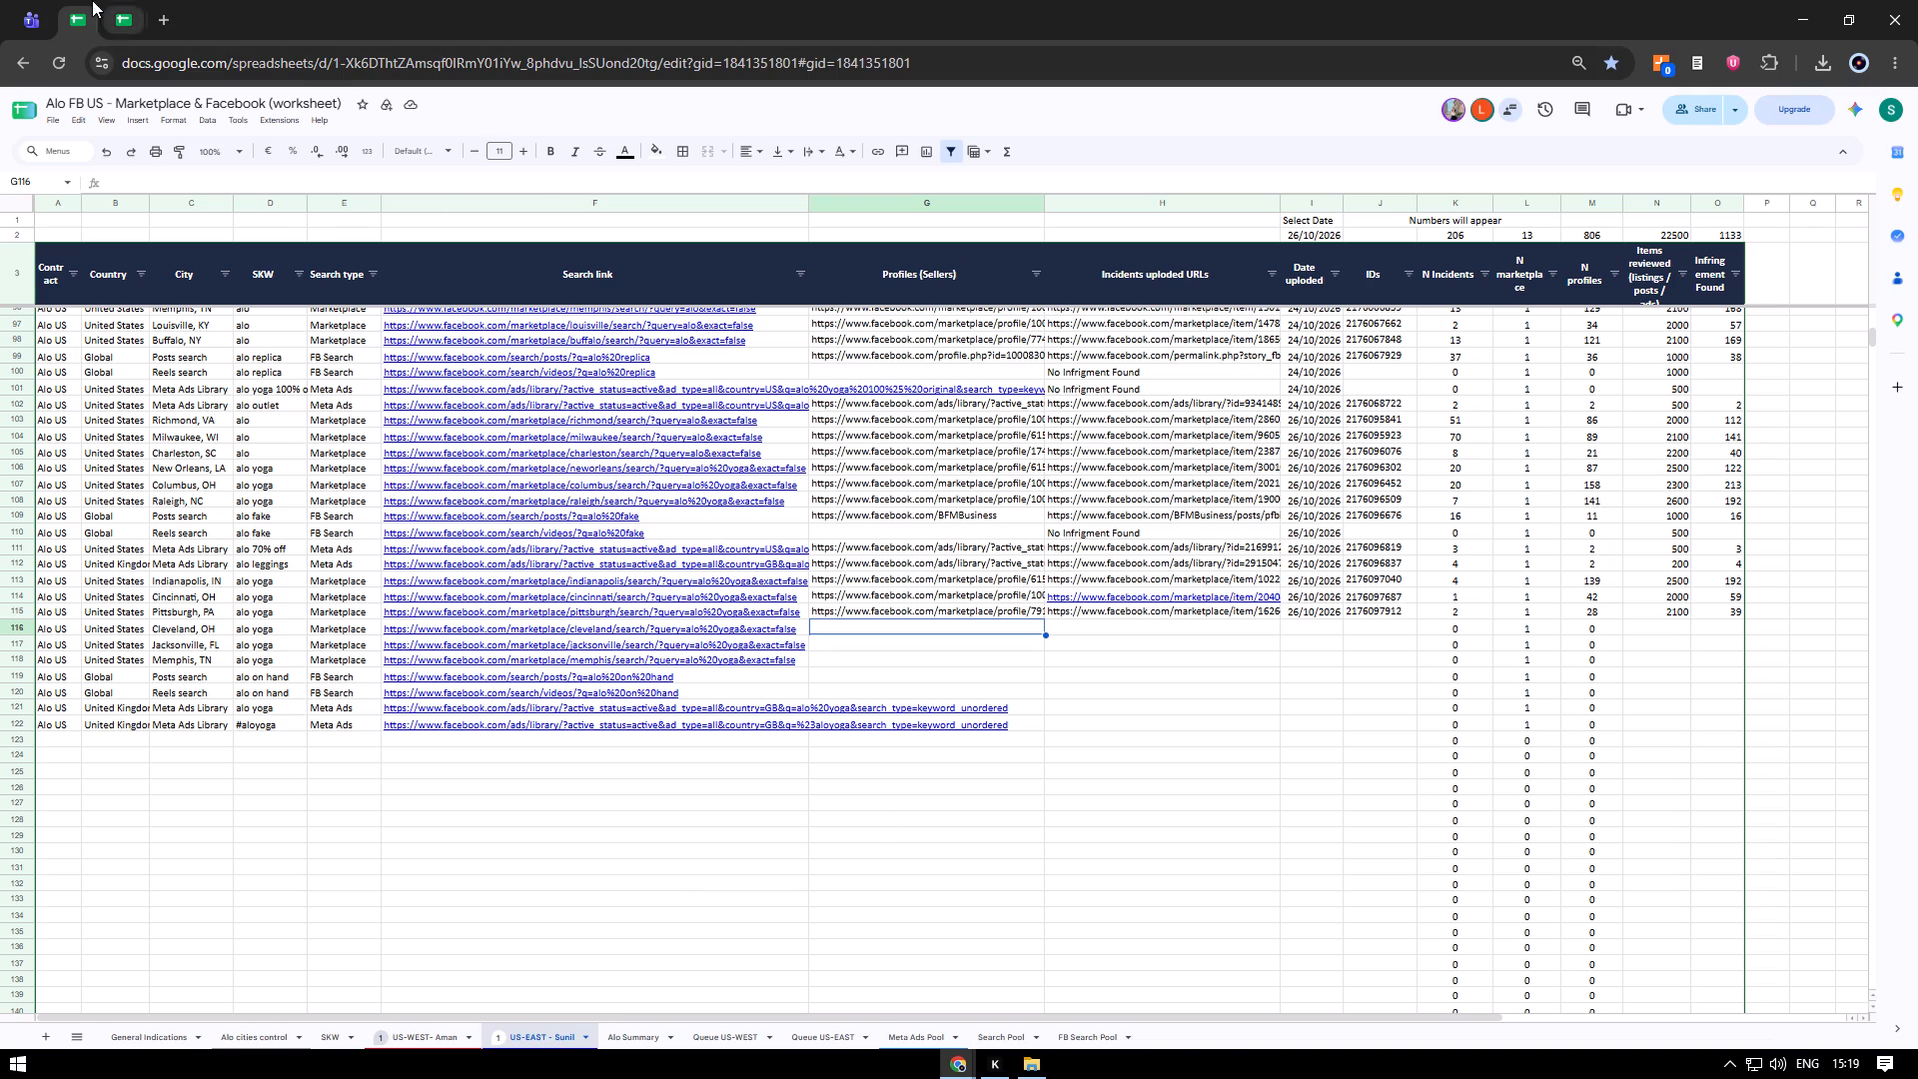
Check the merged Date cell for rows 5005–5006 in the Final Data sheet of the Yudhraa Facebook OCR spreadsheet.
left_click(133, 10)
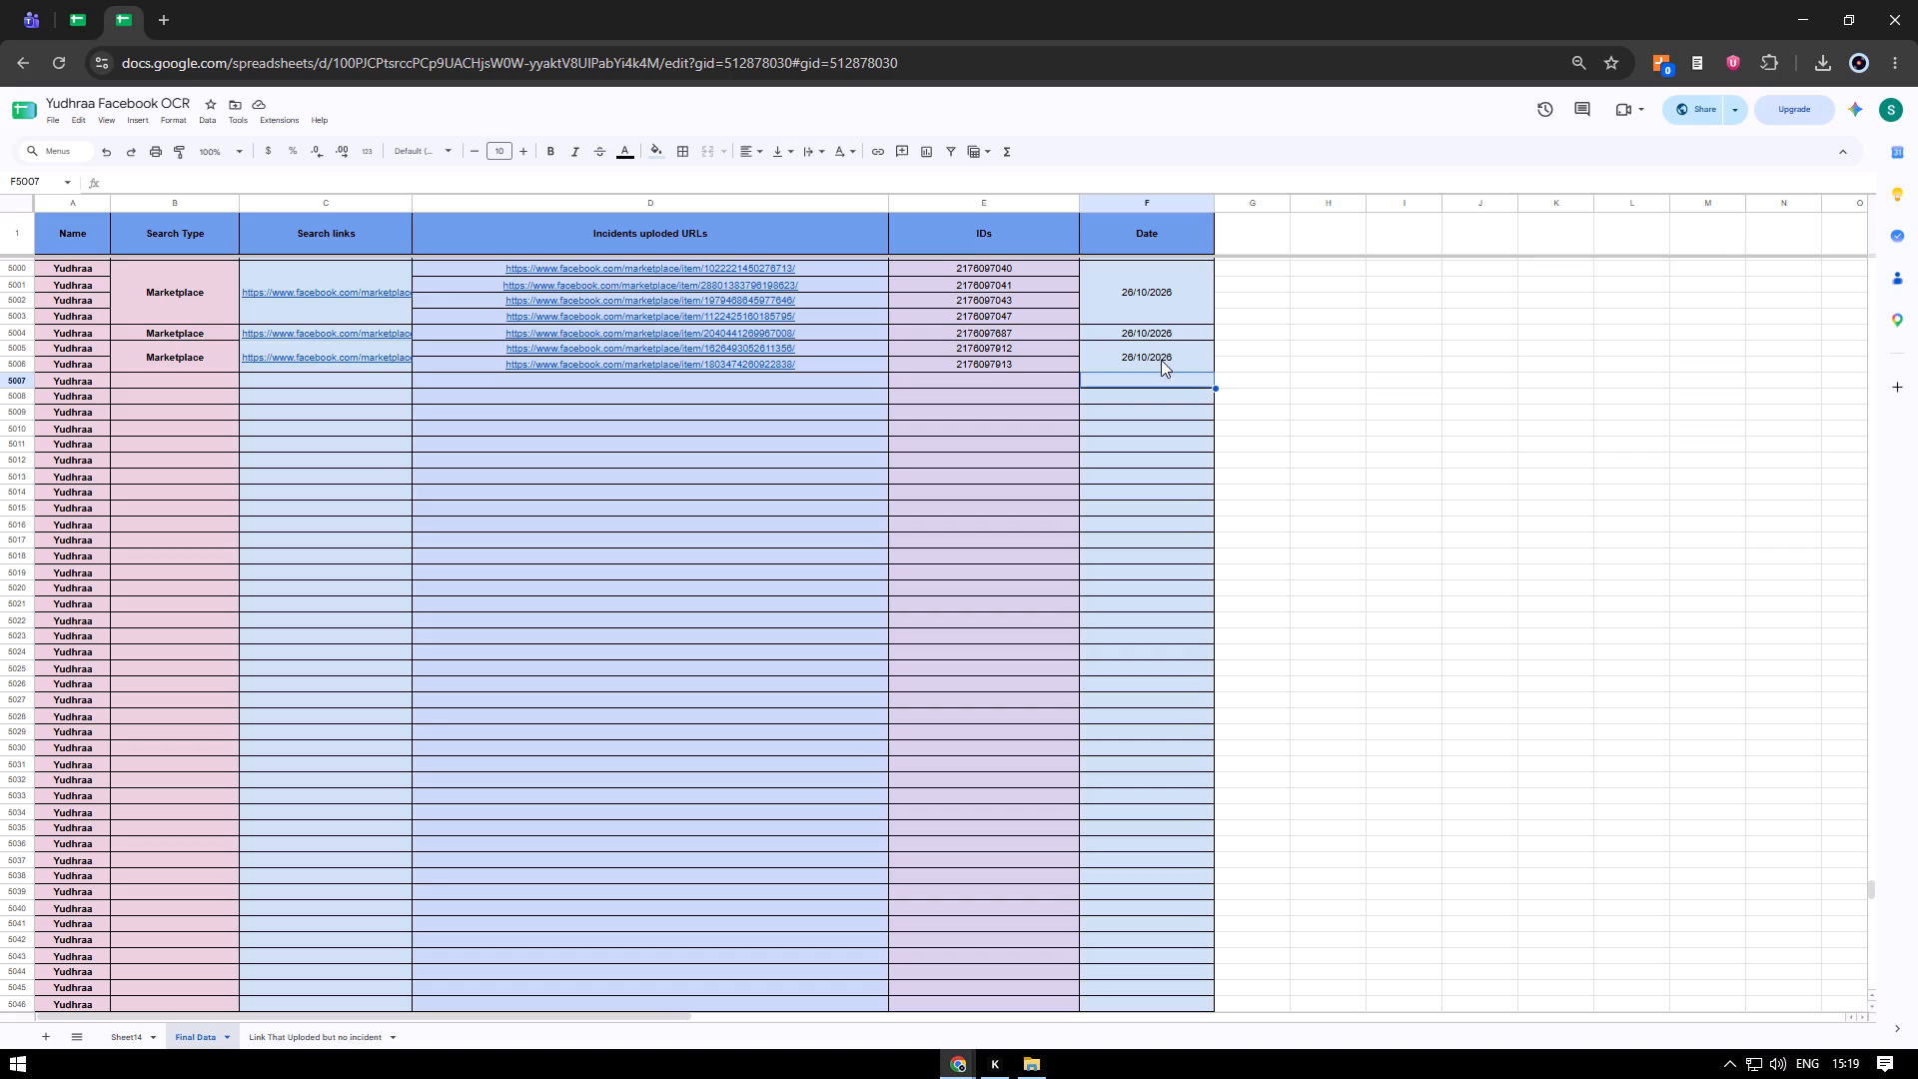
left_click(1128, 345)
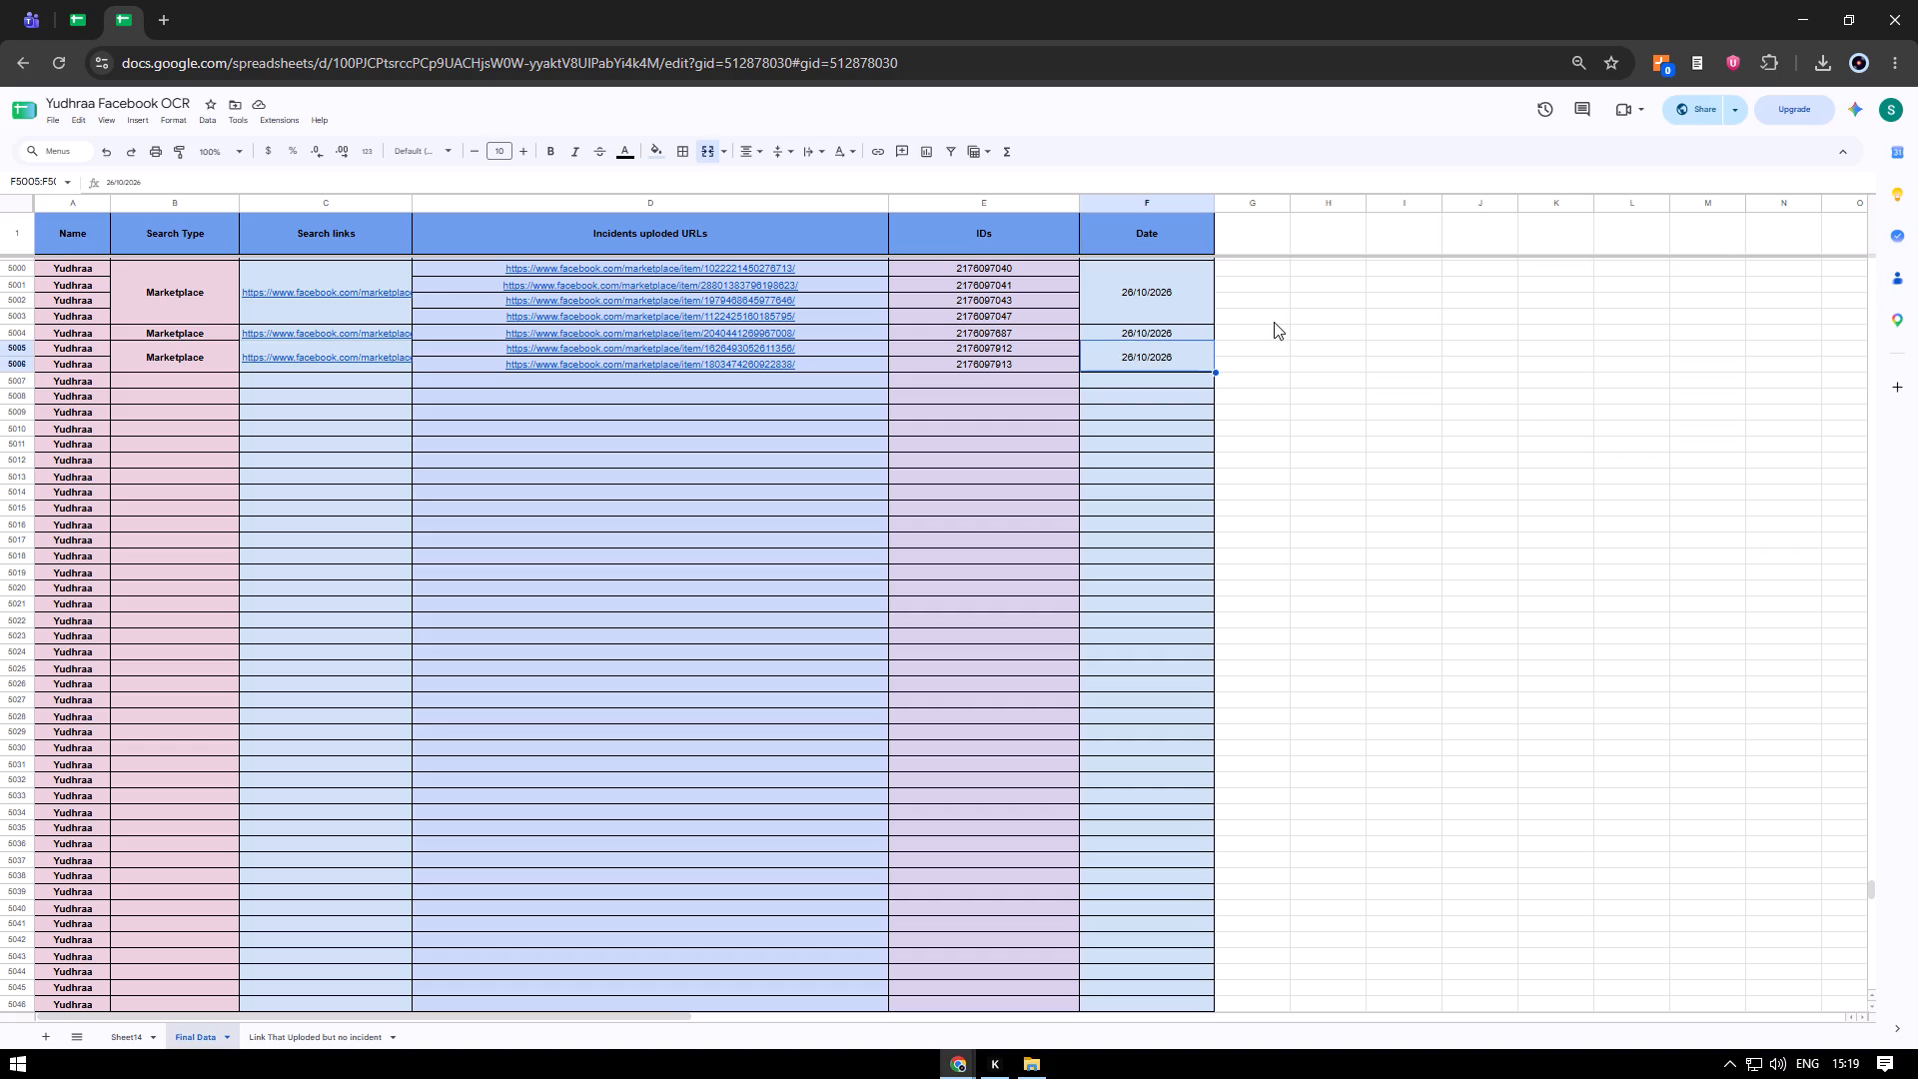
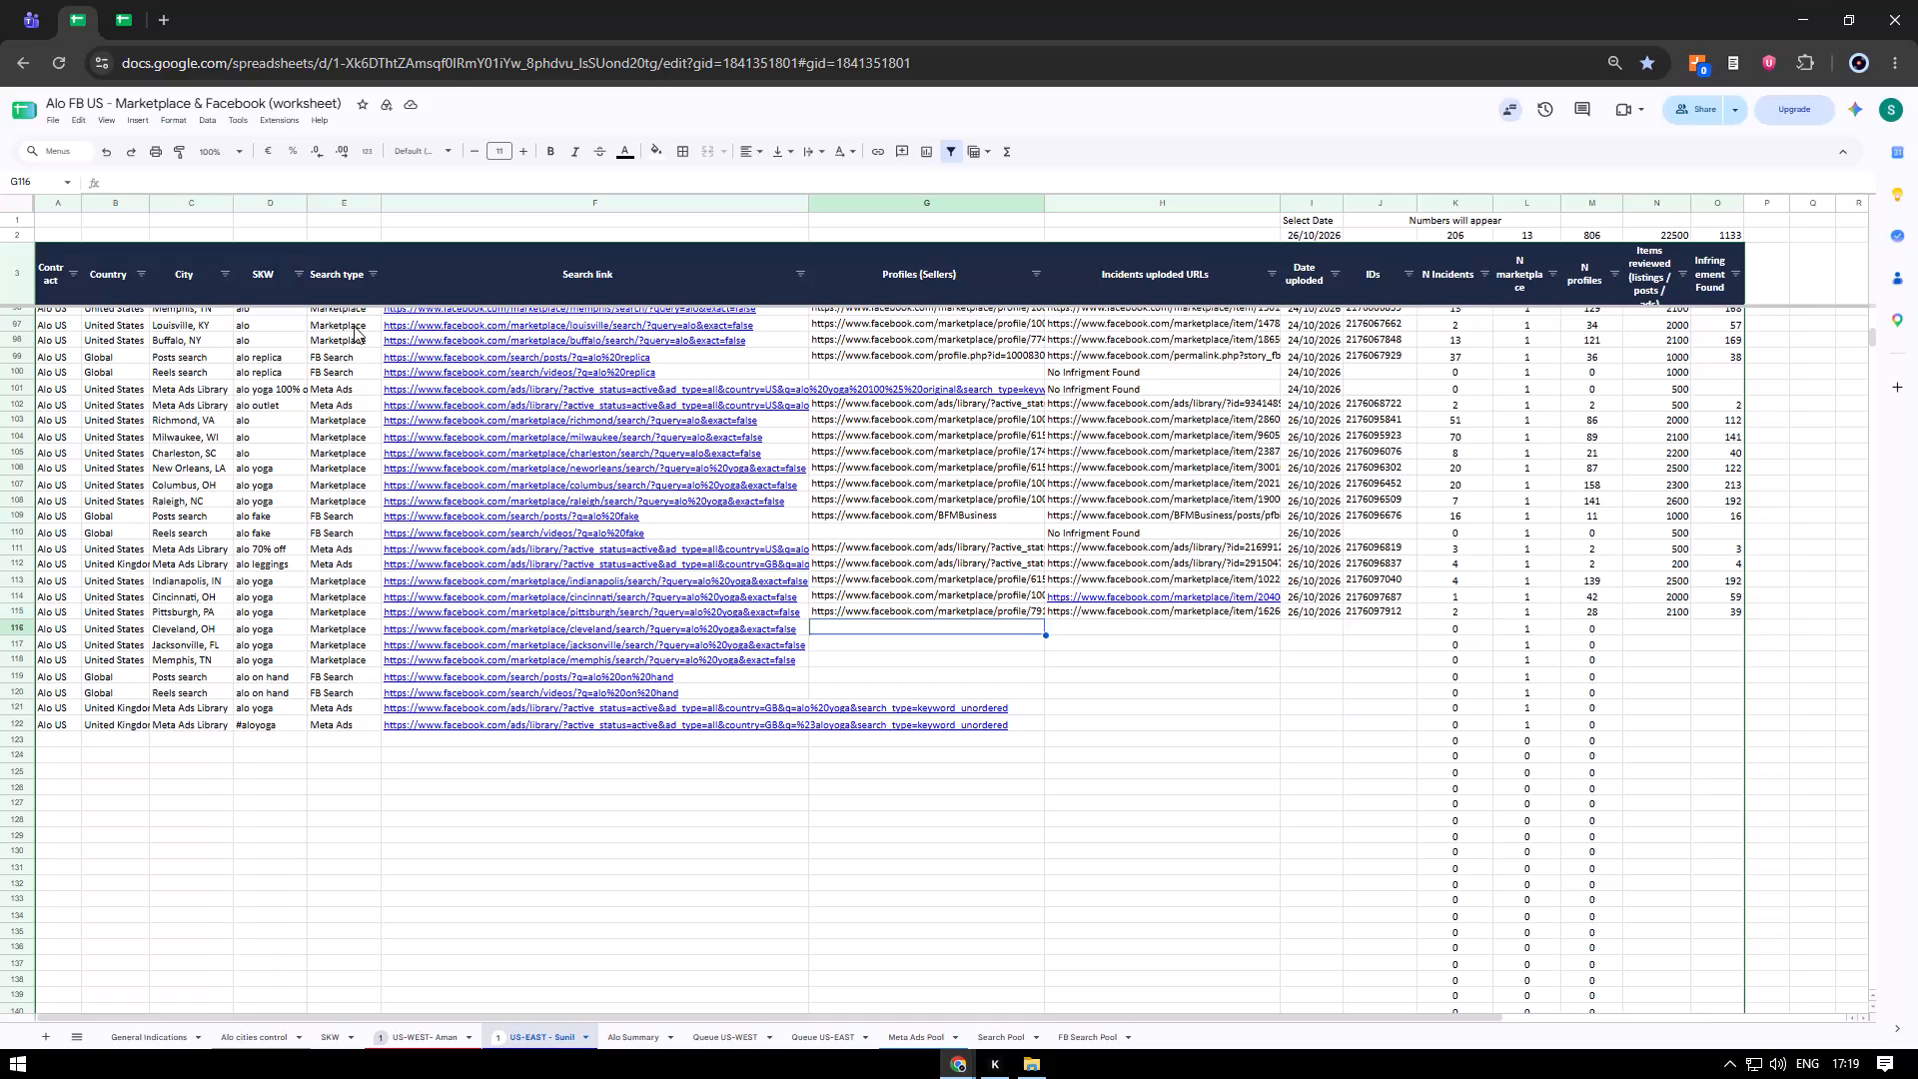
Replace the US-EAST header-row filter with one from the top row and limit the Select Date column to 26/10/2026.
left_click(1130, 212)
left_click(1057, 215)
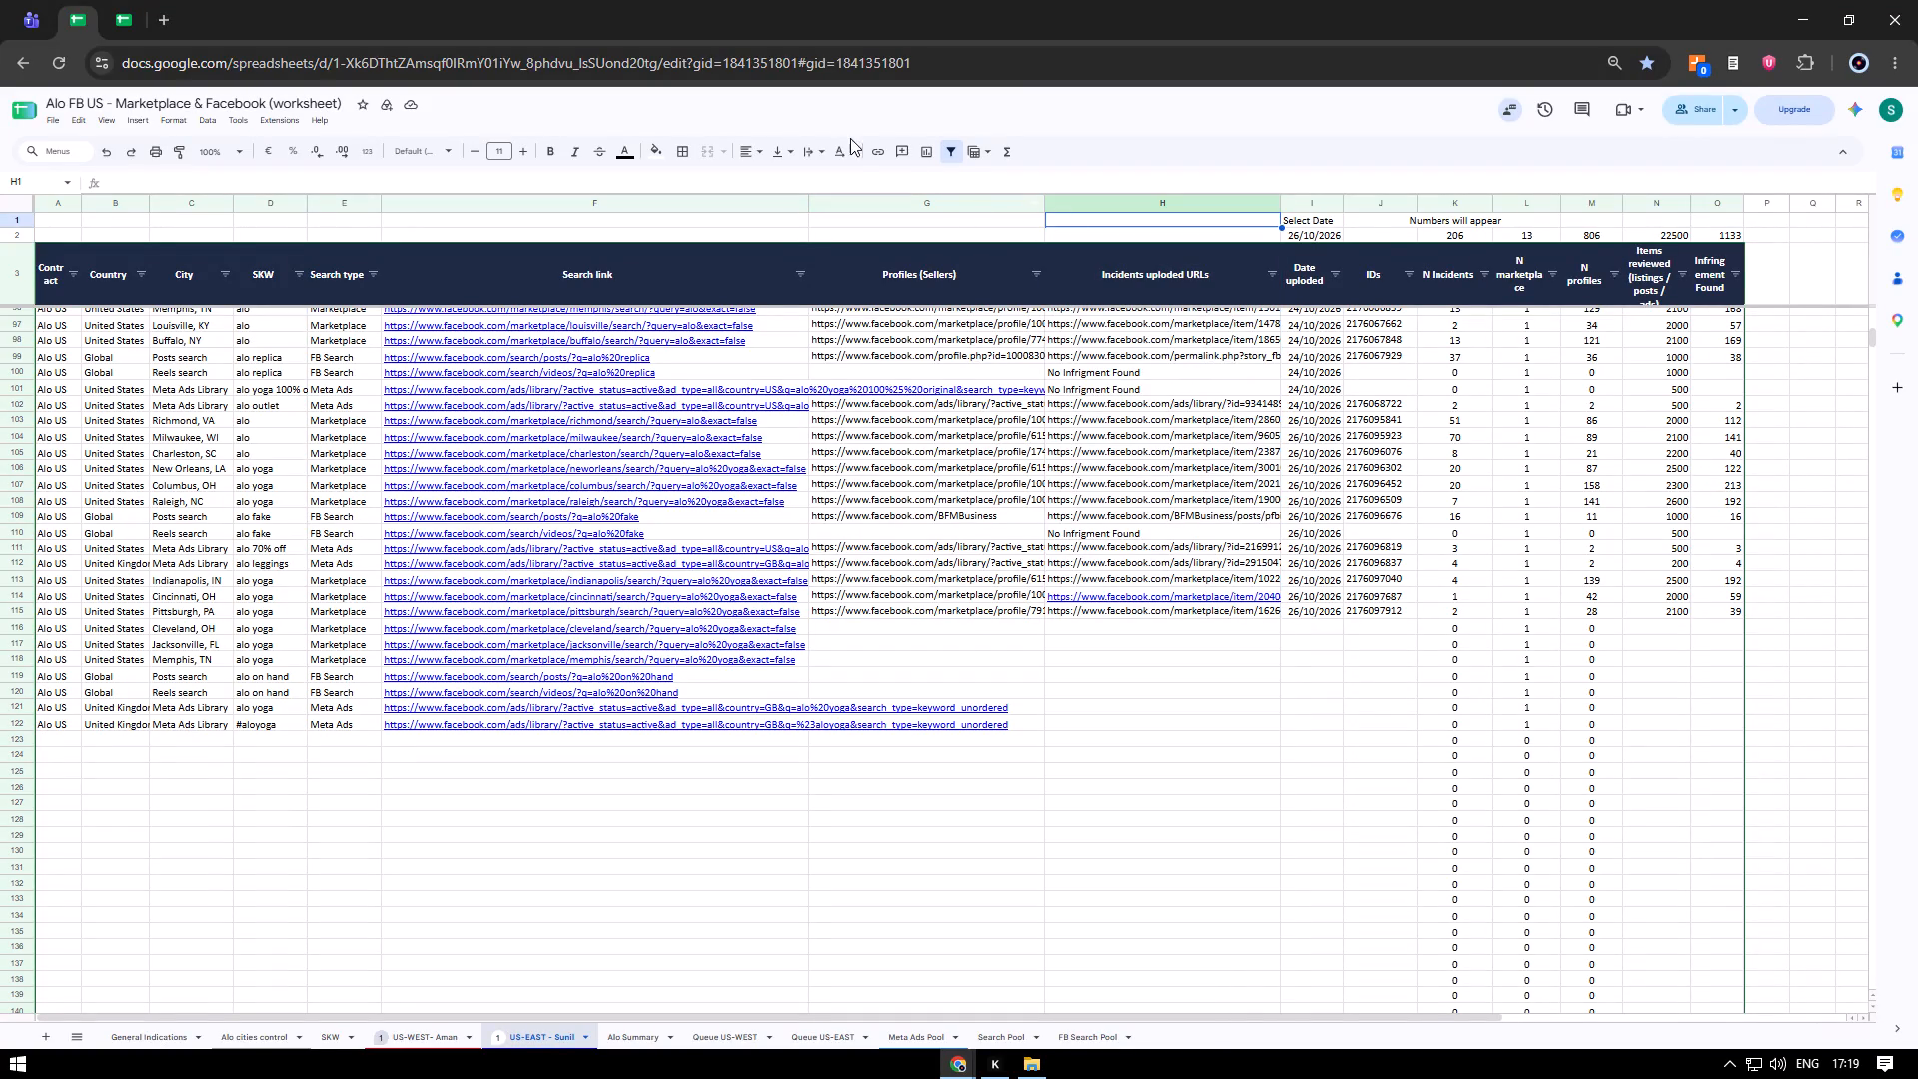
left_click(952, 158)
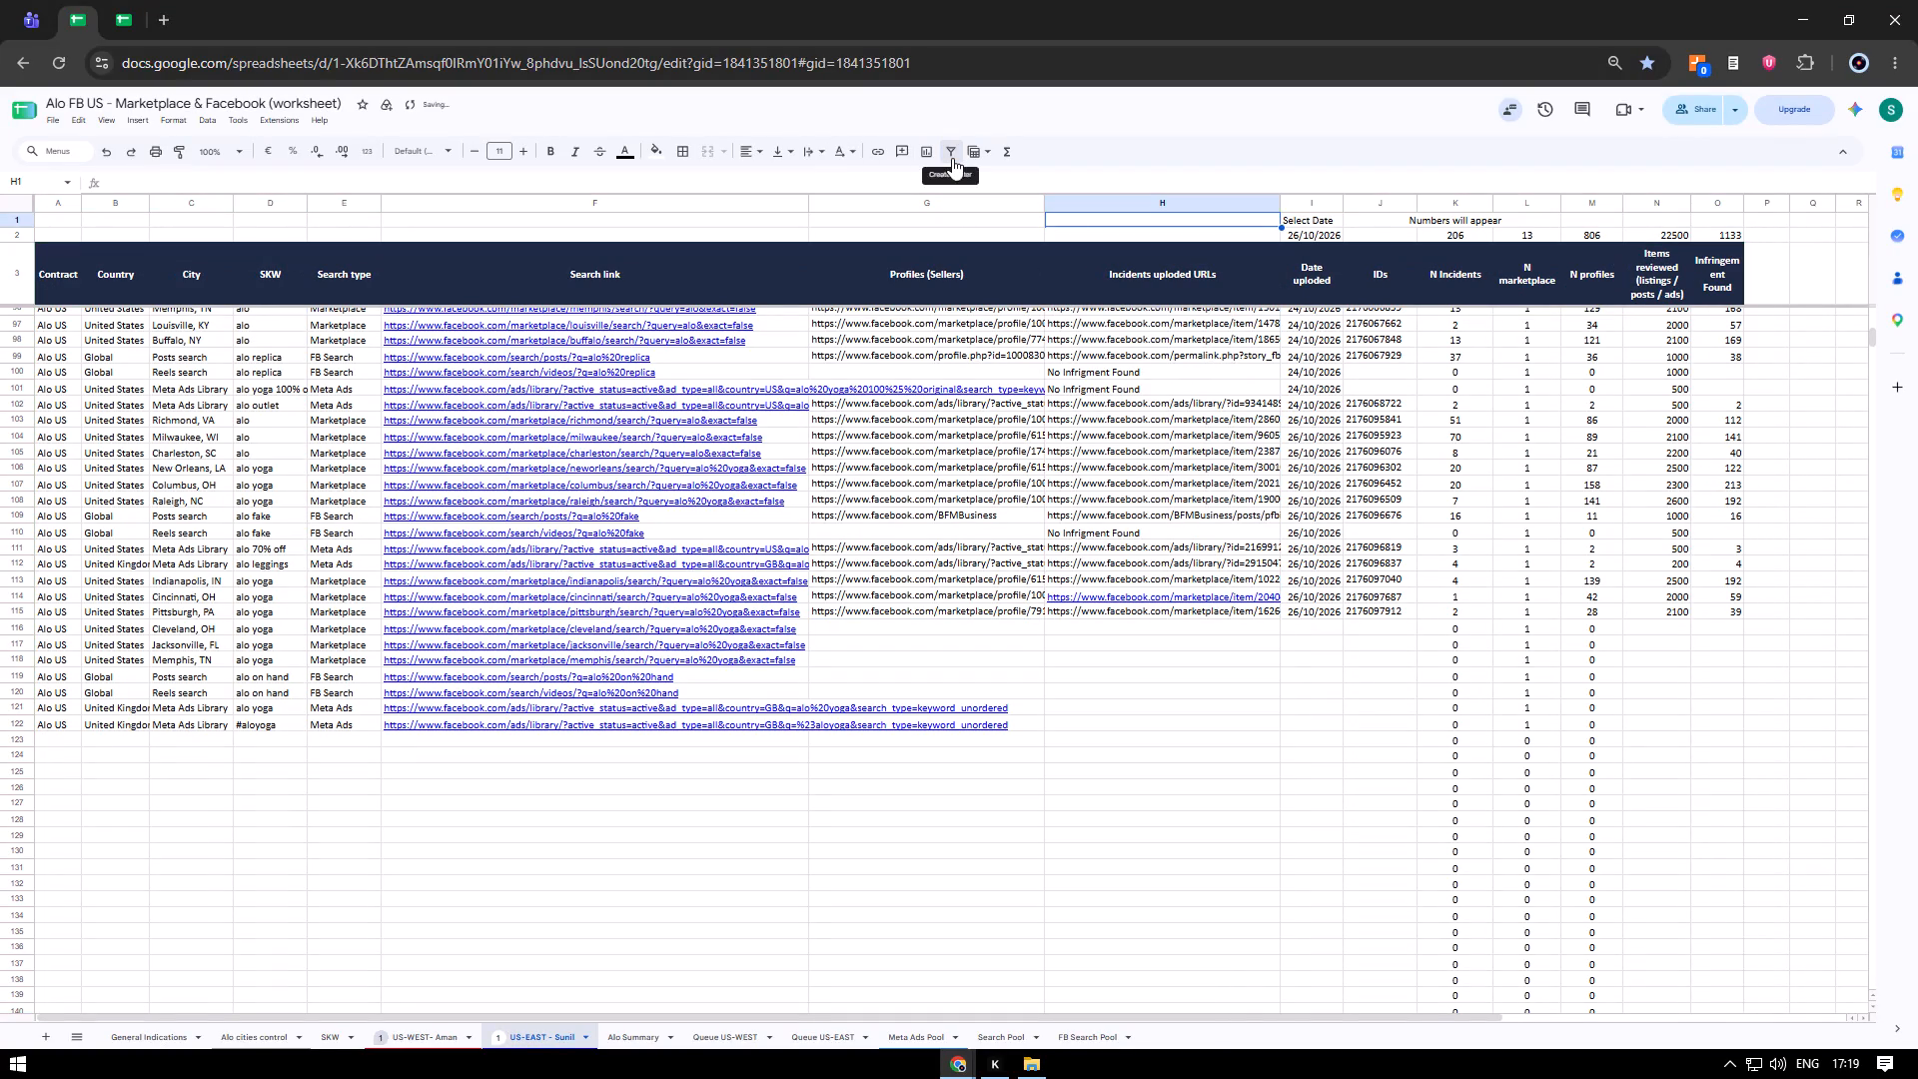
left_click(952, 158)
left_click(1337, 223)
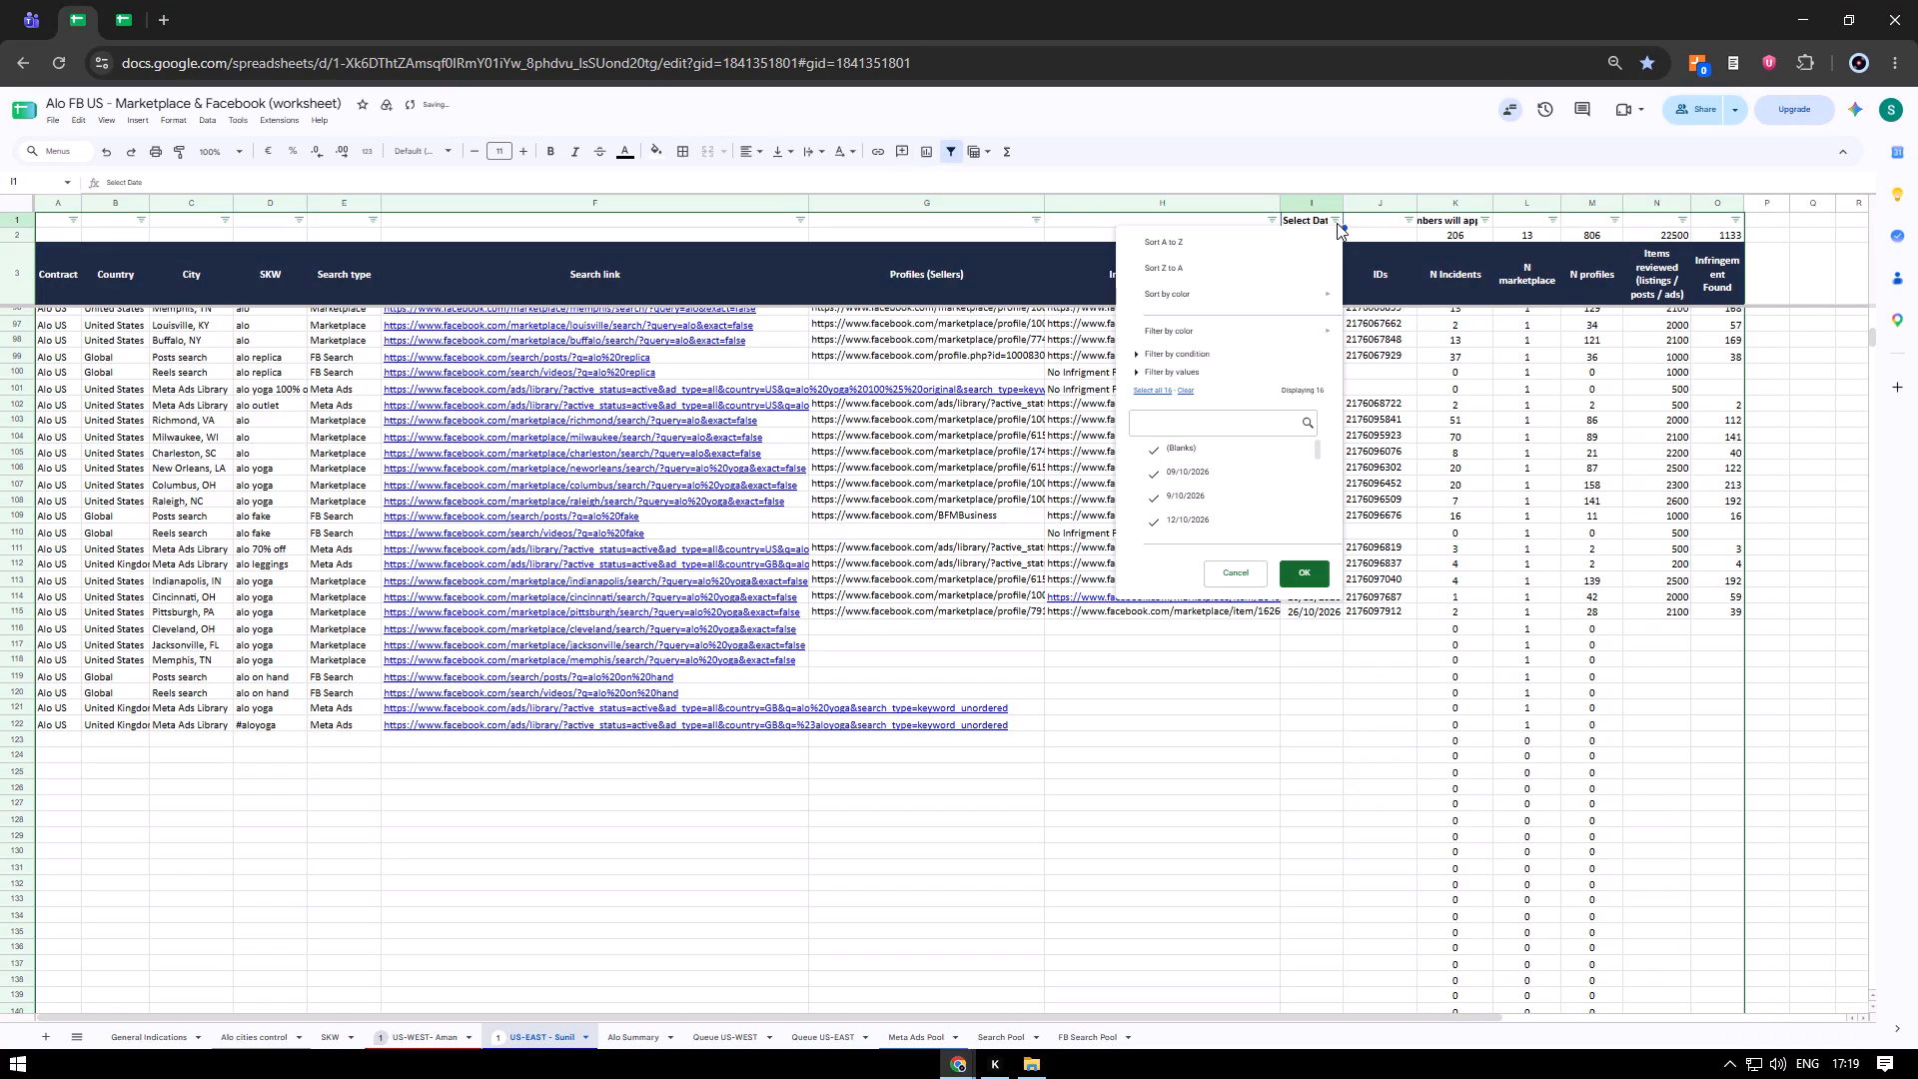
left_click(1191, 390)
scroll(1172, 513, "down", 10)
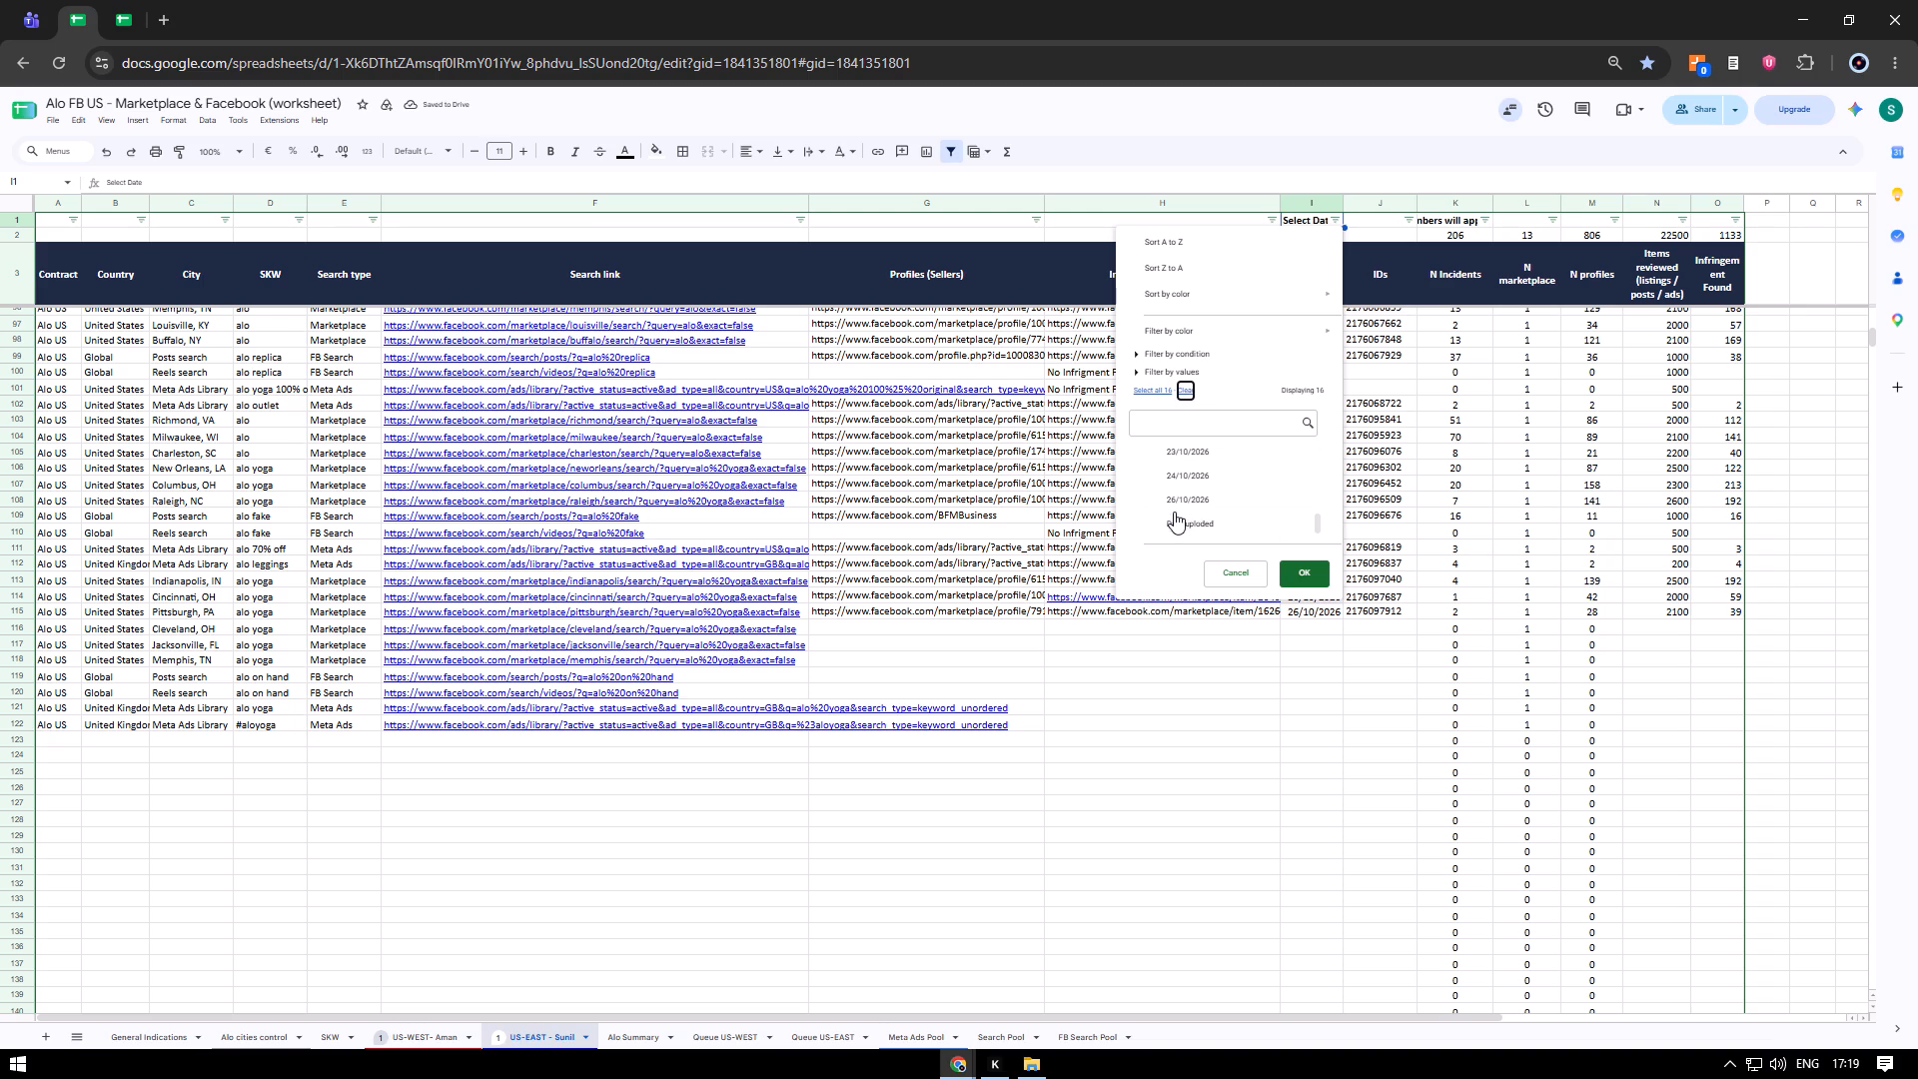
left_click(1190, 490)
left_click(1312, 576)
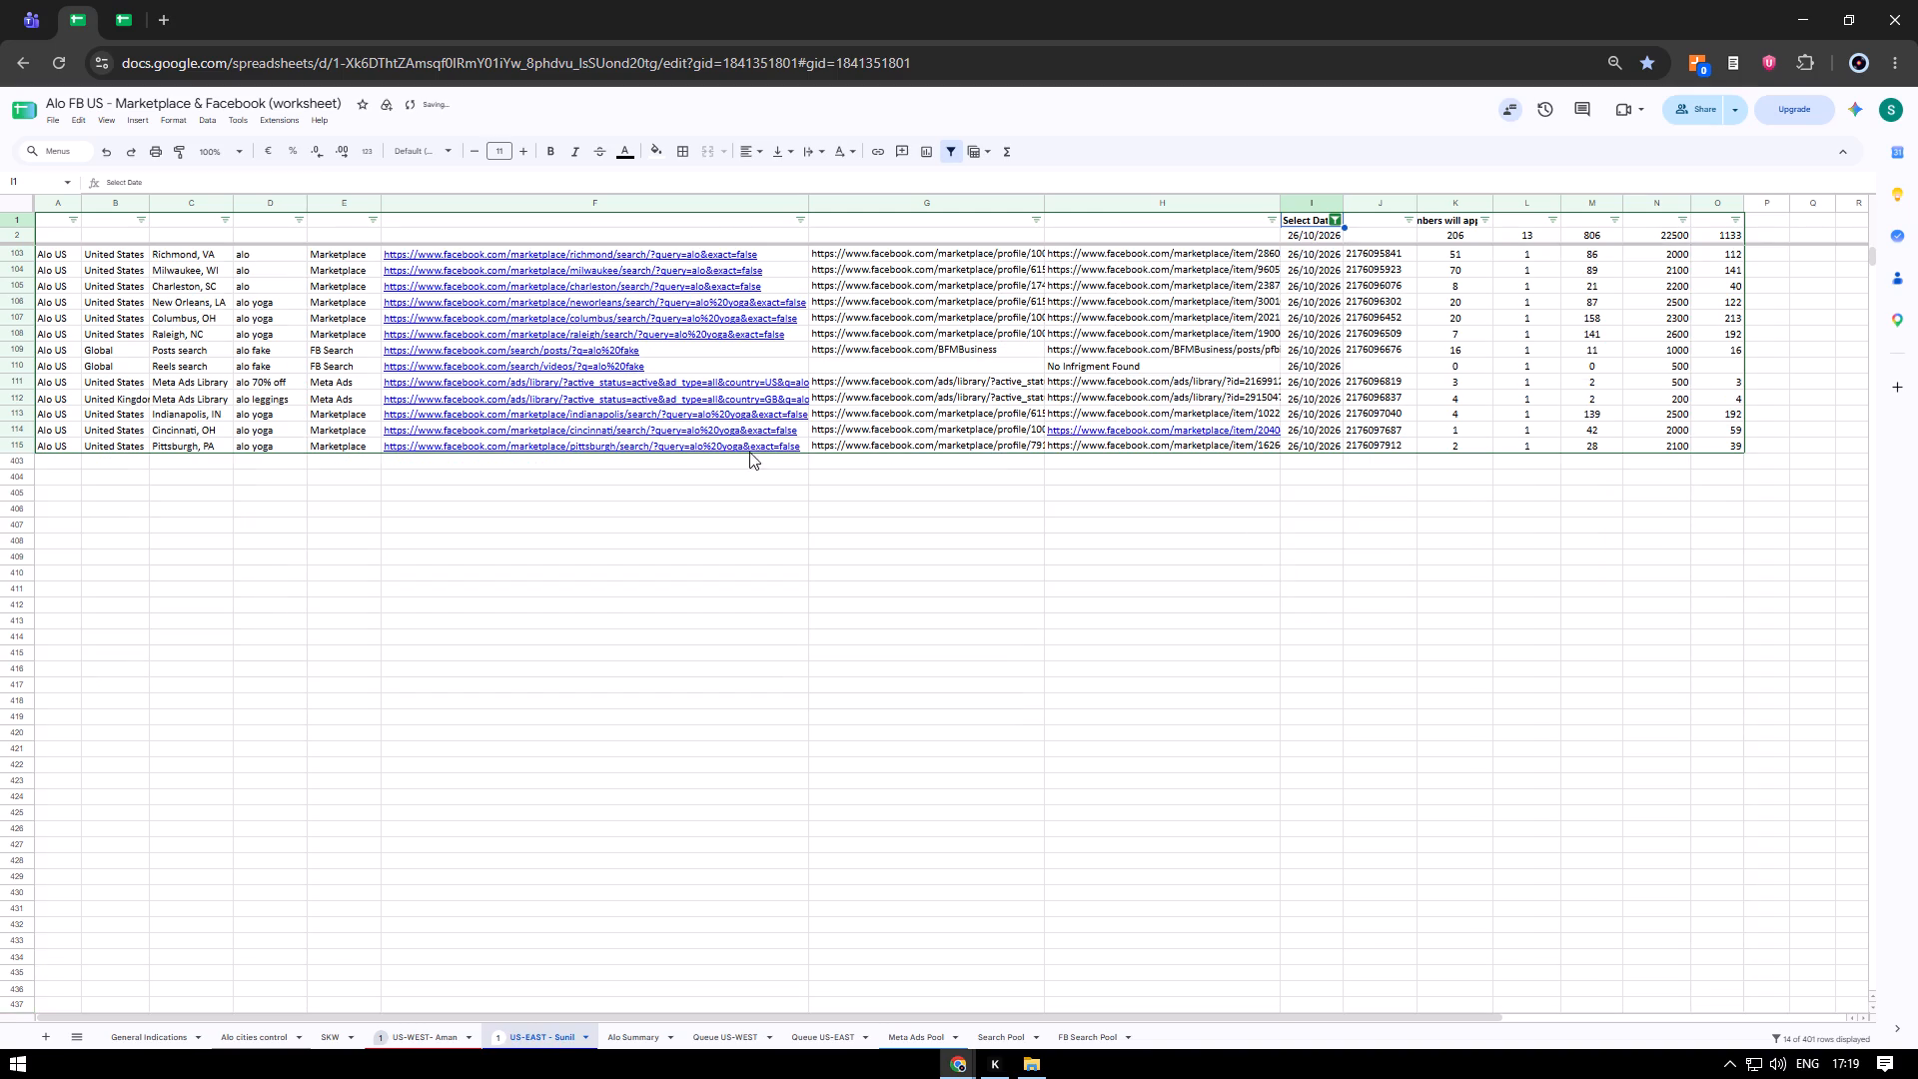
Count the filtered Marketplace entries in the Search type column by selecting rows 103–108 and 113–115.
left_click_drag(369, 258, 394, 339)
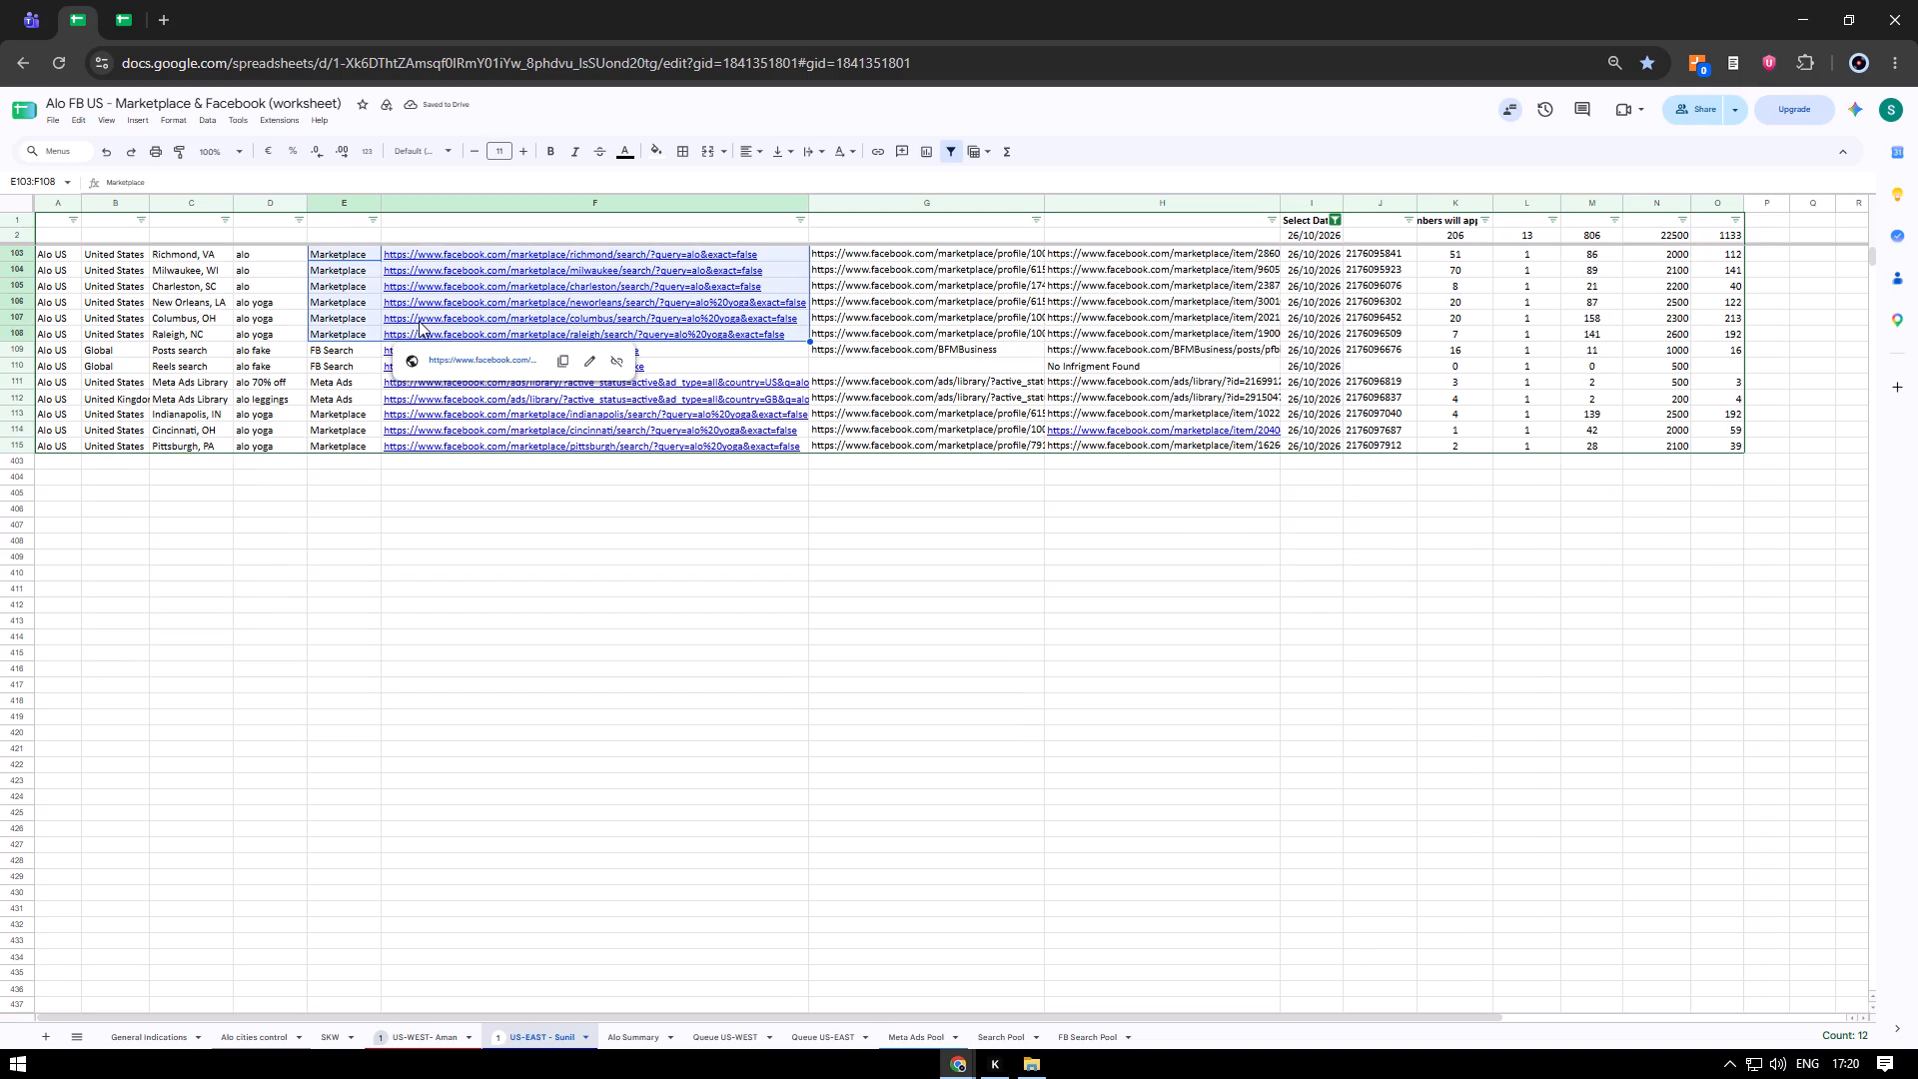
key("shift+Left")
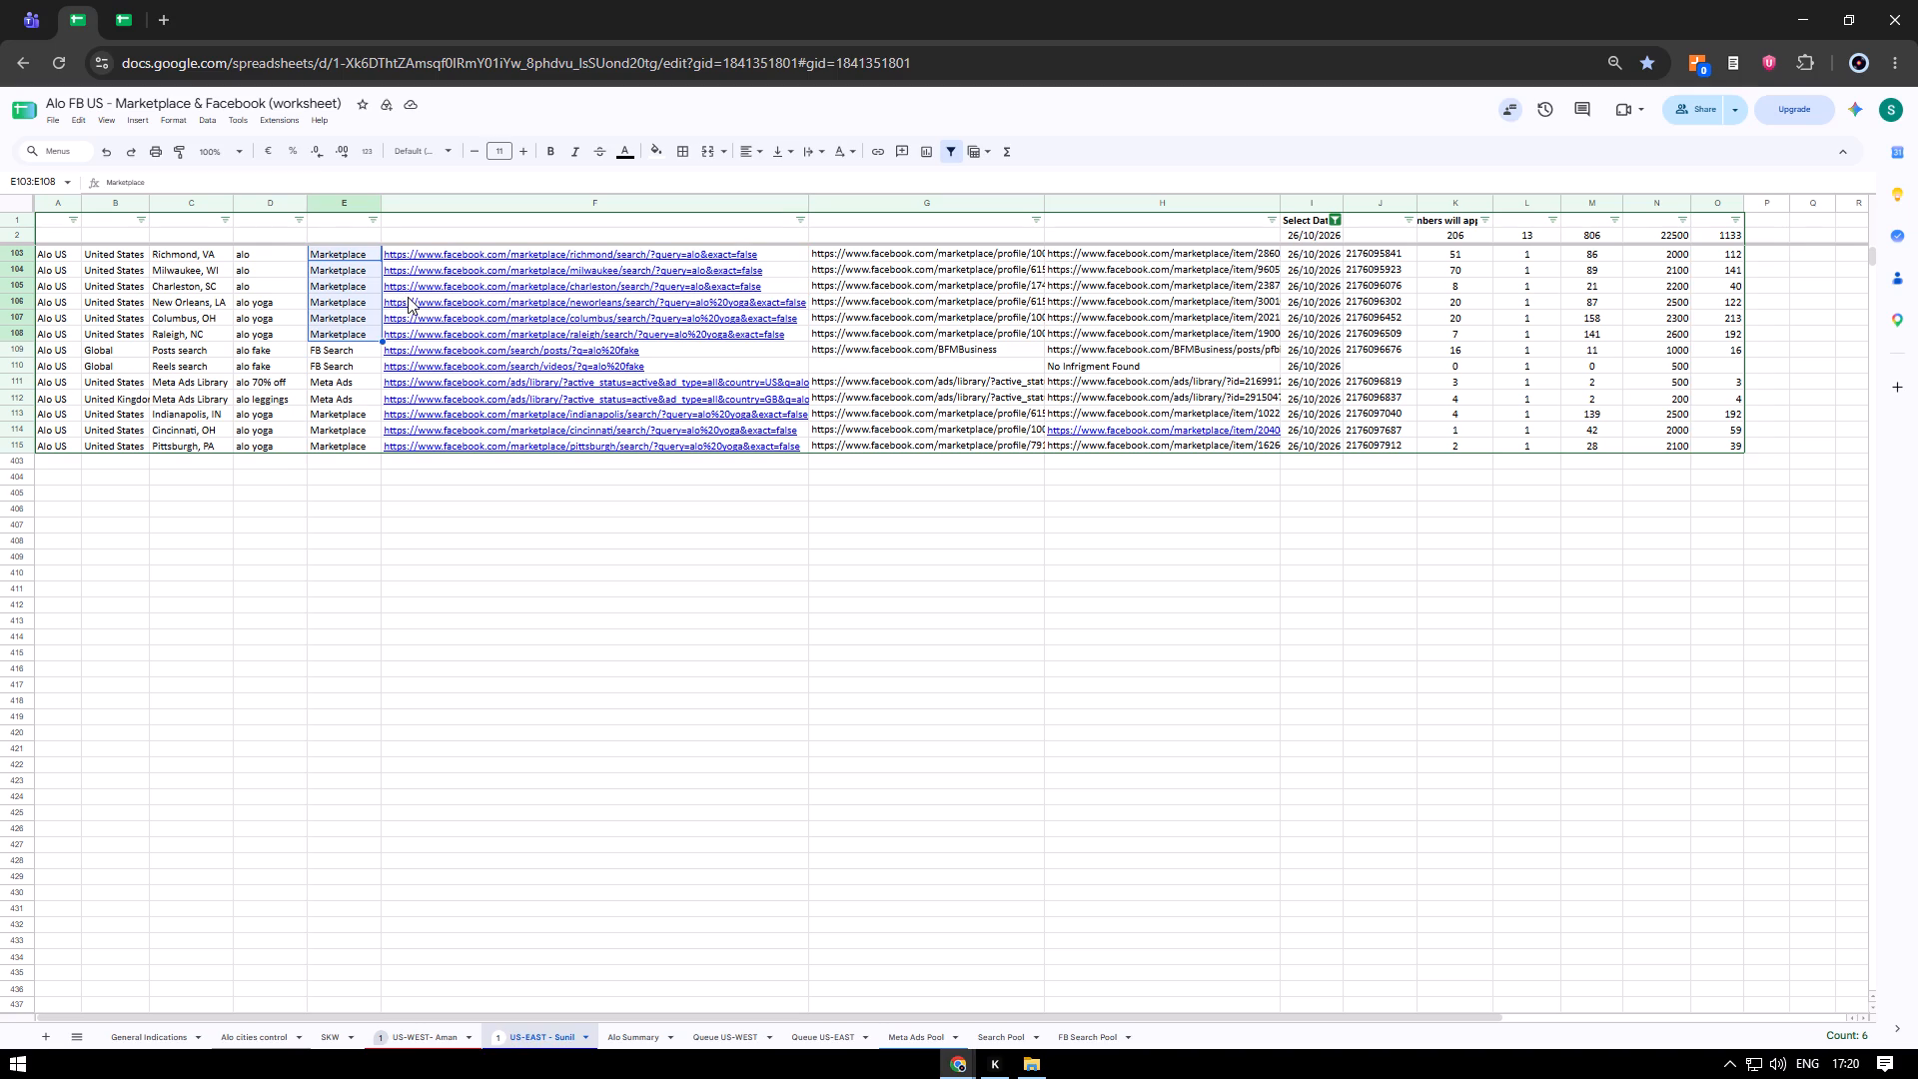
left_click(353, 411, "ctrl")
left_click(353, 425, "ctrl")
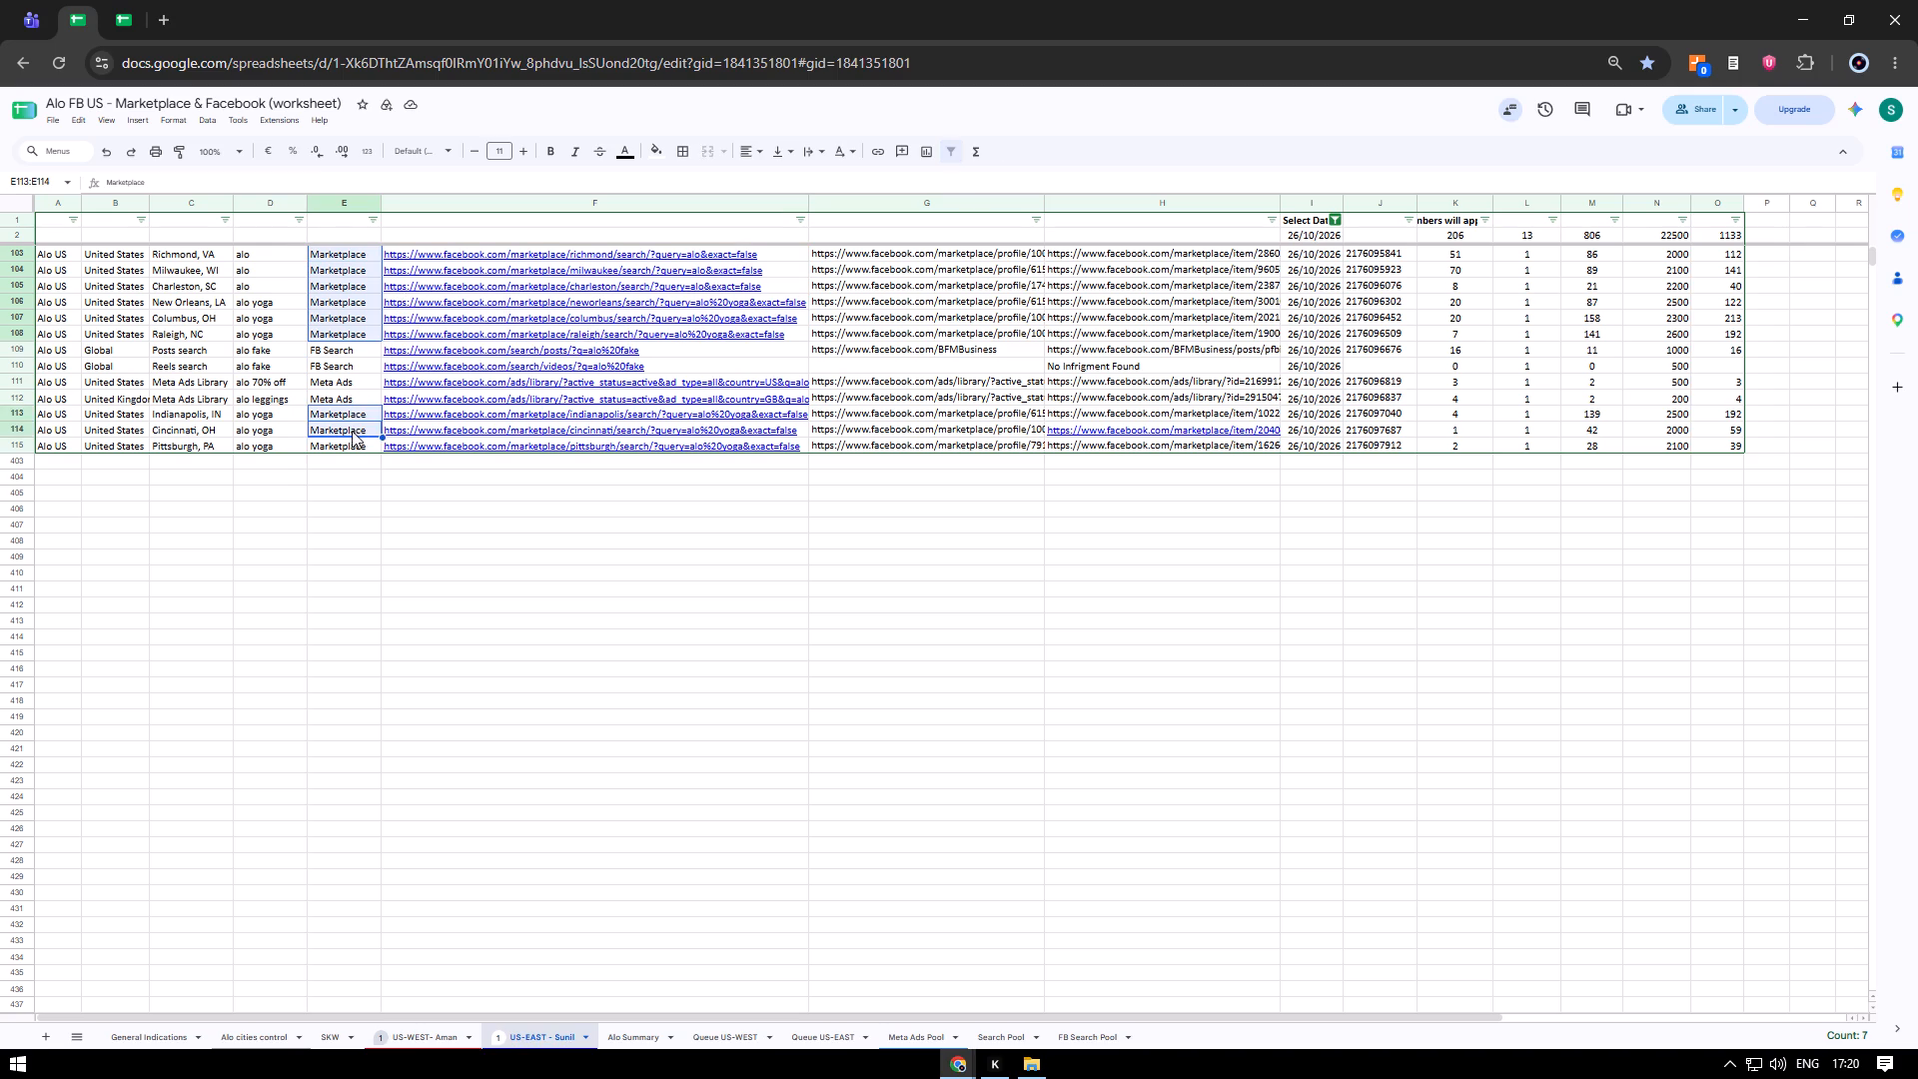
left_click(350, 444, "ctrl")
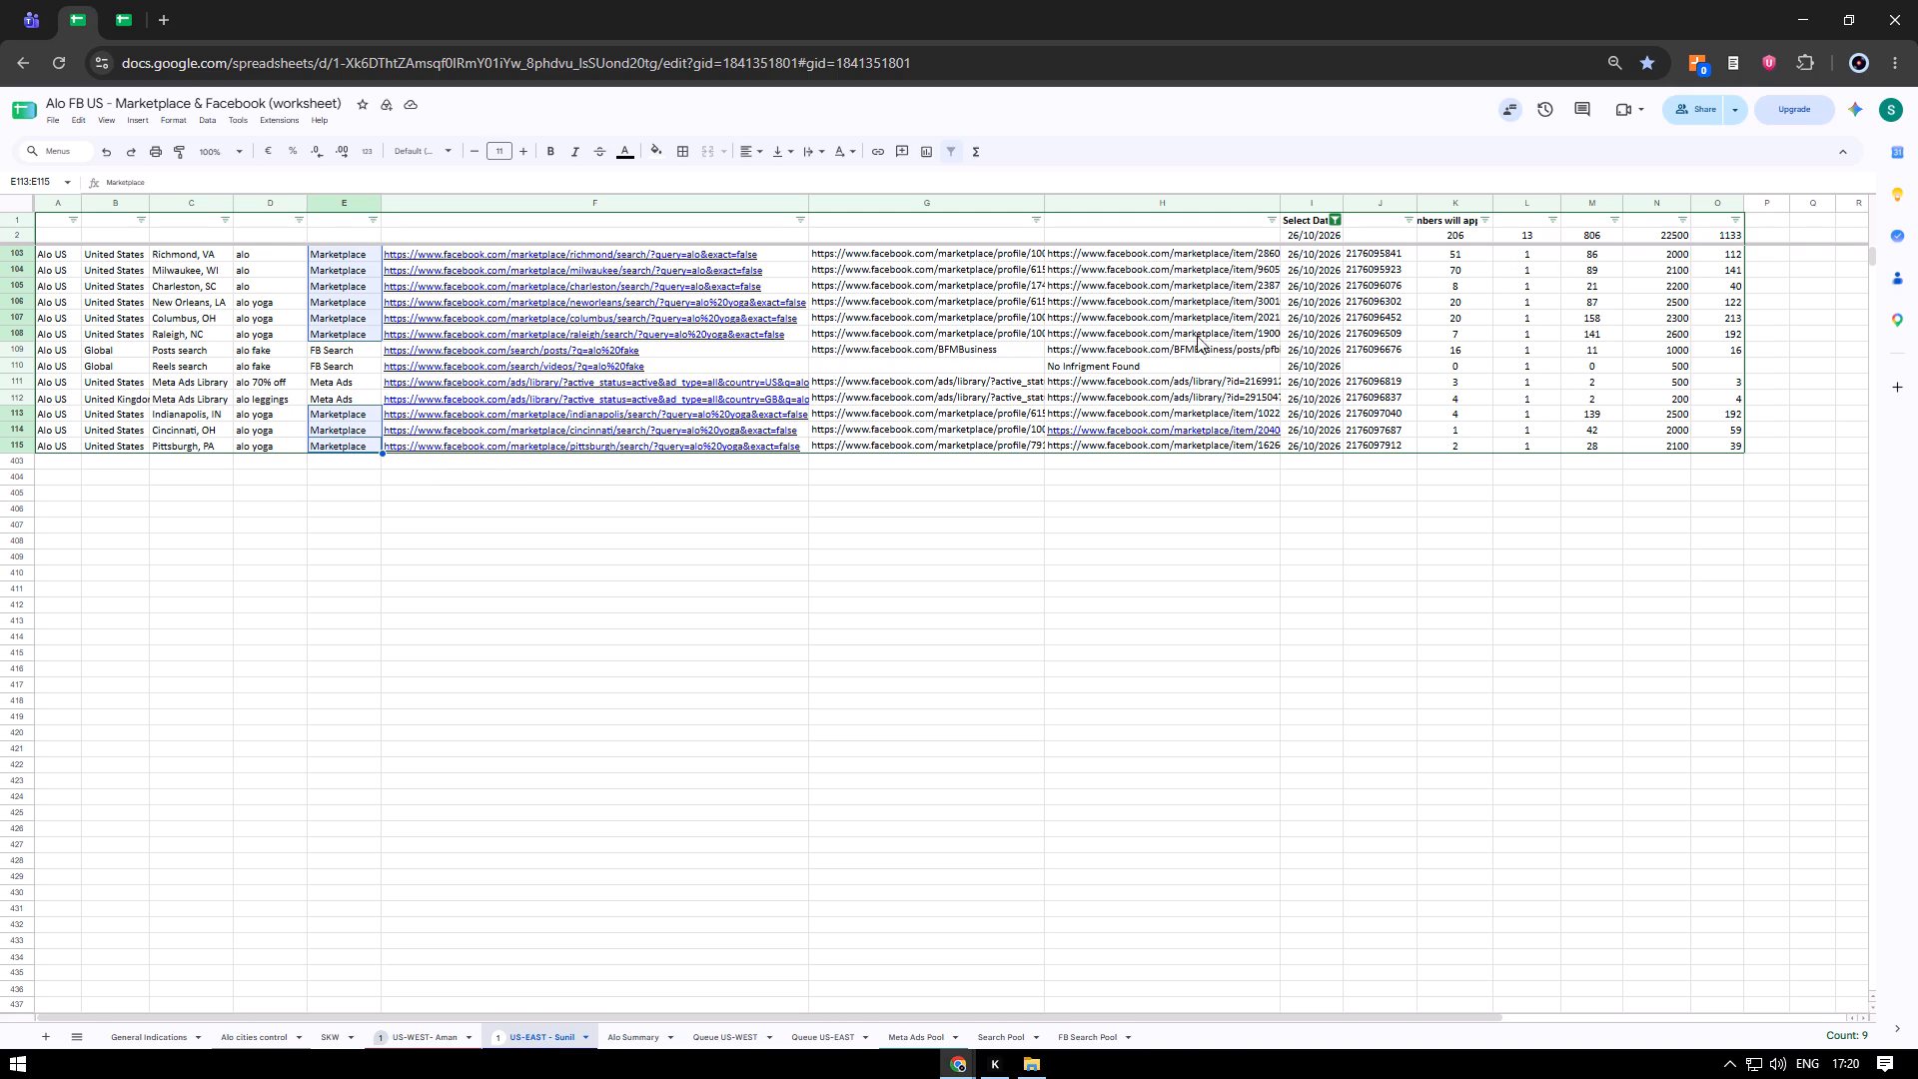
Check the selection summary of the N Incidents values for the filtered Marketplace rows, starting with rows 103–108.
left_click_drag(1463, 333, 1463, 330, "ctrl")
left_click_drag(1463, 330, 1469, 251, "ctrl")
left_click_drag(1462, 397, 1464, 407, "ctrl")
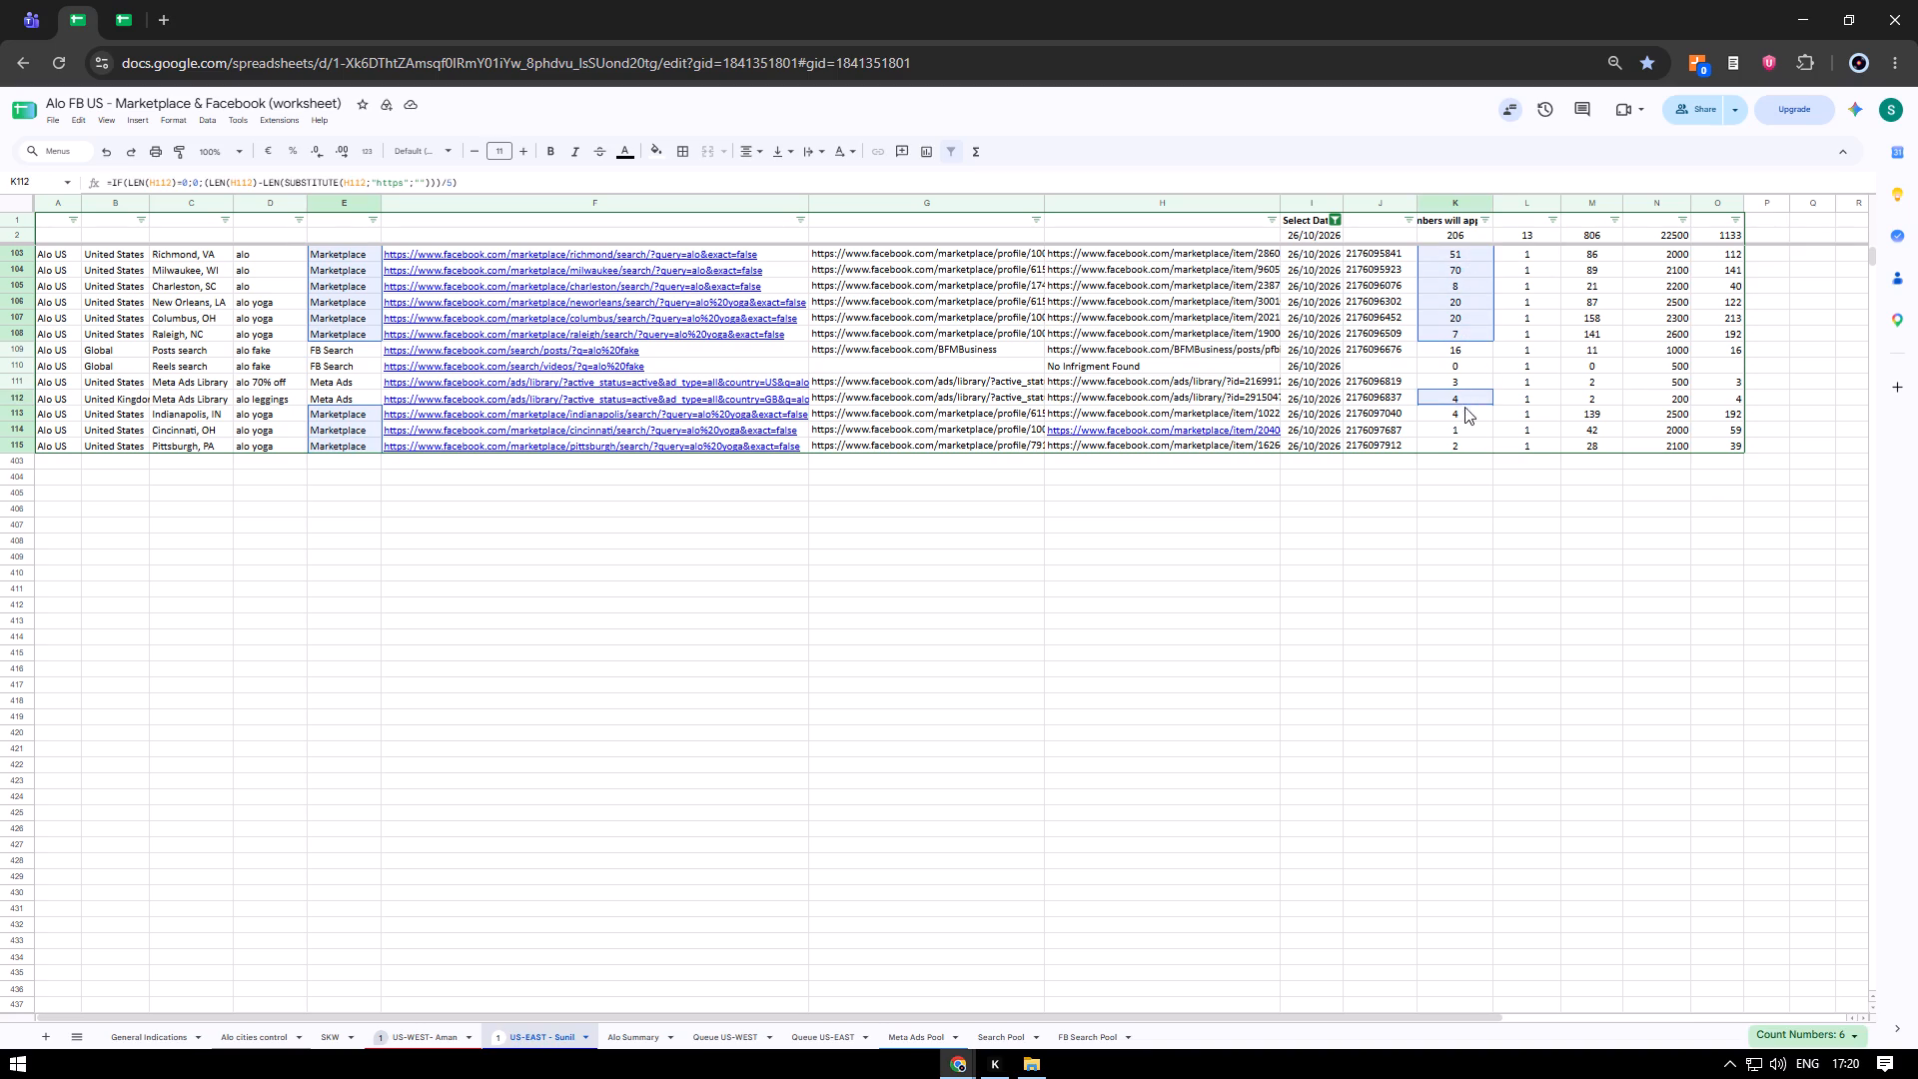
Check the Sum of the column K numbers for only the Marketplace rows, 103–108 and 113–115, on the US-EAST worksheet.
left_click_drag(1464, 407, 1471, 442, "ctrl")
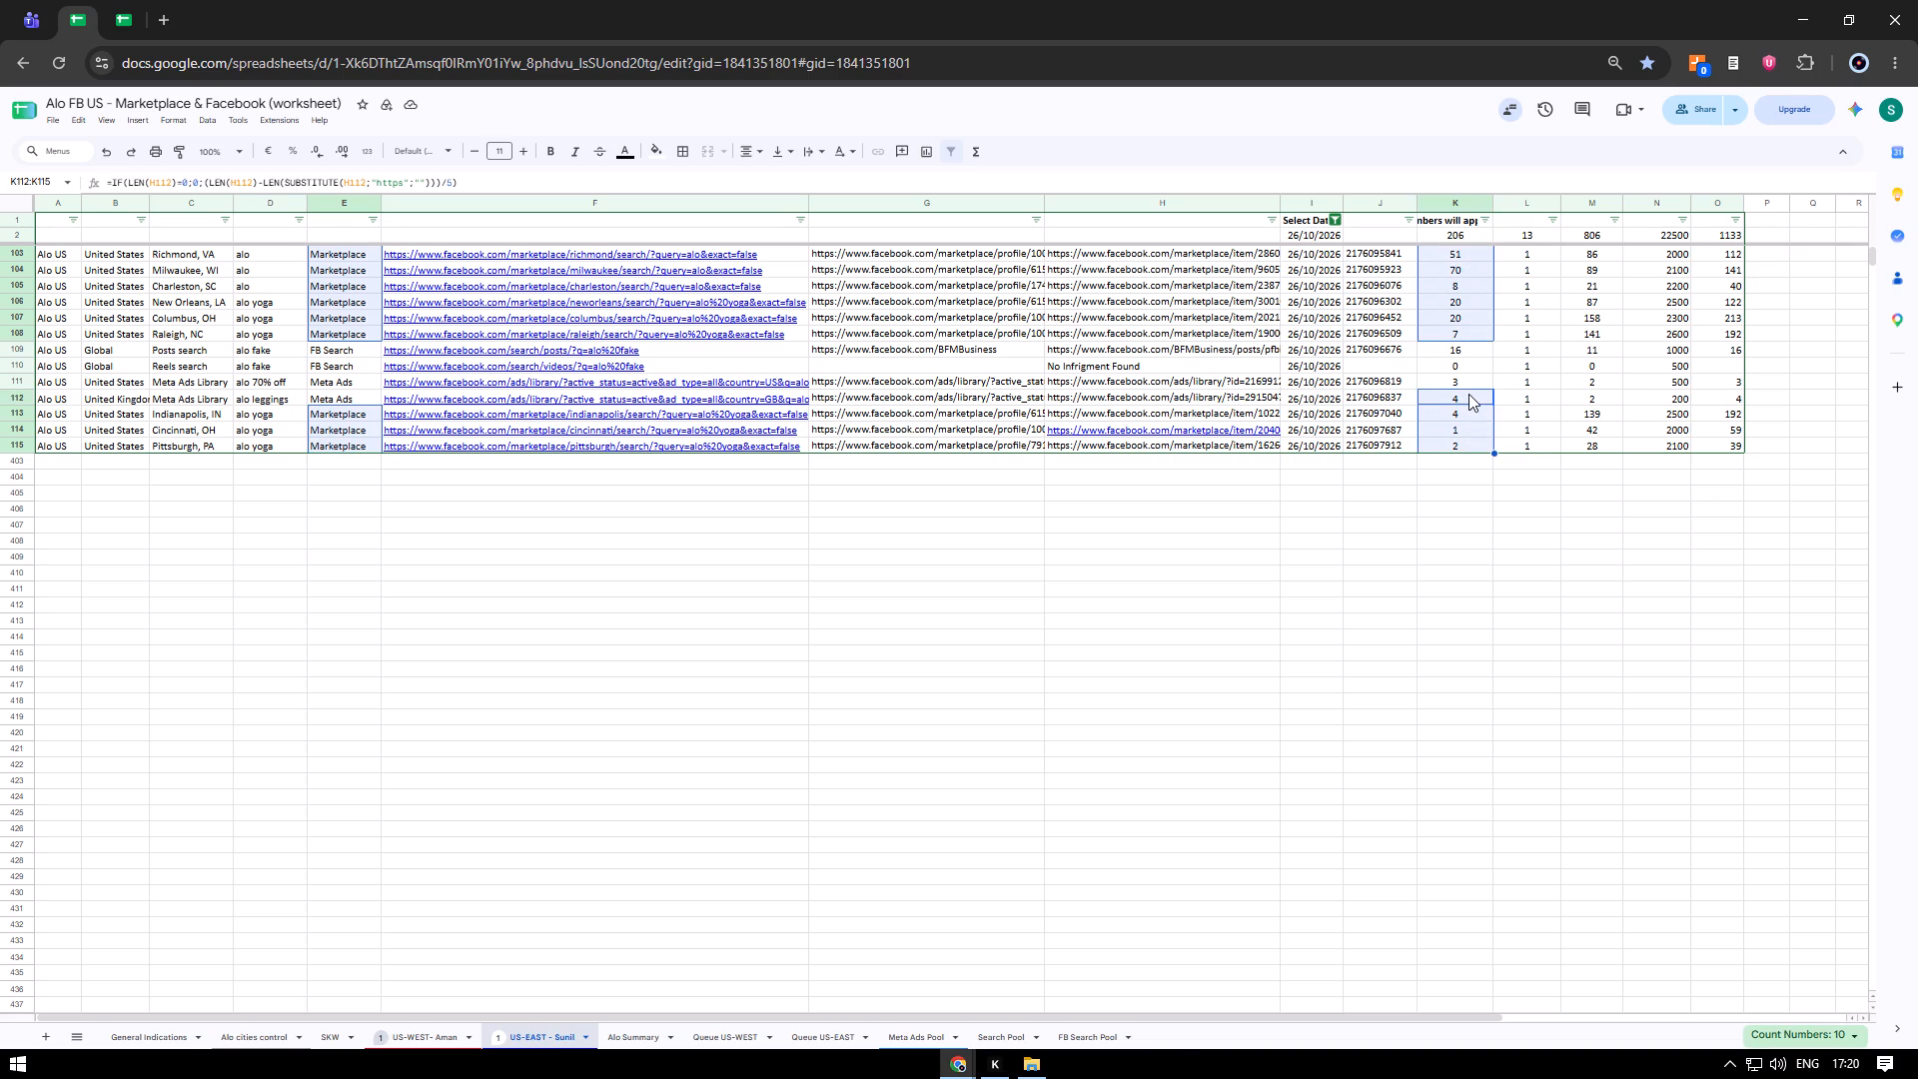
left_click(1468, 394, "ctrl")
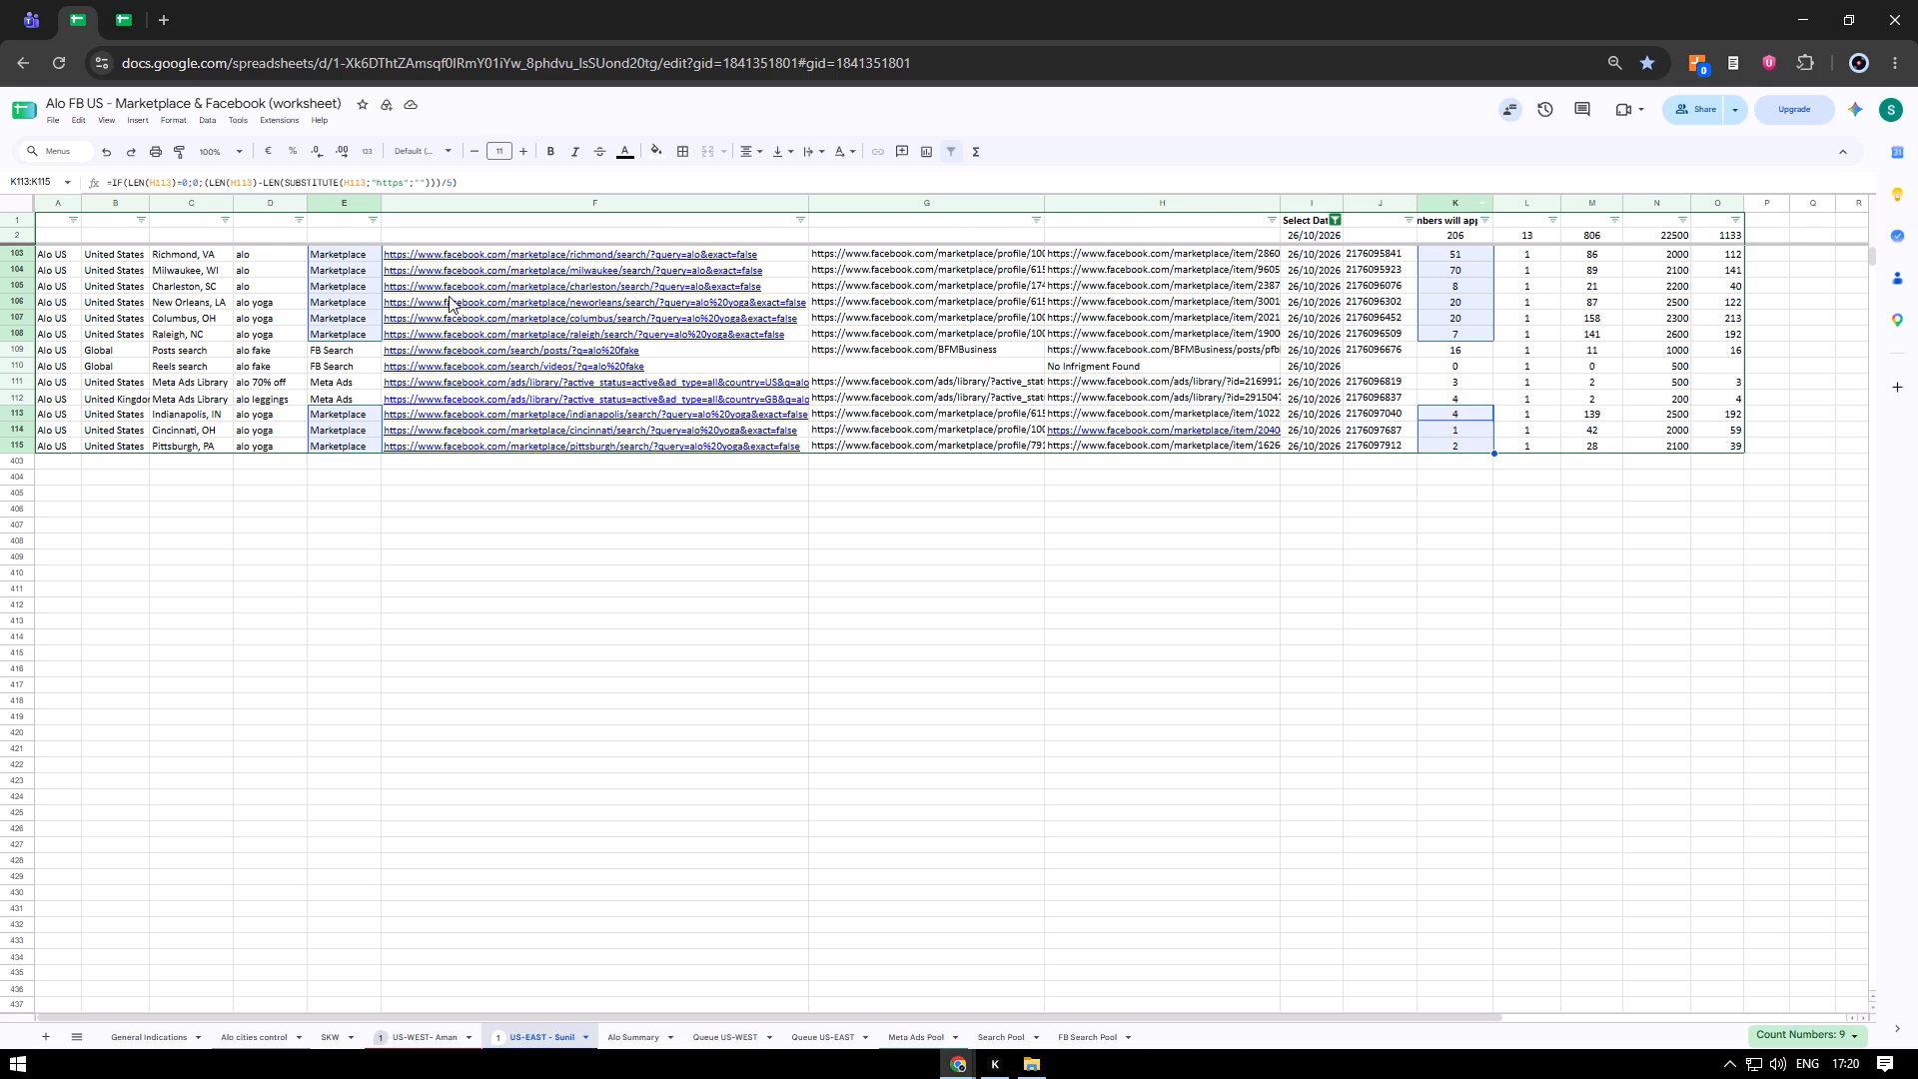
left_click_drag(352, 254, 352, 331, "ctrl")
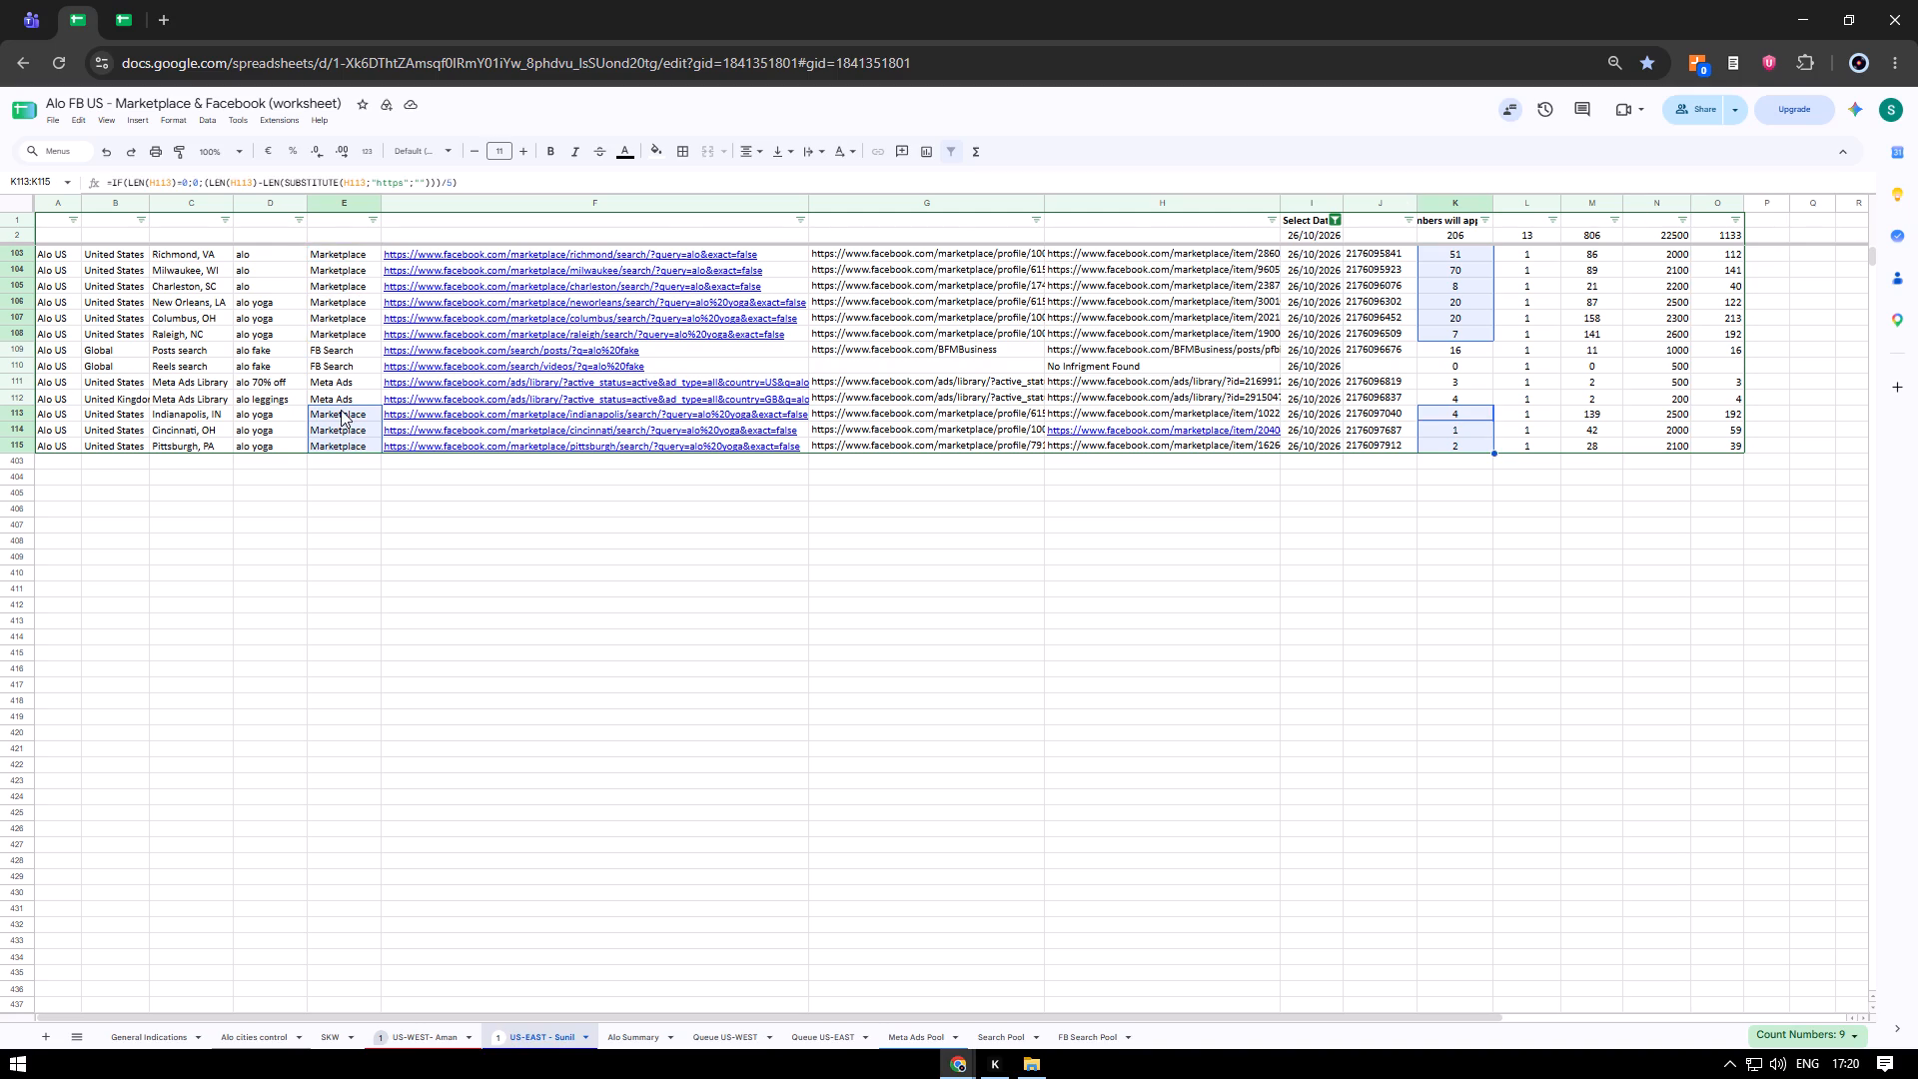
left_click_drag(341, 410, 341, 451, "ctrl")
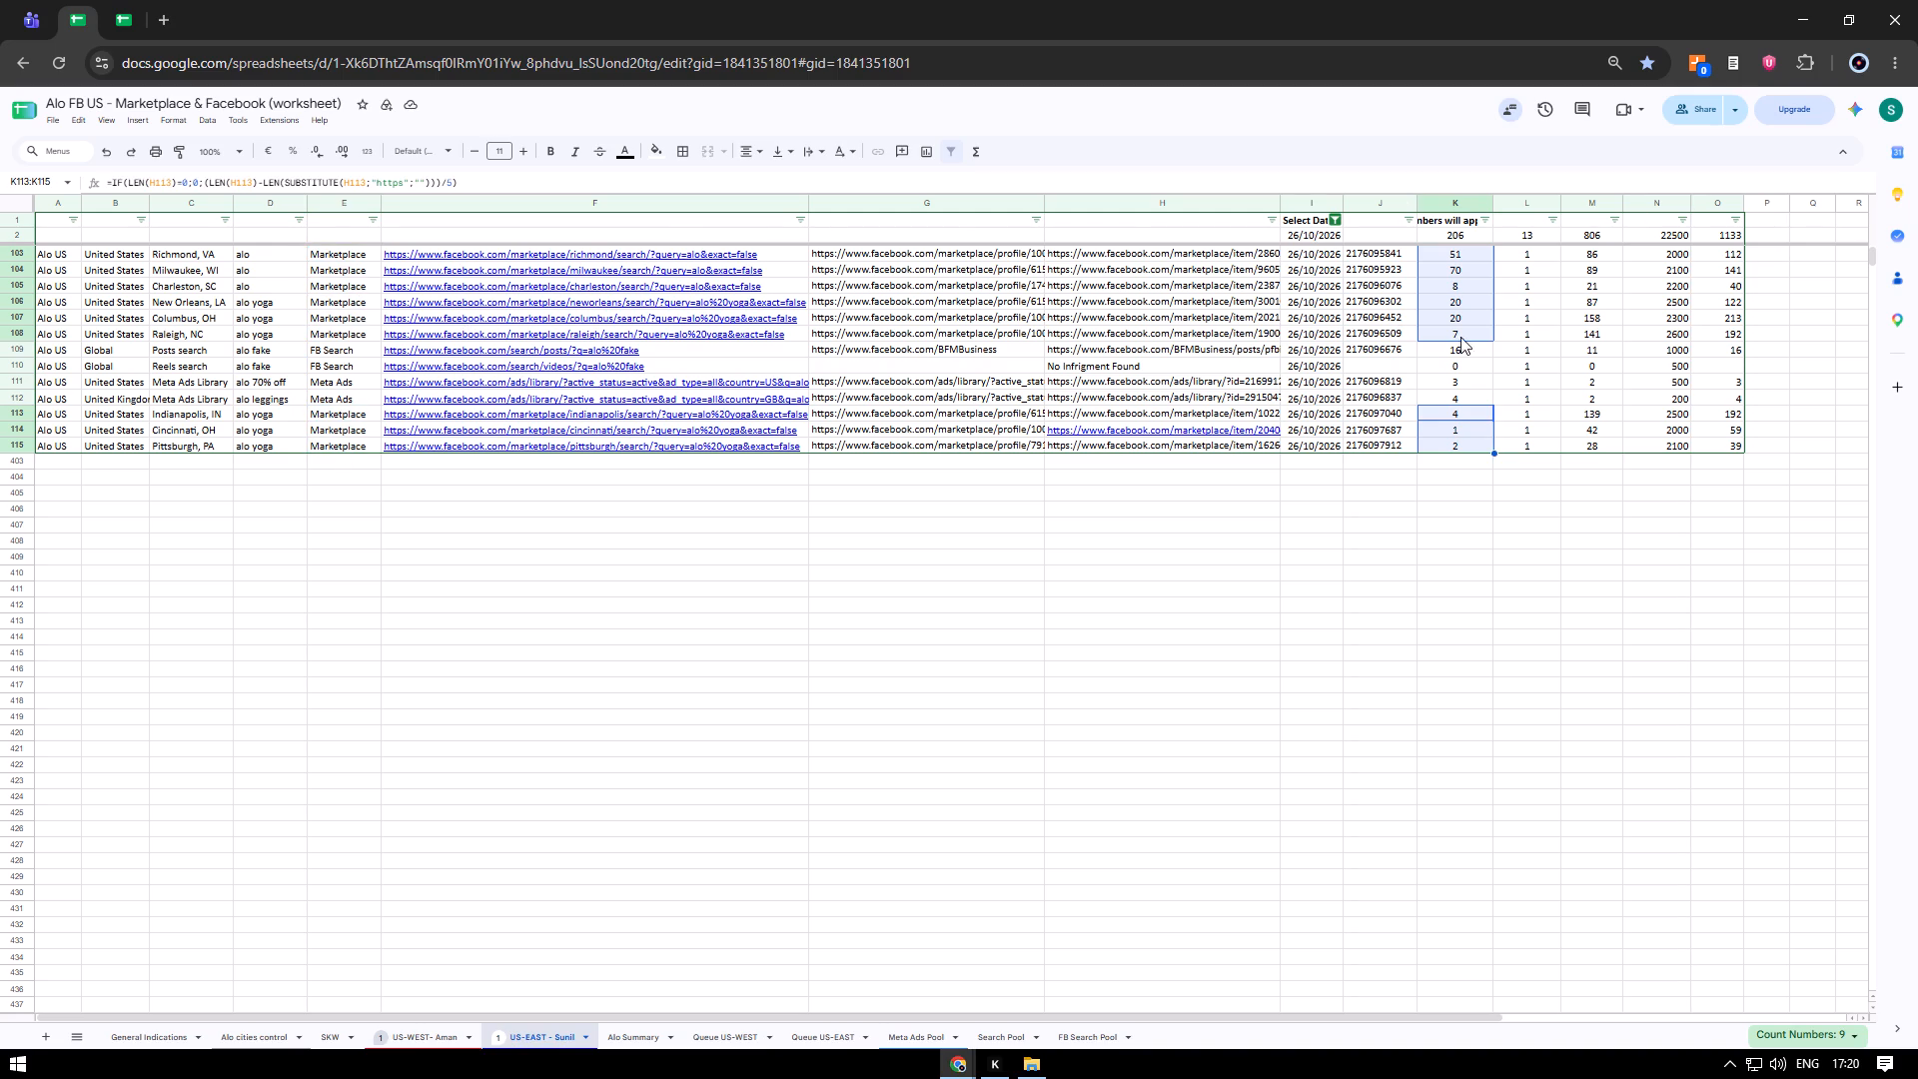
left_click(1838, 1042)
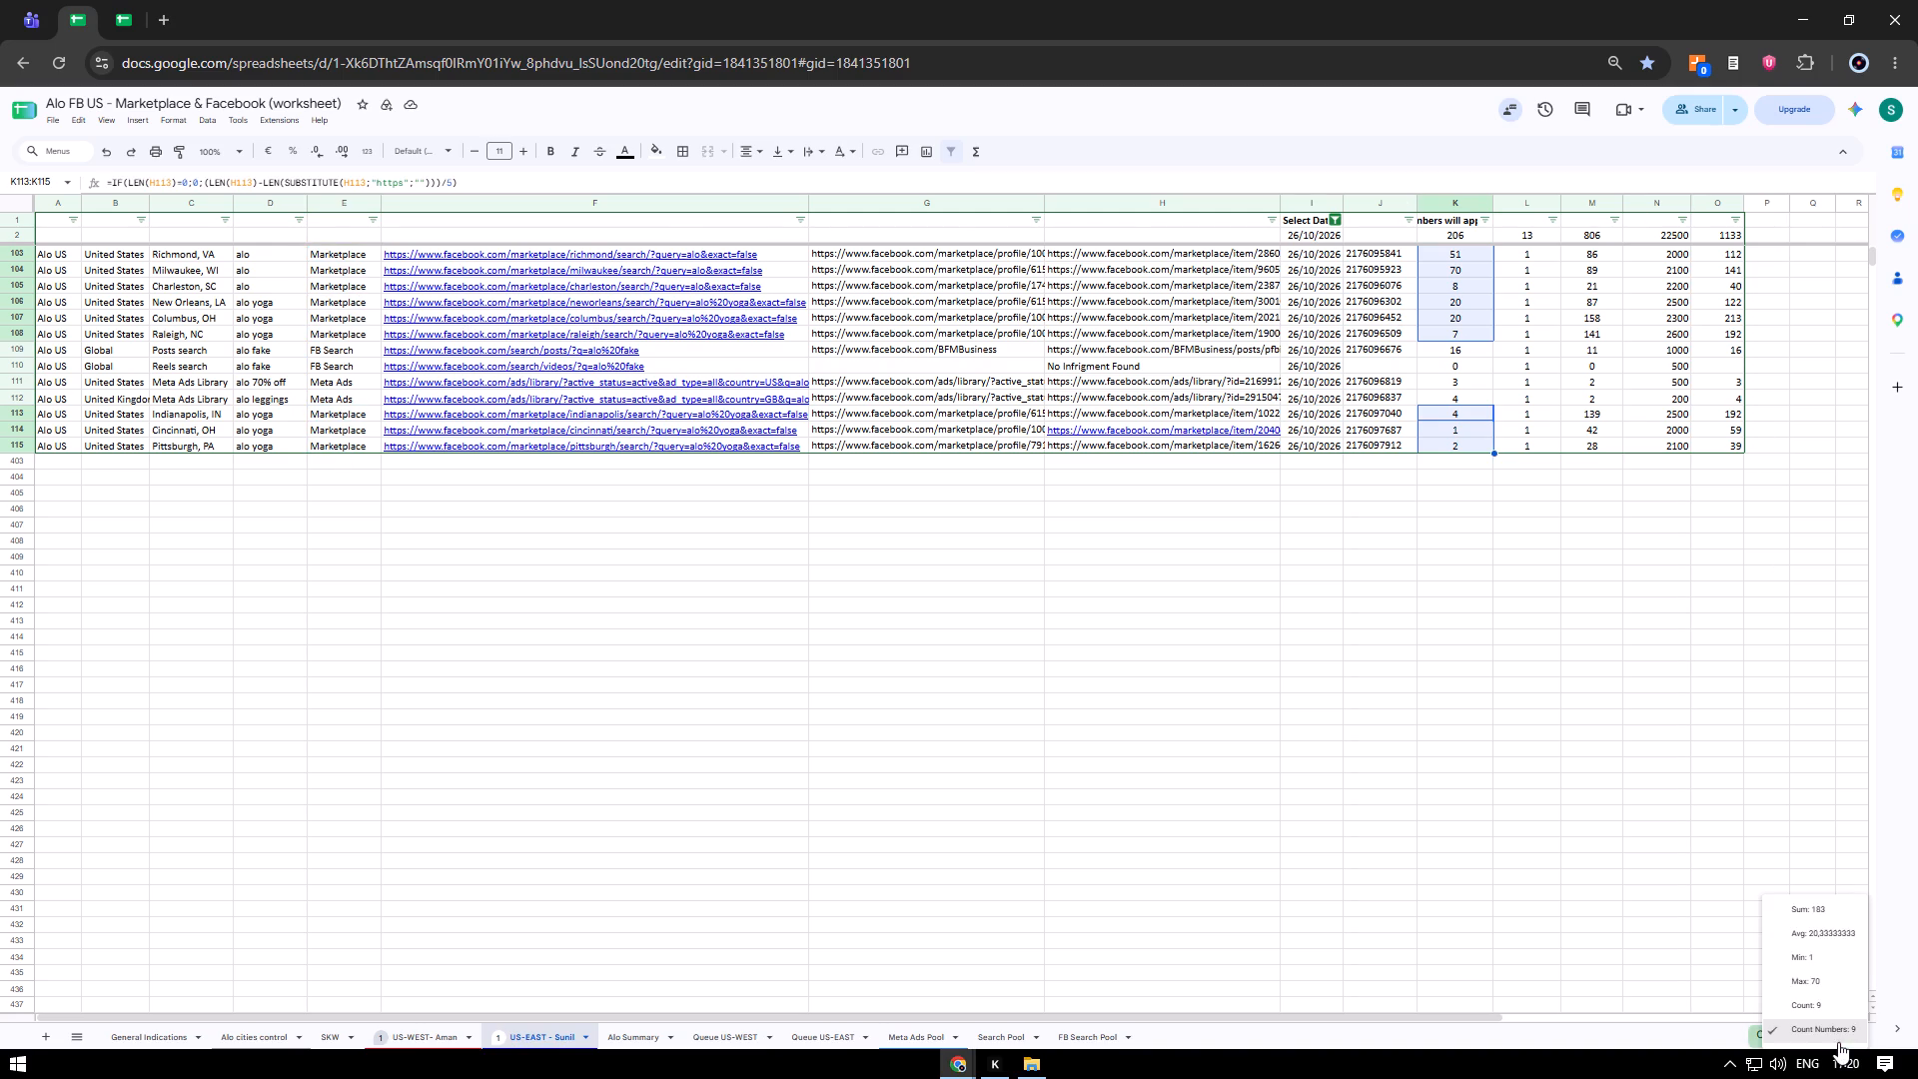
left_click(1803, 912)
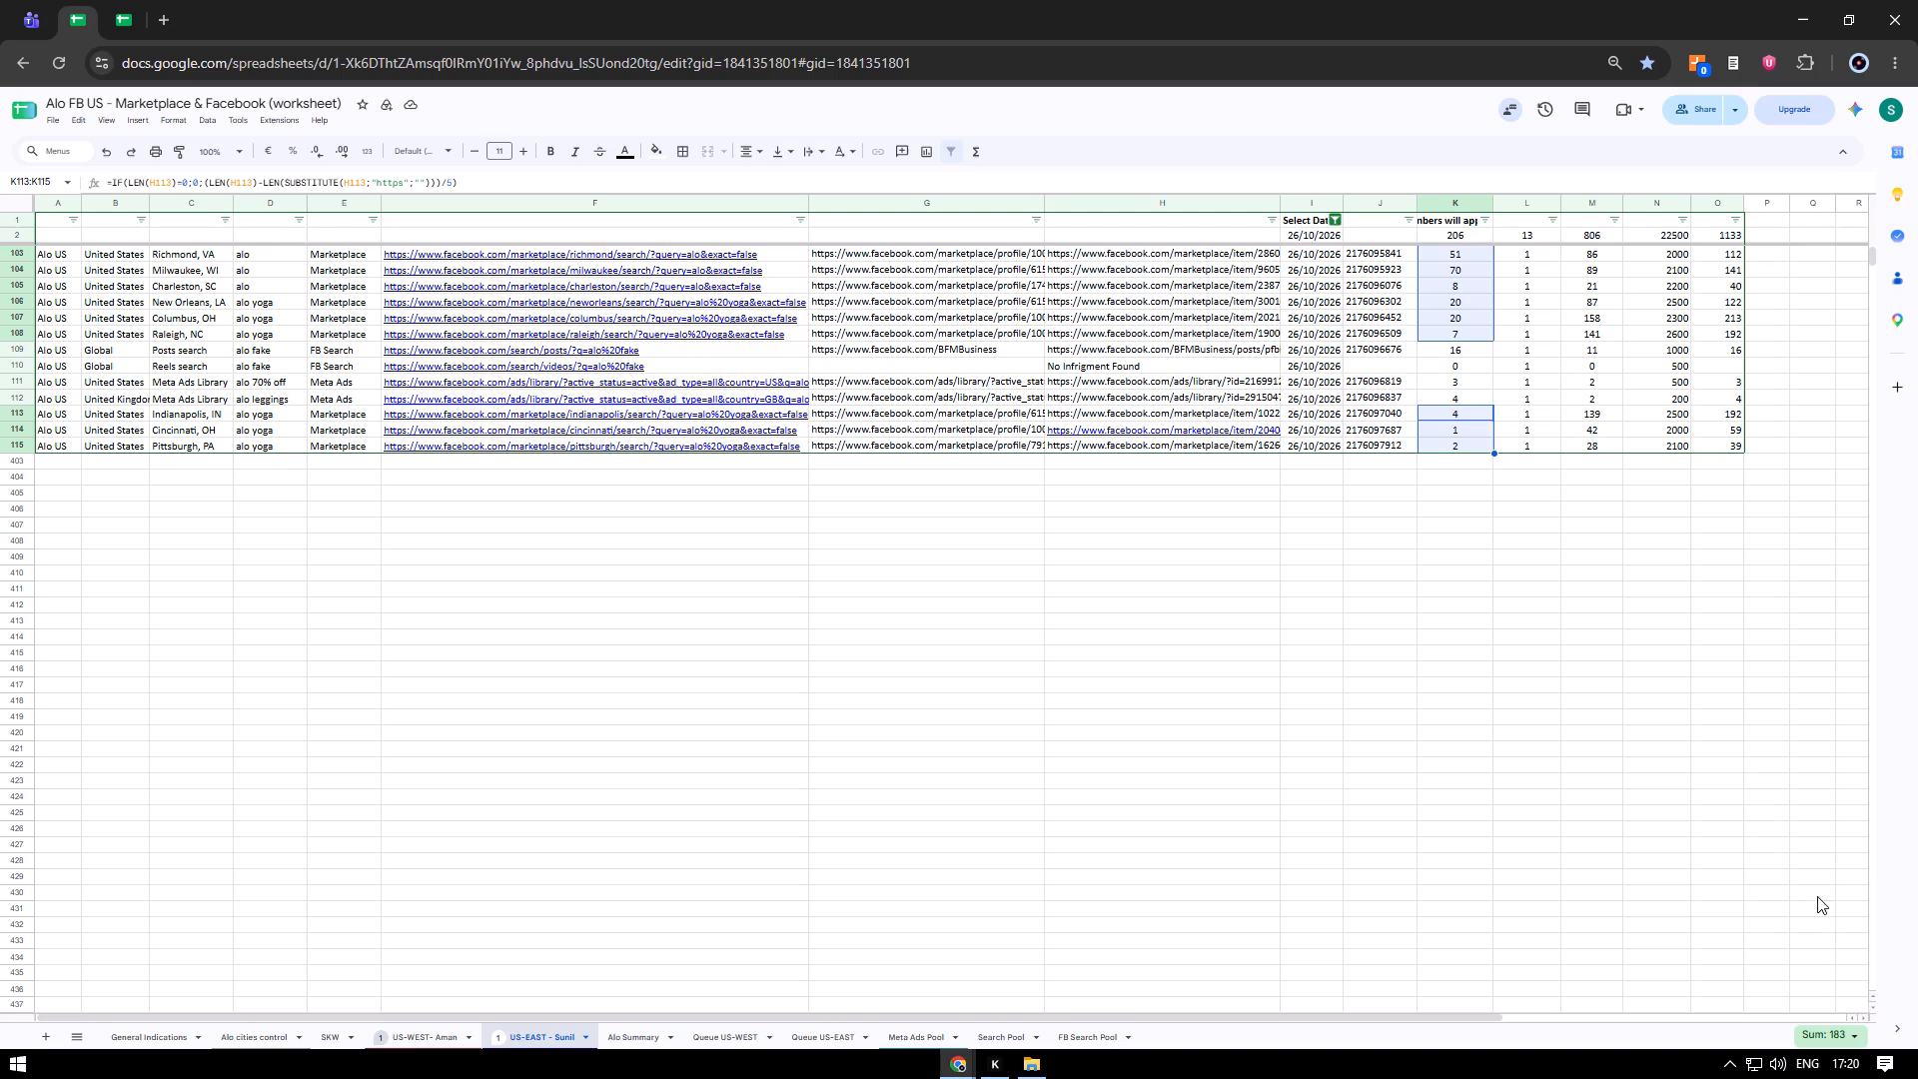
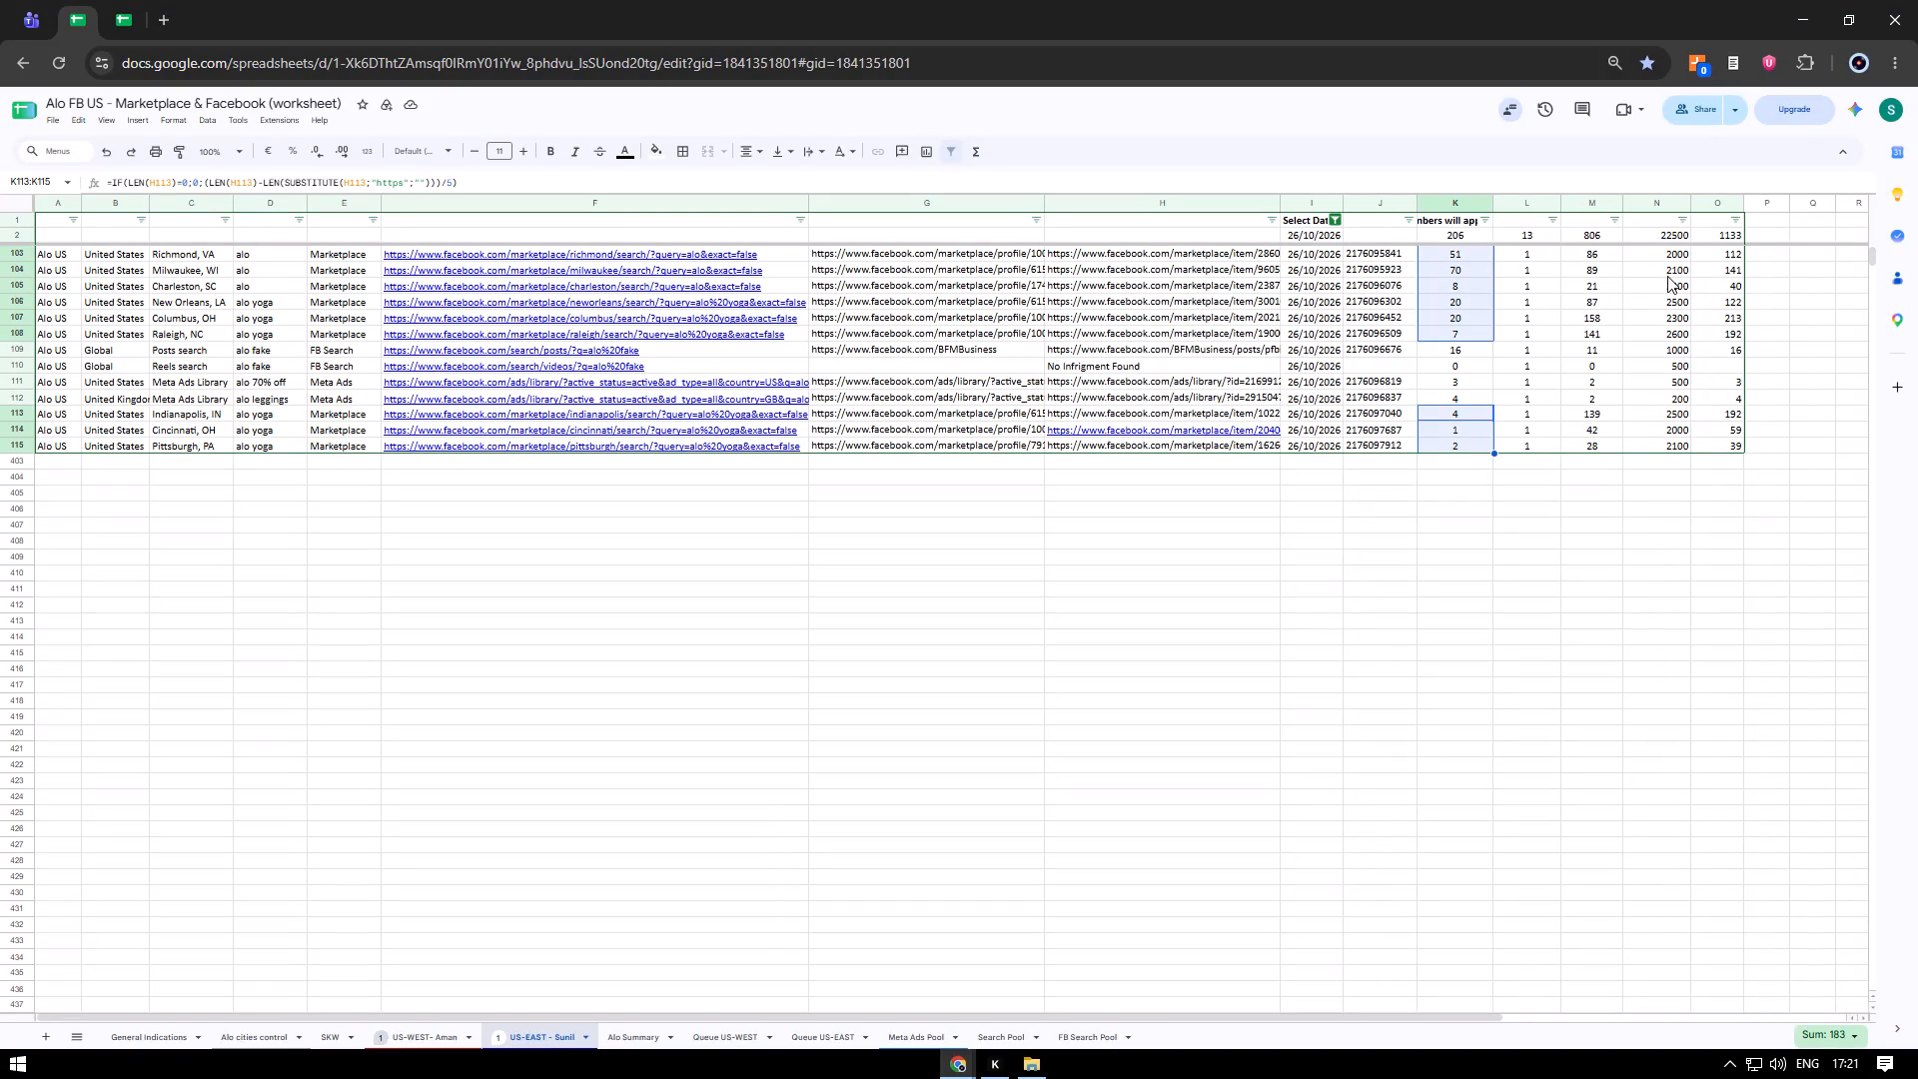
Check the Sum of the column N numbers for only the Marketplace rows, 103–108 and 113–115, on the US-EAST worksheet.
left_click_drag(1652, 254, 1652, 330)
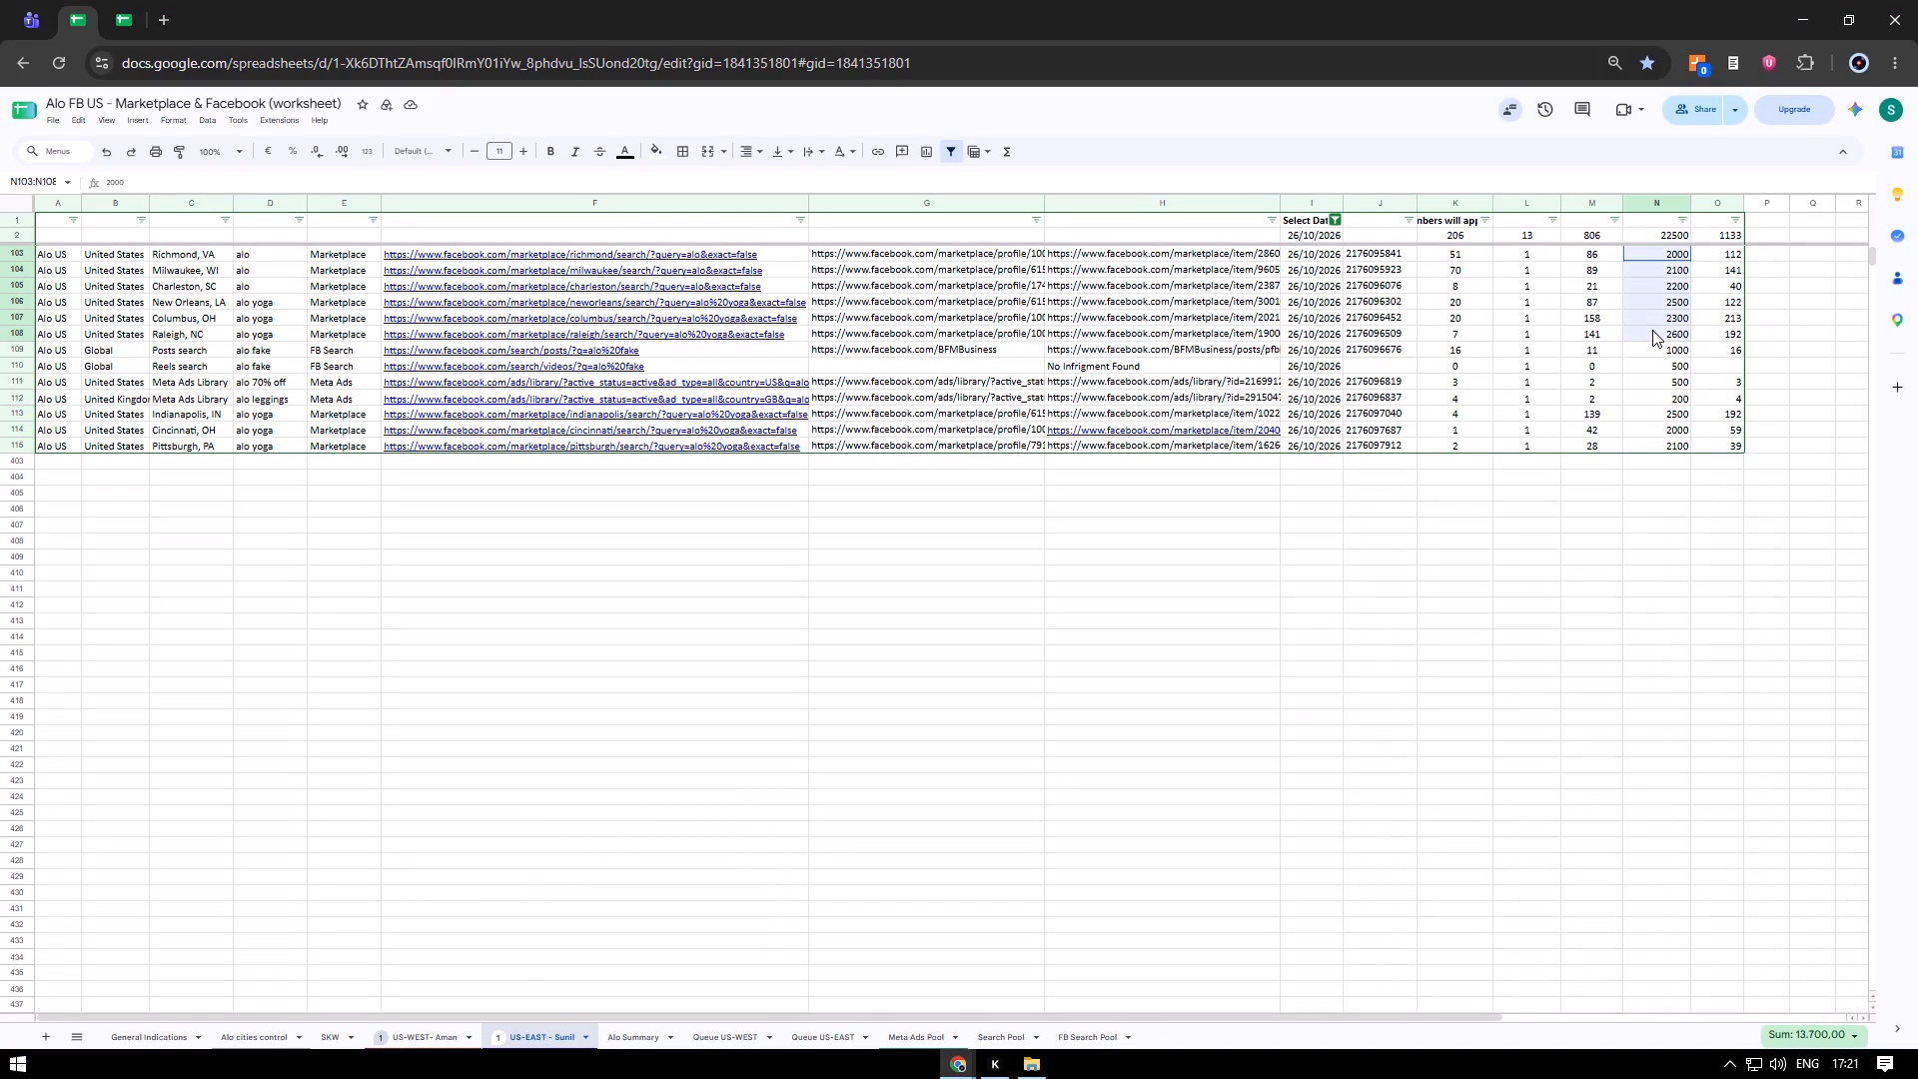
left_click_drag(1652, 330, 1662, 319)
left_click_drag(1662, 319, 1662, 330)
left_click_drag(1650, 417, 1656, 434, "ctrl")
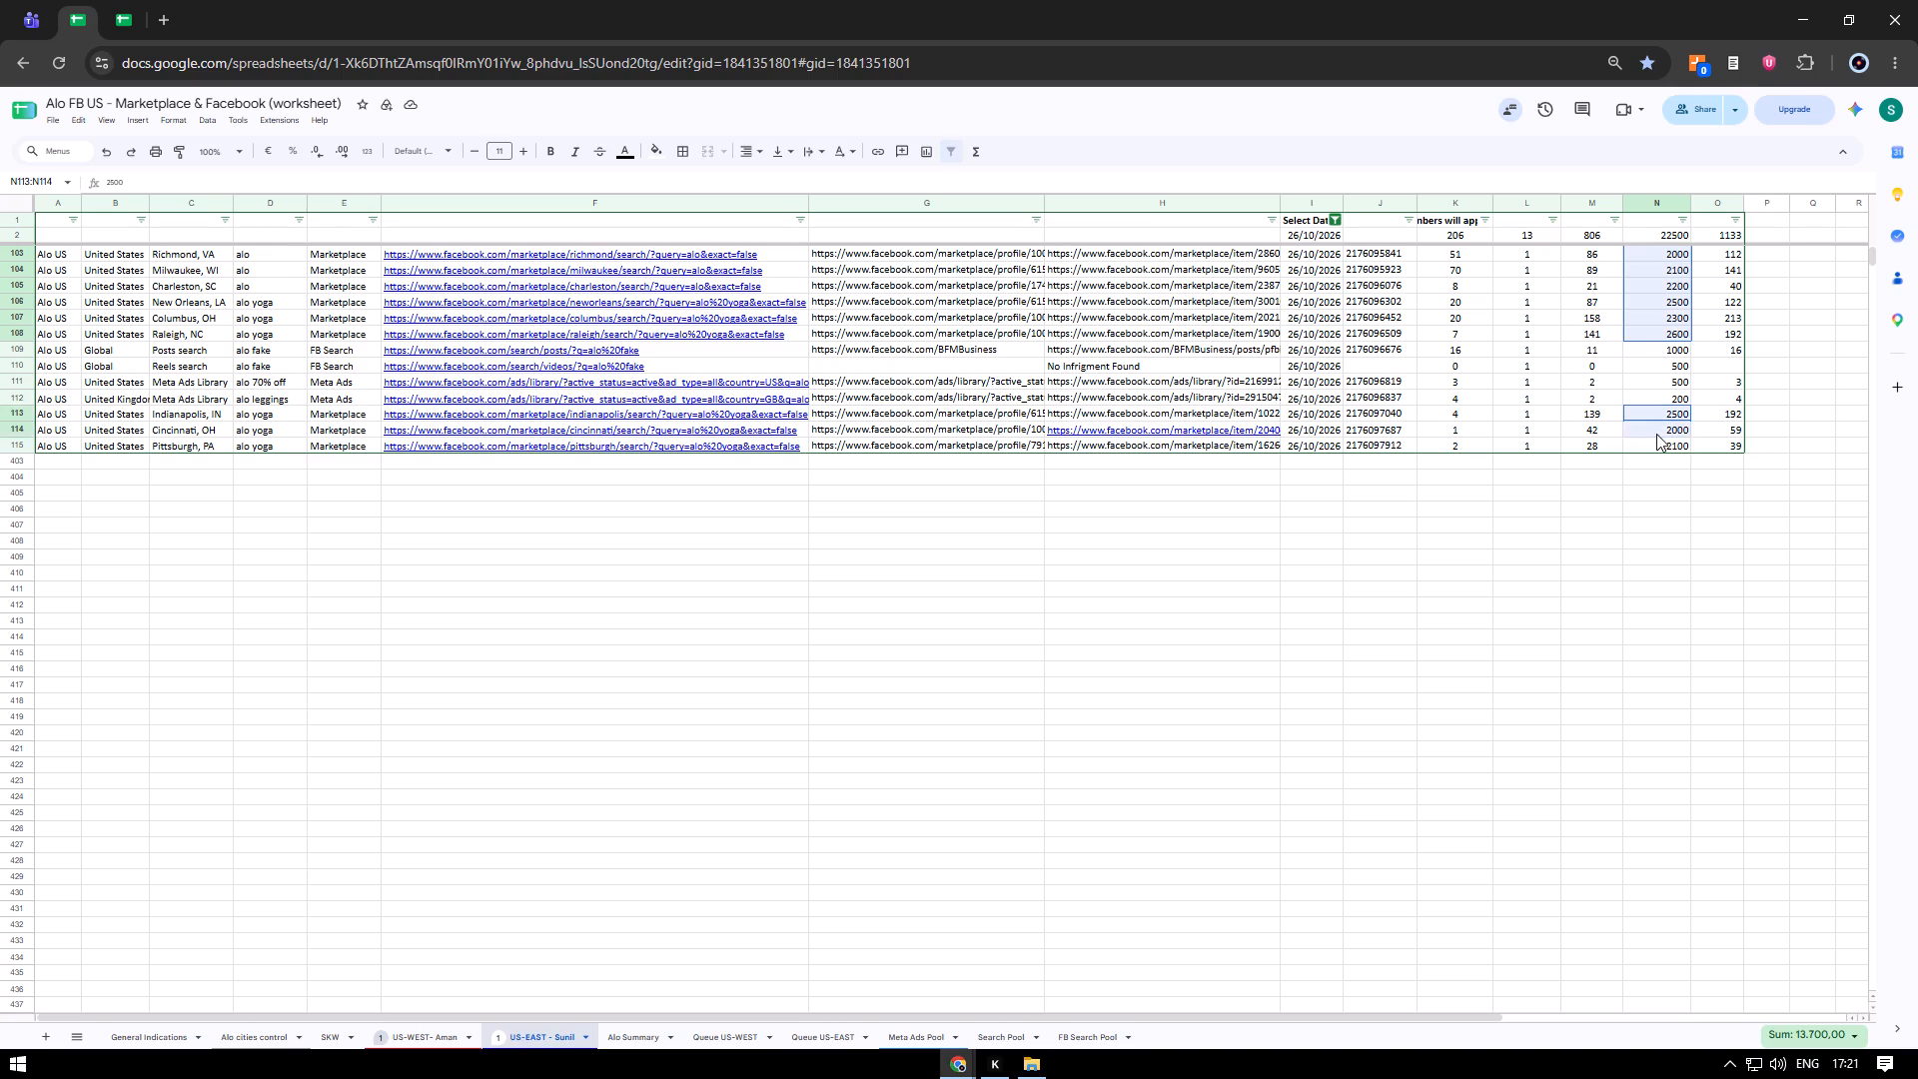
left_click_drag(1656, 434, 1659, 439, "ctrl")
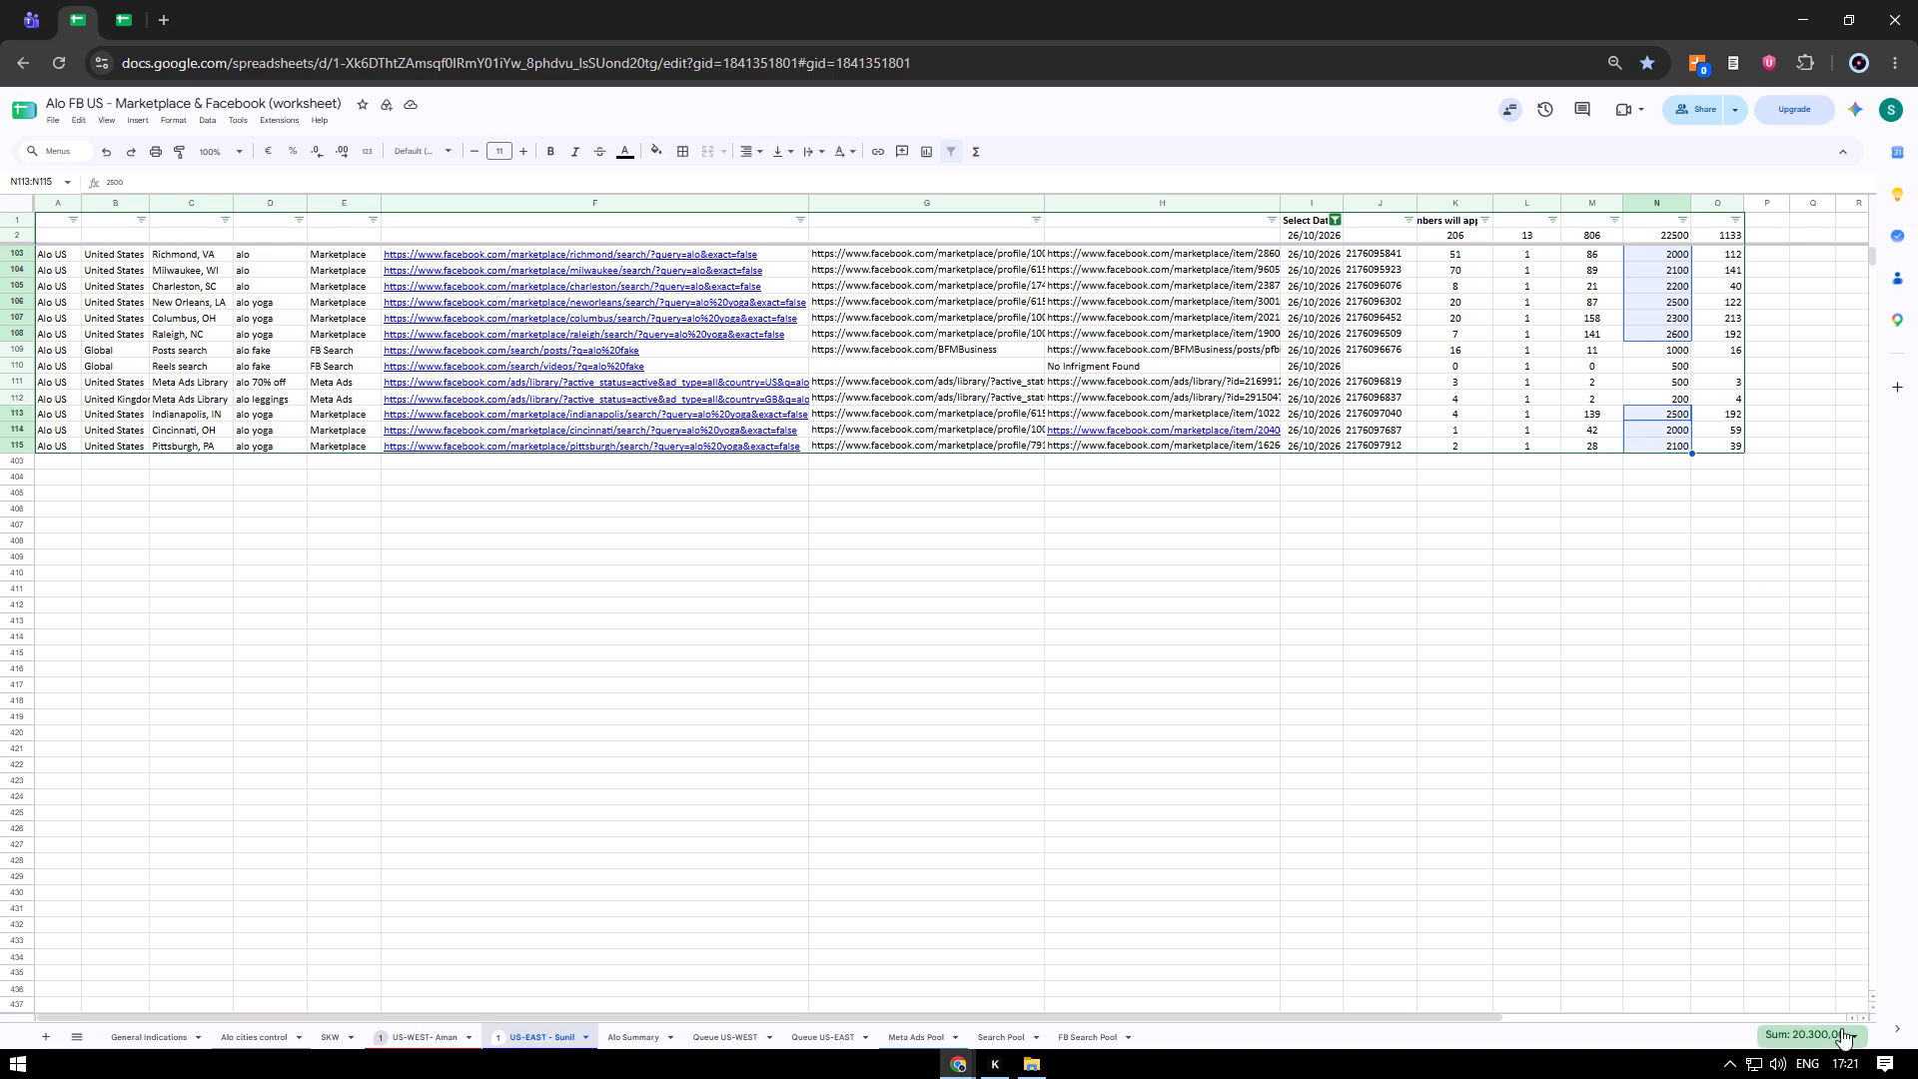
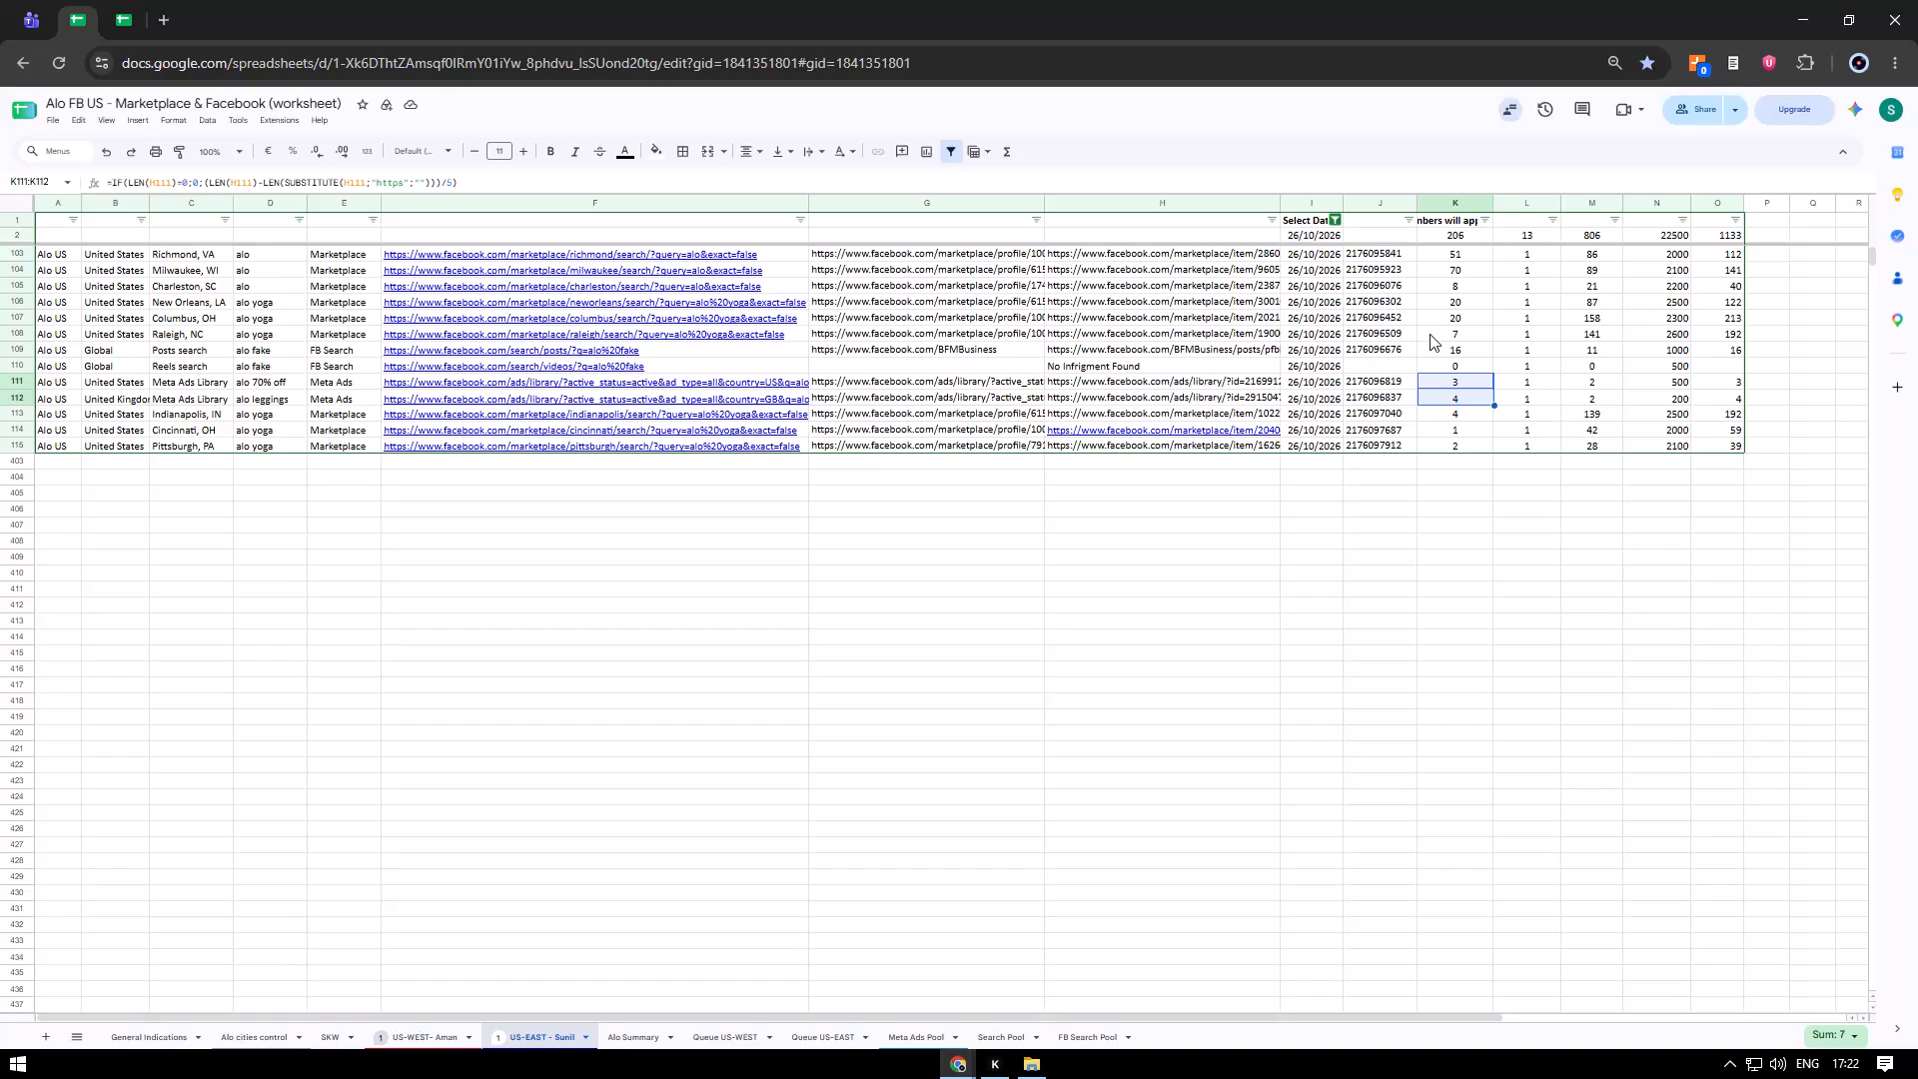
Close the Alo FB US - Marketplace & Facebook worksheet and the Yudhraa Facebook OCR spreadsheet.
key("ctrl+w")
key("ctrl+w")
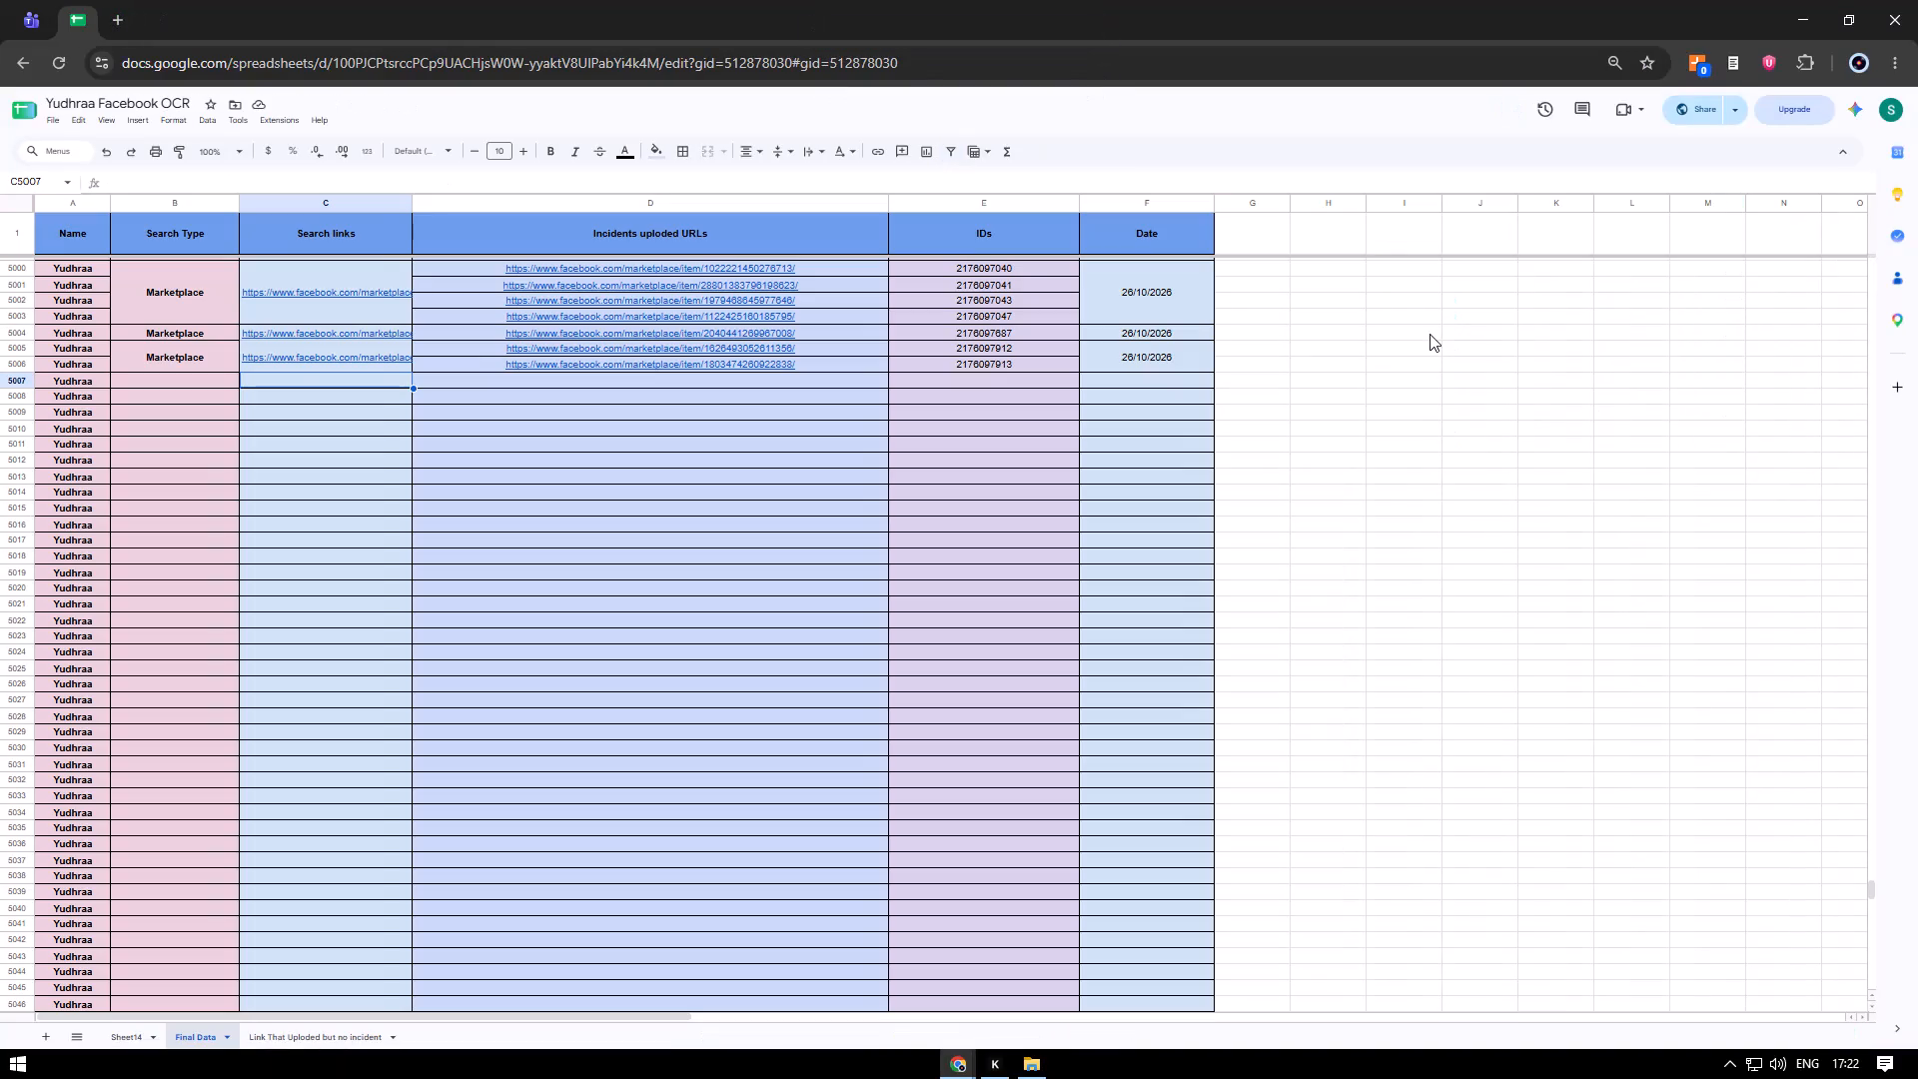